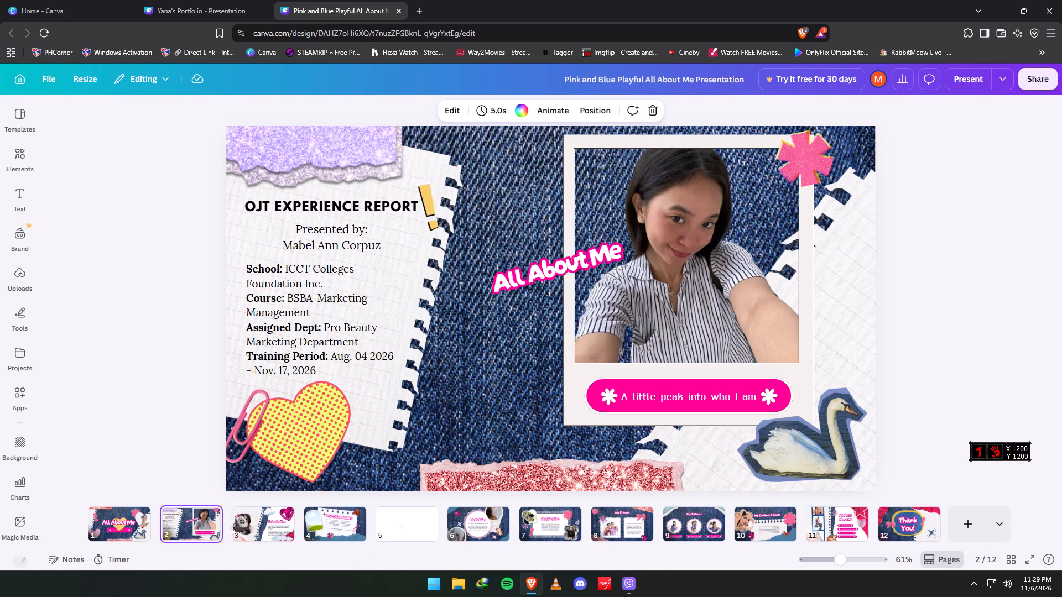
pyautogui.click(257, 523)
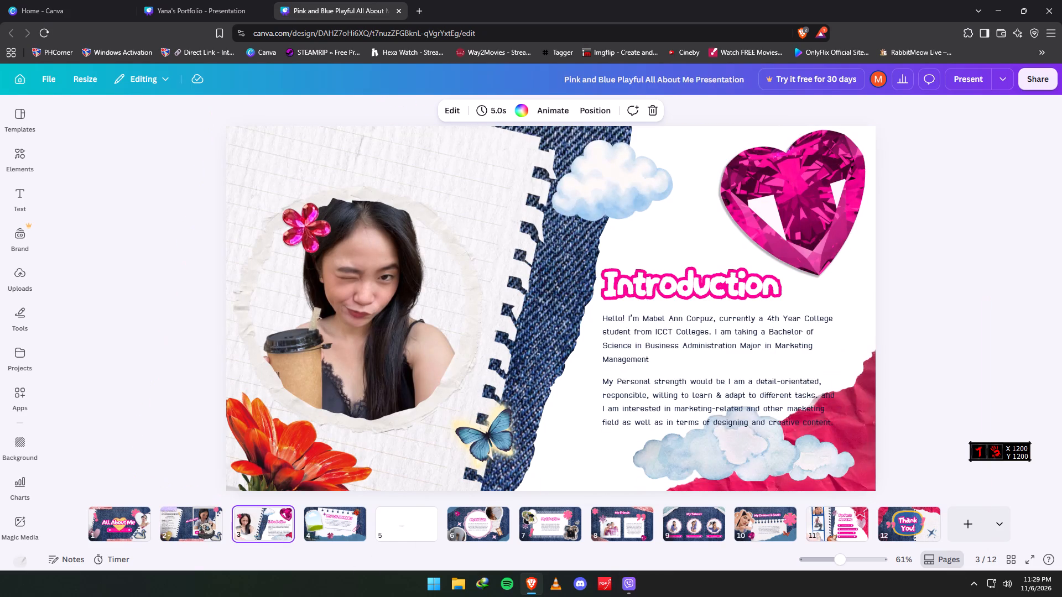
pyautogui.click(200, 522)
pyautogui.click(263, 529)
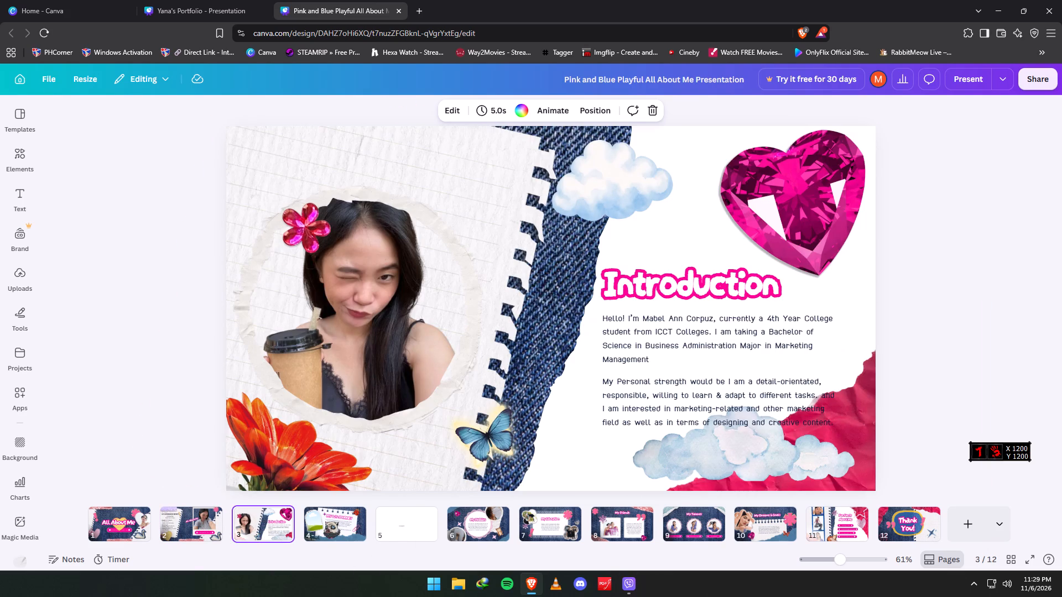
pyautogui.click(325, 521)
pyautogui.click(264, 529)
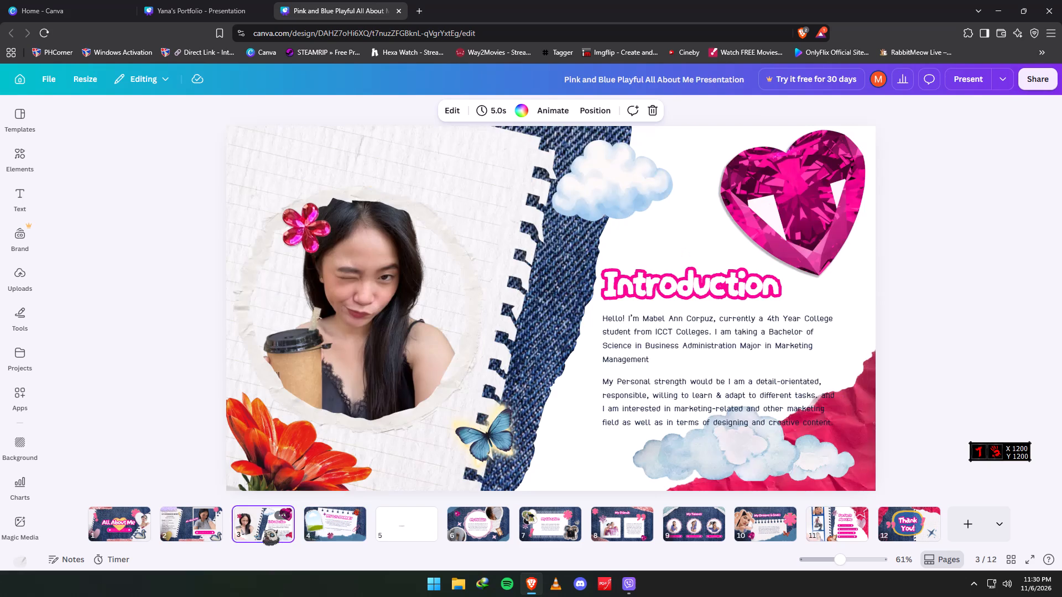
# On slide 4, delete the words "here in" before "PRO BEAUTY." in the second paragraph.
pyautogui.click(332, 528)
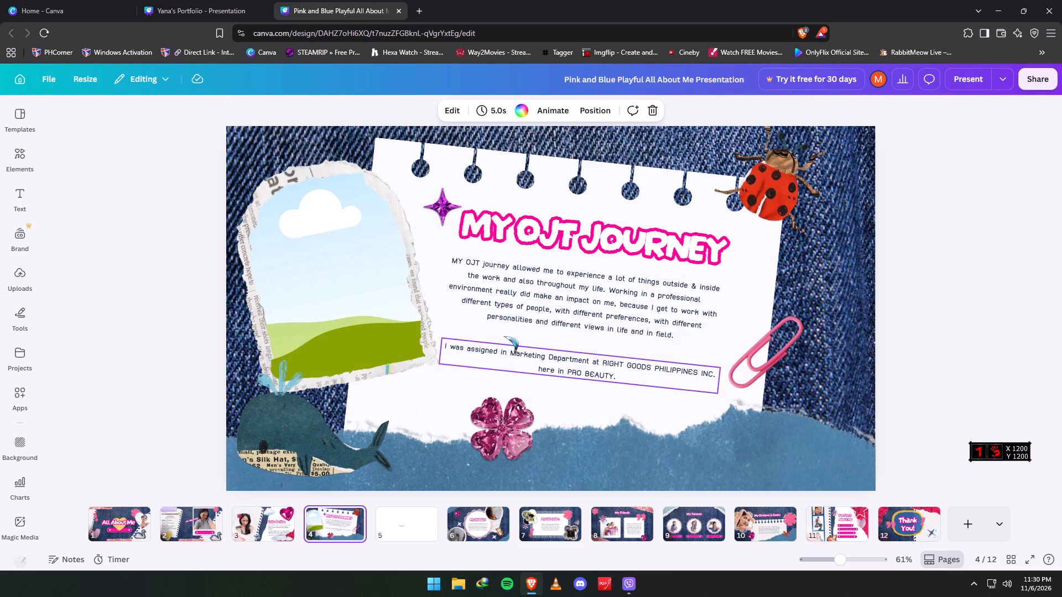
pyautogui.click(562, 374)
pyautogui.doubleClick(569, 370)
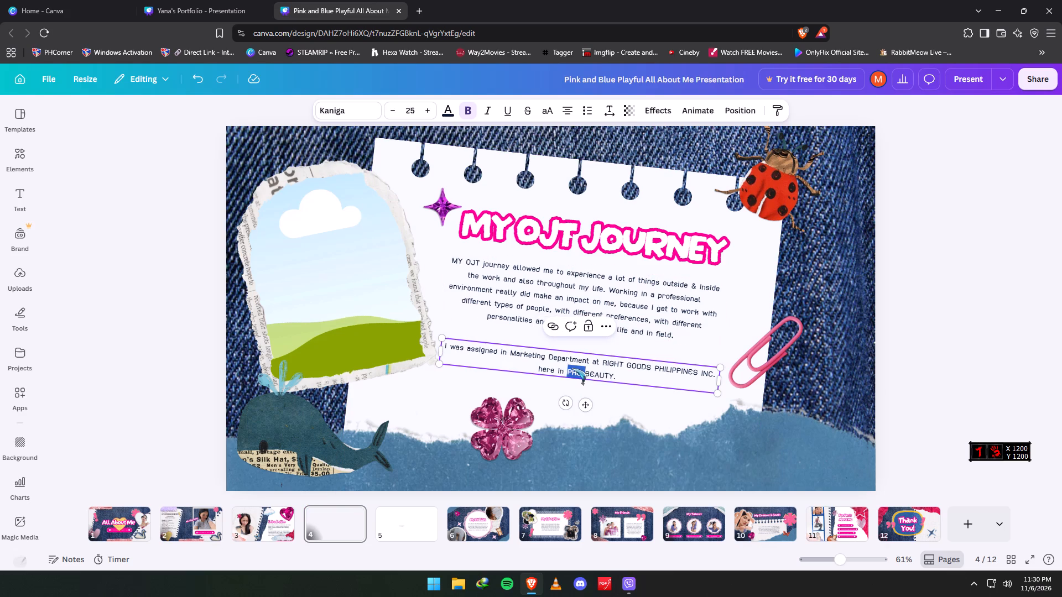
pyautogui.click(571, 368)
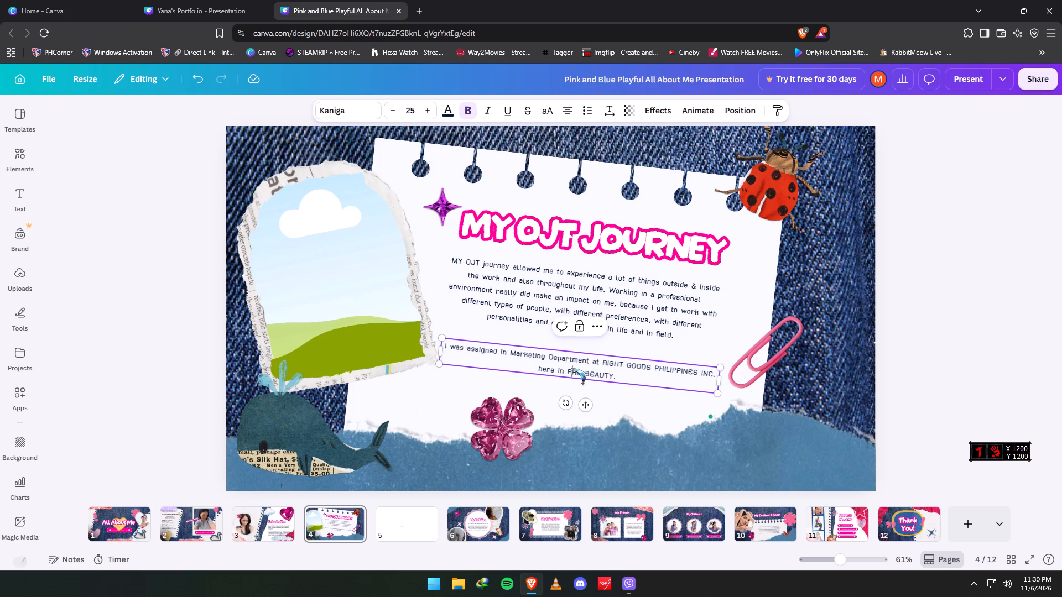
pyautogui.click(564, 375)
pyautogui.click(571, 375)
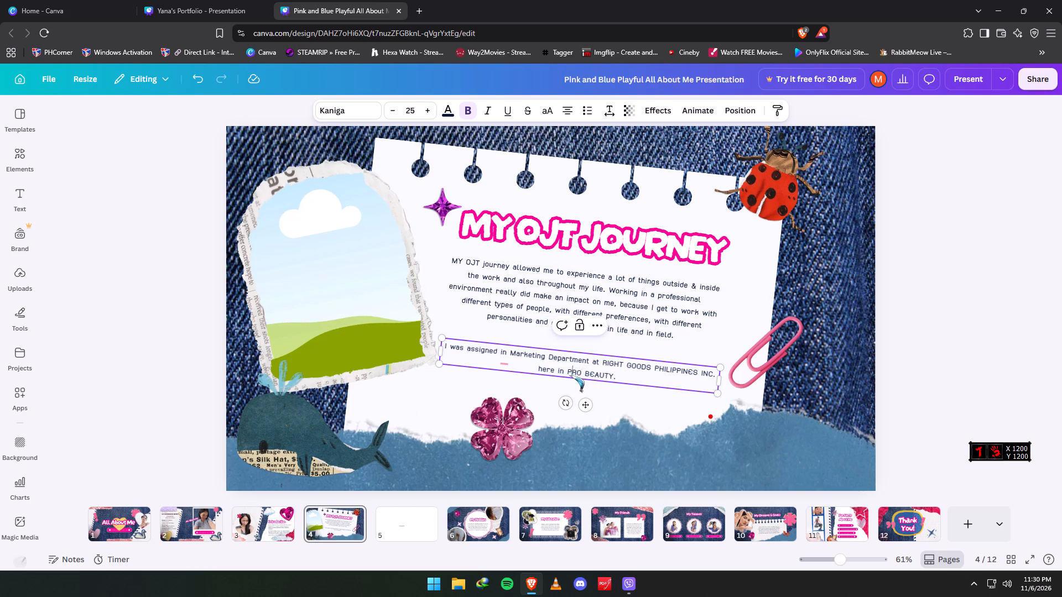
pyautogui.click(570, 375)
pyautogui.click(568, 376)
pyautogui.press('BackSpace')
pyautogui.press('BackSpace')
pyautogui.press('BackSpace')
pyautogui.press('BackSpace')
pyautogui.press('BackSpace')
pyautogui.press('BackSpace')
pyautogui.press('BackSpace')
pyautogui.press('BackSpace')
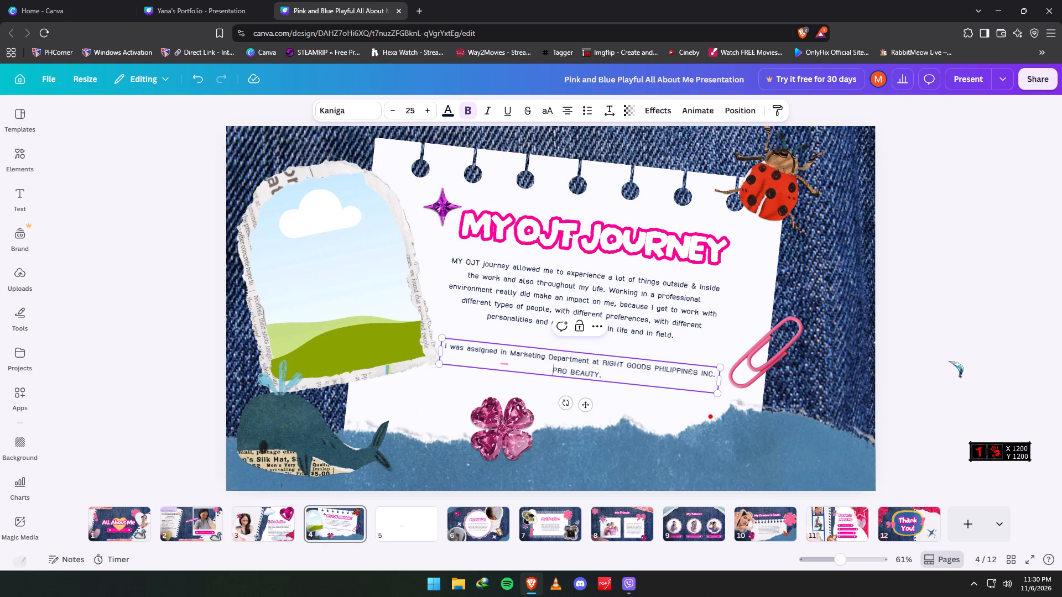
pyautogui.click(948, 347)
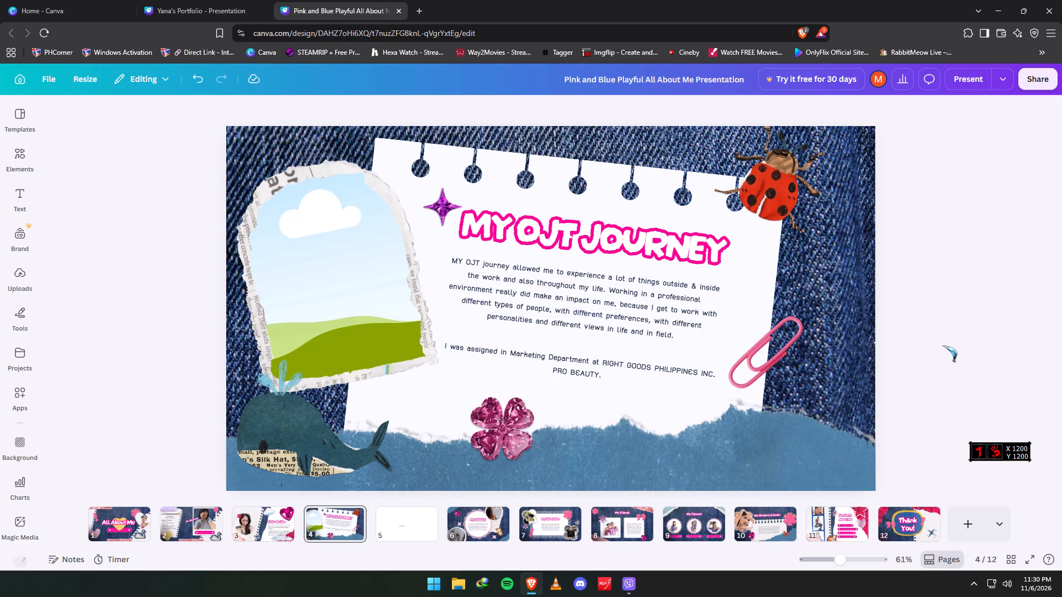
# Straighten the tilted white notebook sheet and shift it right, with its edge under the ladybug.
pyautogui.click(763, 289)
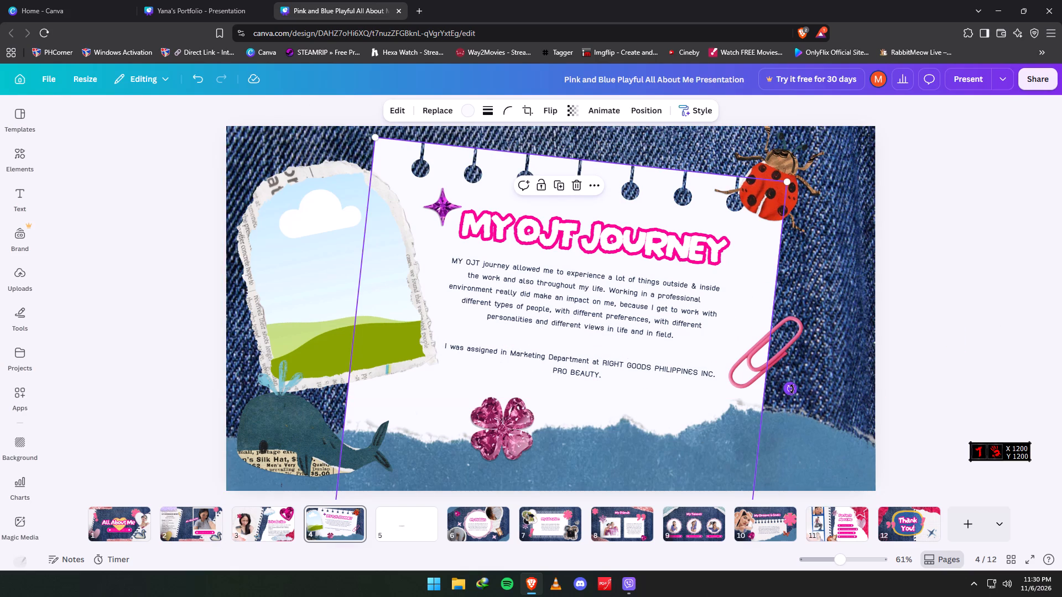
pyautogui.moveTo(792, 389); pyautogui.dragTo(801, 365)
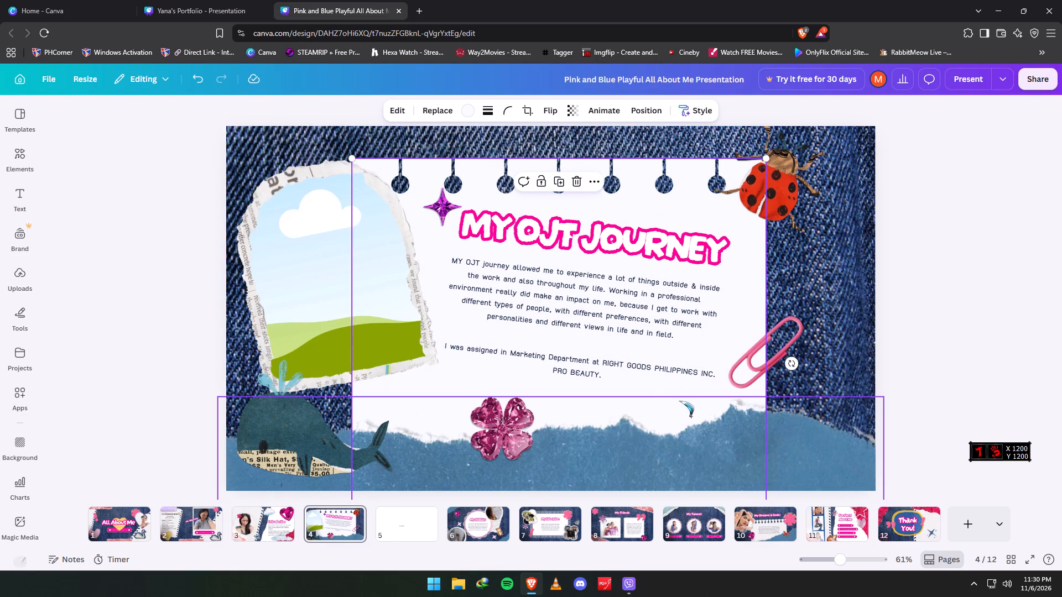
pyautogui.moveTo(679, 401); pyautogui.dragTo(722, 397)
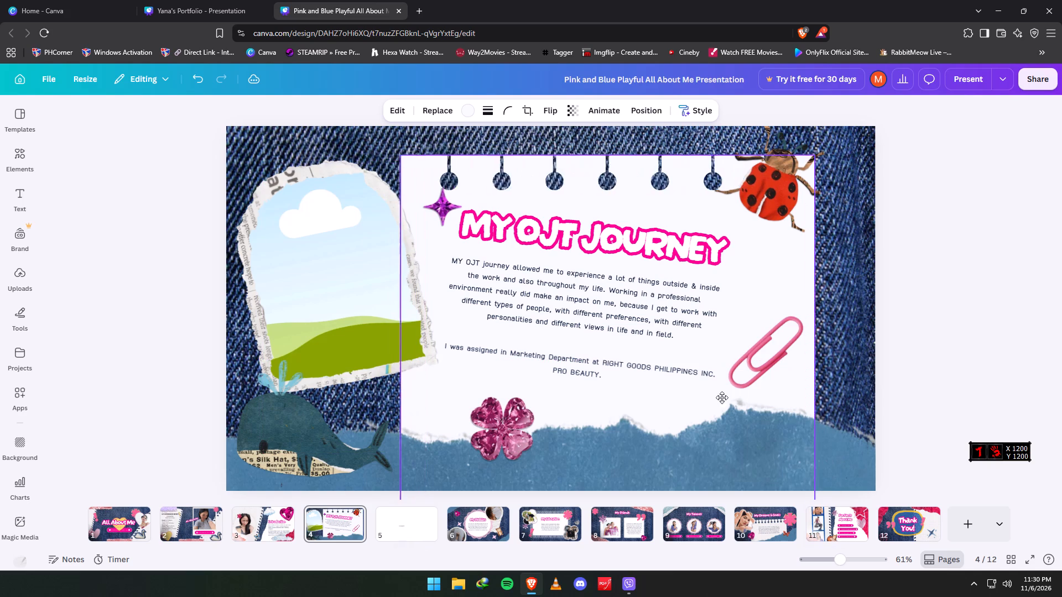
pyautogui.moveTo(722, 397); pyautogui.dragTo(719, 399)
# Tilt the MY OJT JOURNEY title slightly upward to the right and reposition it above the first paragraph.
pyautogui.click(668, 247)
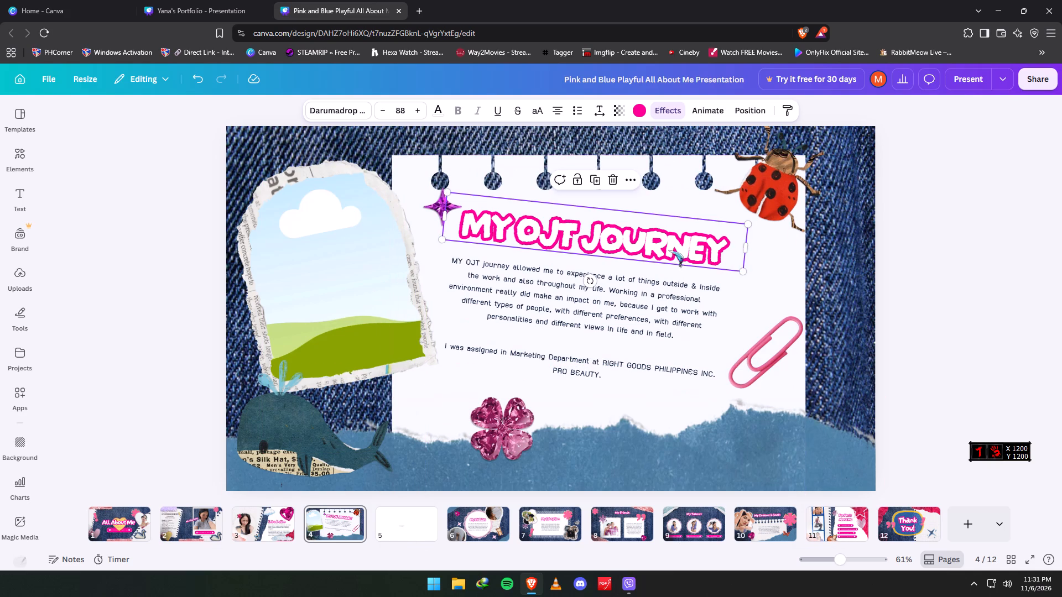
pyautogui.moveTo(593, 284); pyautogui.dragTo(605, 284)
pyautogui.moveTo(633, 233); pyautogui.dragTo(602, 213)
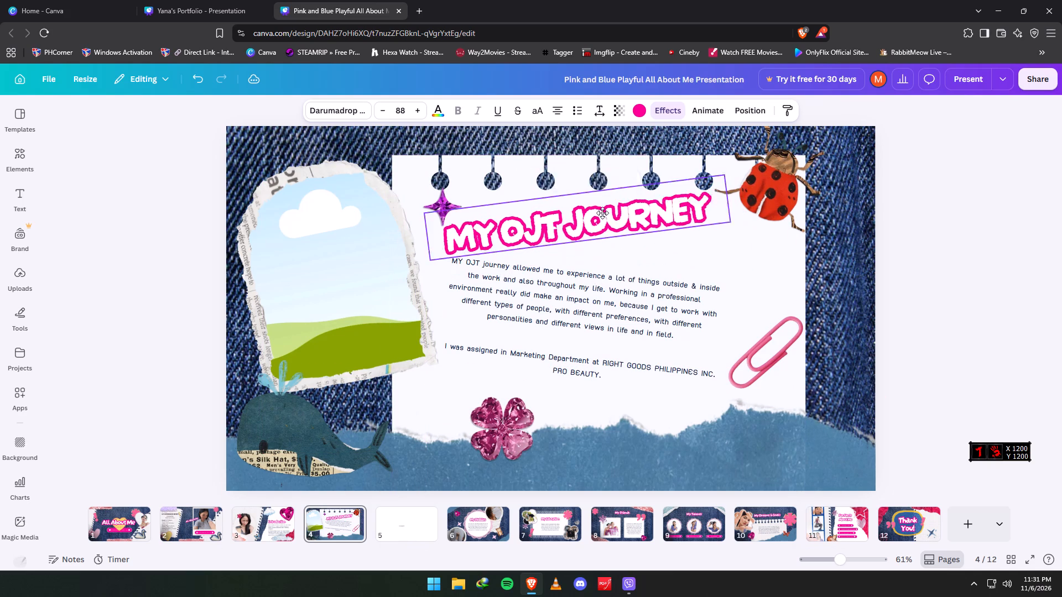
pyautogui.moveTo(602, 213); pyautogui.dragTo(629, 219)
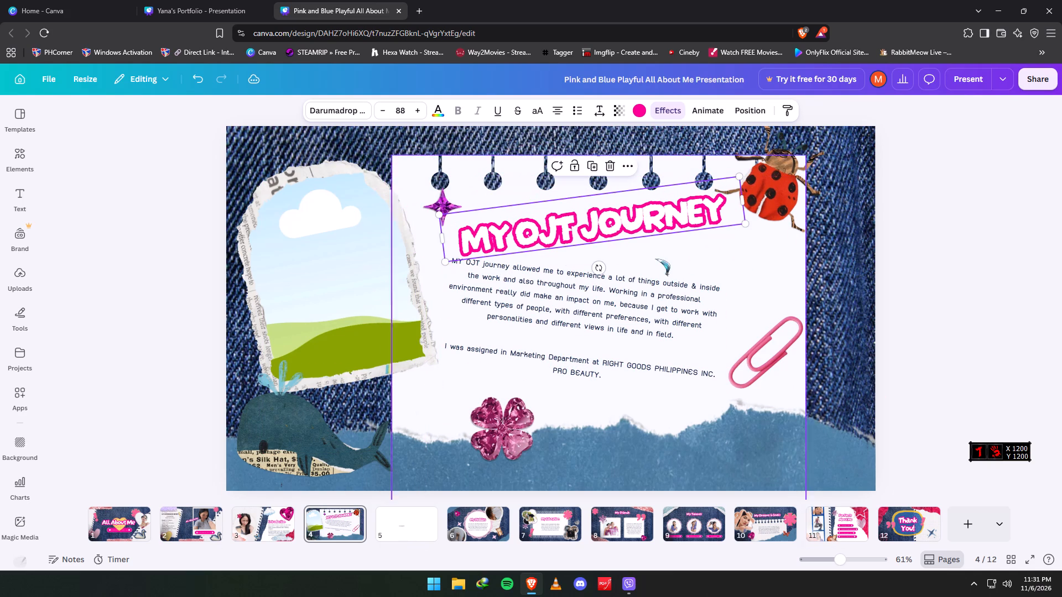
# Straighten both body paragraphs to horizontal and move the second one up closer beneath the first.
pyautogui.click(624, 313)
pyautogui.moveTo(572, 357); pyautogui.dragTo(583, 360)
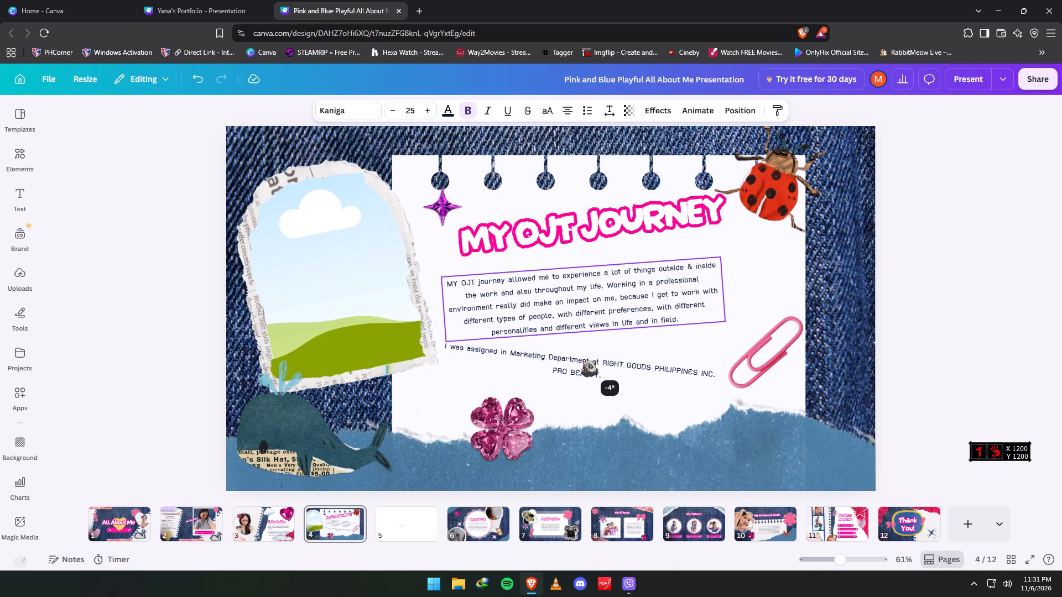
pyautogui.moveTo(583, 360); pyautogui.dragTo(579, 361)
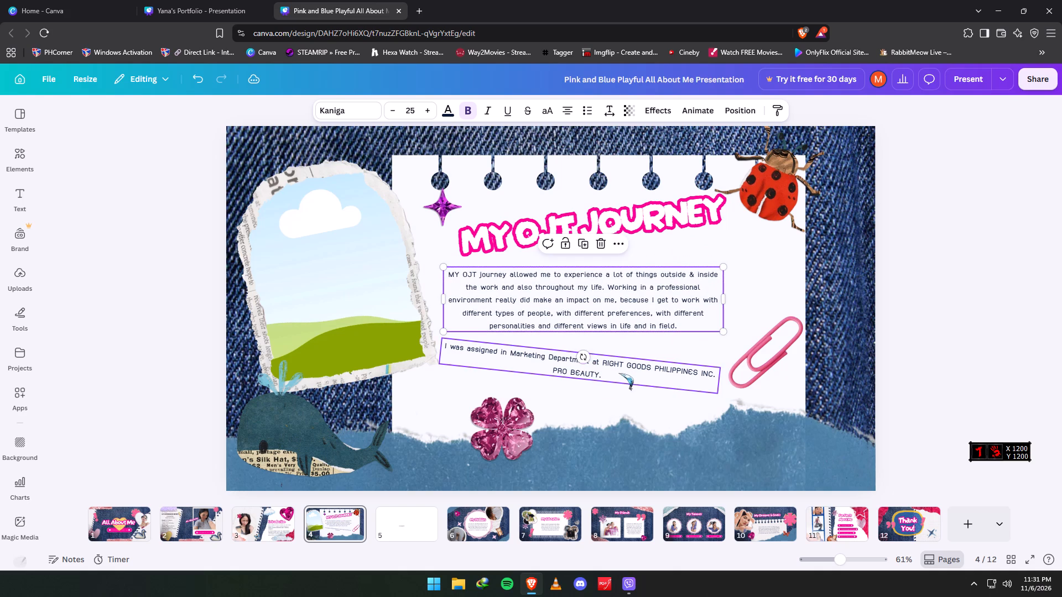
pyautogui.click(622, 374)
pyautogui.moveTo(564, 401); pyautogui.dragTo(567, 407)
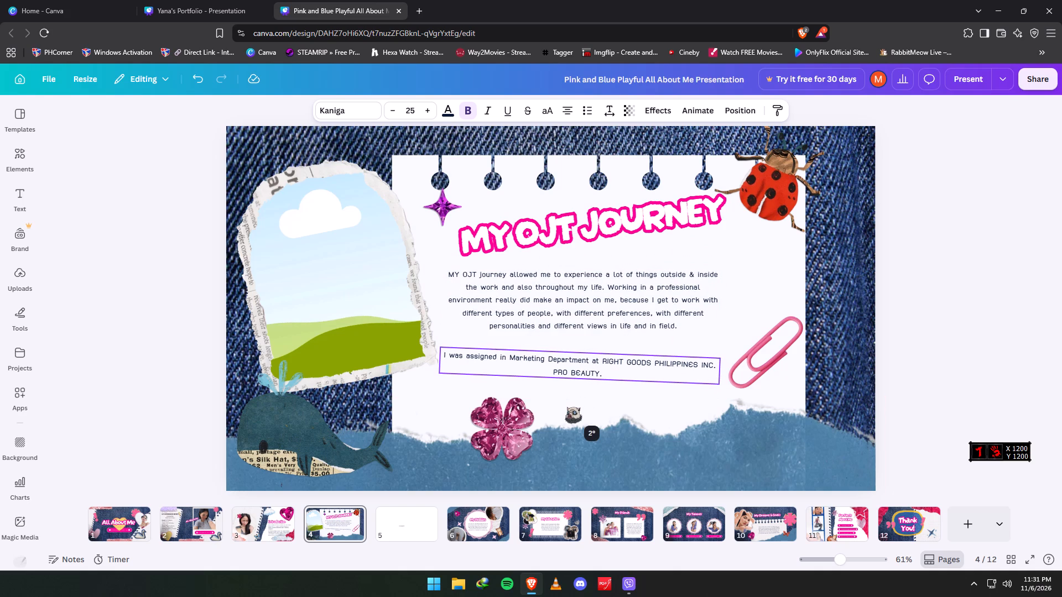
pyautogui.moveTo(567, 407); pyautogui.dragTo(568, 408)
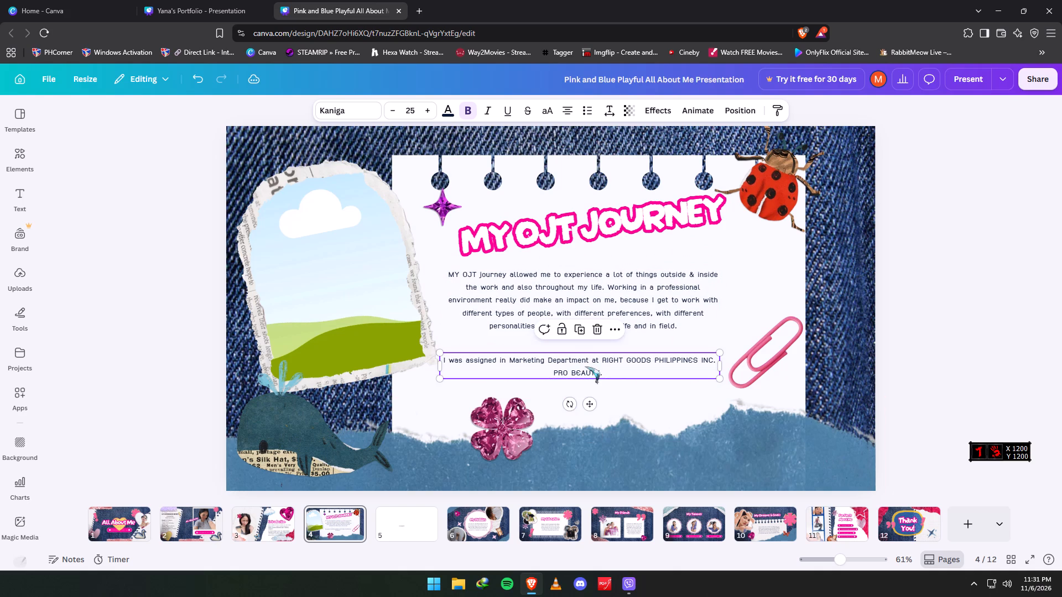
pyautogui.moveTo(586, 365); pyautogui.dragTo(591, 357)
# Straighten the MY OJT JOURNEY title to horizontal, shrink it slightly and place it above the paragraphs.
pyautogui.click(633, 232)
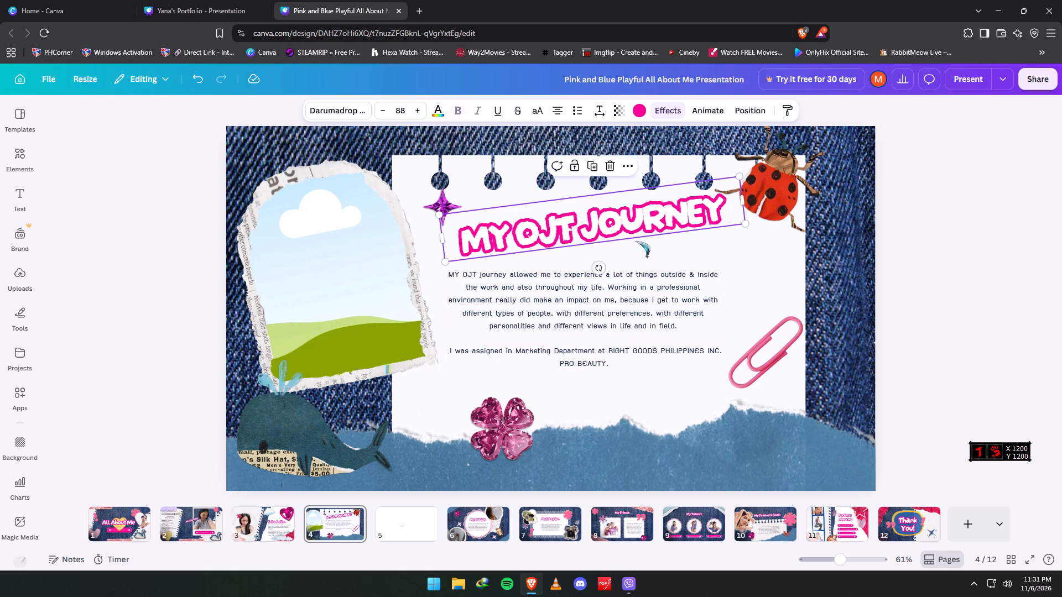
pyautogui.moveTo(600, 267); pyautogui.dragTo(594, 268)
pyautogui.moveTo(629, 223); pyautogui.dragTo(633, 232)
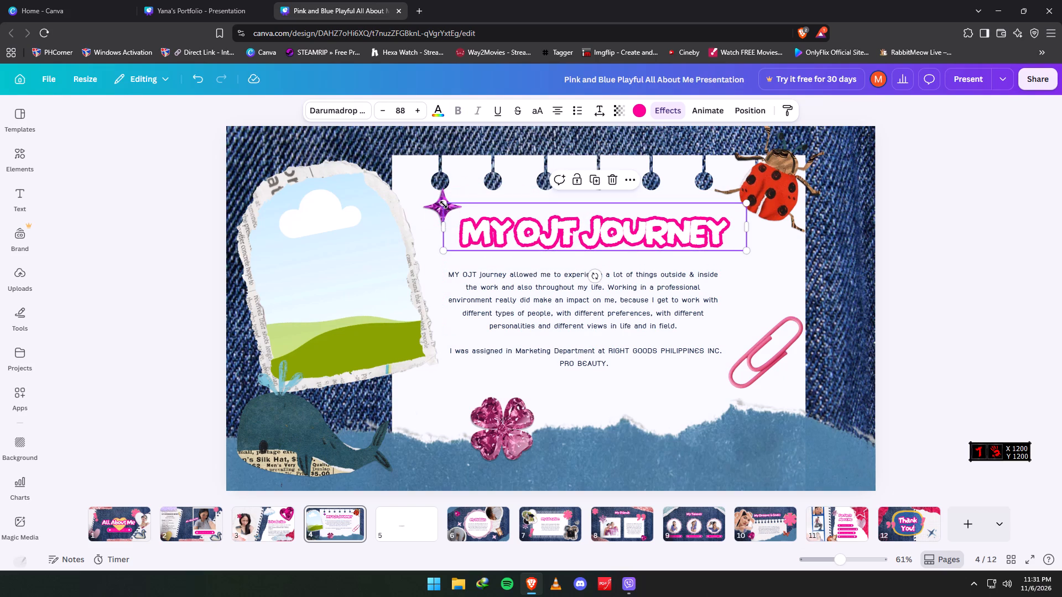
pyautogui.moveTo(444, 205); pyautogui.dragTo(466, 208)
pyautogui.moveTo(582, 222); pyautogui.dragTo(571, 213)
# Shrink the ladybug slightly and place it over the notebook sheet's upper right corner.
pyautogui.moveTo(763, 188); pyautogui.dragTo(775, 182)
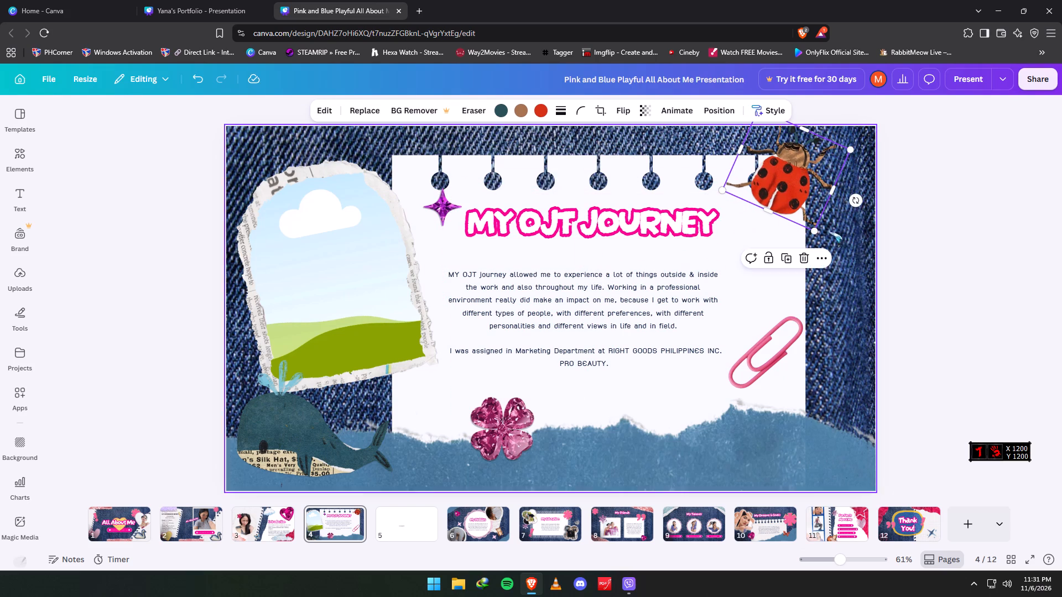
pyautogui.moveTo(815, 233); pyautogui.dragTo(806, 214)
pyautogui.moveTo(799, 164); pyautogui.dragTo(800, 174)
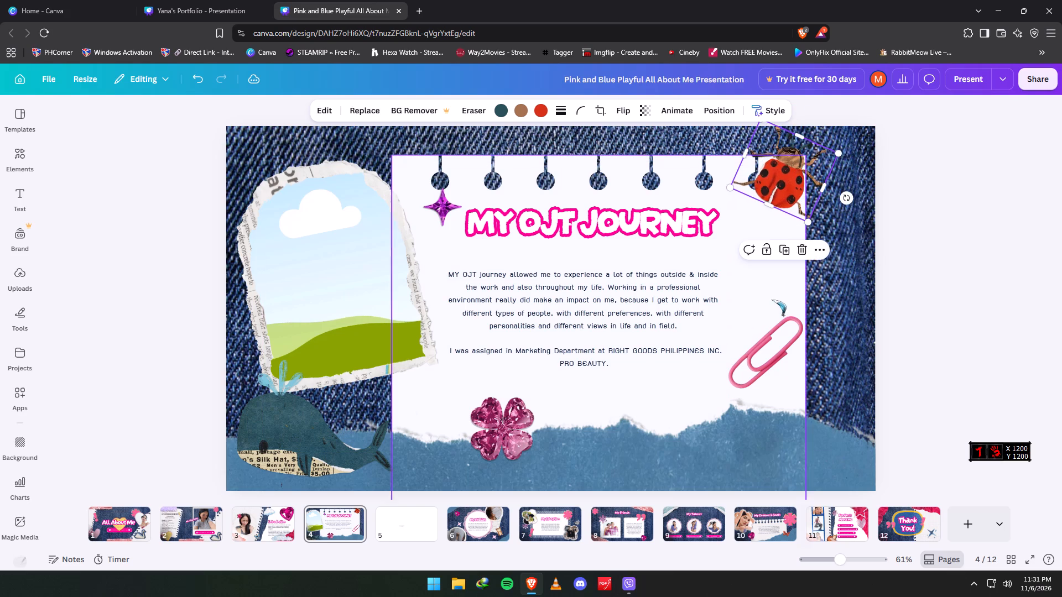
# Move the pink paperclip onto the notebook sheet's right edge, rotate it to a flatter angle and make it slightly smaller.
pyautogui.moveTo(769, 328); pyautogui.dragTo(810, 310)
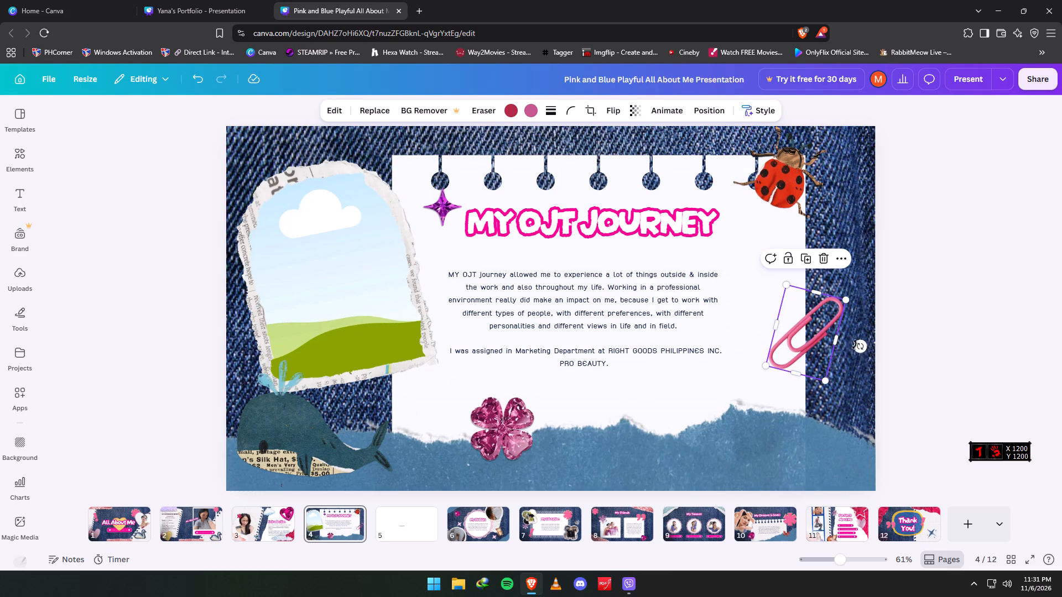
pyautogui.moveTo(861, 345); pyautogui.dragTo(840, 354)
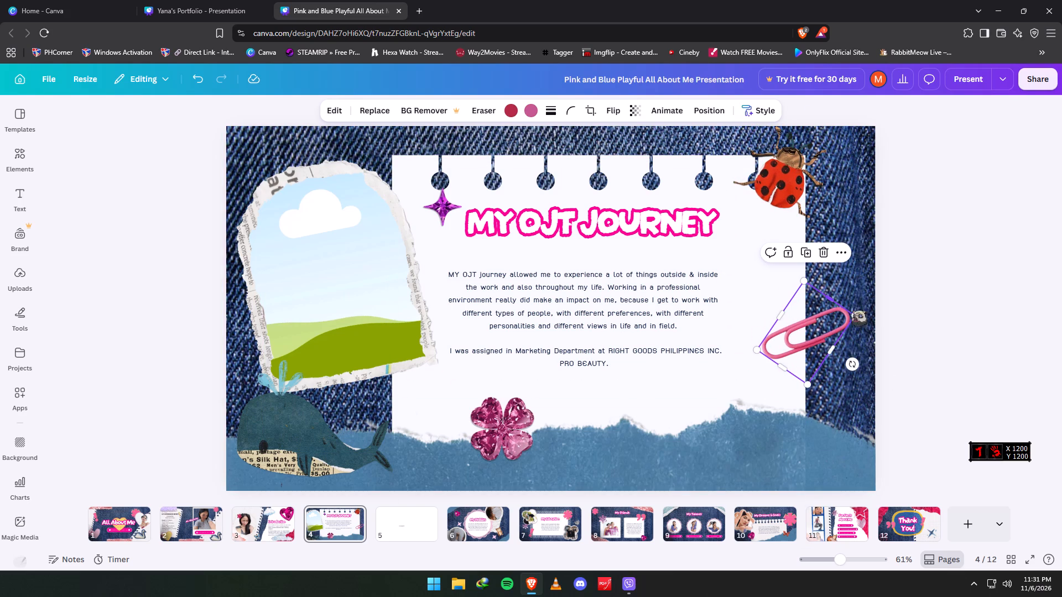
pyautogui.moveTo(853, 315); pyautogui.dragTo(826, 321)
pyautogui.moveTo(787, 328); pyautogui.dragTo(799, 327)
pyautogui.moveTo(844, 327); pyautogui.dragTo(863, 322)
pyautogui.moveTo(856, 360); pyautogui.dragTo(866, 357)
pyautogui.moveTo(808, 336); pyautogui.dragTo(799, 339)
# Rotate the pink gem clover slightly clockwise.
pyautogui.click(492, 432)
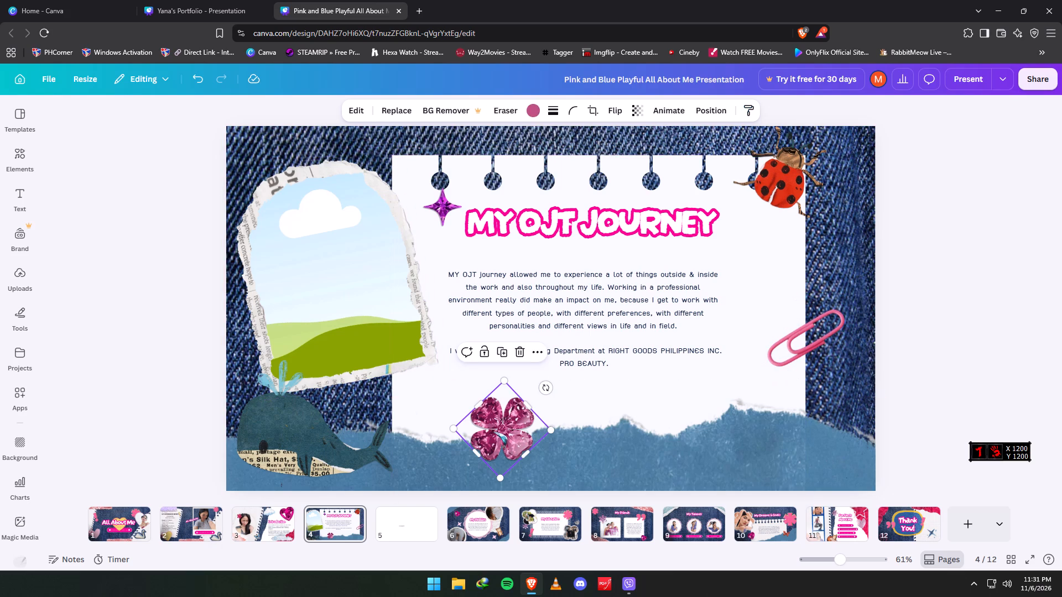
pyautogui.moveTo(549, 385); pyautogui.dragTo(556, 387)
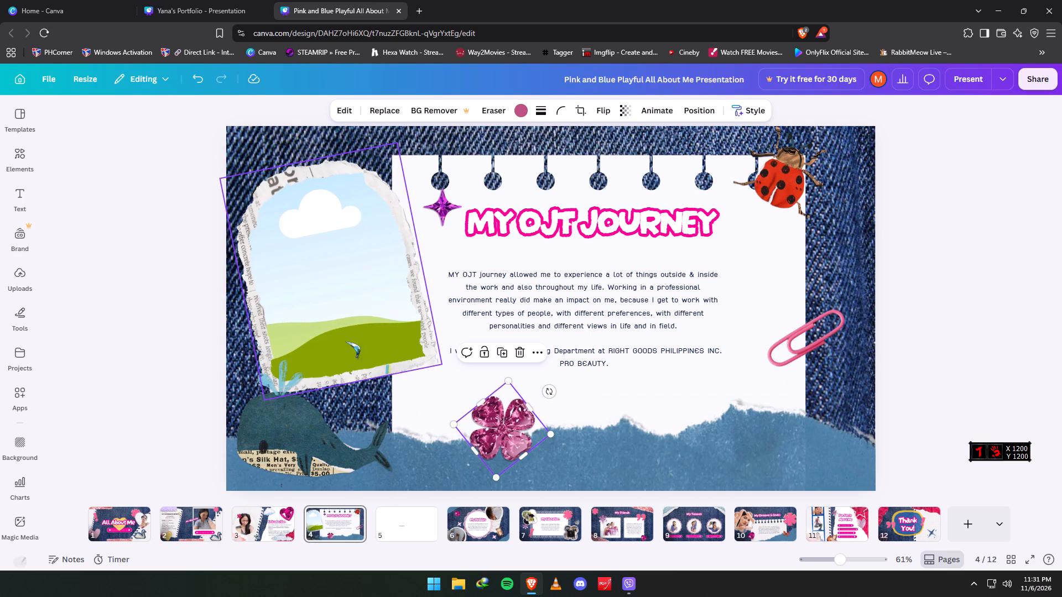
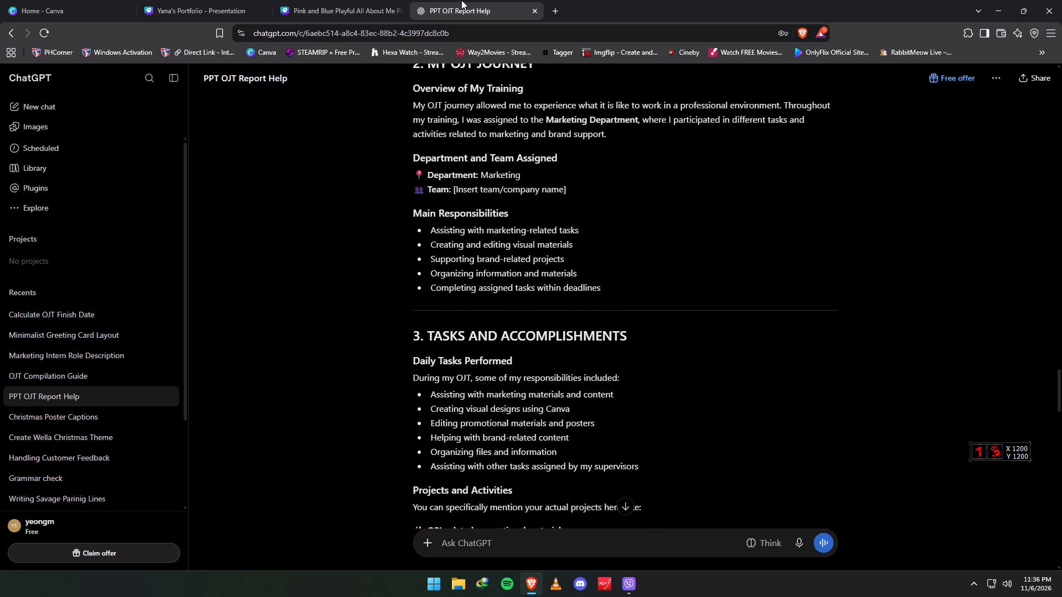
# Switch to the portfolio presentation in Canva and look through its introduction, project, photography and Labor Day slides for reference.
pyautogui.click(348, 1)
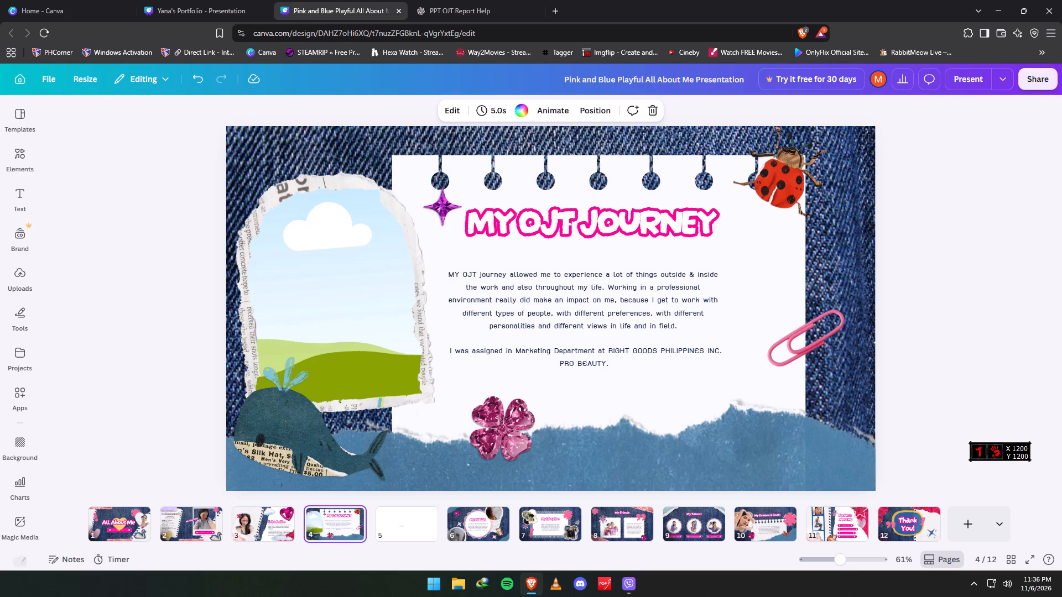
pyautogui.click(236, 0)
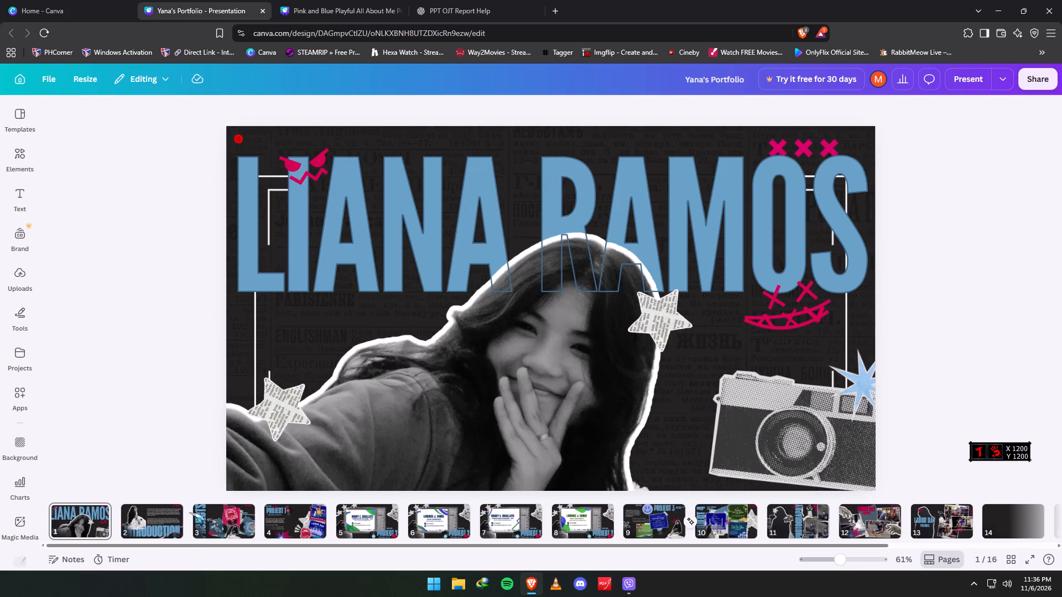
pyautogui.click(138, 518)
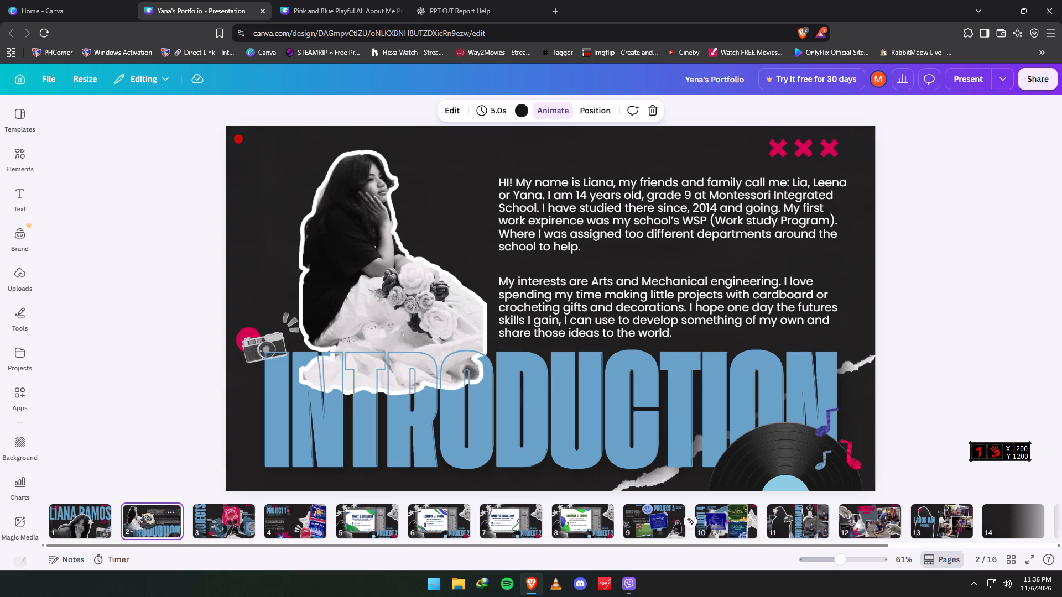
pyautogui.click(236, 521)
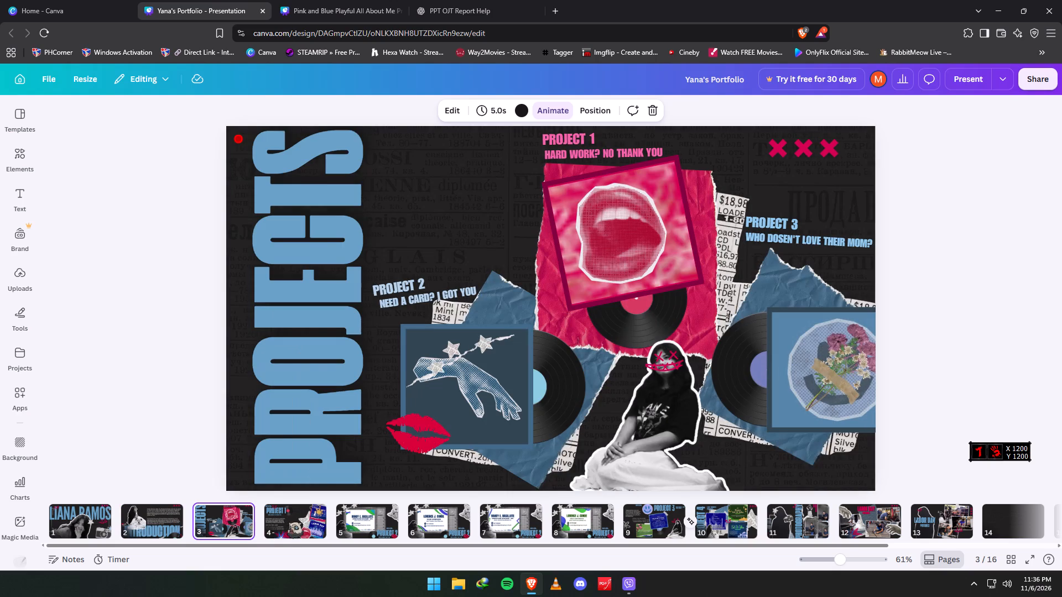
pyautogui.click(289, 522)
pyautogui.click(365, 516)
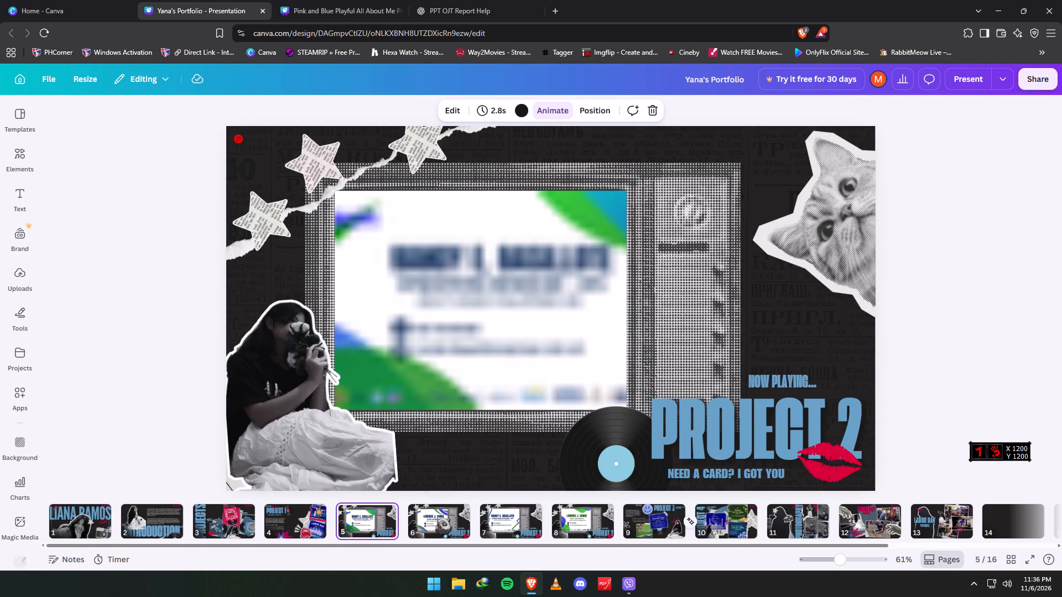
pyautogui.click(437, 518)
pyautogui.click(722, 520)
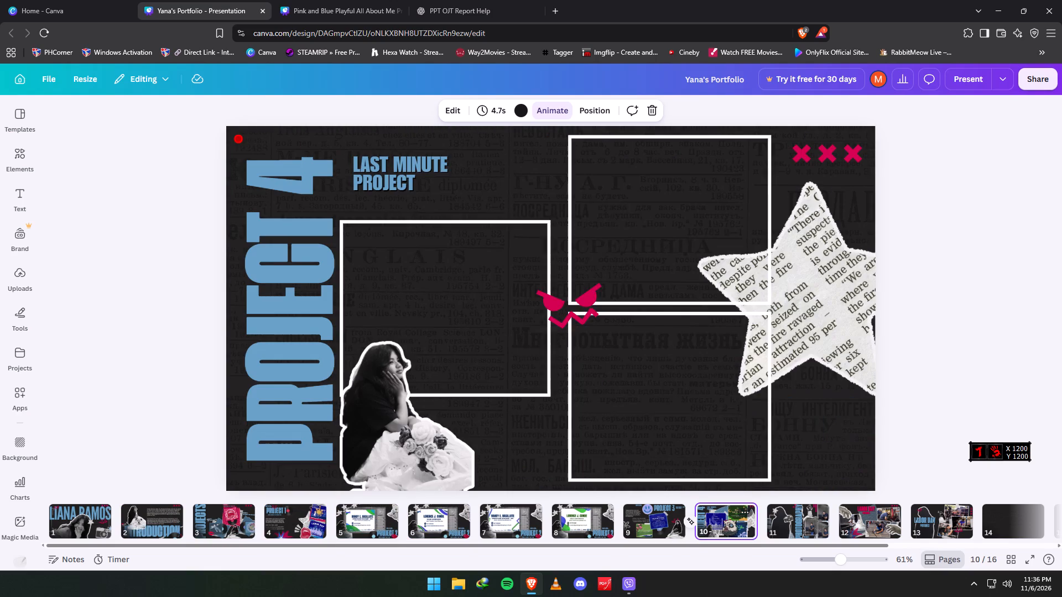
pyautogui.click(800, 523)
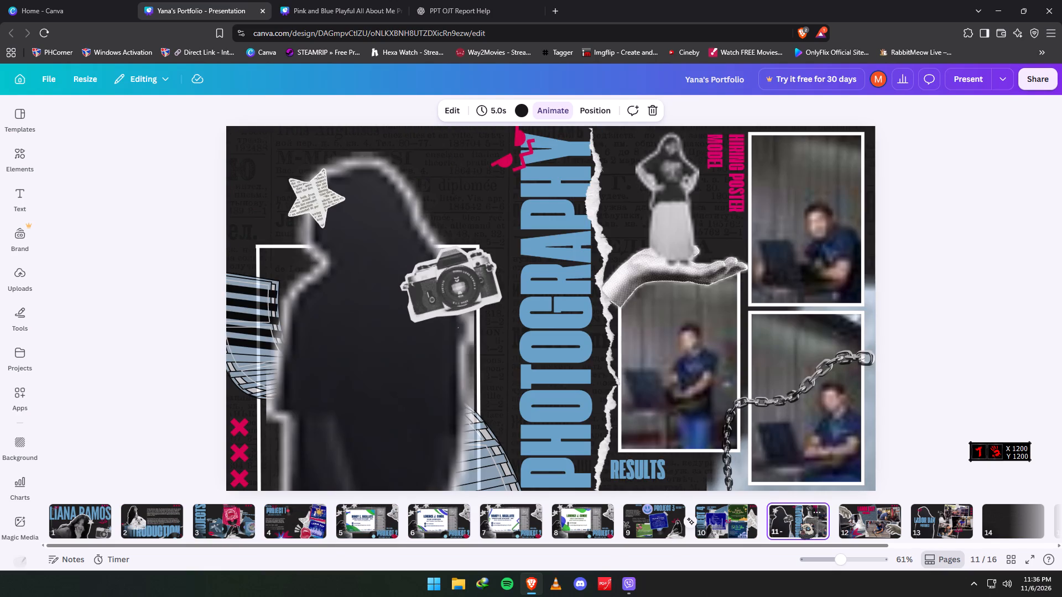
pyautogui.click(712, 519)
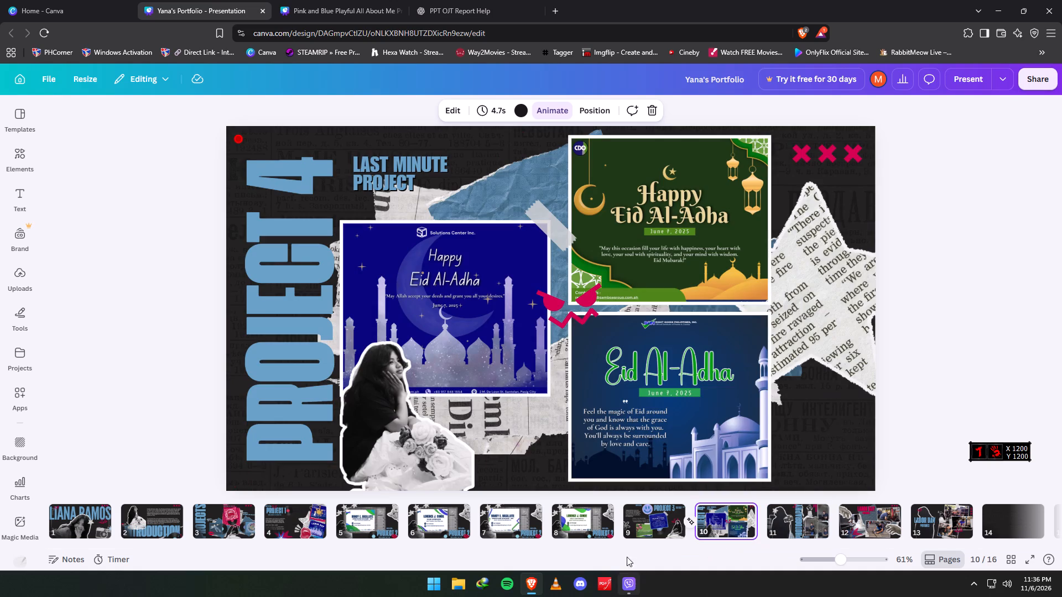
pyautogui.click(796, 530)
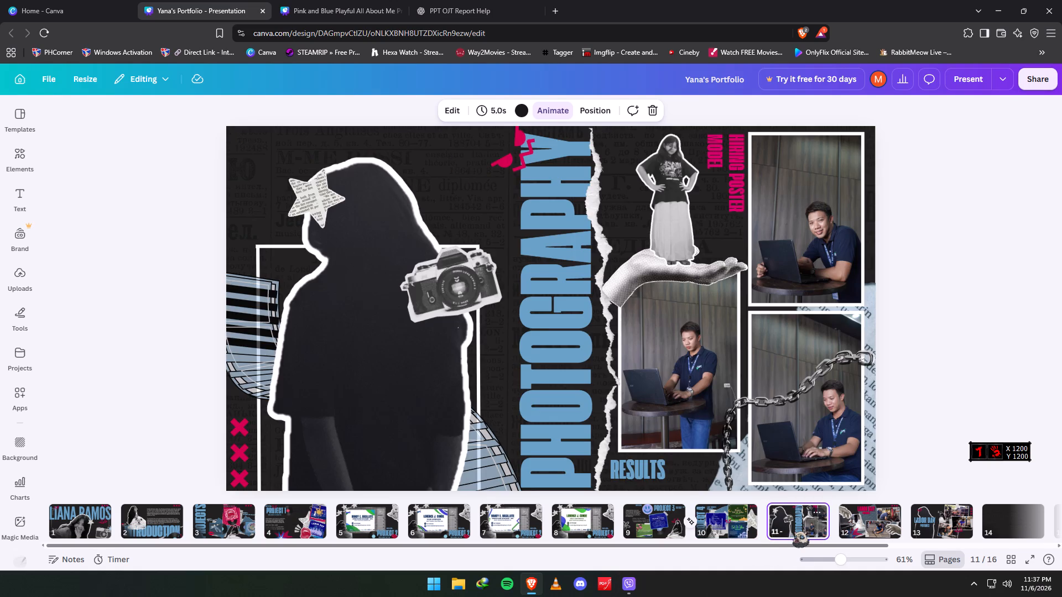
pyautogui.click(612, 514)
pyautogui.click(658, 517)
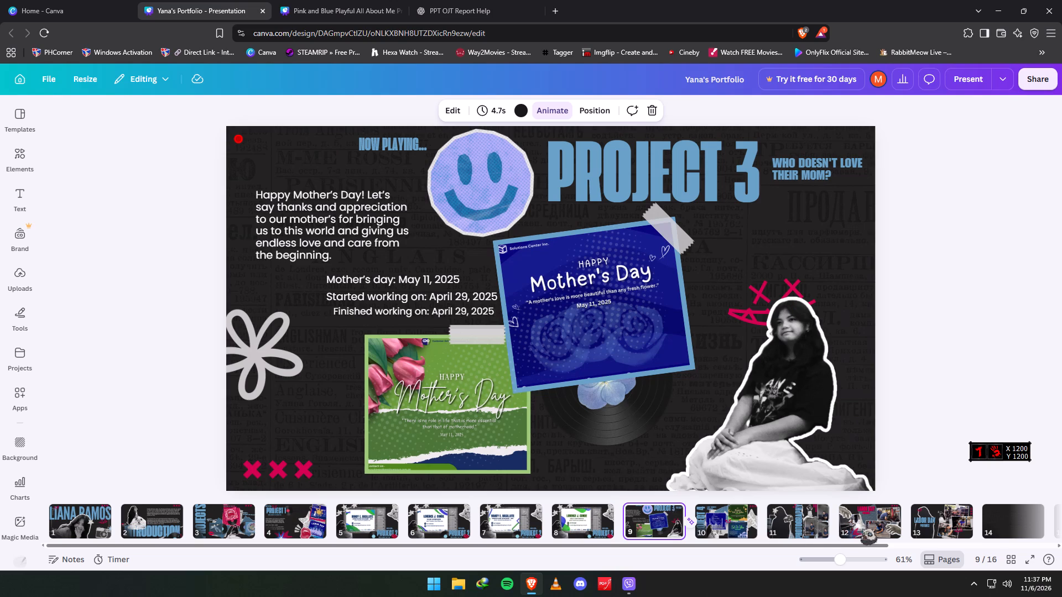
pyautogui.moveTo(874, 528); pyautogui.dragTo(877, 534)
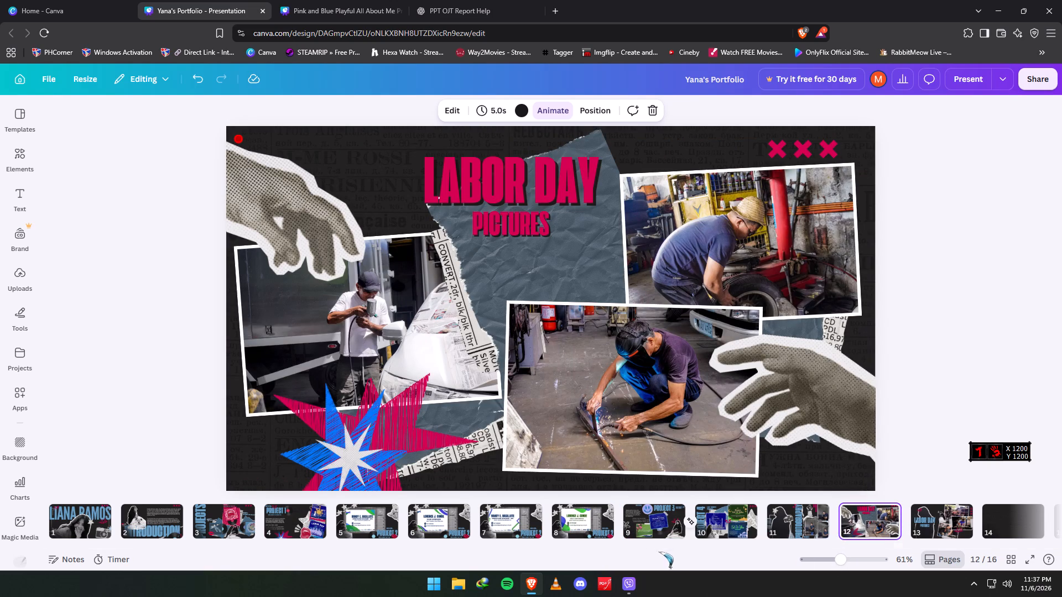
pyautogui.moveTo(664, 544); pyautogui.dragTo(846, 547)
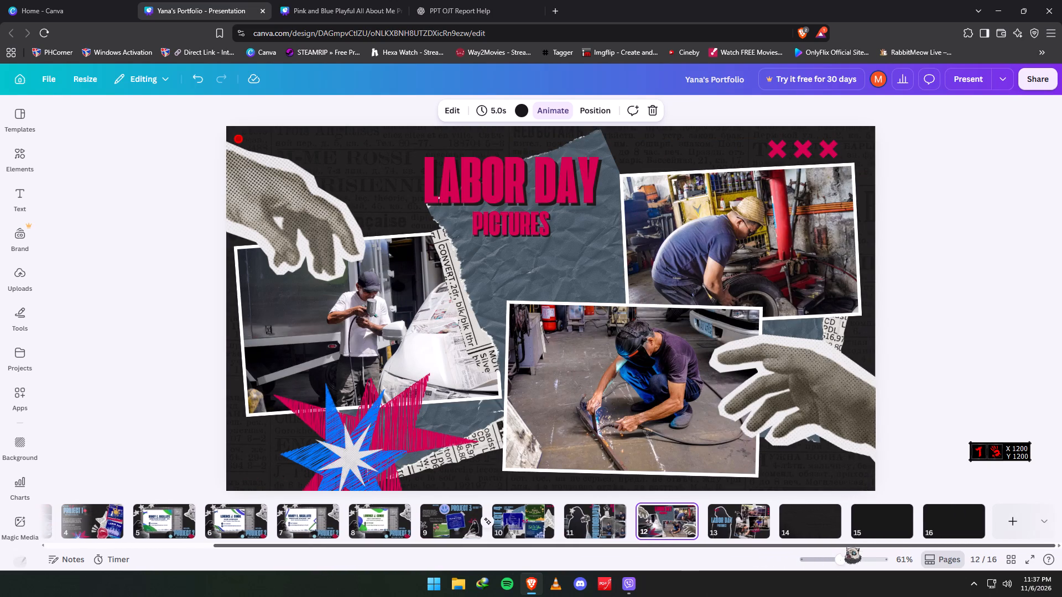
pyautogui.moveTo(846, 547); pyautogui.dragTo(861, 546)
pyautogui.click(728, 517)
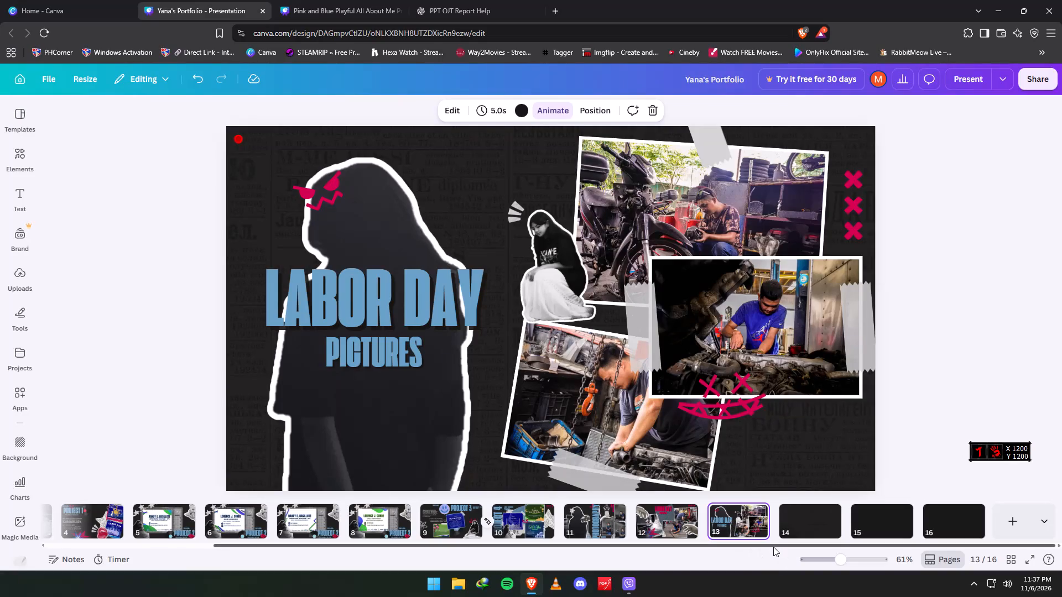
pyautogui.moveTo(776, 544); pyautogui.dragTo(545, 522)
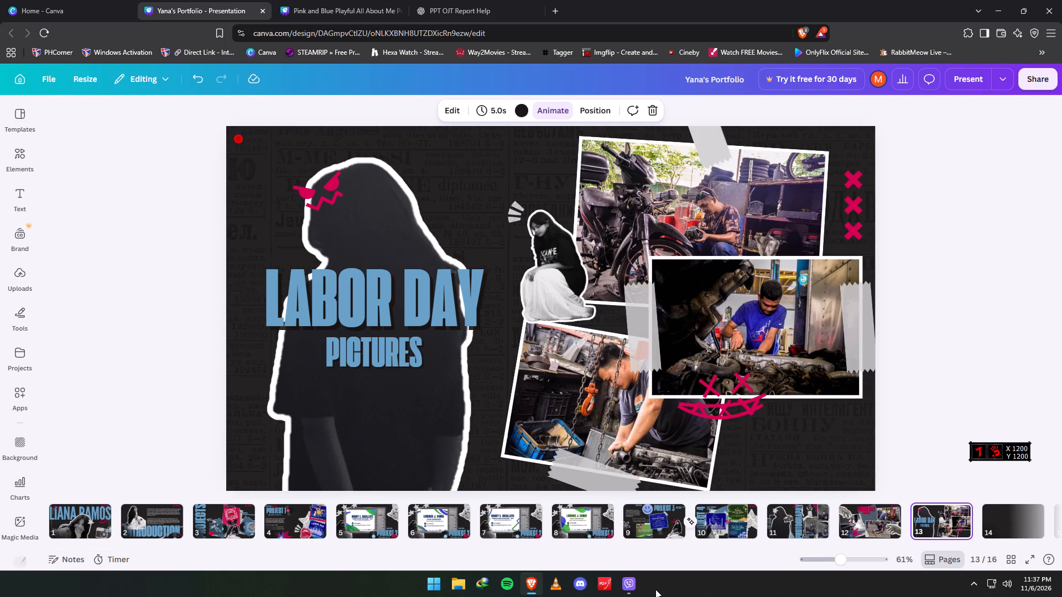
# Compare the "My OJT Journey" slide with the portfolio's Labor Day slide, and return to the PPT OJT Report Help outline in ChatGPT.
pyautogui.click(331, 0)
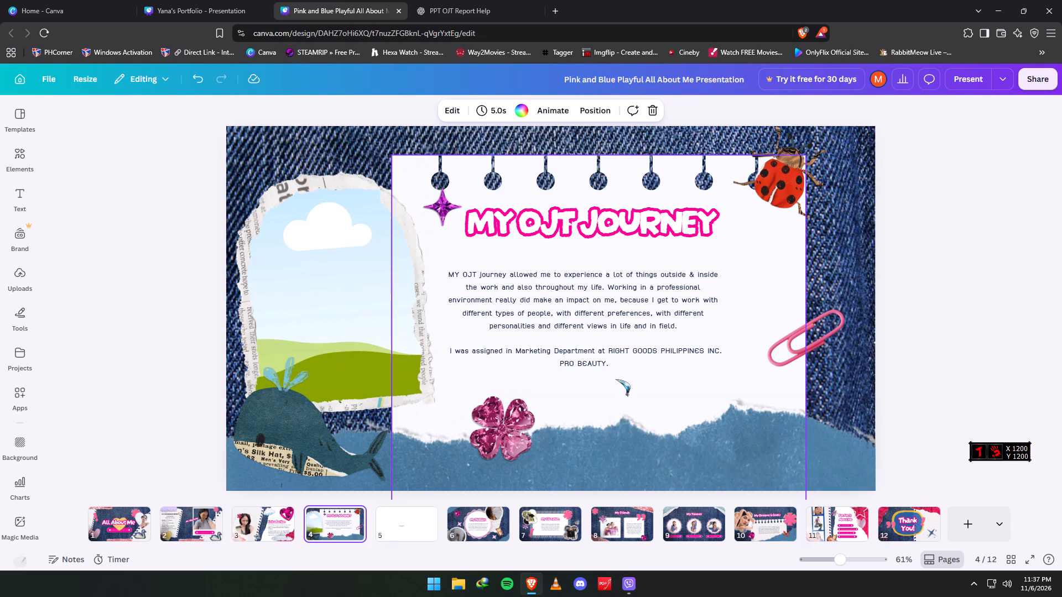
pyautogui.click(205, 0)
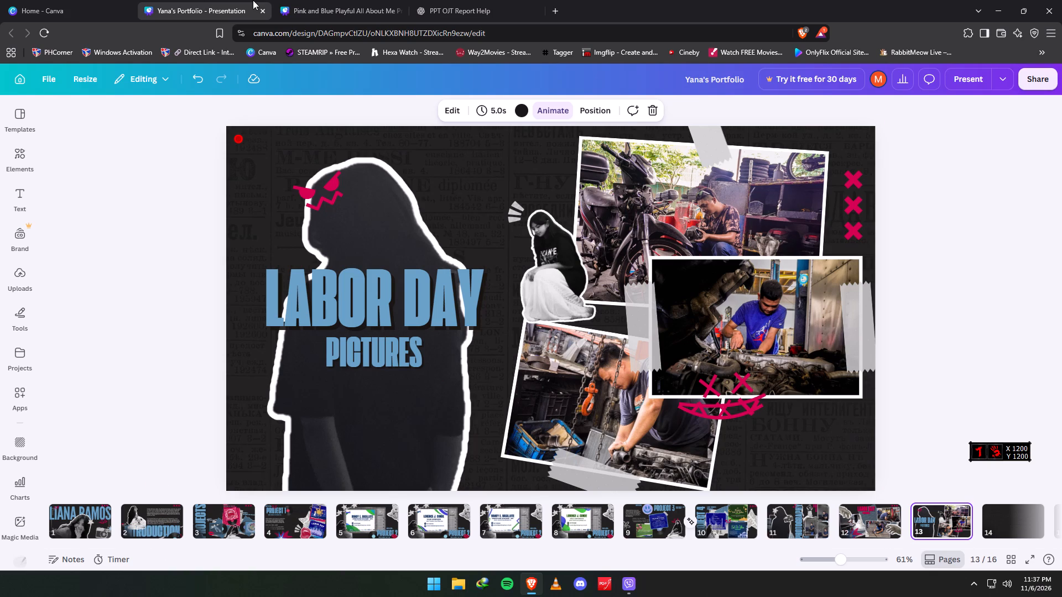
pyautogui.click(394, 0)
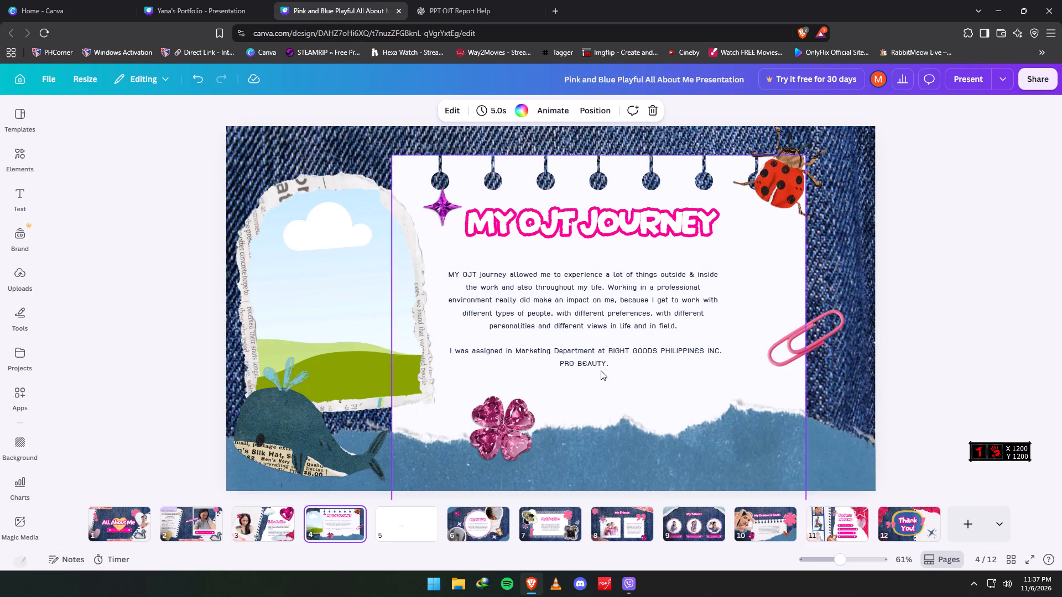
pyautogui.click(474, 1)
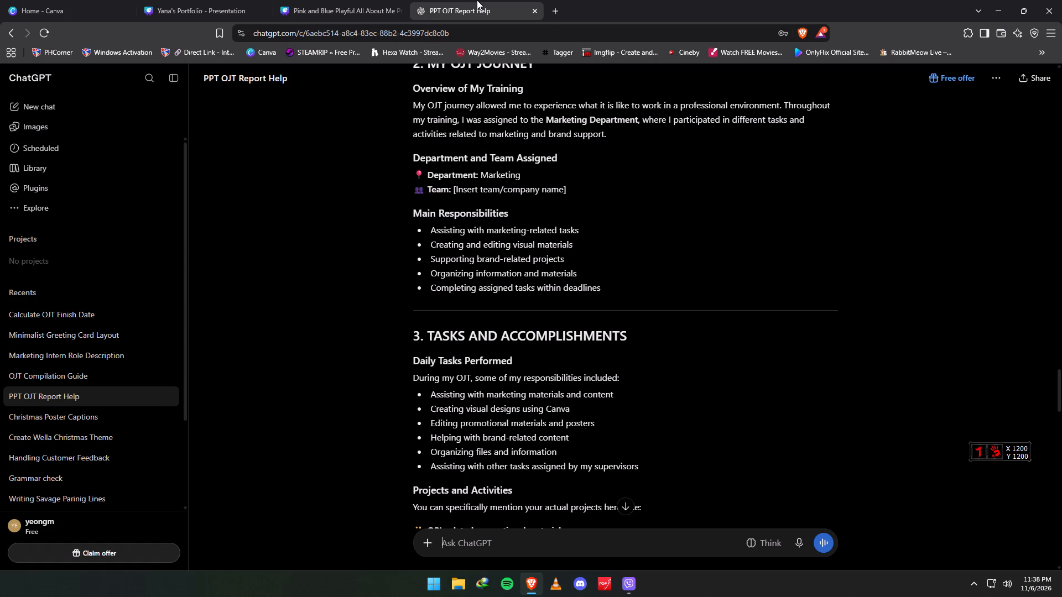
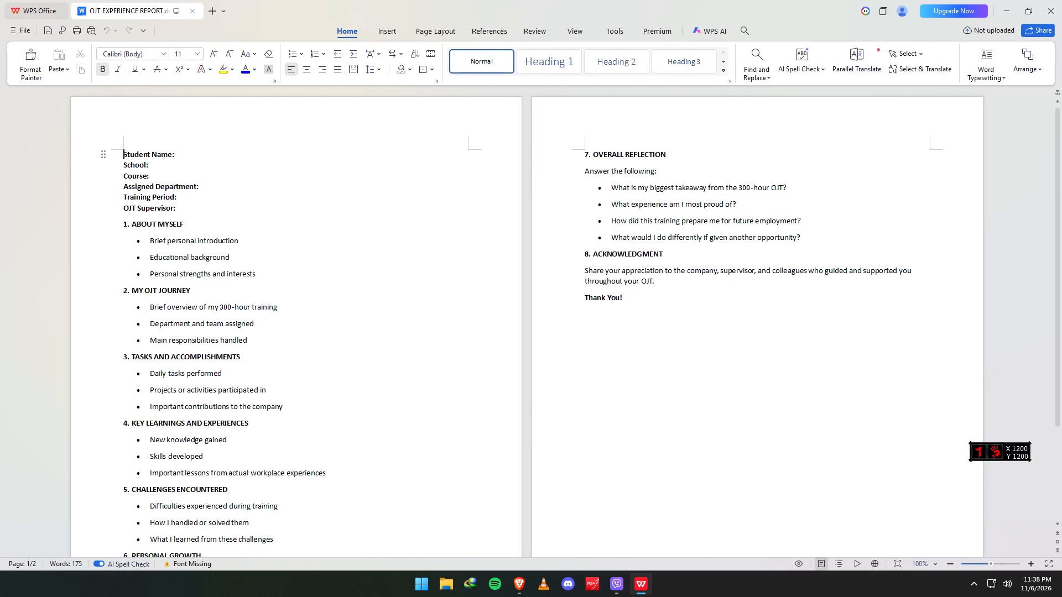
# Switch to the OJT EXPERIENCE REPORT document in WPS Office and review its section prompts from About Myself through Personal Growth.
pyautogui.scroll(-2, 492, 373)
pyautogui.scroll(3, 493, 372)
pyautogui.scroll(-2, 493, 373)
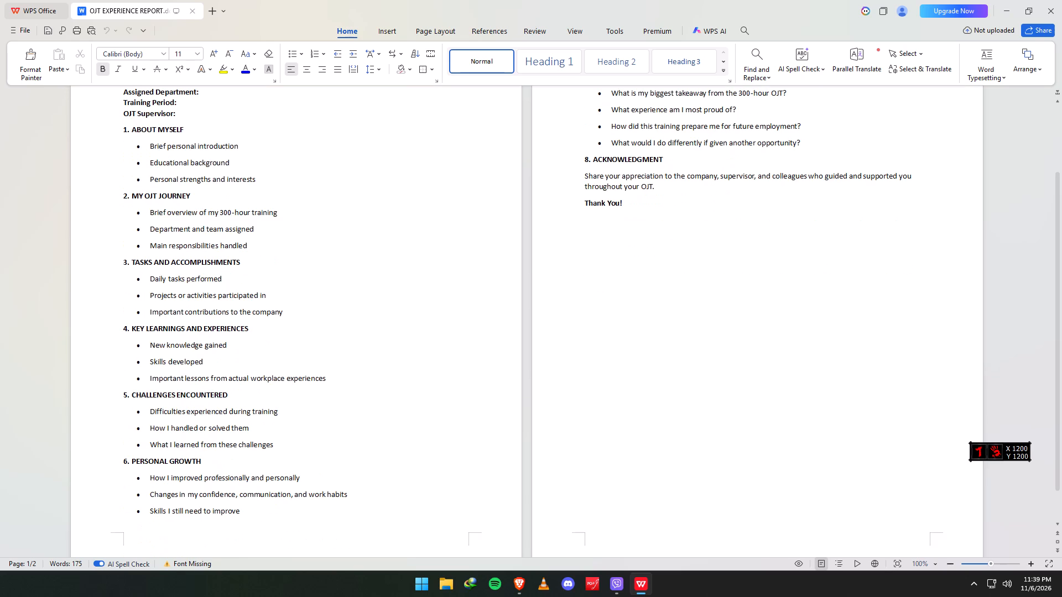
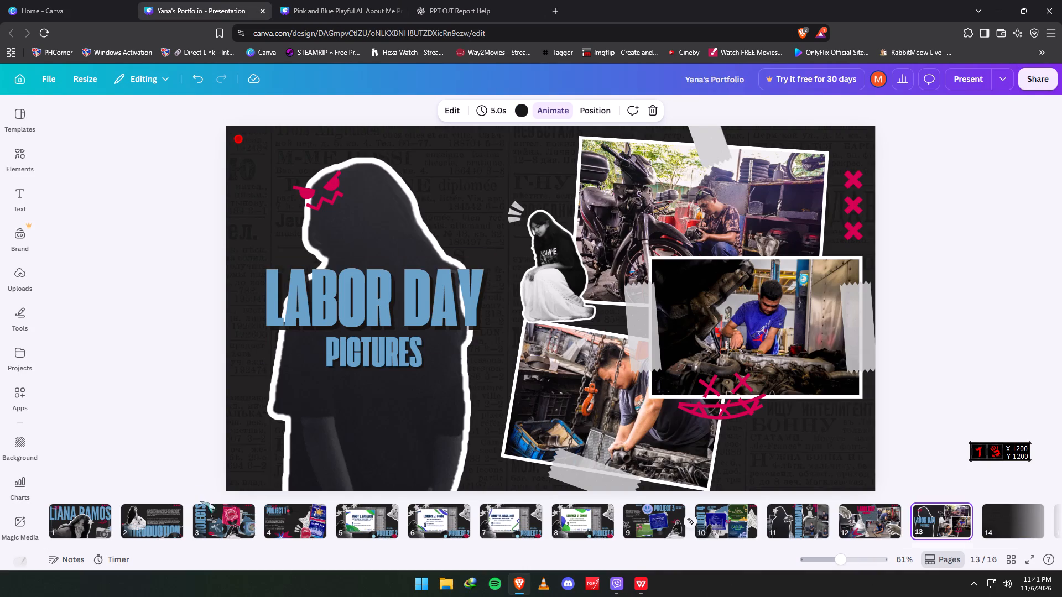
pyautogui.click(213, 517)
pyautogui.click(151, 519)
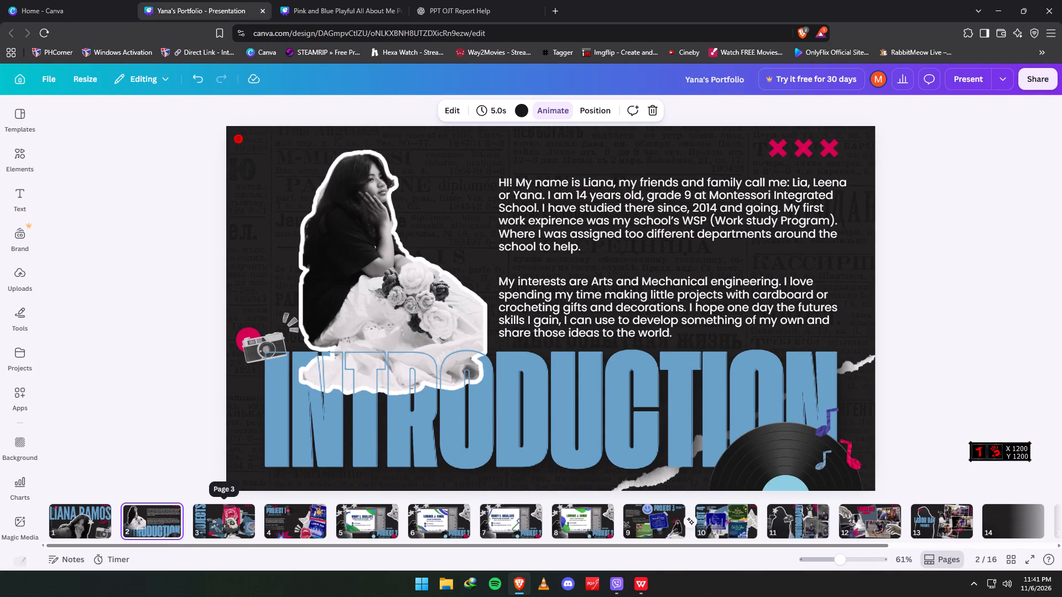
pyautogui.click(218, 519)
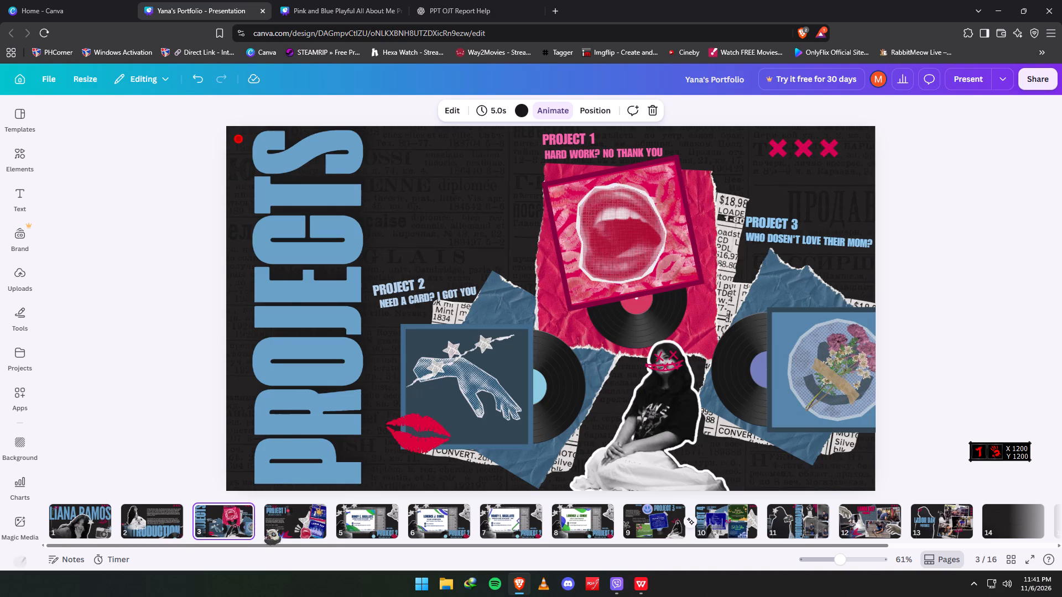
pyautogui.click(295, 523)
pyautogui.click(226, 520)
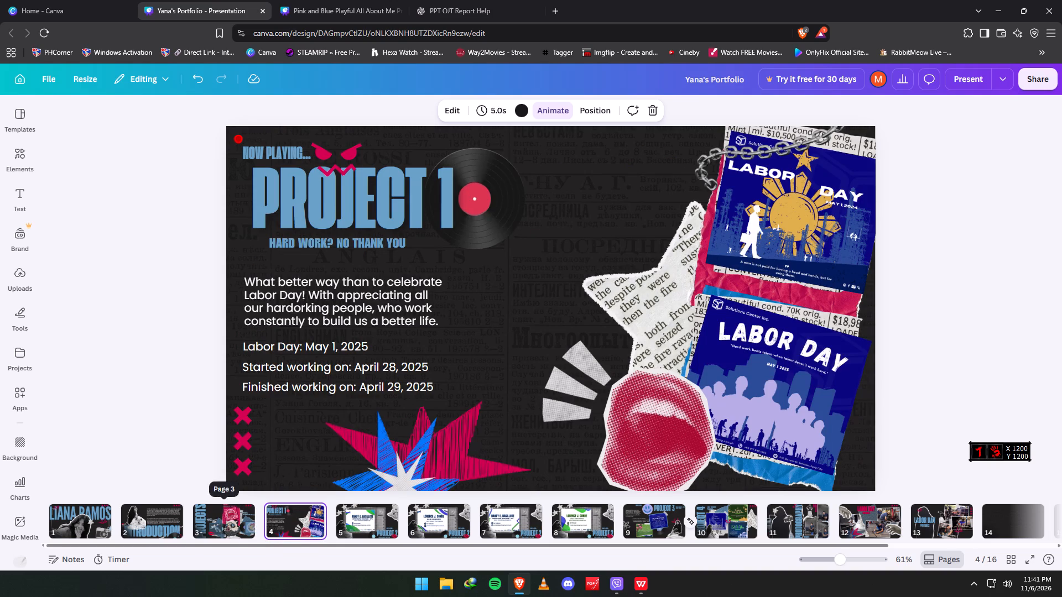
# Return to the All About Me presentation's "My OJT Journey" slide and bring up the full Film and photo frames collection.
pyautogui.click(326, 0)
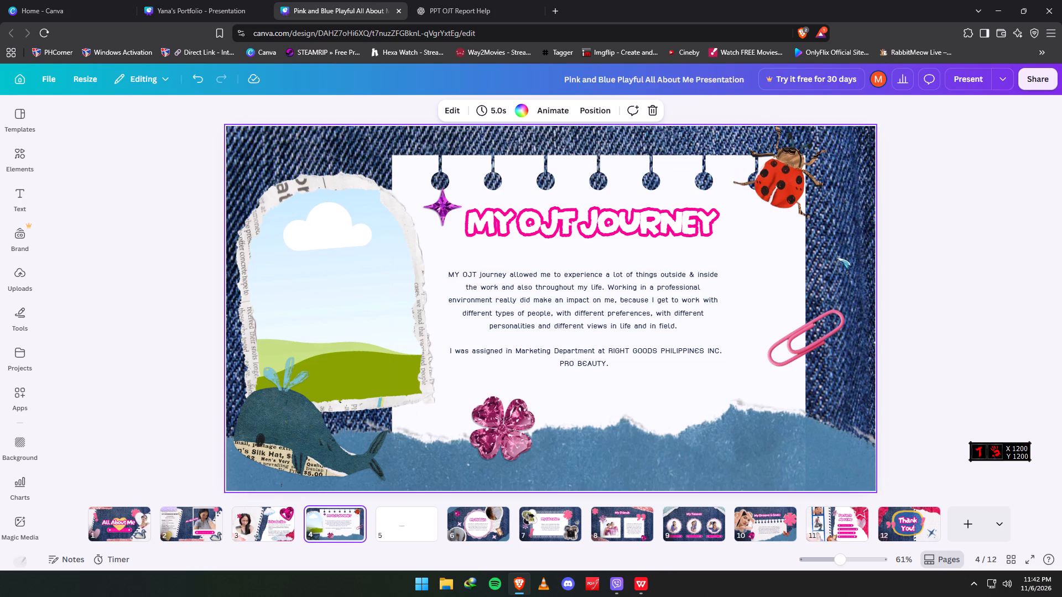
pyautogui.click(380, 281)
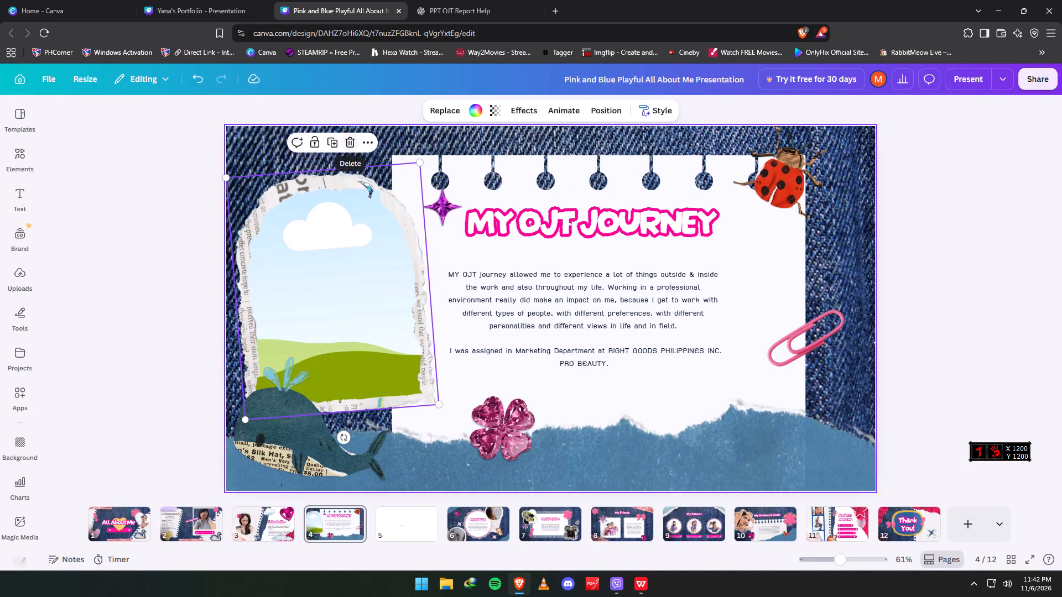
pyautogui.click(20, 165)
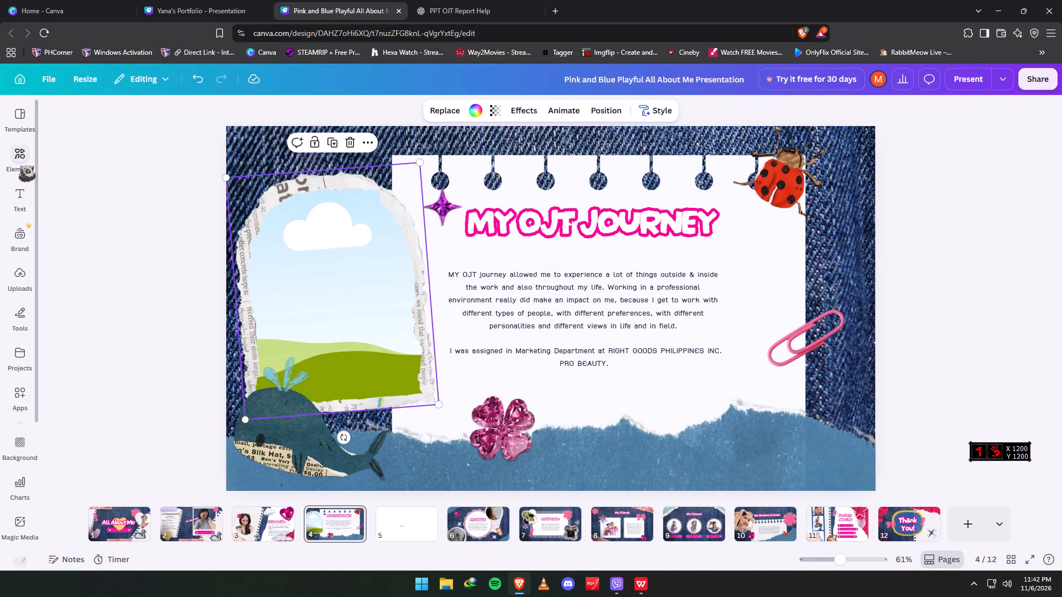
pyautogui.scroll(-2, 166, 397)
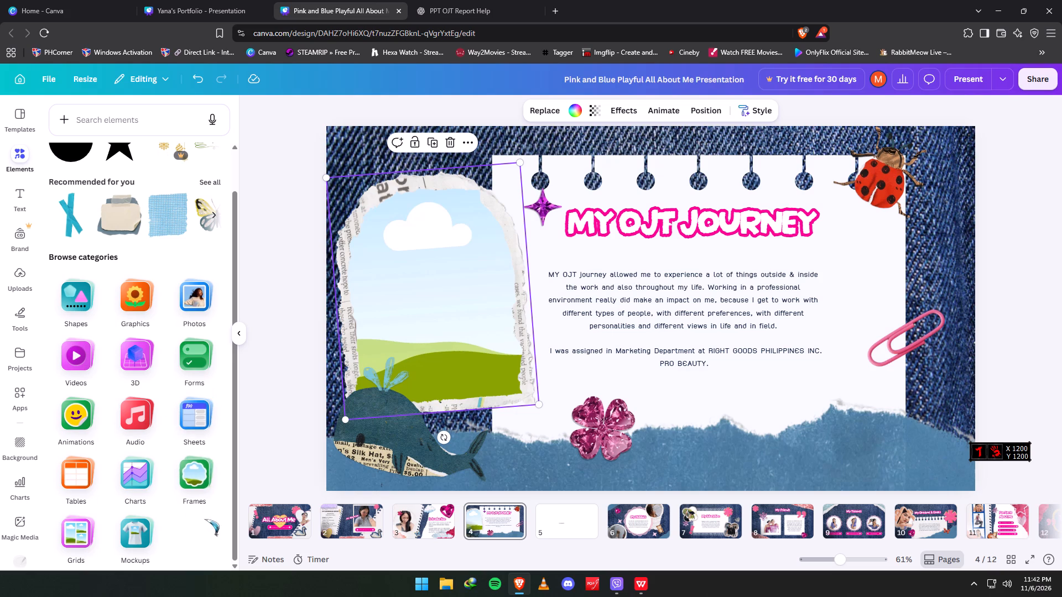
pyautogui.click(196, 484)
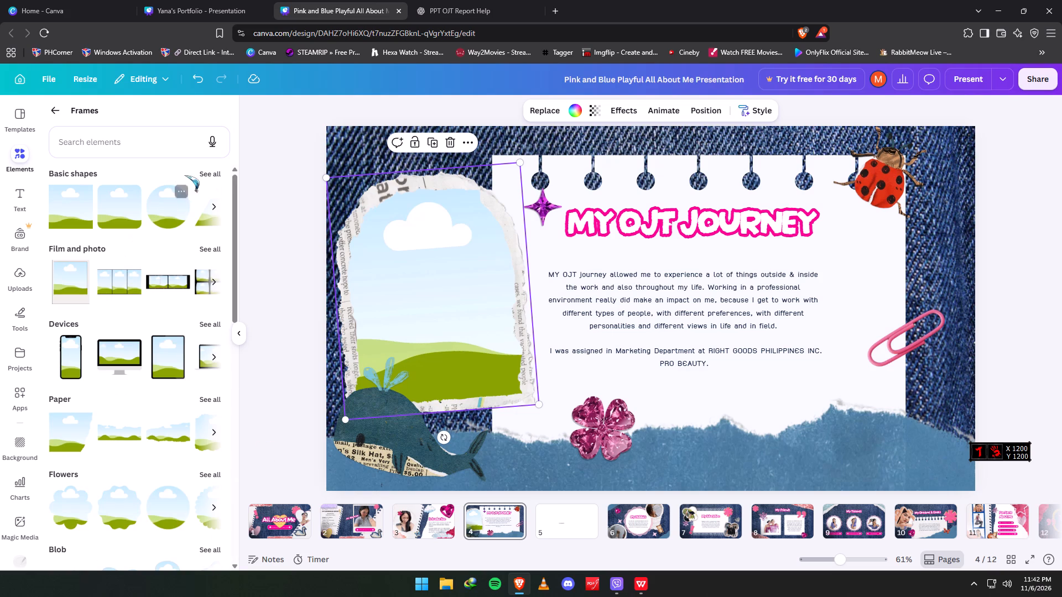
pyautogui.click(203, 245)
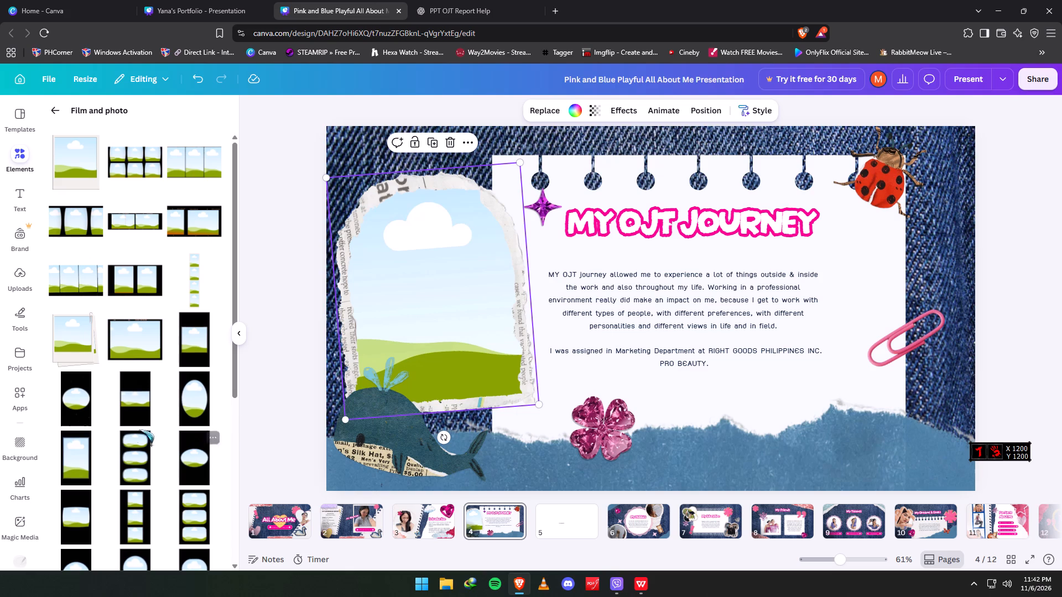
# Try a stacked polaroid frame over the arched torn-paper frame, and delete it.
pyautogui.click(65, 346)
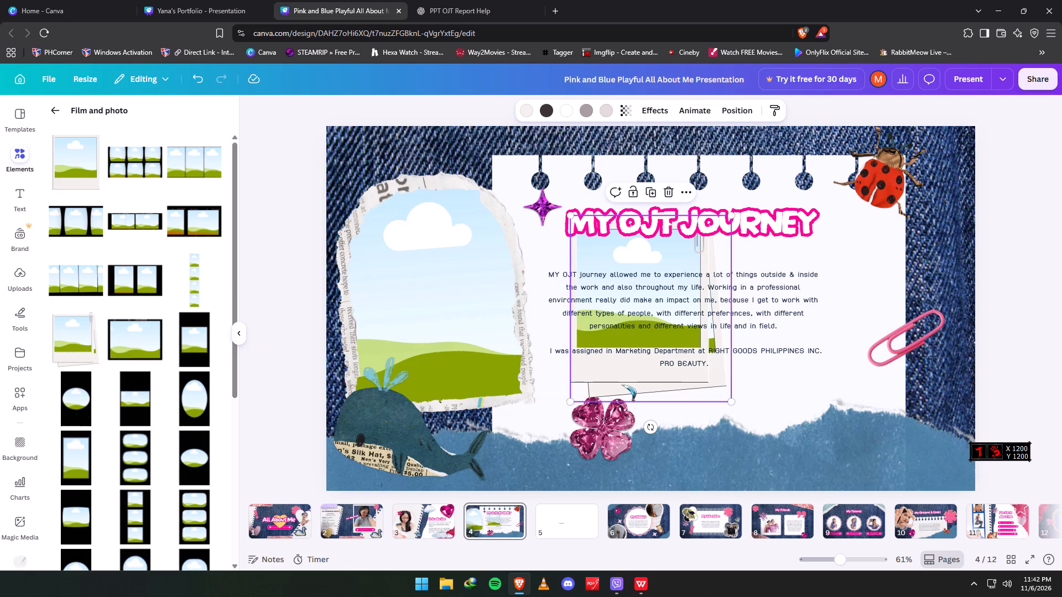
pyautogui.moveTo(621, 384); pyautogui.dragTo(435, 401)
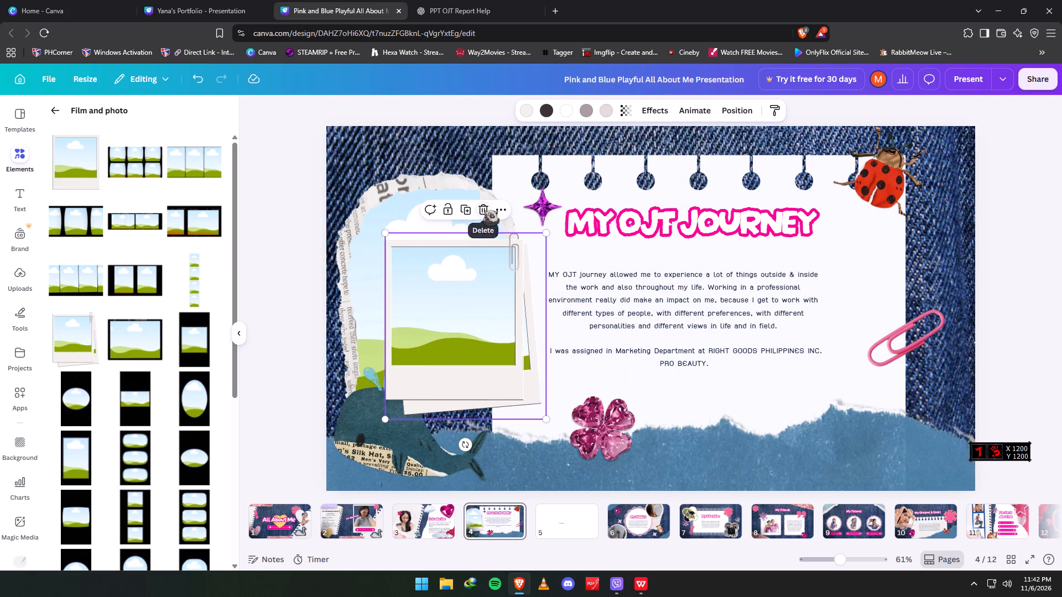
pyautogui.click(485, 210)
# Add the vertical four-photo strip frame, enlarge it, tilt it clockwise and place it along the slide's right edge below the ladybug.
pyautogui.click(191, 290)
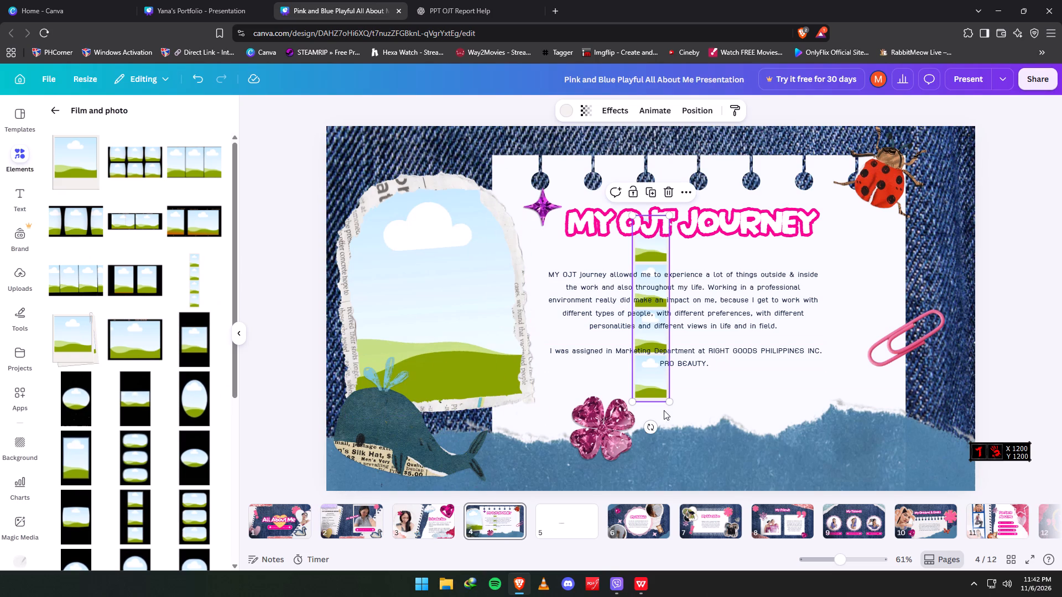
pyautogui.moveTo(667, 402); pyautogui.dragTo(728, 504)
pyautogui.moveTo(659, 443); pyautogui.dragTo(440, 357)
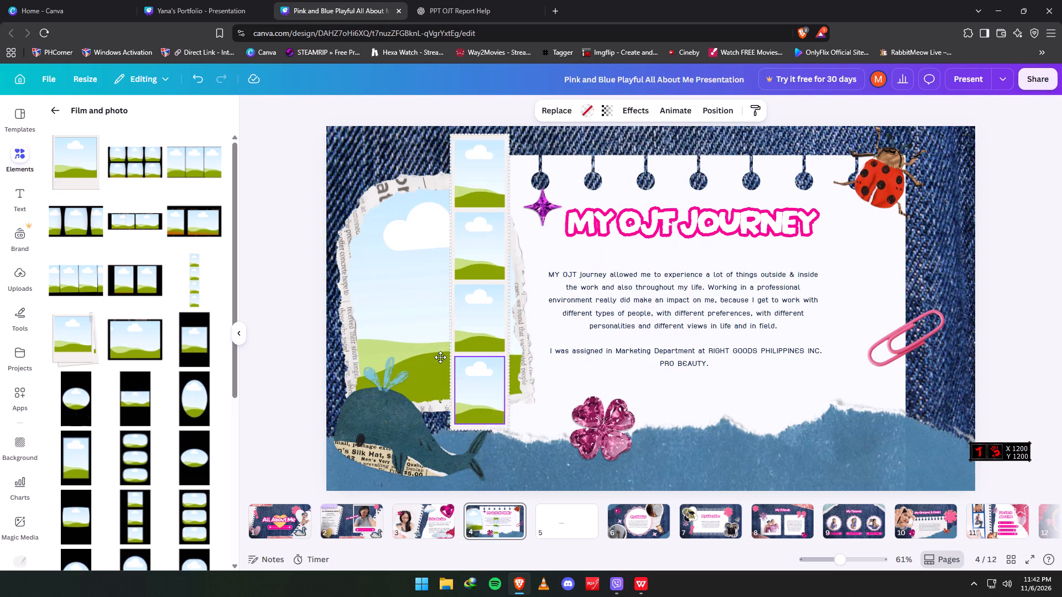
pyautogui.moveTo(440, 357); pyautogui.dragTo(899, 371)
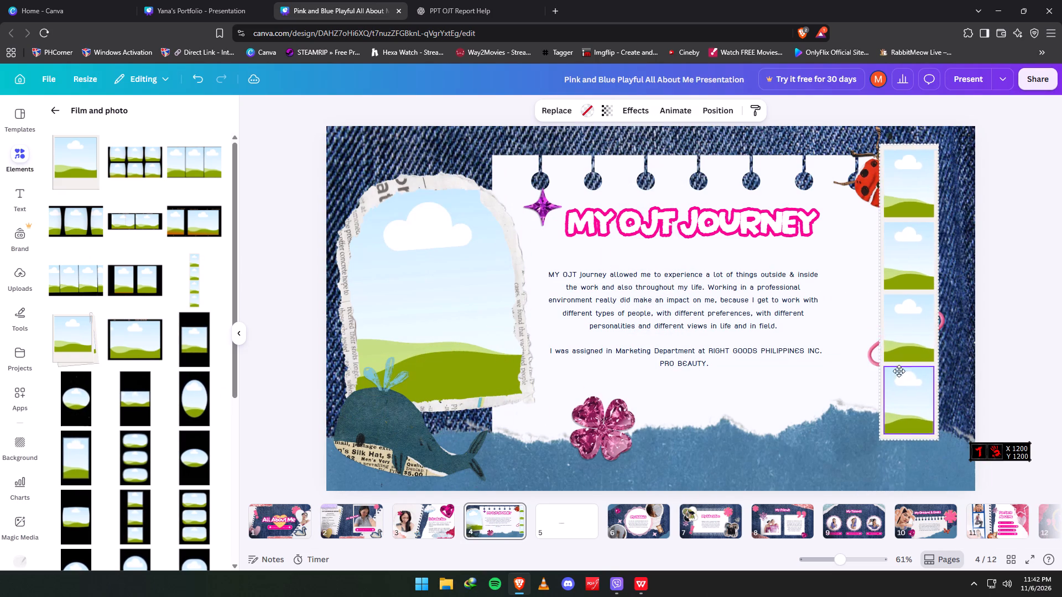
pyautogui.moveTo(899, 371); pyautogui.dragTo(898, 371)
pyautogui.moveTo(899, 465); pyautogui.dragTo(850, 468)
pyautogui.moveTo(886, 345); pyautogui.dragTo(883, 365)
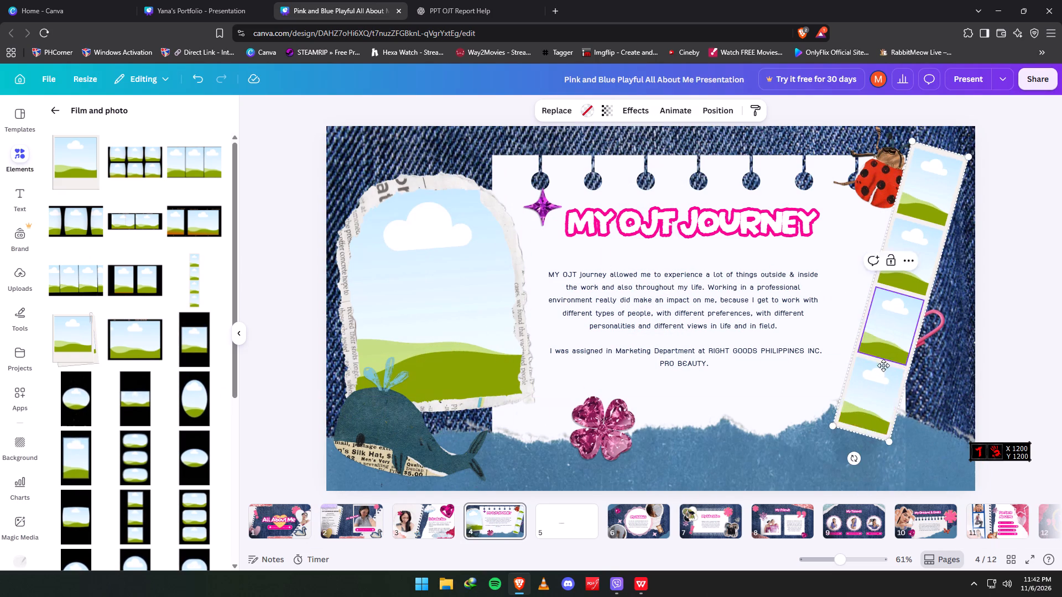
pyautogui.moveTo(883, 365); pyautogui.dragTo(892, 385)
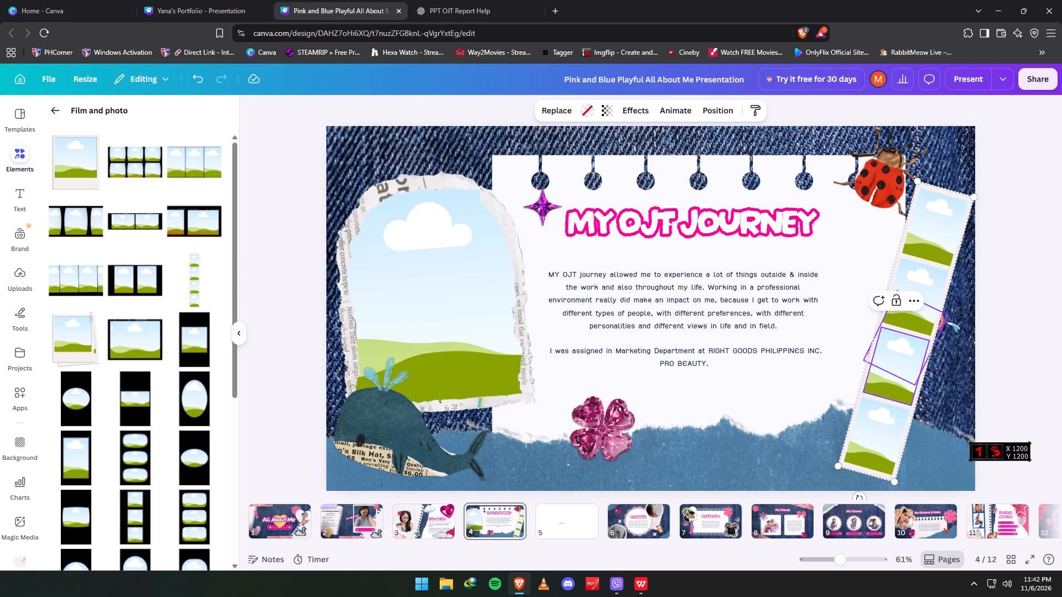
# Bring the pink paperclip in front of the photo strip.
pyautogui.click(945, 322)
pyautogui.click(936, 264)
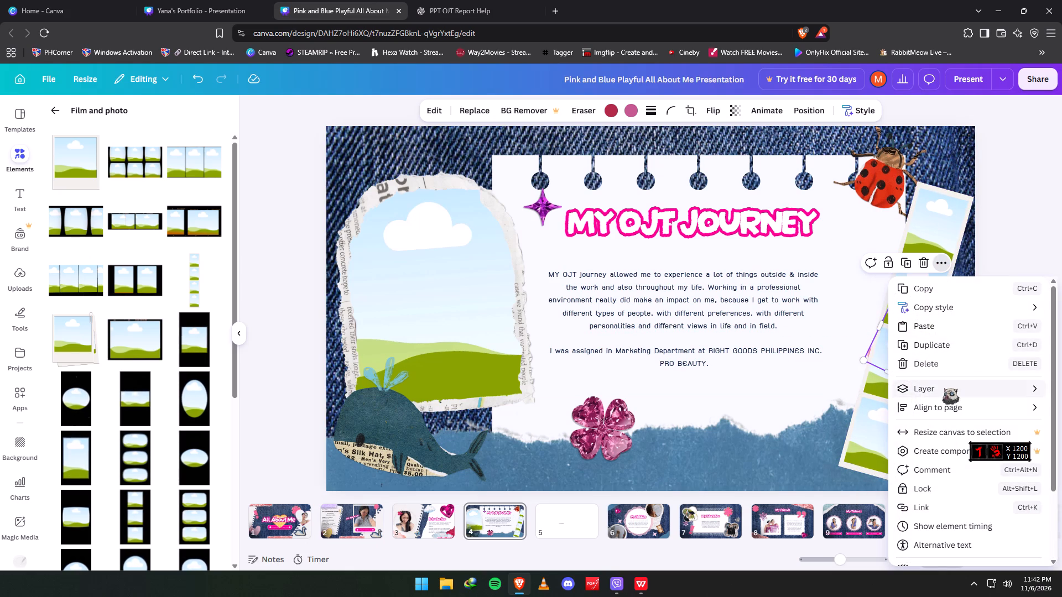
pyautogui.click(794, 406)
pyautogui.click(1019, 231)
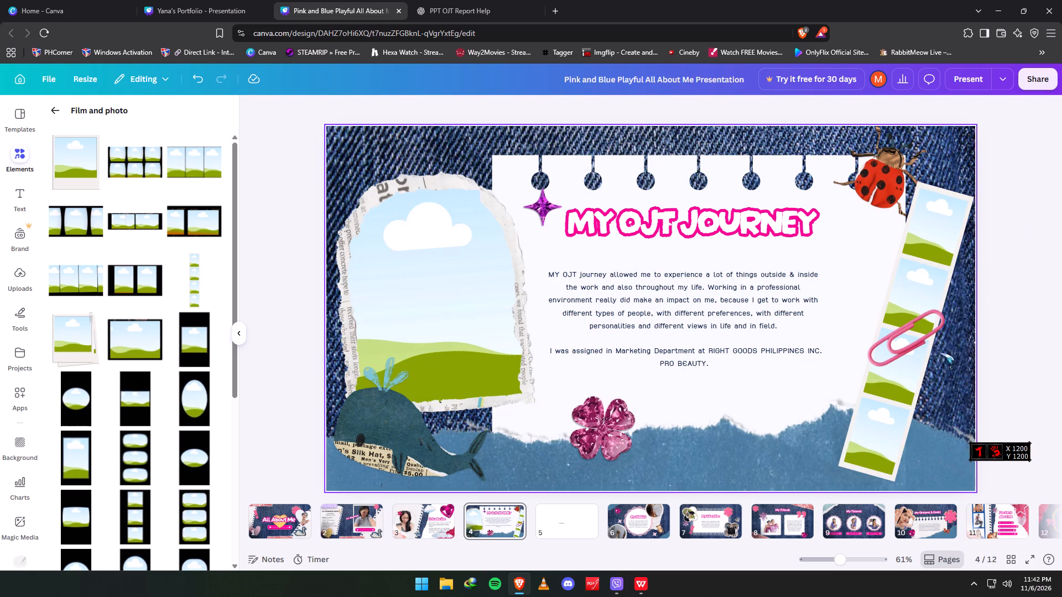
# Shrink the pink paperclip and clip it onto the lower right edge of the photo strip.
pyautogui.click(912, 336)
pyautogui.moveTo(949, 316); pyautogui.dragTo(931, 325)
pyautogui.moveTo(900, 333); pyautogui.dragTo(903, 330)
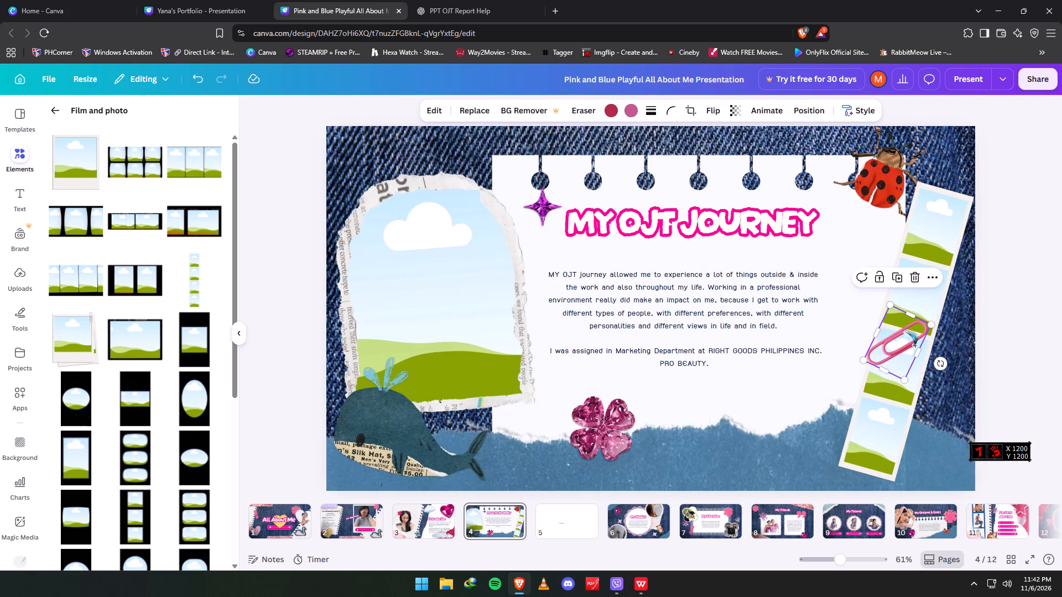
pyautogui.moveTo(903, 330); pyautogui.dragTo(931, 395)
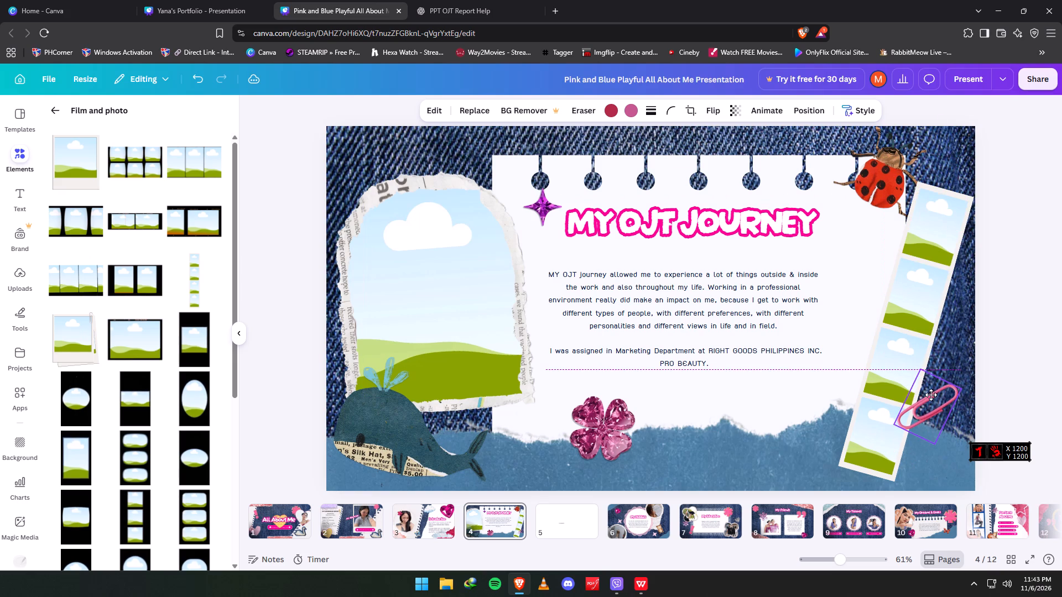
pyautogui.moveTo(931, 395); pyautogui.dragTo(929, 395)
pyautogui.moveTo(959, 387); pyautogui.dragTo(931, 399)
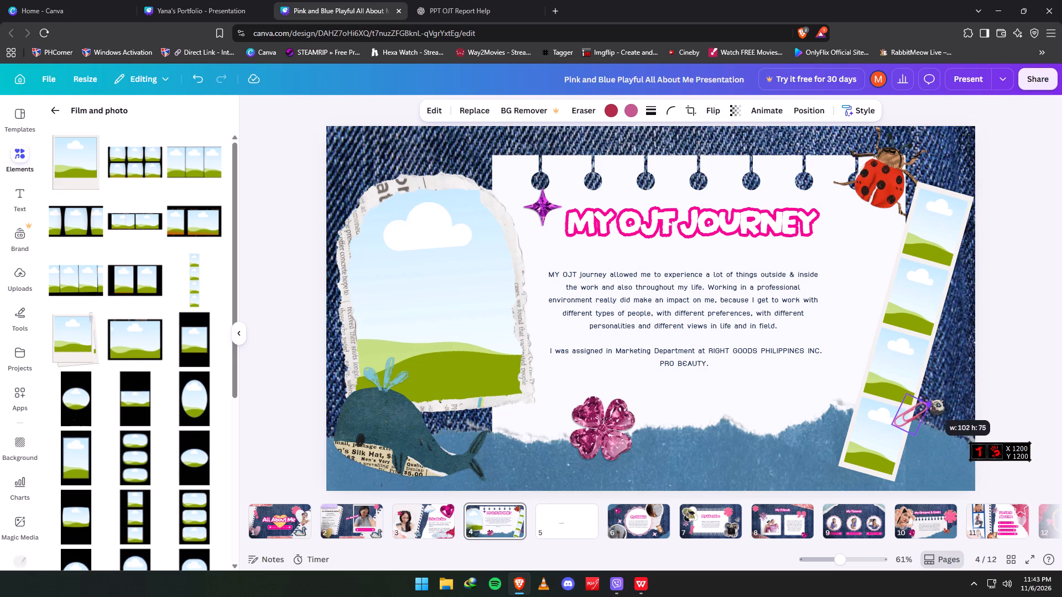
pyautogui.moveTo(931, 399); pyautogui.dragTo(937, 397)
pyautogui.moveTo(914, 411); pyautogui.dragTo(917, 406)
pyautogui.click(986, 329)
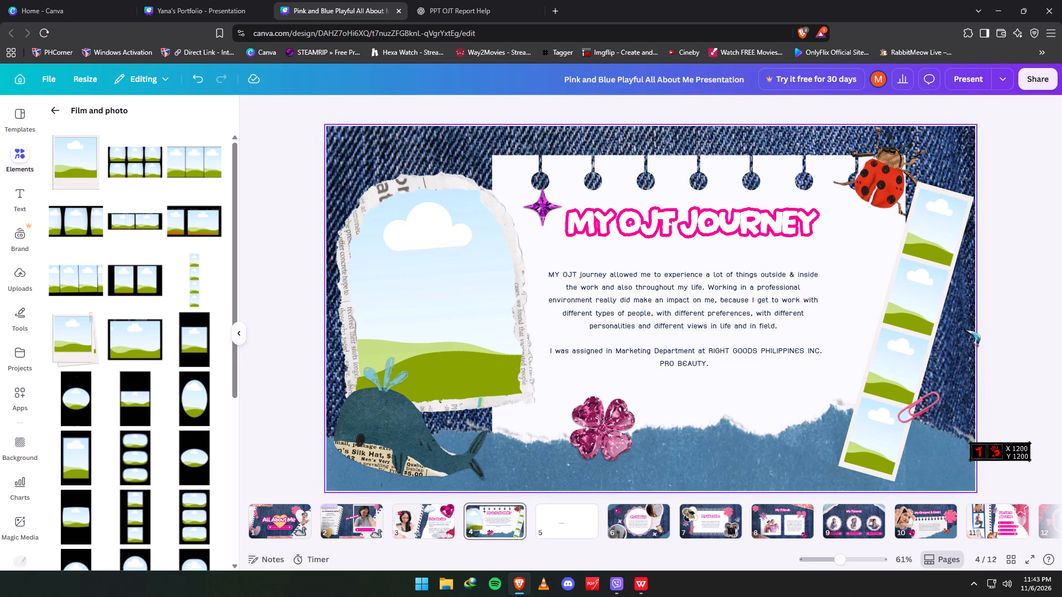
# Shrink the arched torn-paper photo frame slightly and reposition it just above the whale.
pyautogui.click(457, 274)
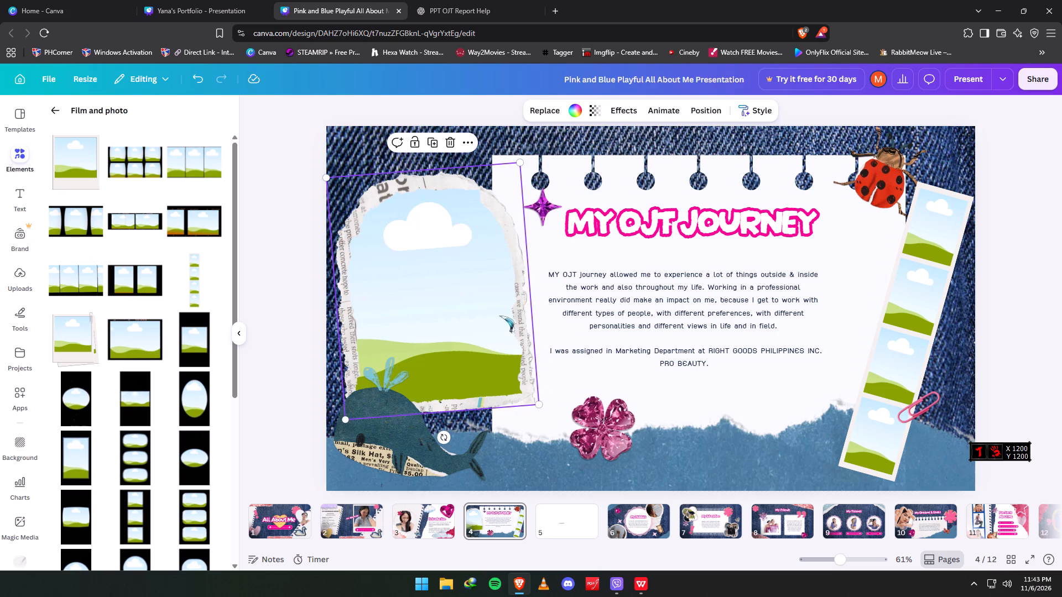
pyautogui.moveTo(541, 406); pyautogui.dragTo(507, 386)
pyautogui.moveTo(467, 319); pyautogui.dragTo(487, 349)
# Add the stacked polaroid frame, shrink and tilt it, and place it over the arched frame's lower right corner.
pyautogui.scroll(-3, 128, 366)
pyautogui.scroll(3, 128, 366)
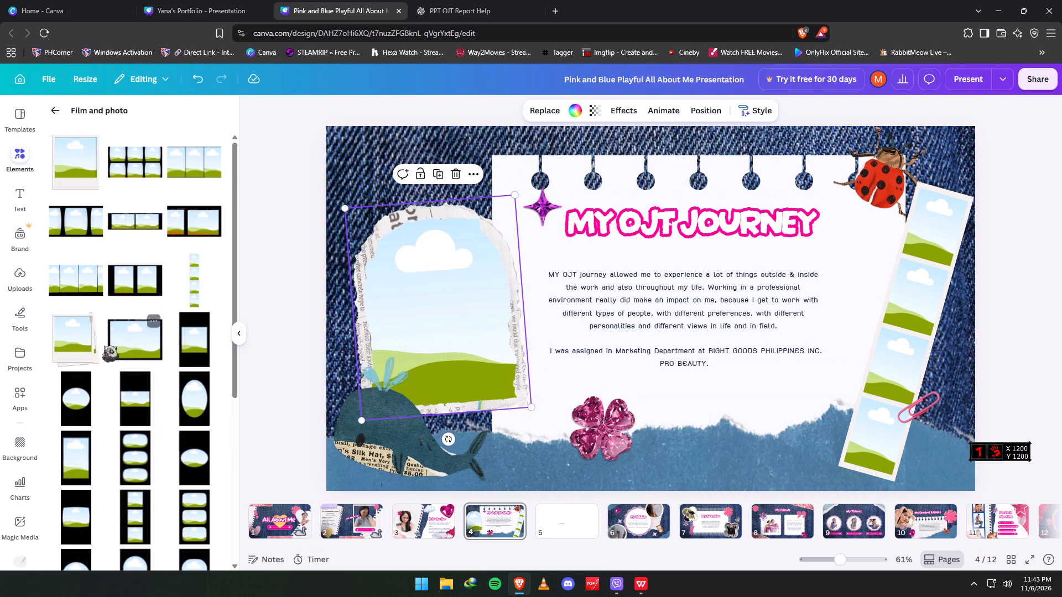
pyautogui.click(83, 334)
pyautogui.click(58, 336)
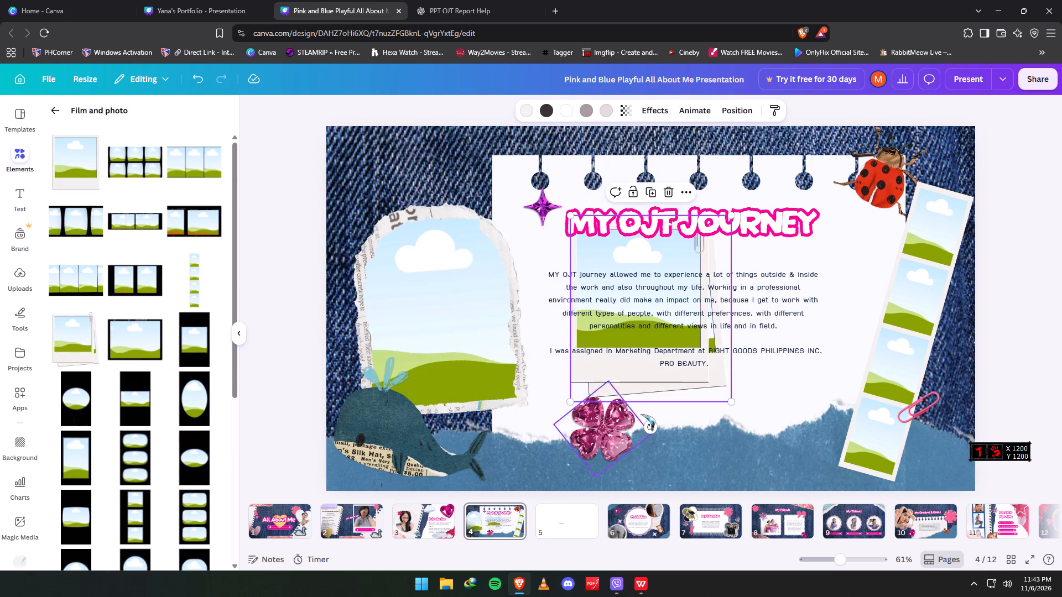
pyautogui.moveTo(735, 404); pyautogui.dragTo(644, 308)
pyautogui.click(607, 245)
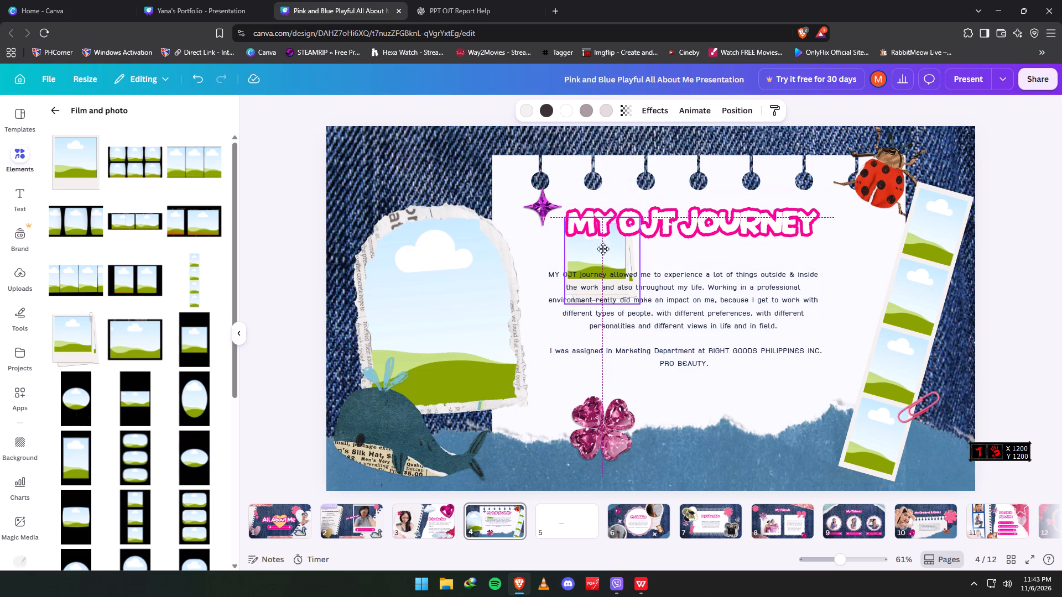
pyautogui.moveTo(603, 249); pyautogui.dragTo(389, 210)
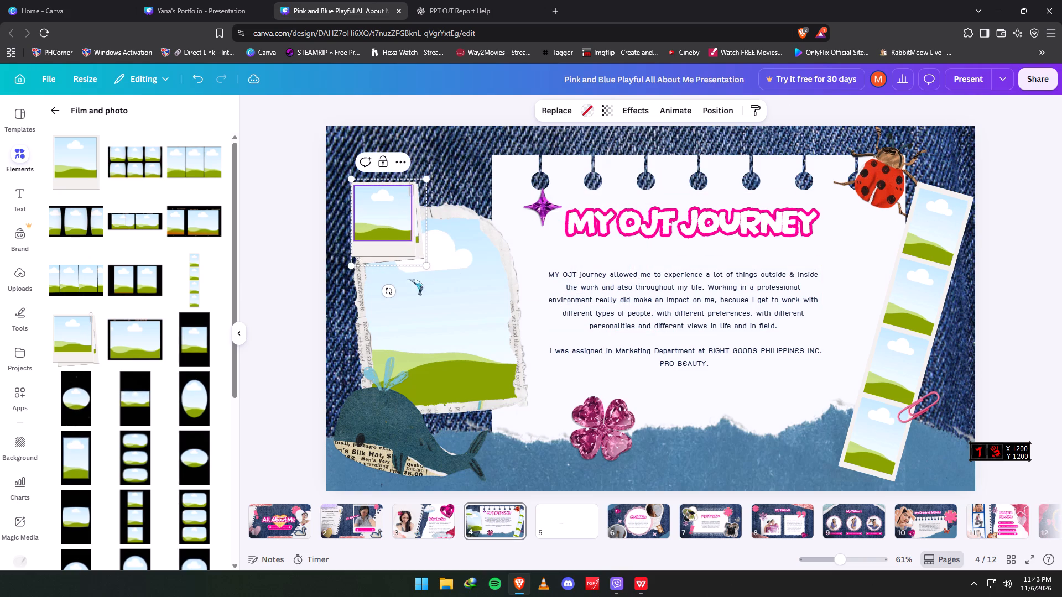
pyautogui.moveTo(389, 296); pyautogui.dragTo(362, 300)
pyautogui.moveTo(397, 239); pyautogui.dragTo(378, 307)
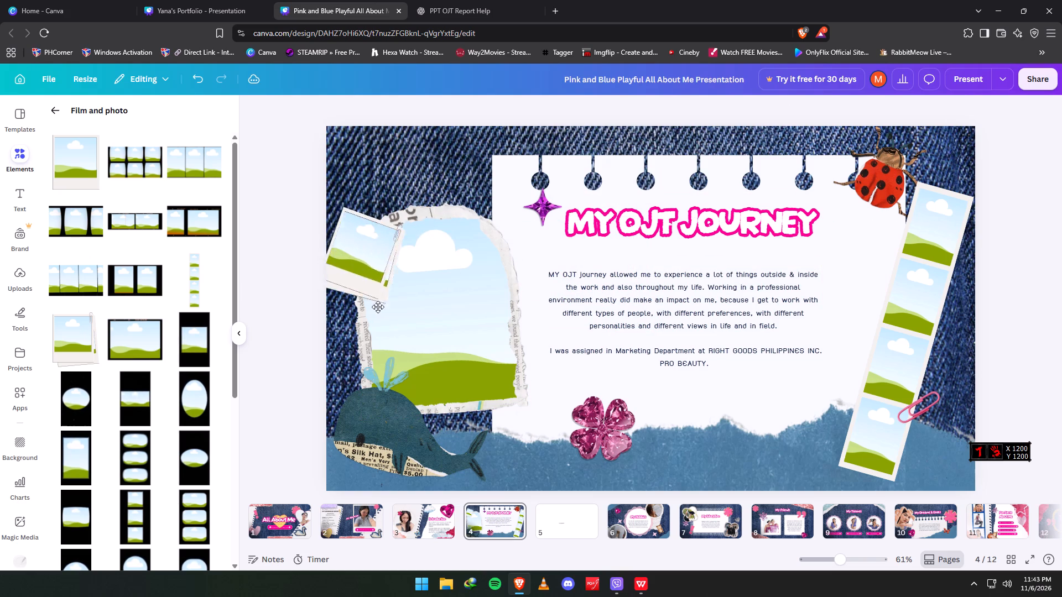
pyautogui.moveTo(378, 307); pyautogui.dragTo(376, 339)
pyautogui.moveTo(362, 324); pyautogui.dragTo(384, 328)
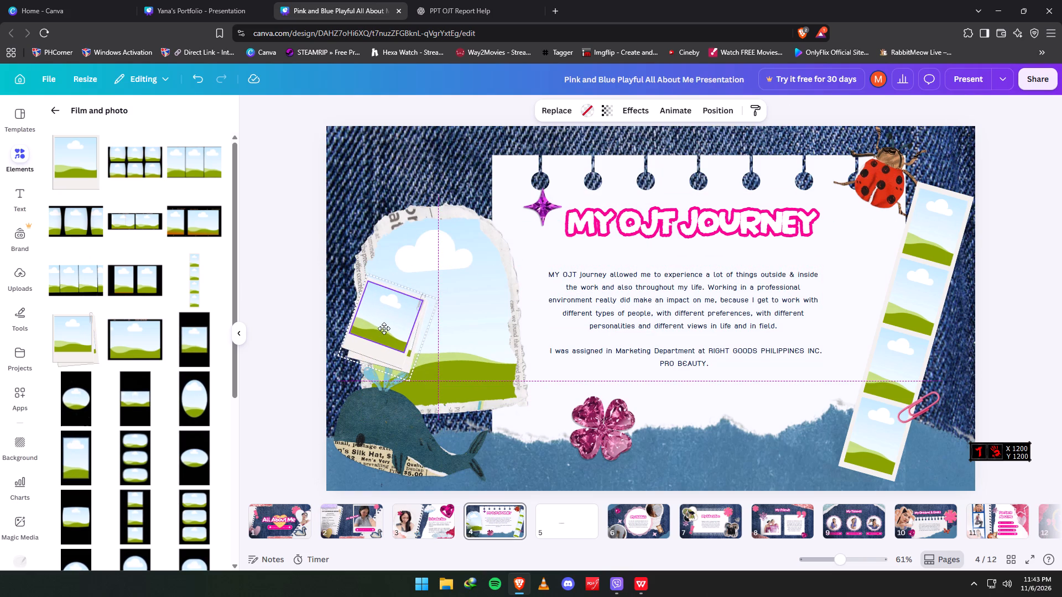
pyautogui.moveTo(384, 328); pyautogui.dragTo(499, 385)
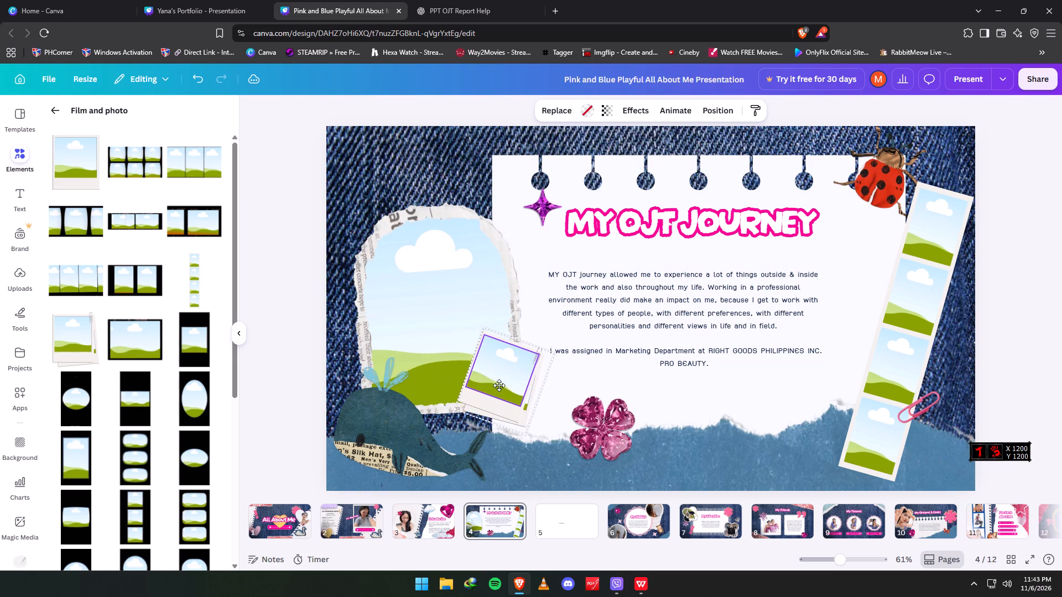
pyautogui.moveTo(499, 385); pyautogui.dragTo(512, 412)
pyautogui.click(1030, 165)
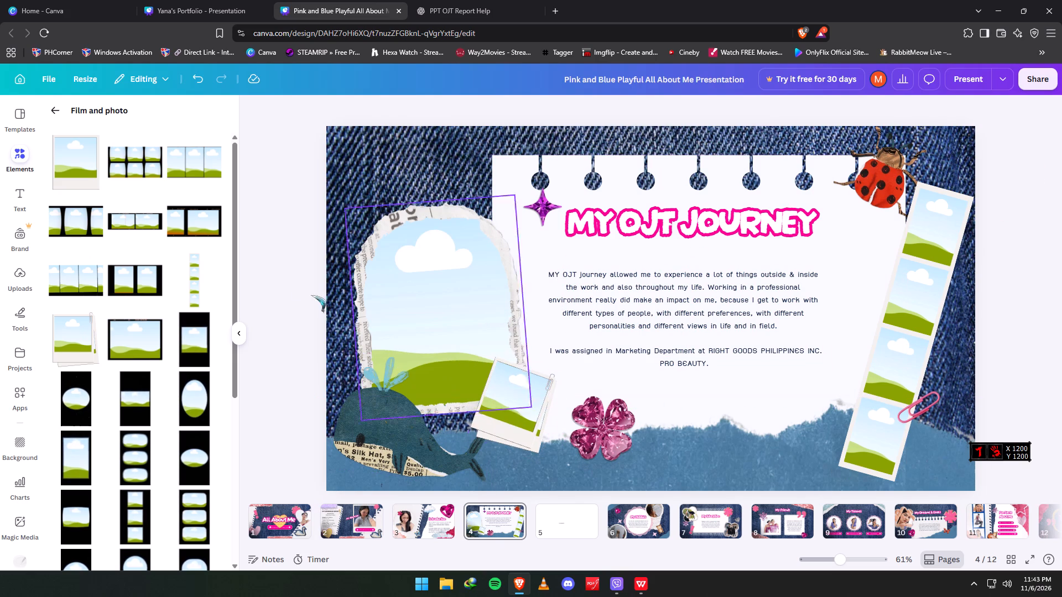
# Shrink the whale and place it at the lower left corner of the arched photo frame.
pyautogui.scroll(2, 114, 320)
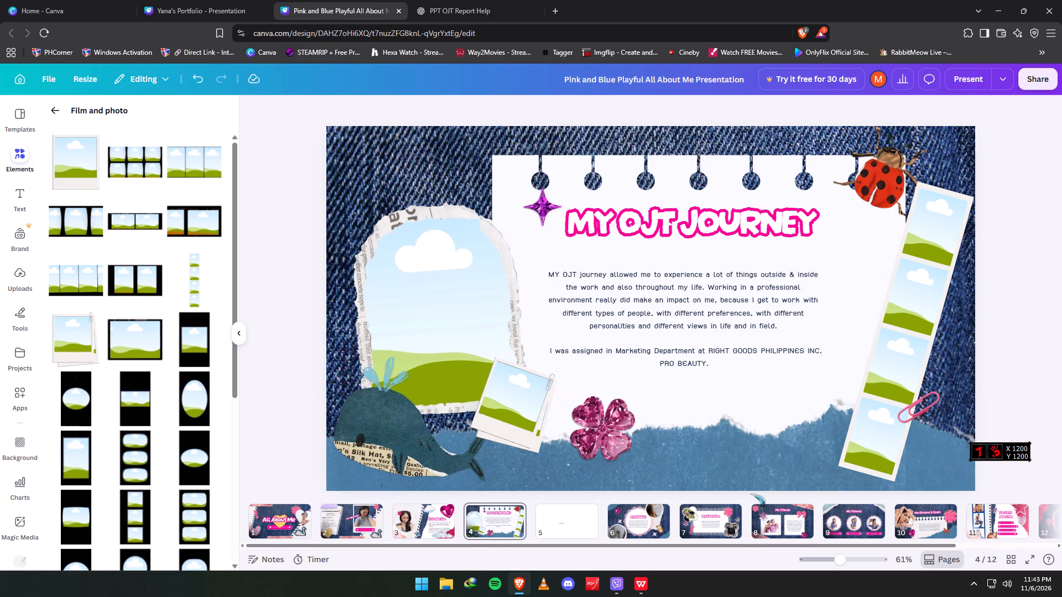
pyautogui.moveTo(374, 443); pyautogui.dragTo(359, 185)
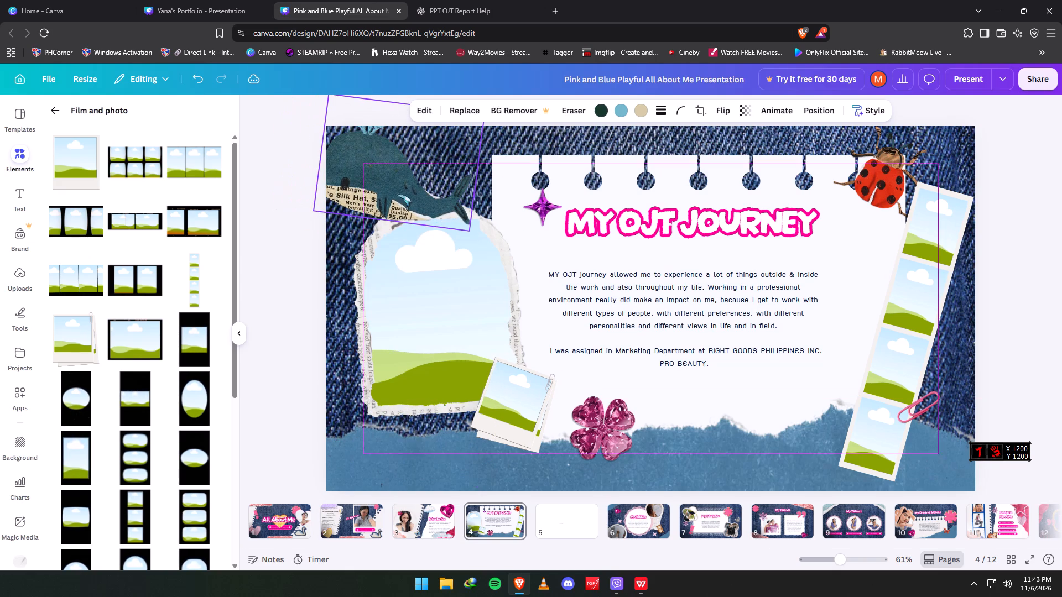
pyautogui.moveTo(467, 232); pyautogui.dragTo(433, 214)
pyautogui.moveTo(365, 160); pyautogui.dragTo(376, 462)
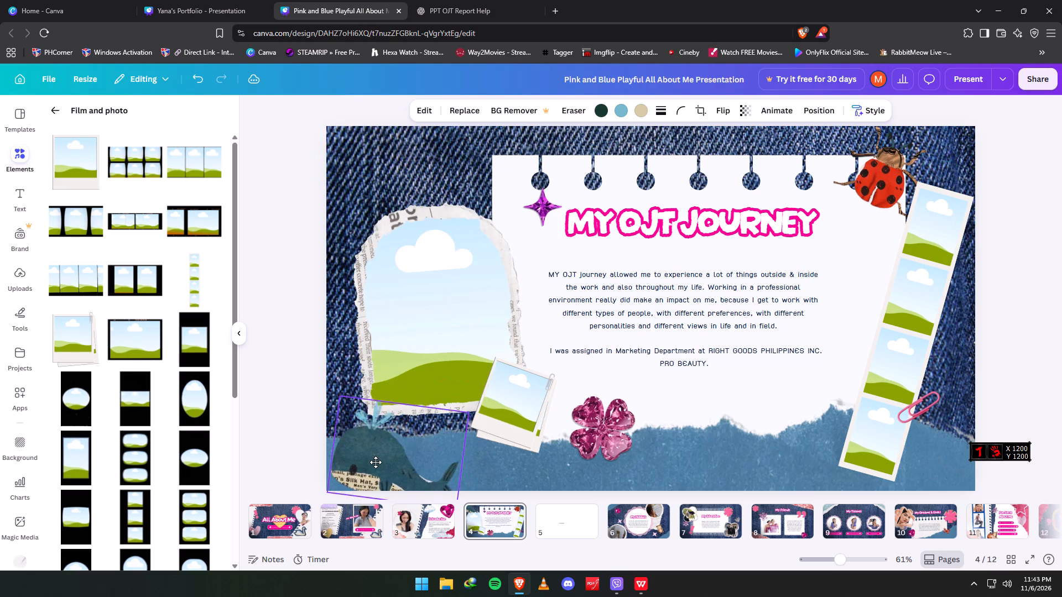
pyautogui.moveTo(376, 462); pyautogui.dragTo(388, 437)
pyautogui.moveTo(611, 436); pyautogui.dragTo(414, 229)
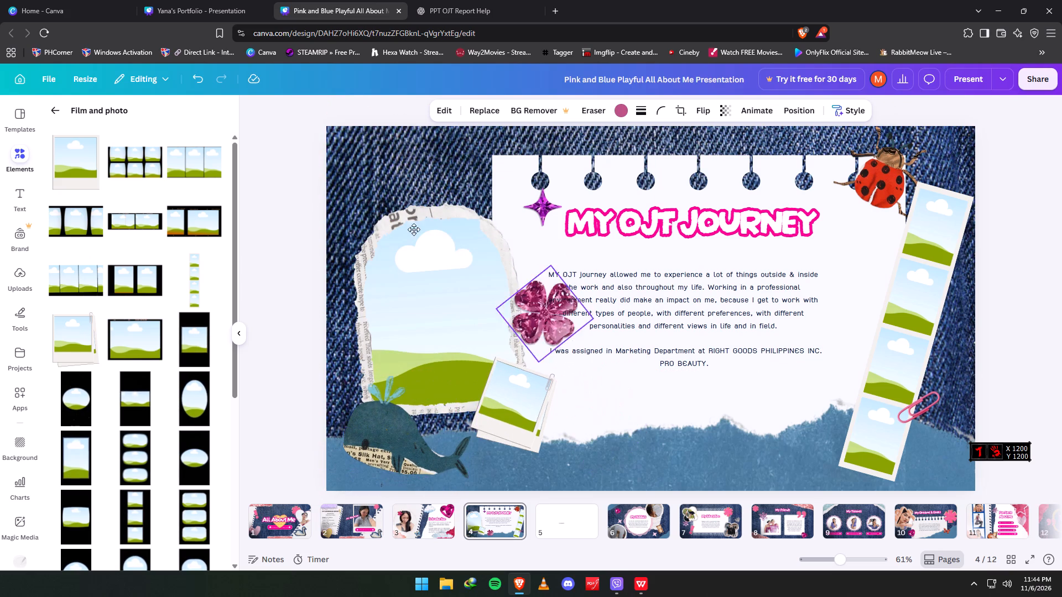
pyautogui.moveTo(414, 229); pyautogui.dragTo(394, 204)
pyautogui.moveTo(433, 205); pyautogui.dragTo(409, 223)
pyautogui.moveTo(407, 165); pyautogui.dragTo(413, 160)
pyautogui.moveTo(369, 192); pyautogui.dragTo(609, 444)
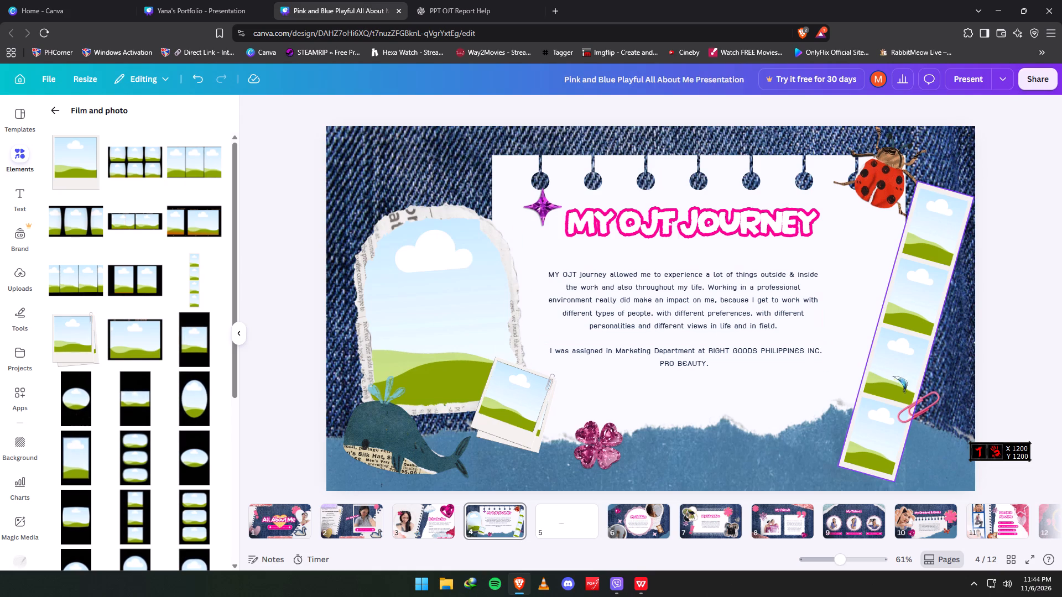
pyautogui.click(909, 356)
pyautogui.click(909, 298)
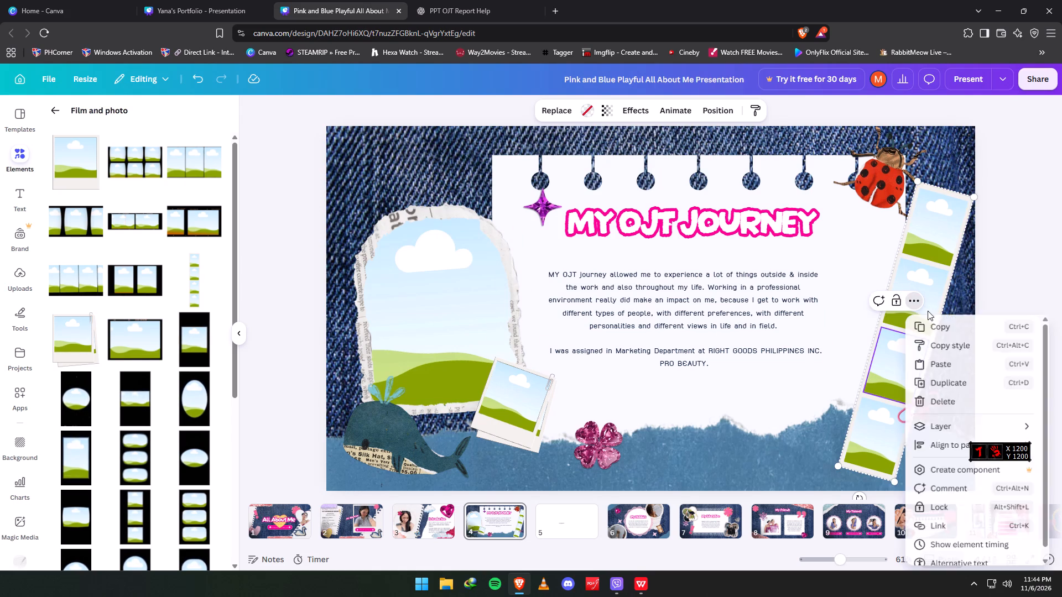
pyautogui.click(993, 277)
pyautogui.click(948, 265)
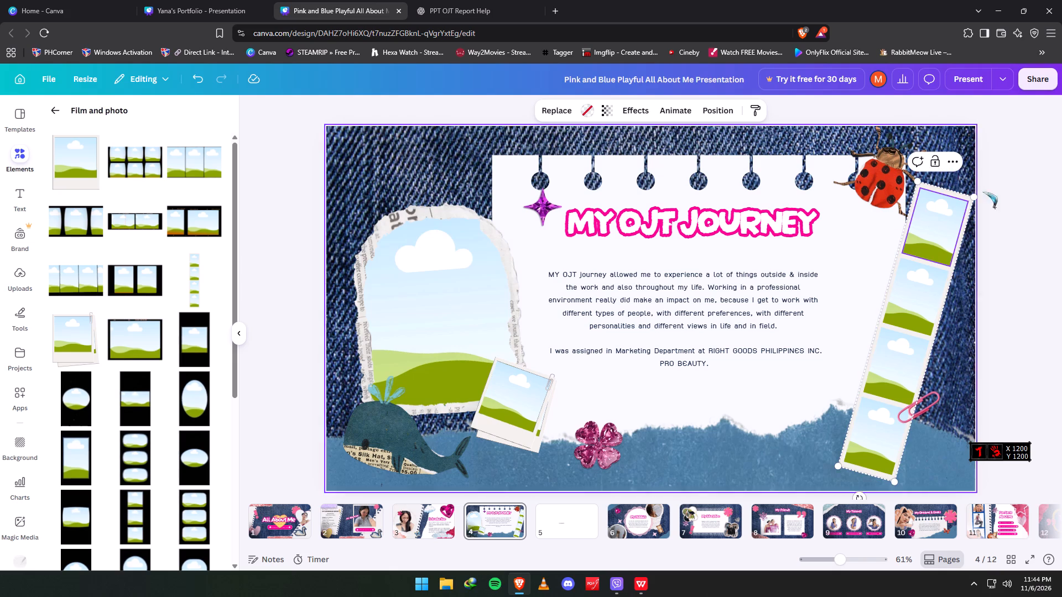
pyautogui.click(1013, 205)
pyautogui.click(969, 197)
pyautogui.click(920, 160)
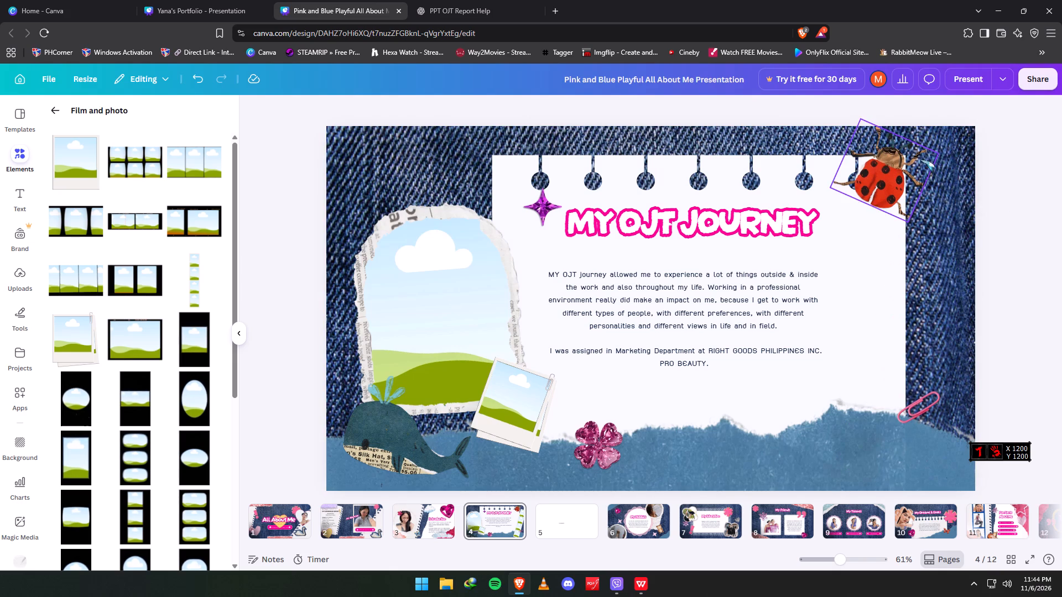
# Enlarge the stacked polaroid frame and move it over the arched photo frame's upper left corner.
pyautogui.click(546, 397)
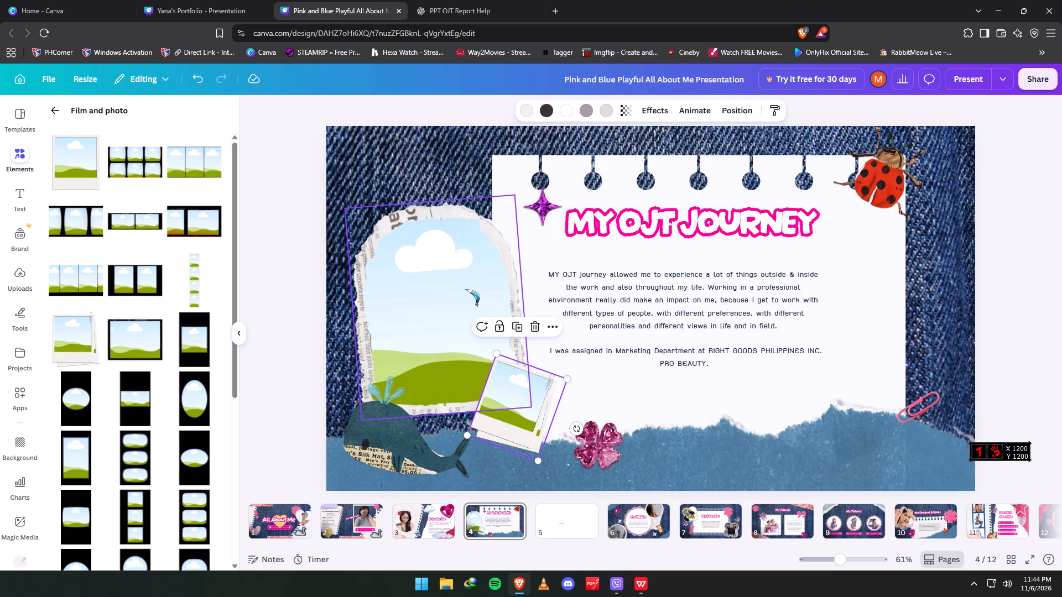
pyautogui.moveTo(542, 462); pyautogui.dragTo(589, 494)
pyautogui.moveTo(514, 427); pyautogui.dragTo(518, 425)
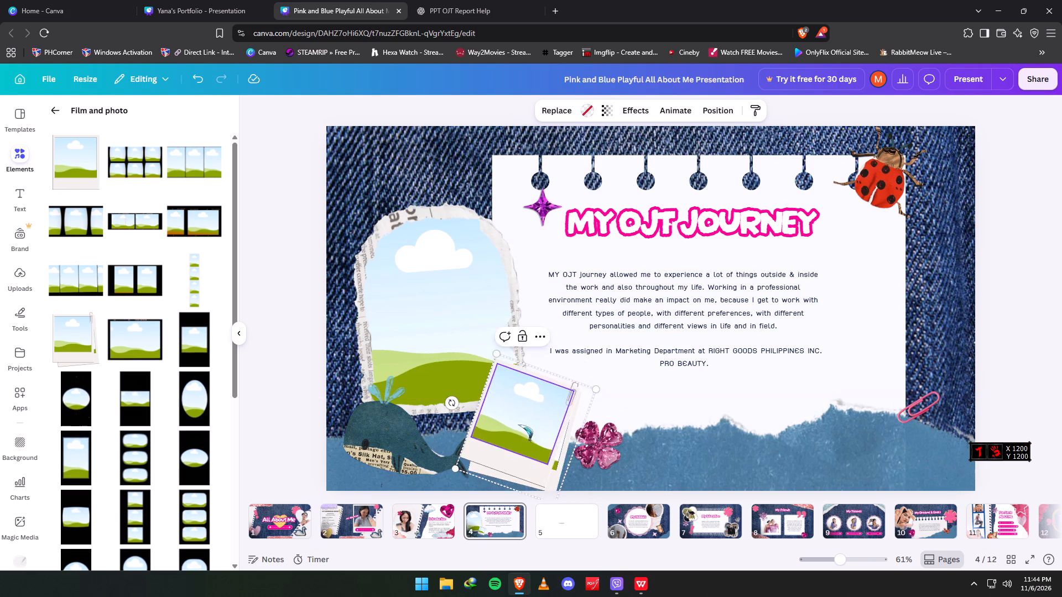
pyautogui.moveTo(518, 425); pyautogui.dragTo(890, 305)
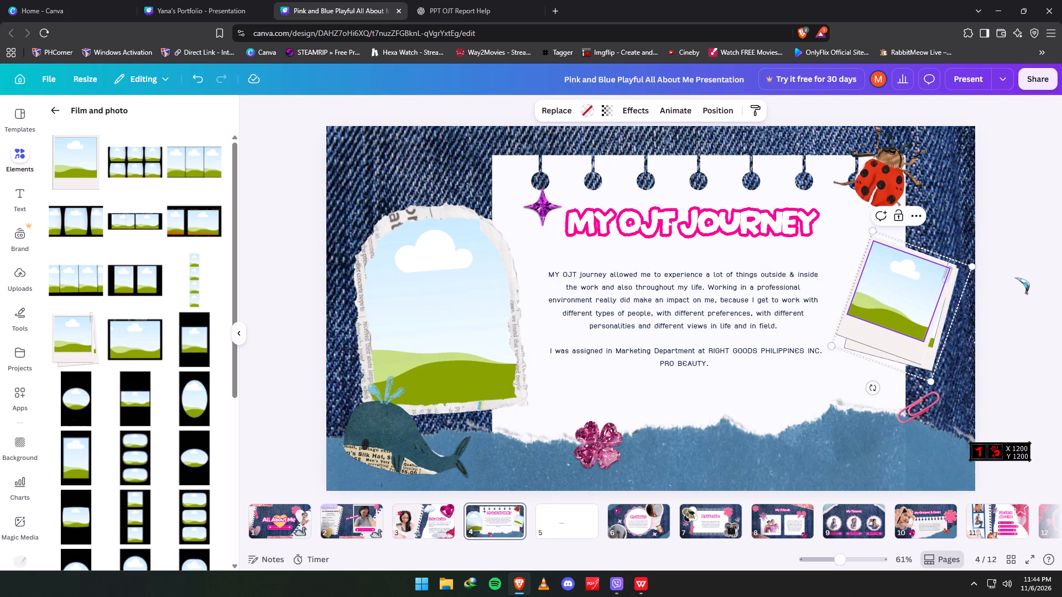
pyautogui.moveTo(945, 302); pyautogui.dragTo(441, 204)
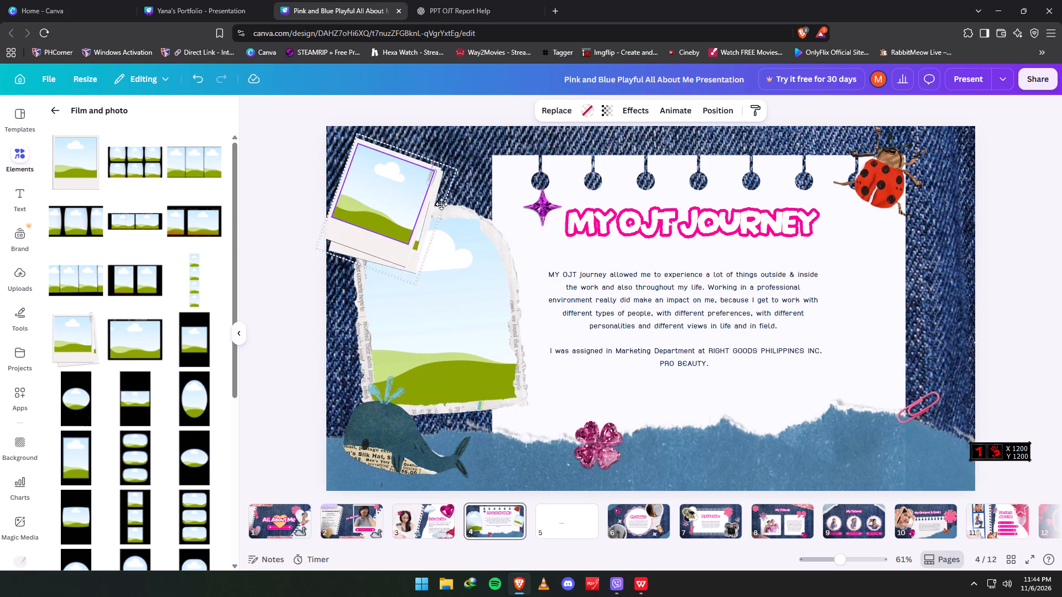
pyautogui.moveTo(441, 204); pyautogui.dragTo(446, 205)
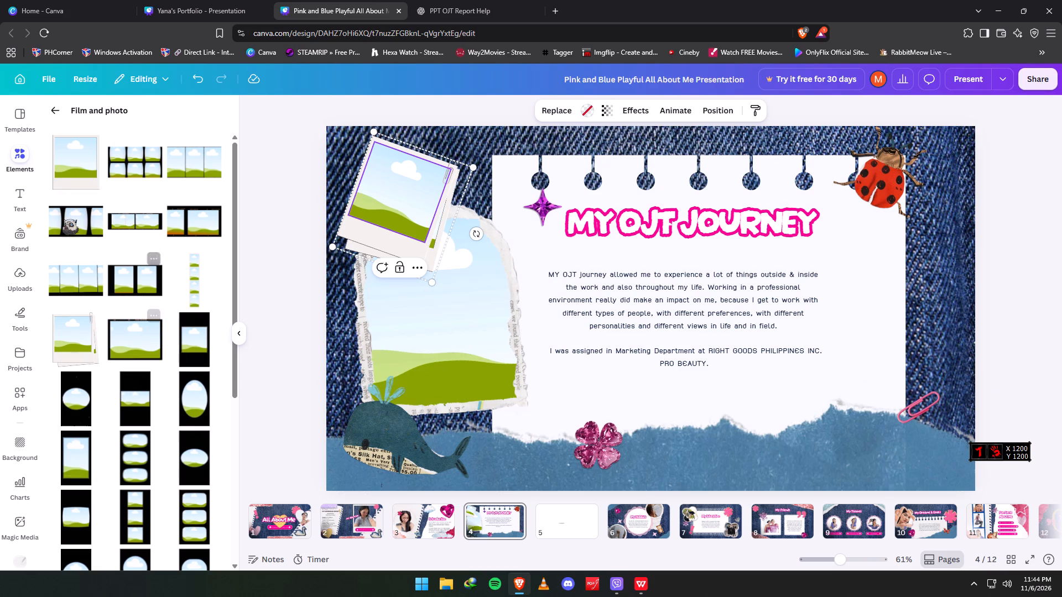
# Search the elements library for "swipe" and show only the graphics.
pyautogui.click(14, 197)
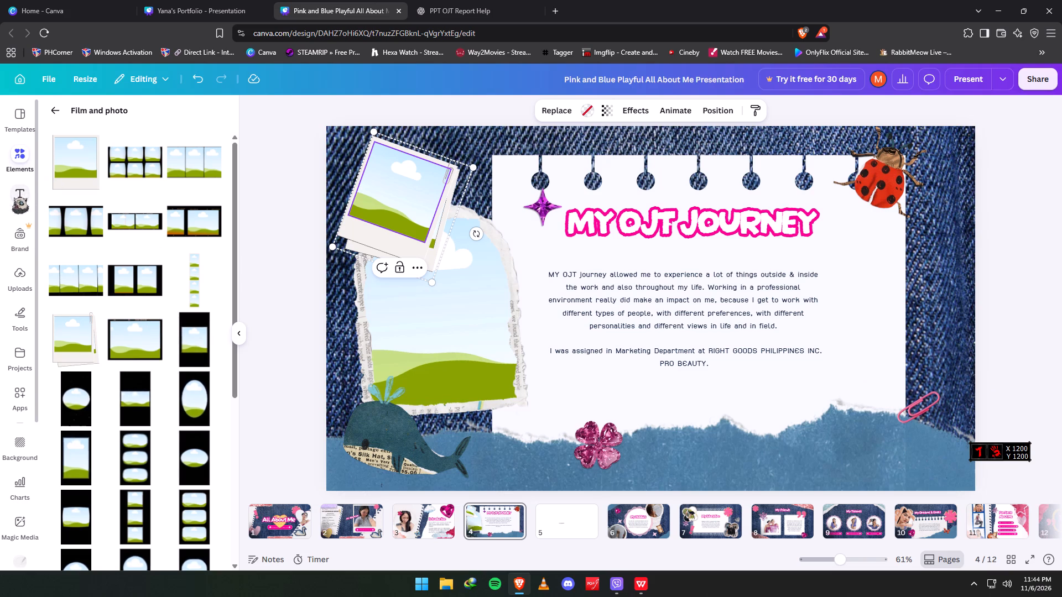
pyautogui.click(11, 147)
pyautogui.click(45, 109)
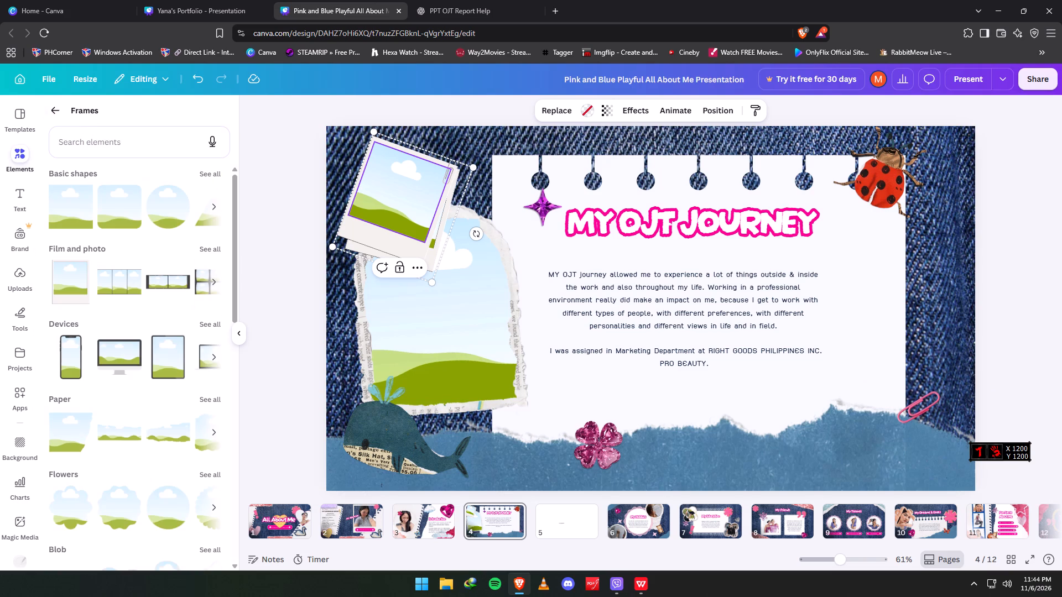
pyautogui.click(53, 114)
pyautogui.click(105, 124)
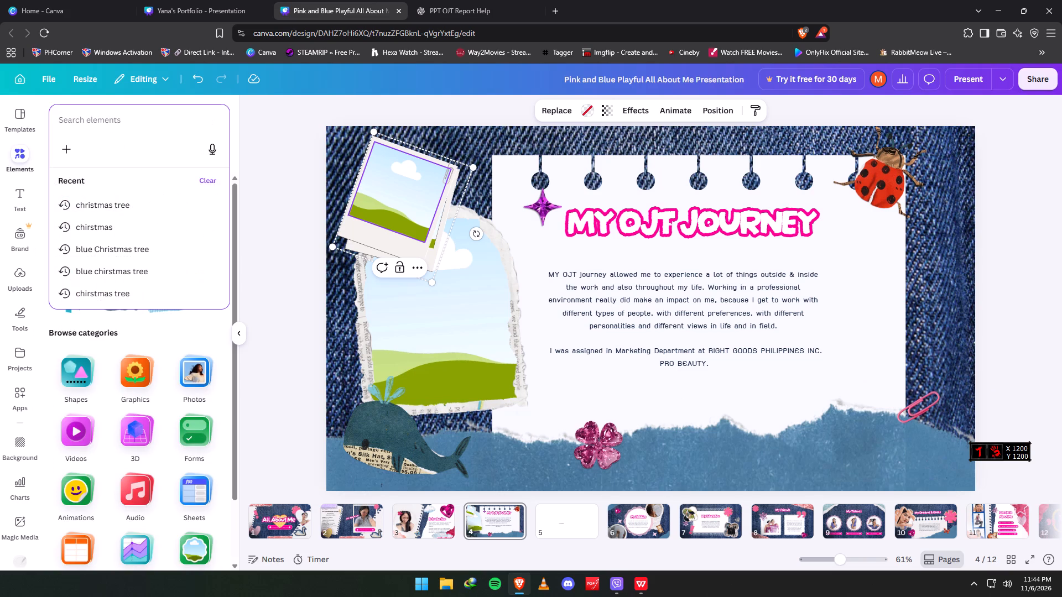
pyautogui.write('swipe')
pyautogui.press('Return')
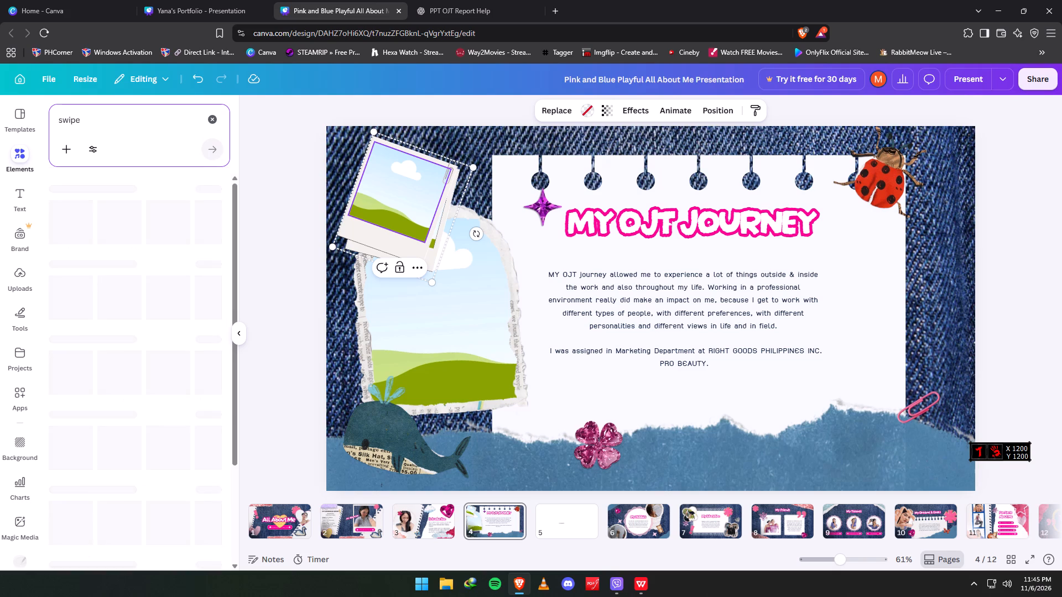
pyautogui.click(204, 208)
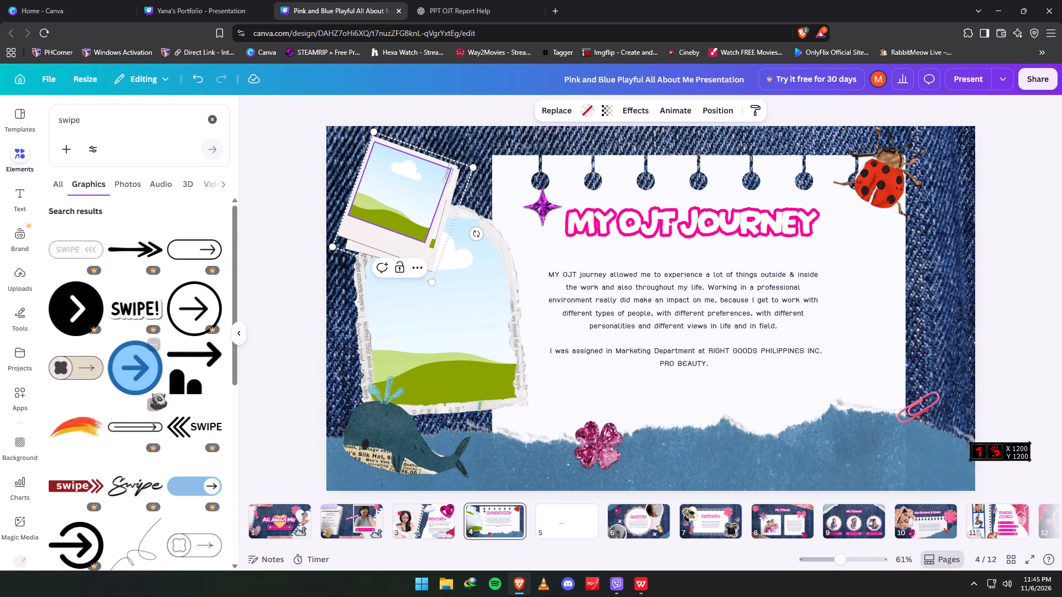
# Browse the "swipe" graphics results for a suitable swipe label or arrow for the "My OJT Journey" slide.
pyautogui.scroll(-6, 152, 393)
pyautogui.scroll(-3, 207, 392)
pyautogui.scroll(-4, 275, 423)
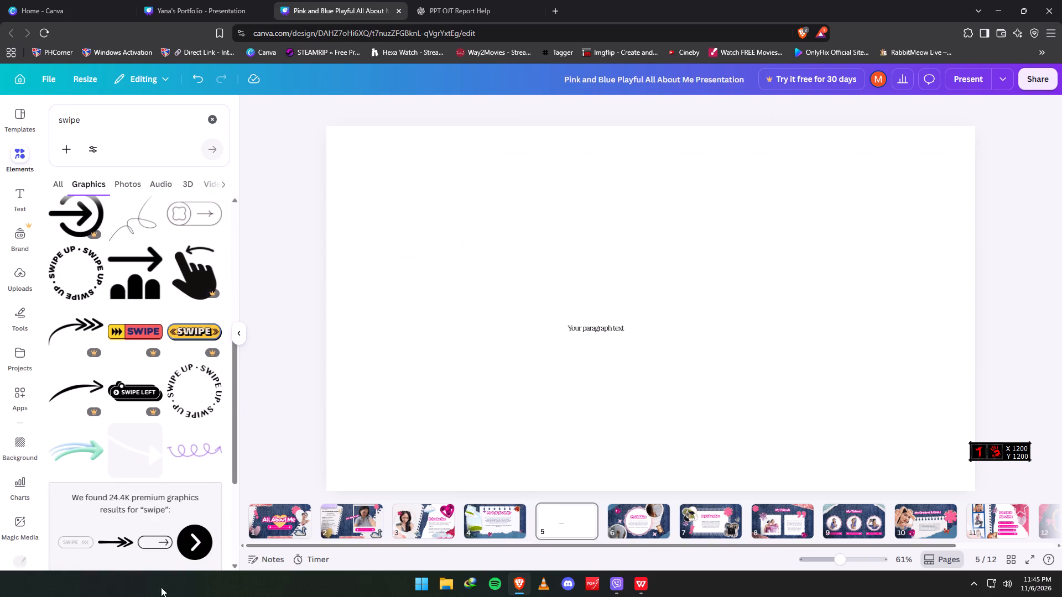
pyautogui.scroll(-2, 133, 476)
pyautogui.click(504, 515)
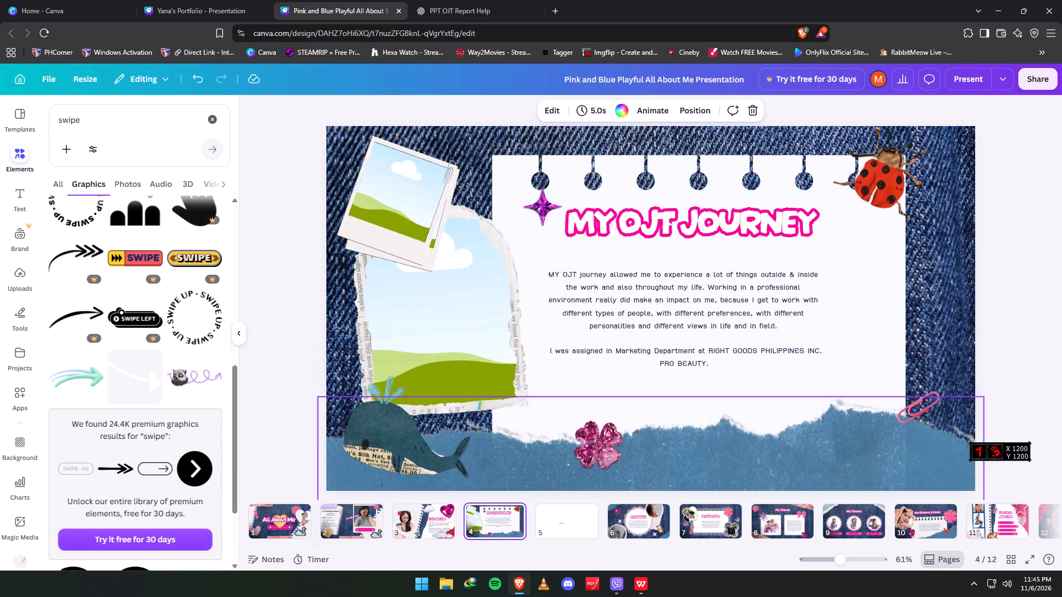
pyautogui.scroll(-7, 107, 354)
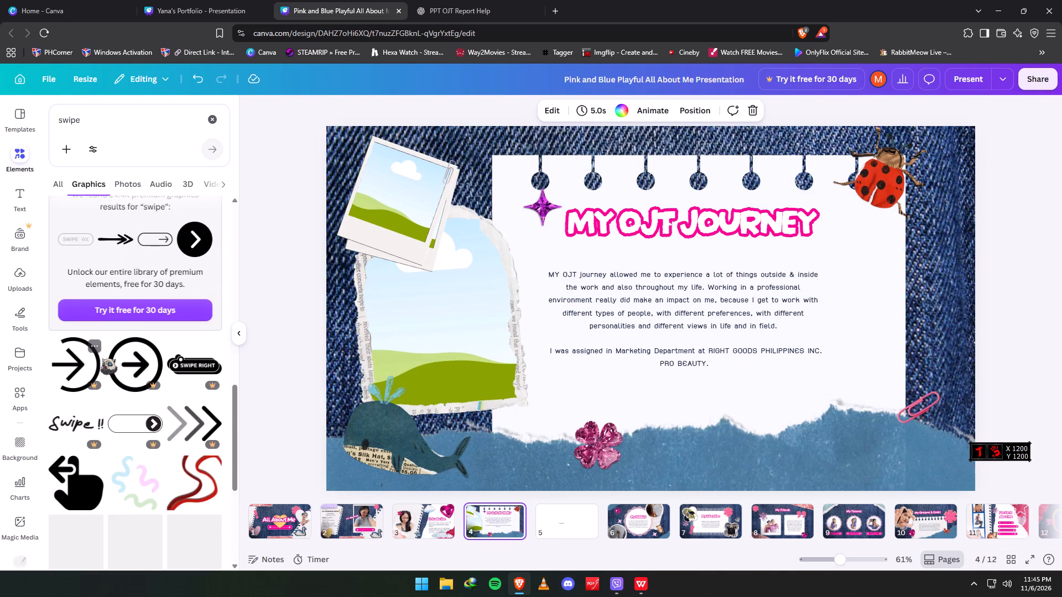
pyautogui.scroll(-5, 102, 362)
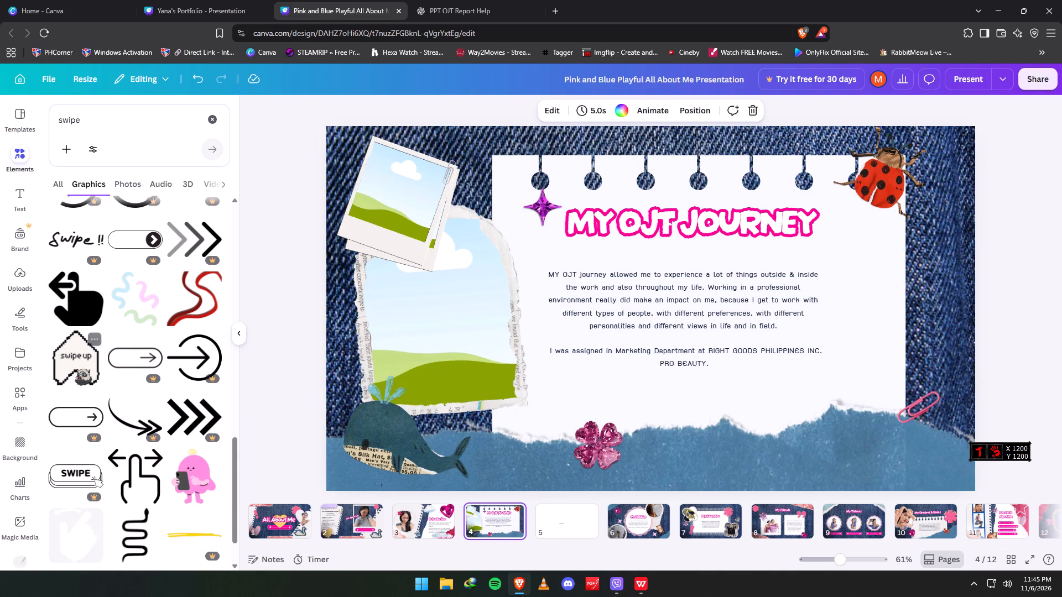
pyautogui.scroll(-6, 77, 369)
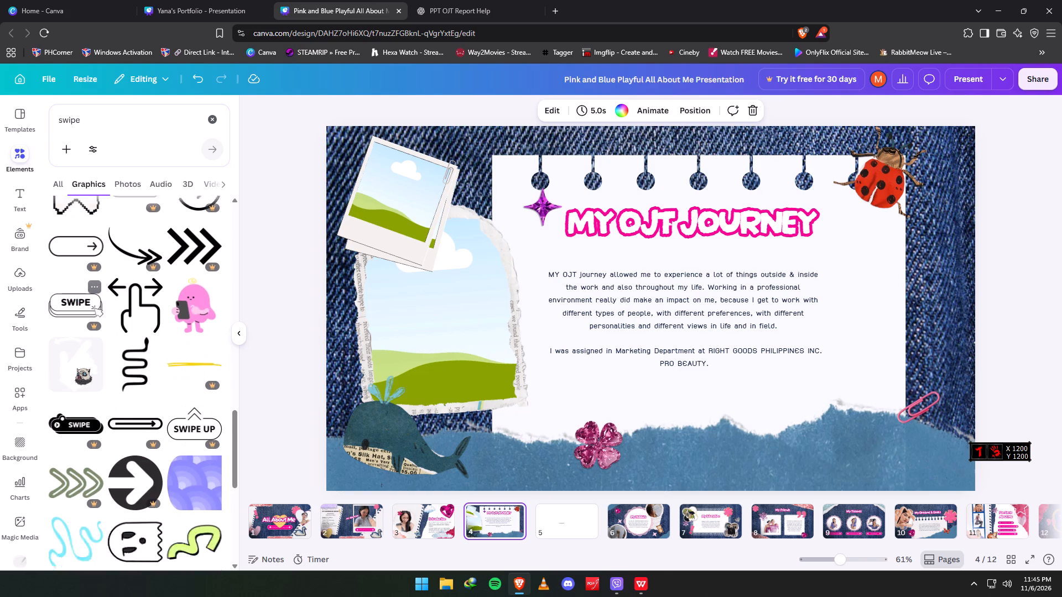
pyautogui.scroll(-7, 77, 368)
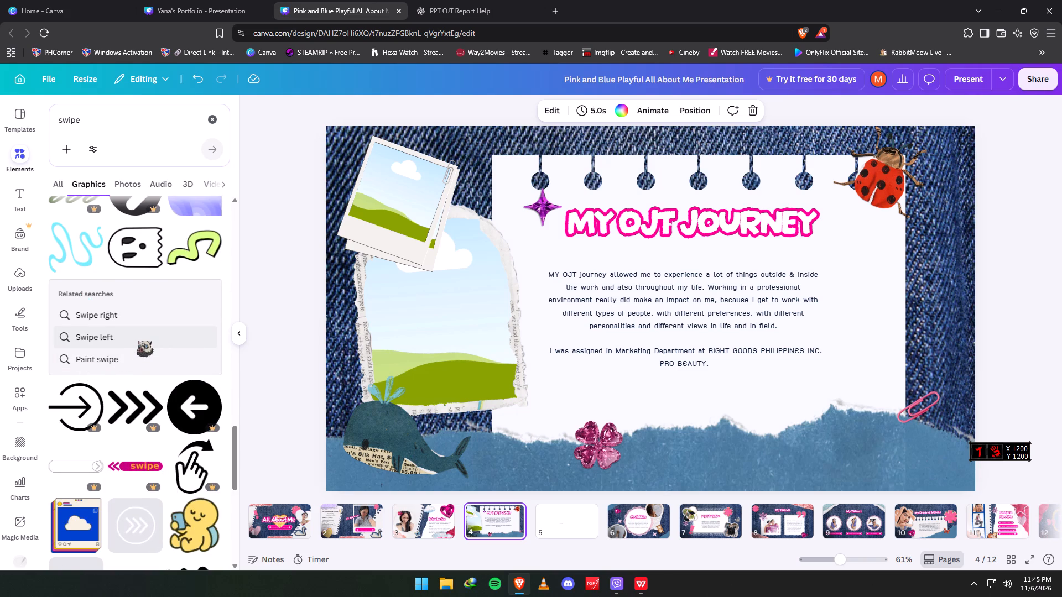
pyautogui.scroll(-4, 162, 435)
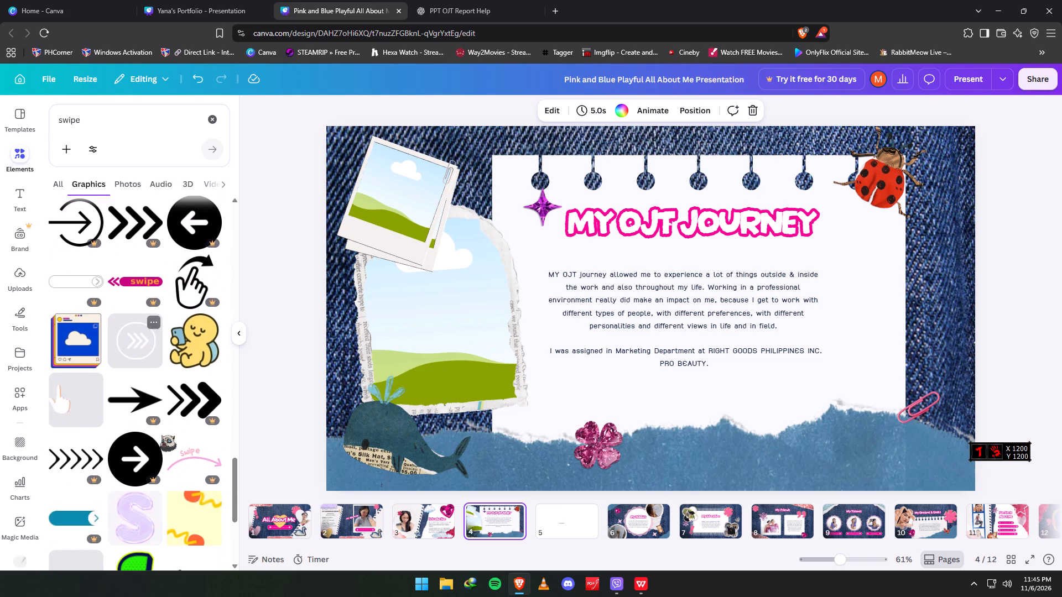
pyautogui.scroll(-5, 162, 435)
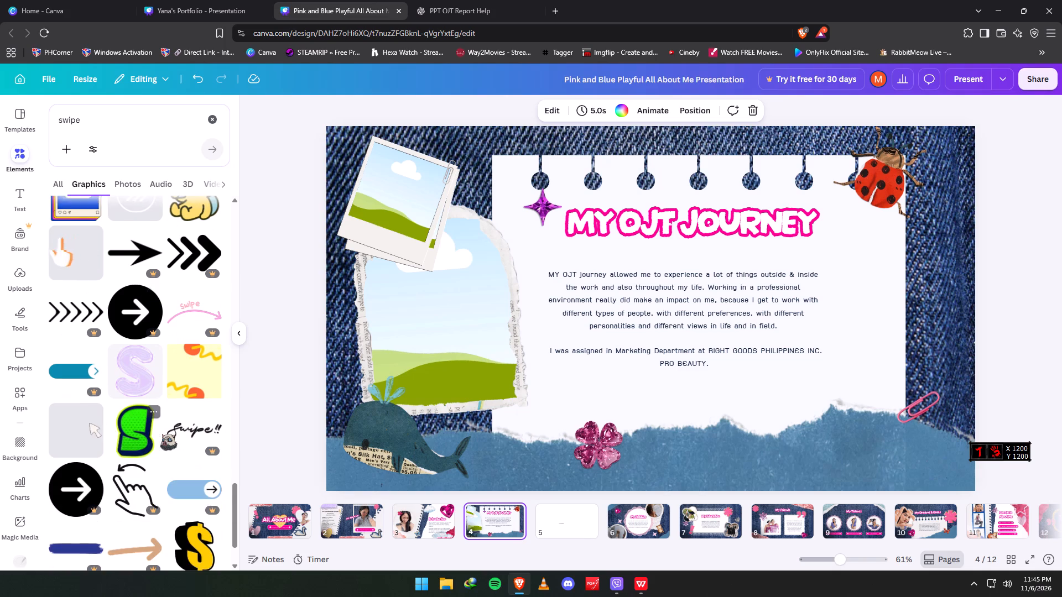
pyautogui.scroll(-3, 162, 434)
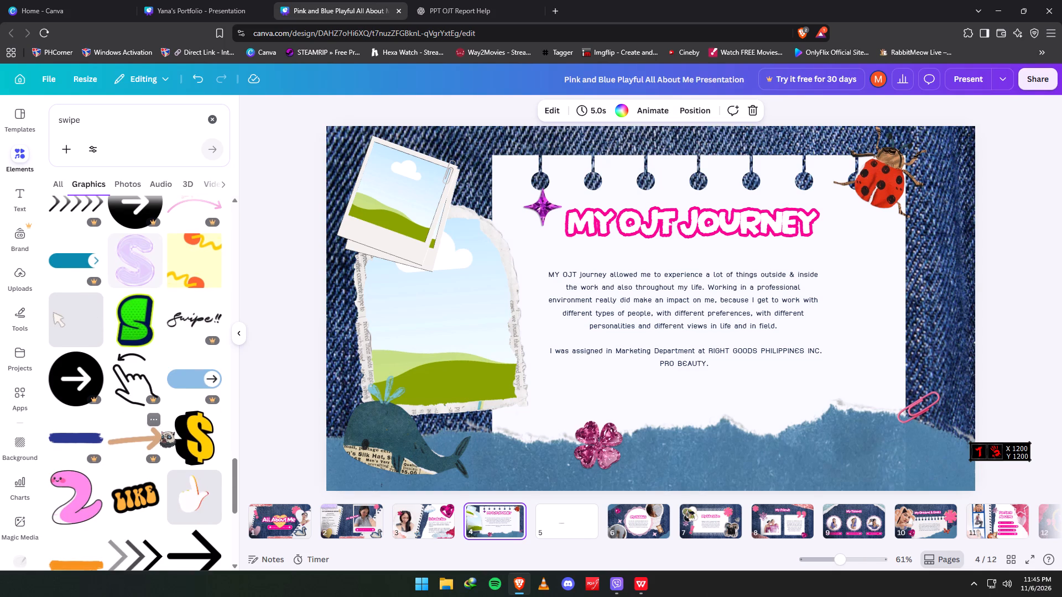
pyautogui.scroll(-6, 162, 431)
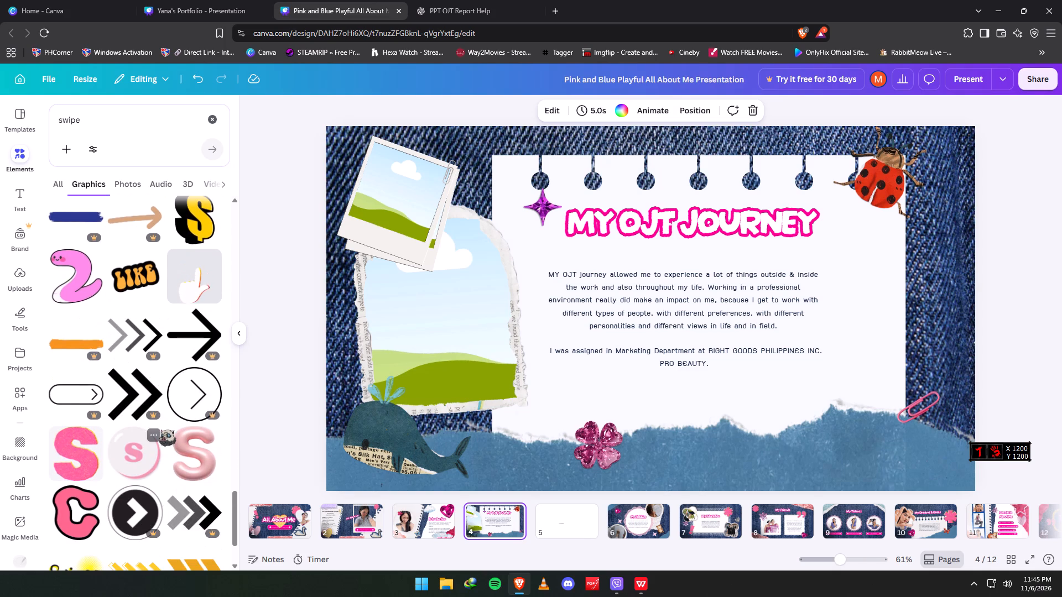
pyautogui.scroll(-8, 161, 430)
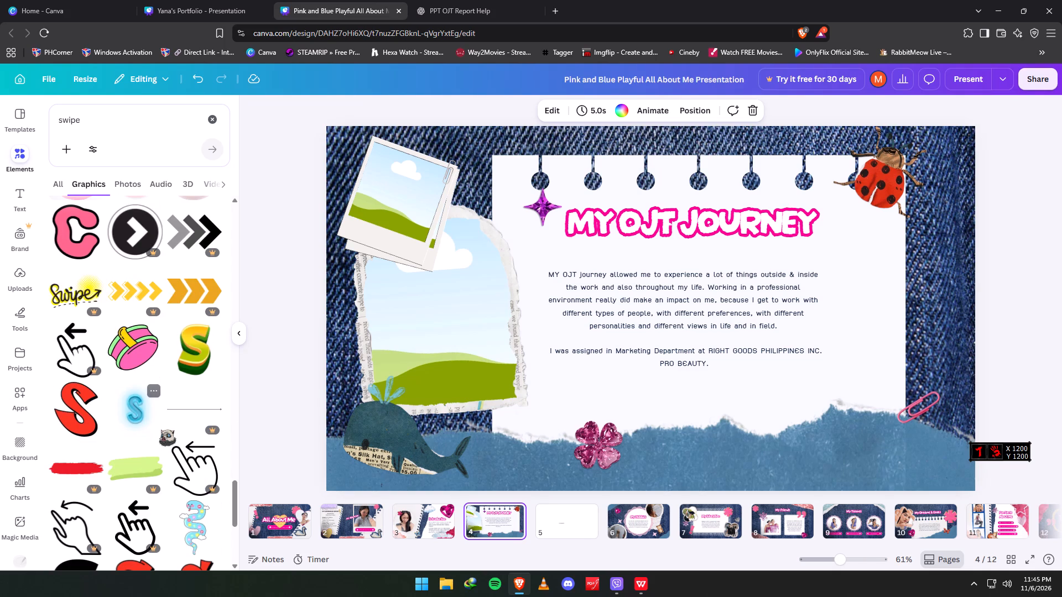
pyautogui.scroll(-9, 161, 430)
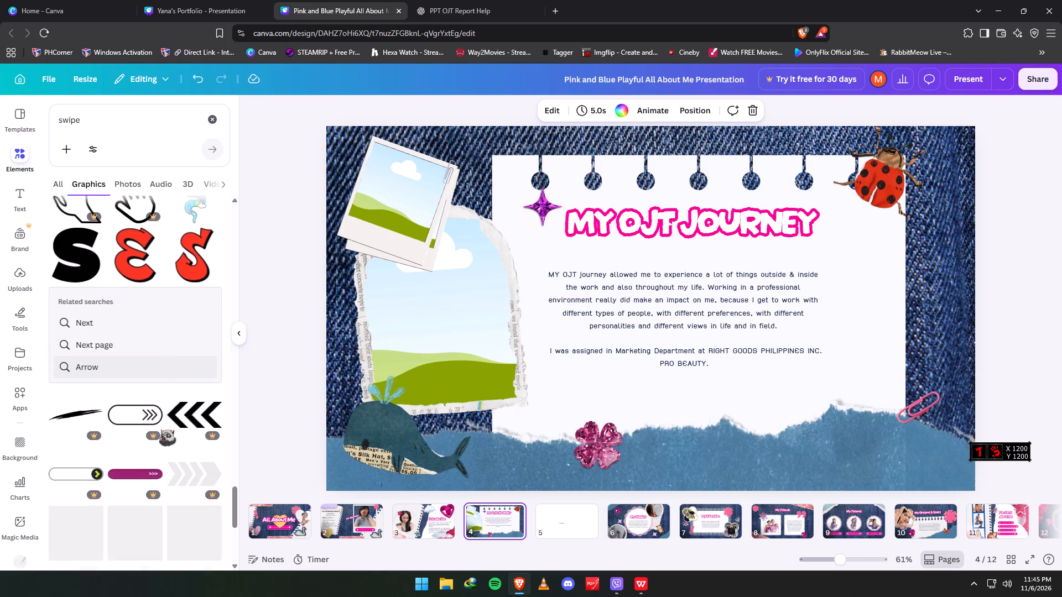
pyautogui.scroll(-6, 161, 430)
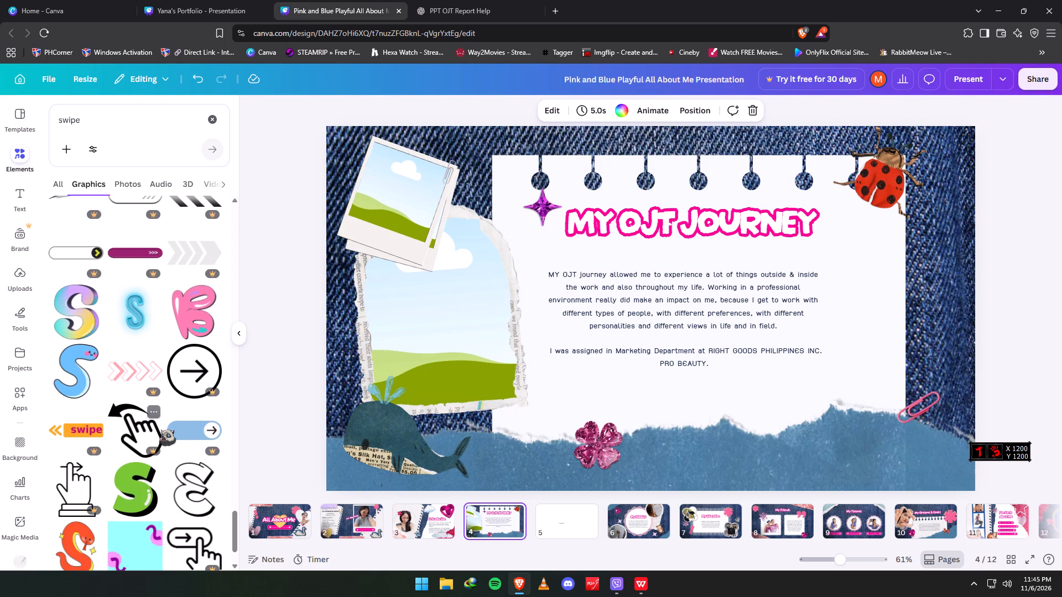
pyautogui.scroll(-11, 161, 430)
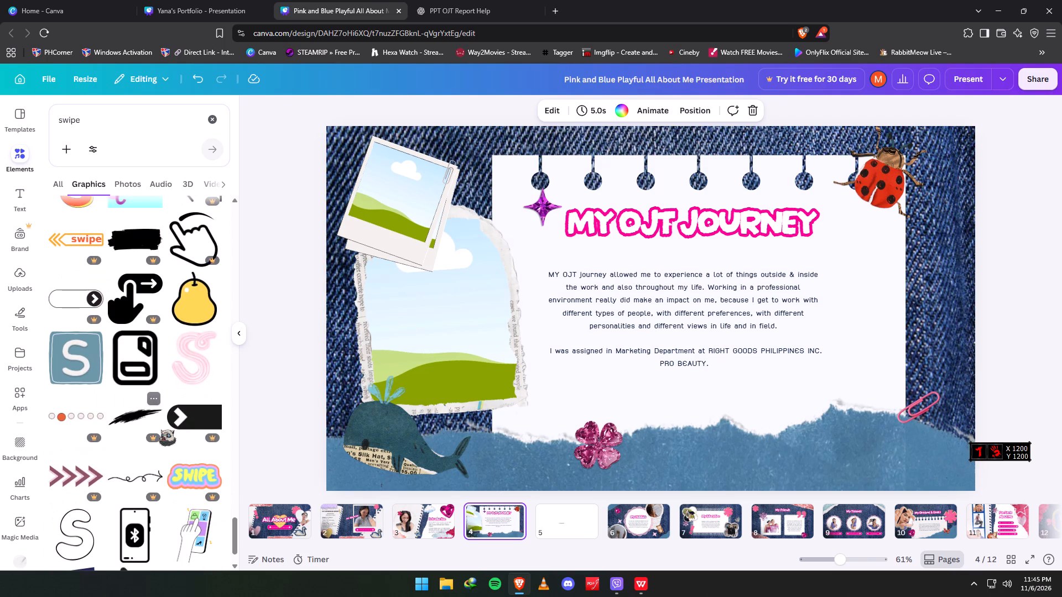
pyautogui.scroll(-6, 155, 438)
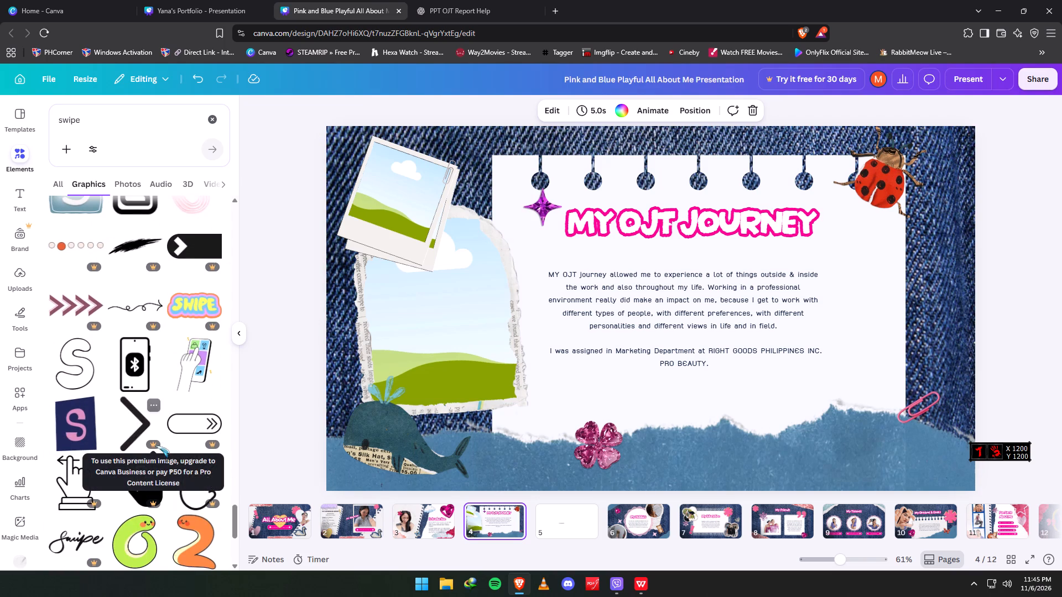
pyautogui.scroll(20, 155, 446)
pyautogui.scroll(14, 155, 446)
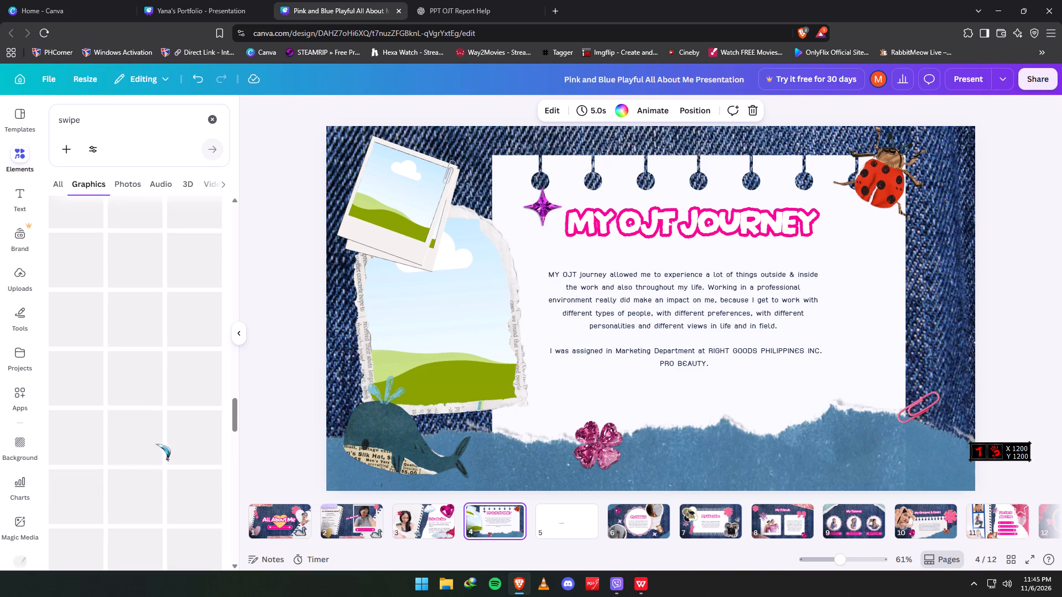
pyautogui.scroll(10, 156, 444)
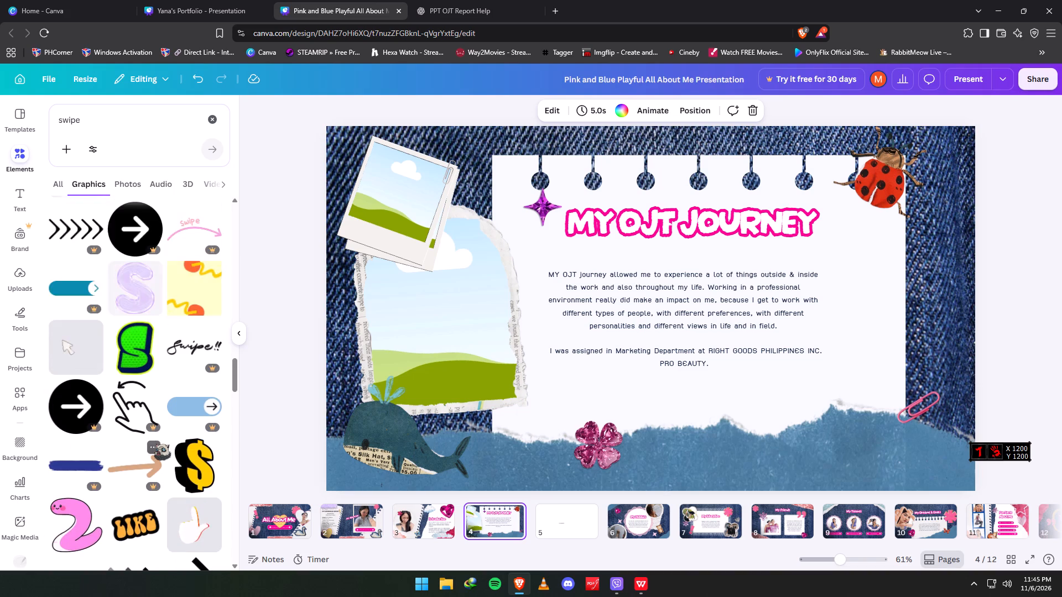
pyautogui.scroll(11, 156, 444)
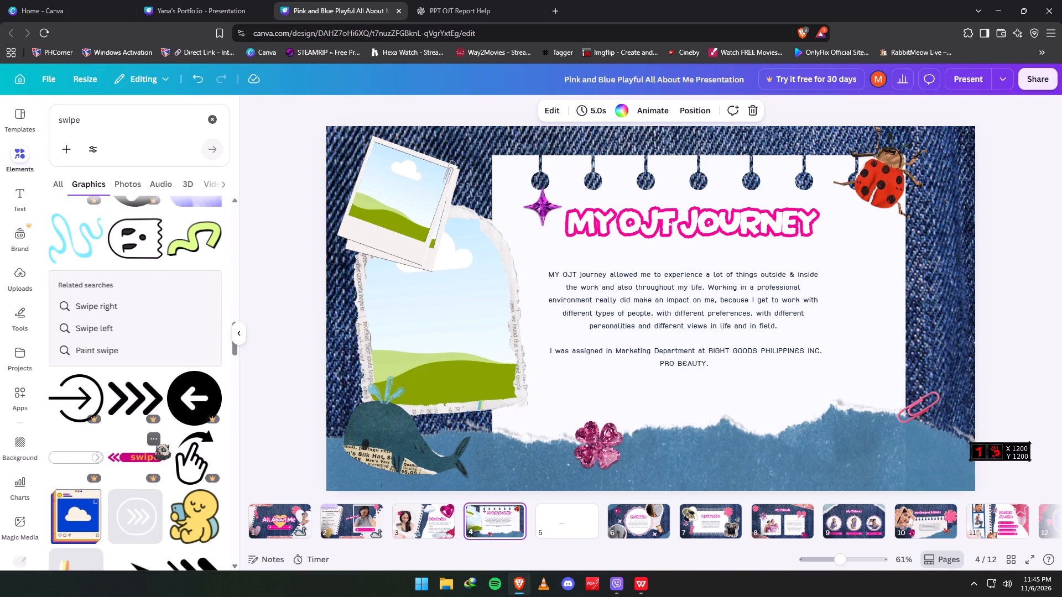
pyautogui.scroll(2, 156, 444)
# Open the related search "Swipe left", insert the curved black arrow, tilt it, and place it along the slide's lower torn paper edge.
pyautogui.click(136, 398)
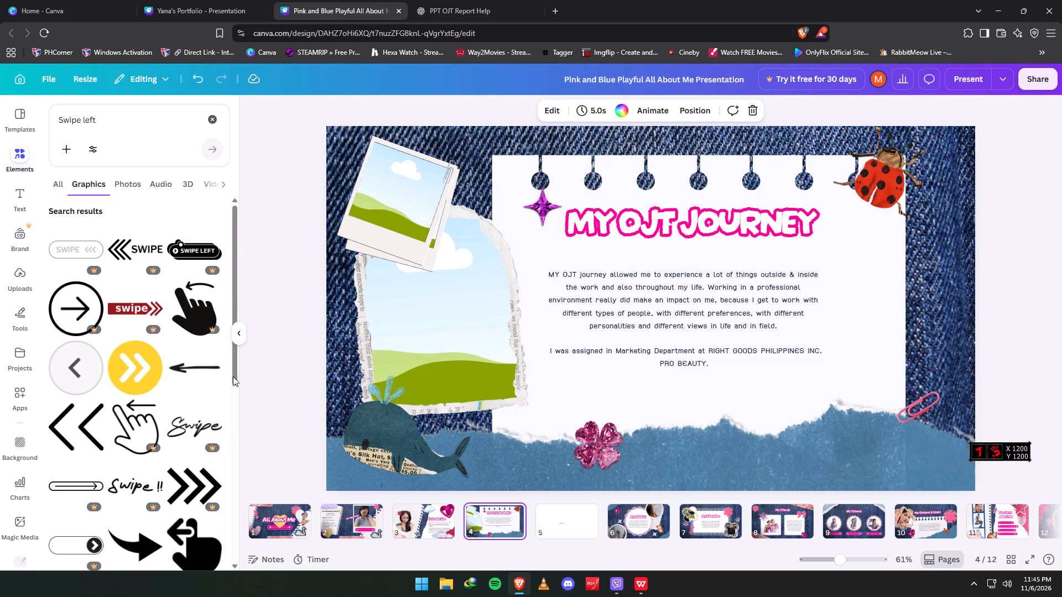
pyautogui.scroll(-2, 205, 509)
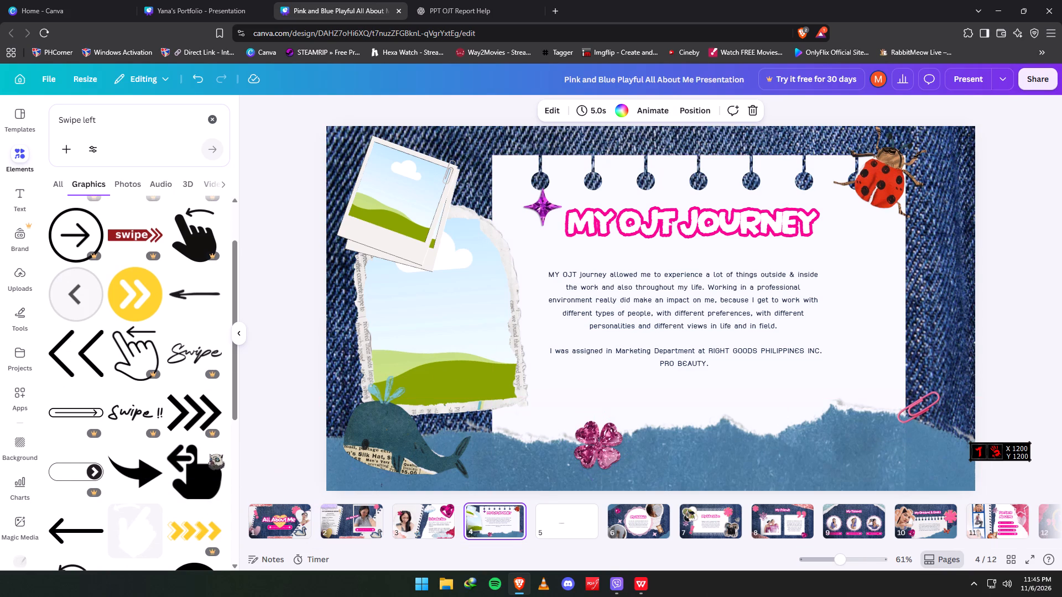
pyautogui.scroll(-2, 141, 445)
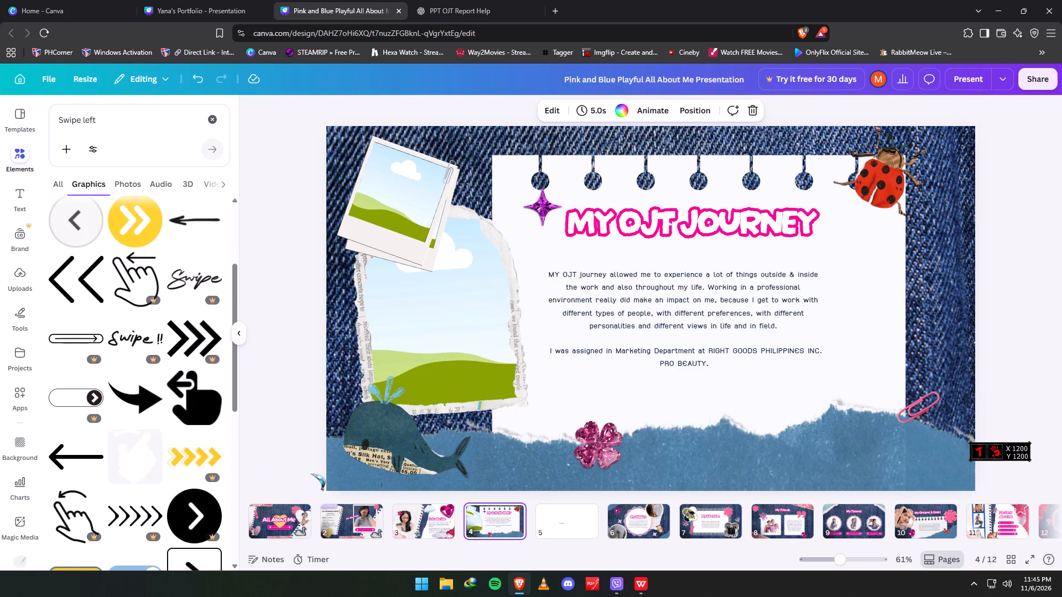
pyautogui.click(140, 409)
pyautogui.moveTo(775, 384); pyautogui.dragTo(736, 317)
pyautogui.moveTo(623, 367); pyautogui.dragTo(643, 370)
pyautogui.moveTo(665, 275); pyautogui.dragTo(934, 410)
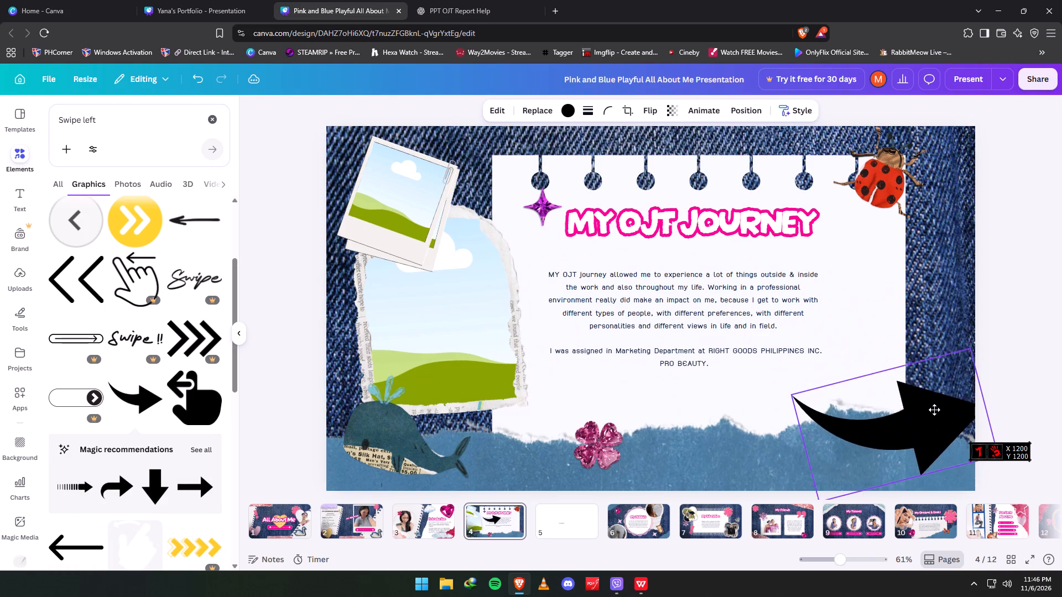
pyautogui.moveTo(934, 410); pyautogui.dragTo(836, 429)
# Move the pink paperclip up to the white page's right edge and enlarge it.
pyautogui.moveTo(923, 404); pyautogui.dragTo(898, 333)
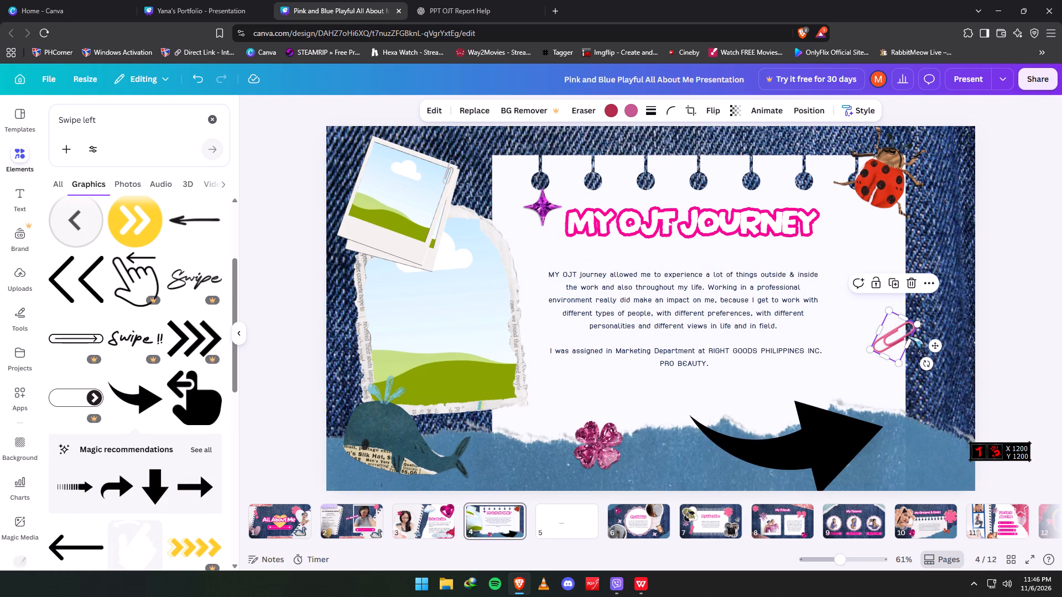
pyautogui.moveTo(919, 324); pyautogui.dragTo(977, 308)
pyautogui.moveTo(927, 319); pyautogui.dragTo(905, 326)
pyautogui.moveTo(948, 305); pyautogui.dragTo(923, 314)
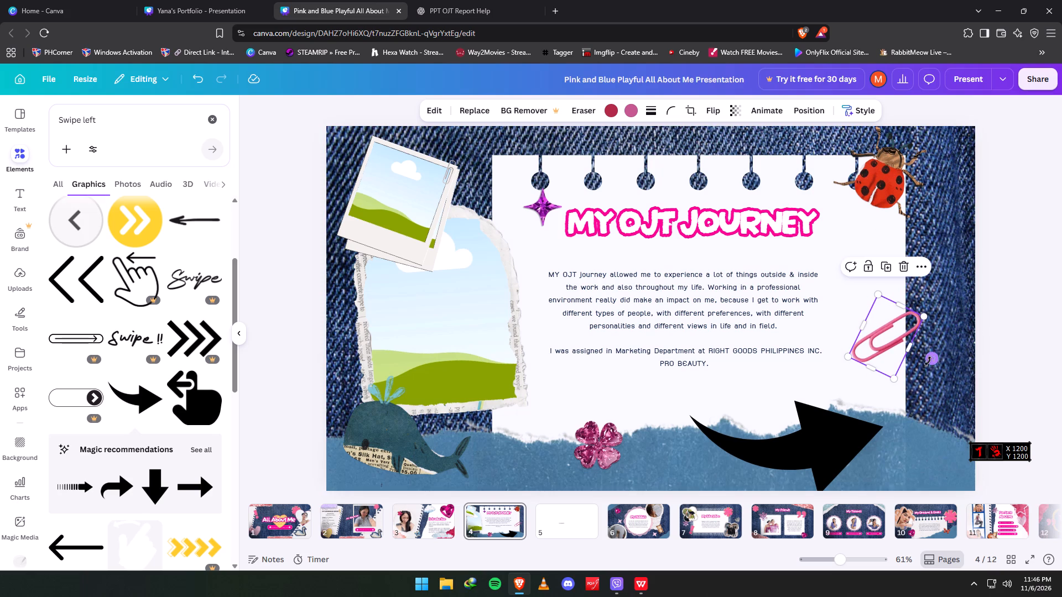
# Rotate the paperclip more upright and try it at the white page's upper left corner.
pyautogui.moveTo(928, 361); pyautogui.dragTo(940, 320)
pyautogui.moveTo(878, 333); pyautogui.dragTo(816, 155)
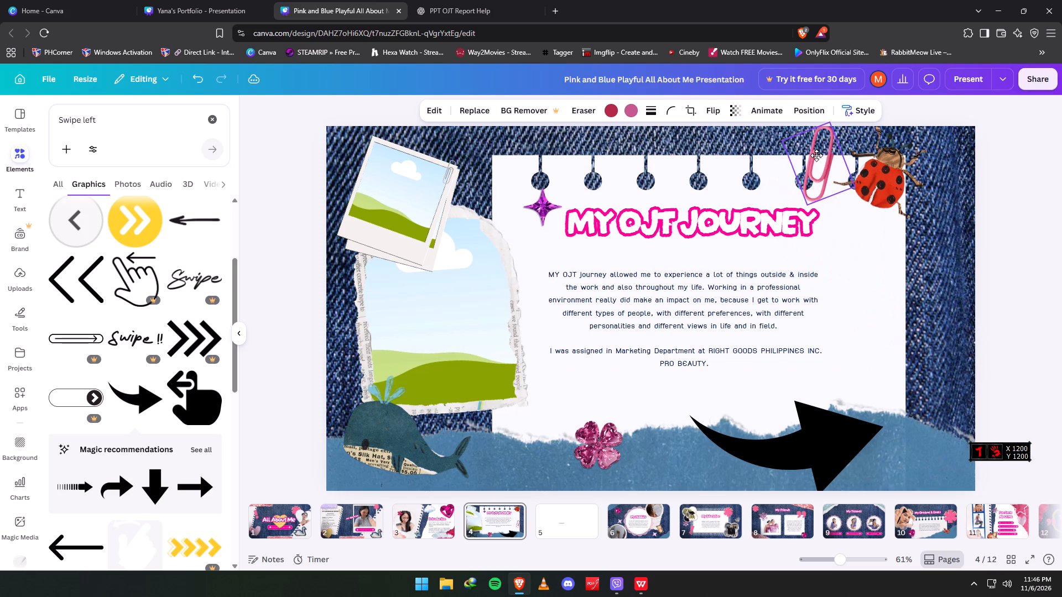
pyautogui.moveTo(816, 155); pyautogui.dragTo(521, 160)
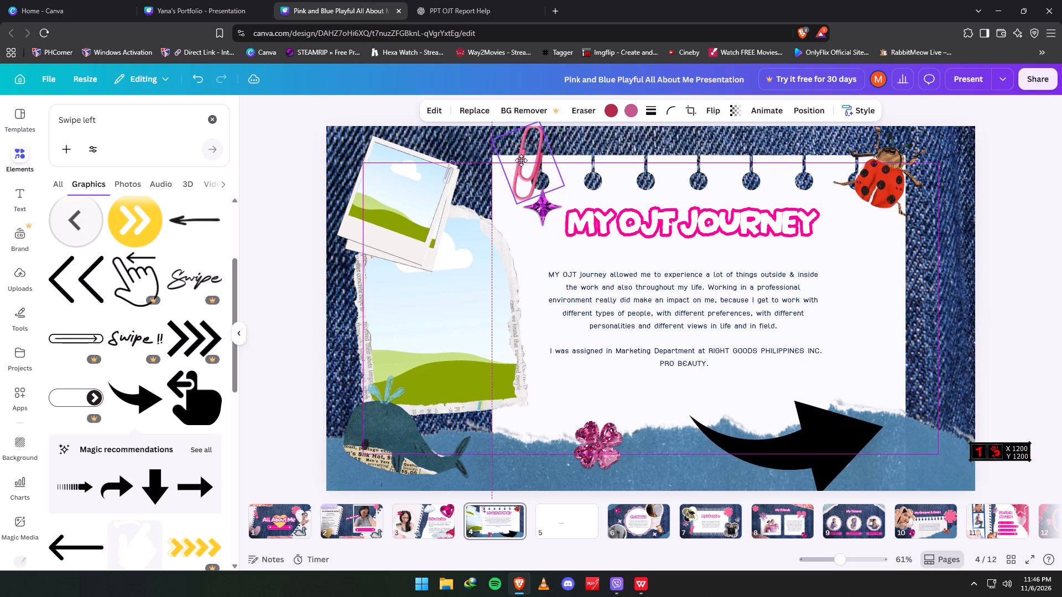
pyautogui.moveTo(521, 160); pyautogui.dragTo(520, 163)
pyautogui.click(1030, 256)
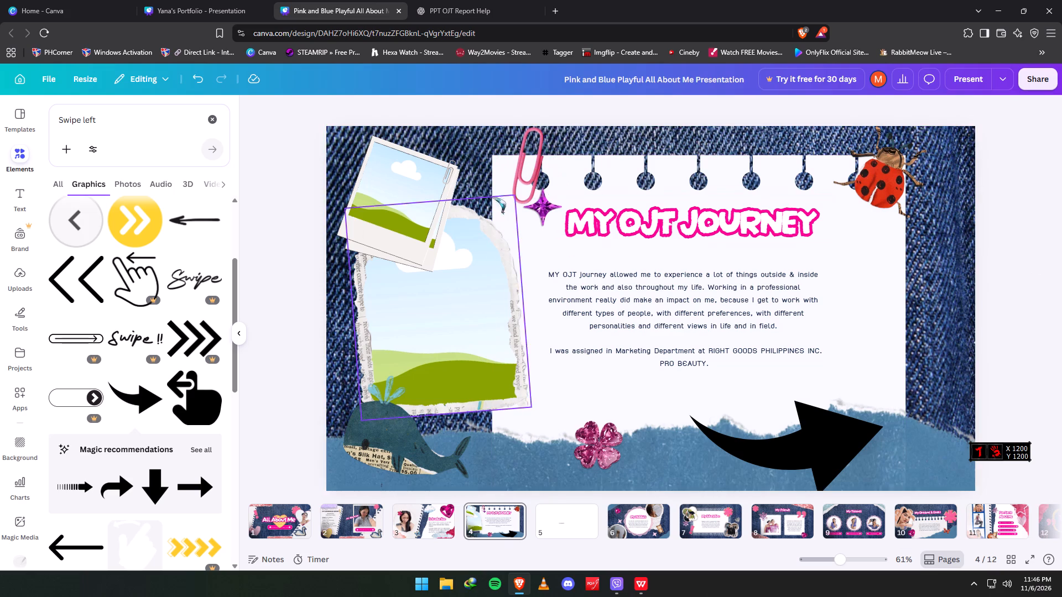
# Move the paperclip back to the white page's right edge below the ladybug and tilt it diagonally.
pyautogui.moveTo(530, 167); pyautogui.dragTo(908, 289)
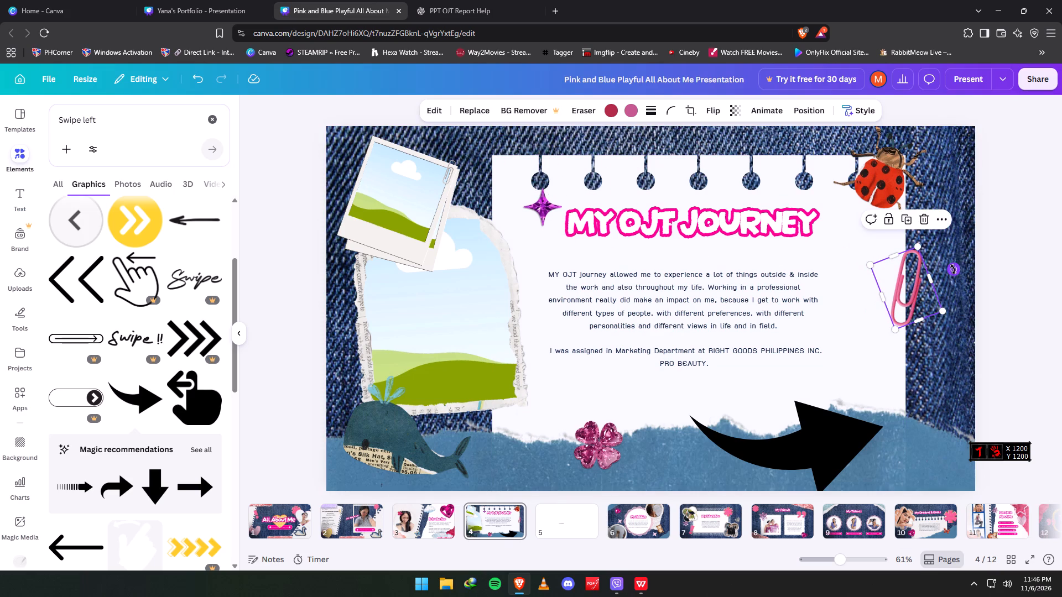
pyautogui.moveTo(954, 269); pyautogui.dragTo(957, 301)
pyautogui.moveTo(911, 294); pyautogui.dragTo(904, 313)
# Shrink the curved black arrow and place it over the white page's lower right corner, below the paperclip.
pyautogui.moveTo(773, 444); pyautogui.dragTo(877, 410)
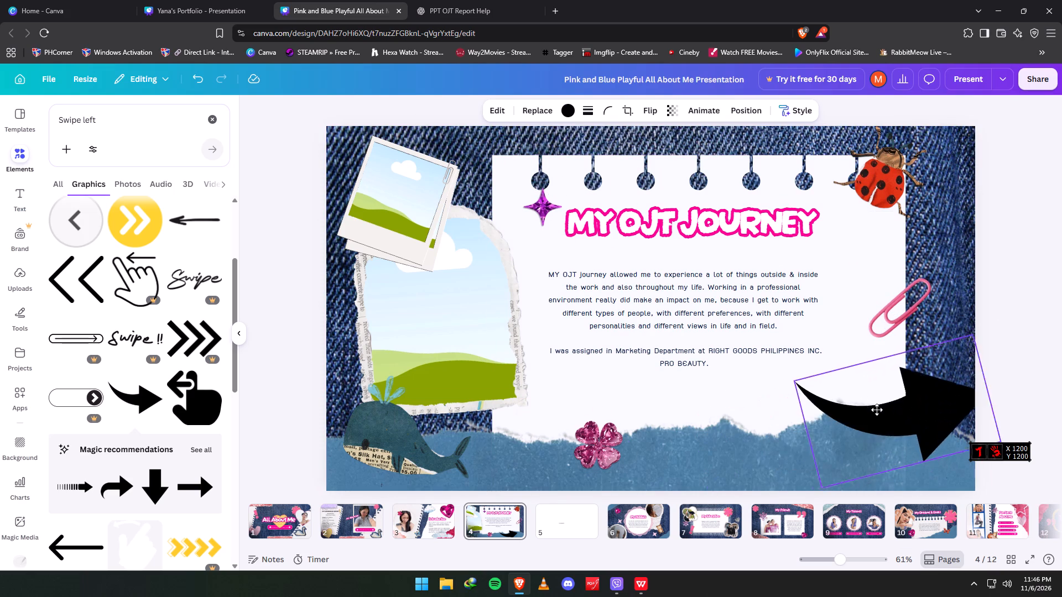
pyautogui.moveTo(877, 410); pyautogui.dragTo(816, 434)
pyautogui.moveTo(939, 467); pyautogui.dragTo(845, 446)
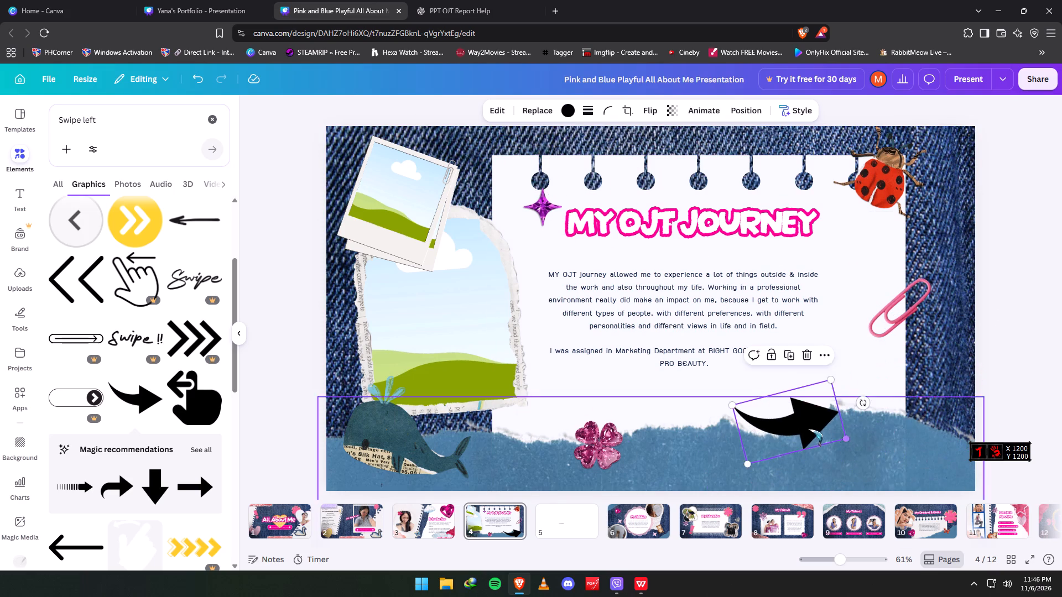
pyautogui.moveTo(795, 425); pyautogui.dragTo(899, 419)
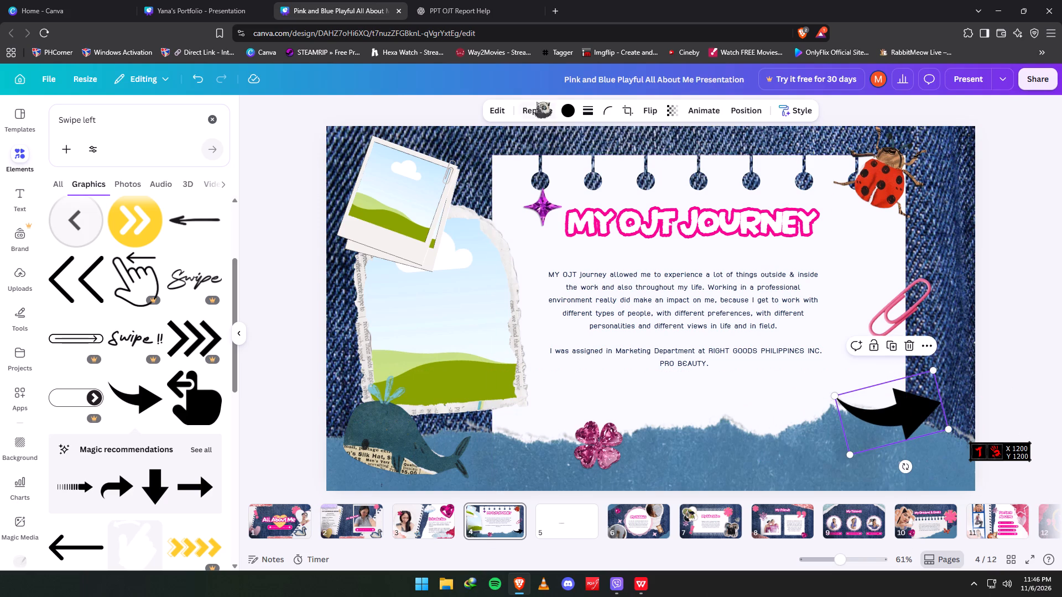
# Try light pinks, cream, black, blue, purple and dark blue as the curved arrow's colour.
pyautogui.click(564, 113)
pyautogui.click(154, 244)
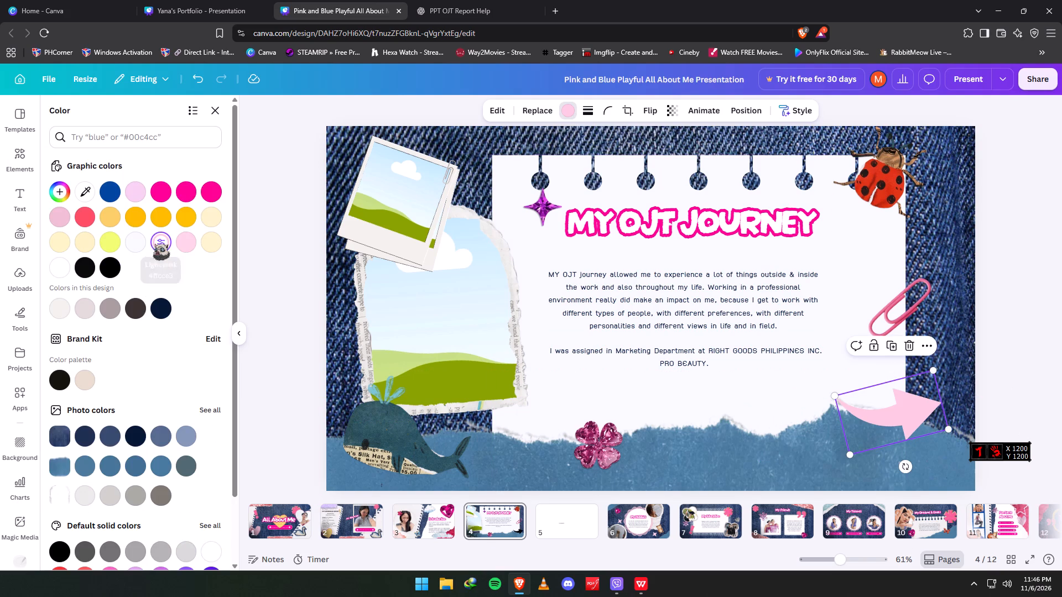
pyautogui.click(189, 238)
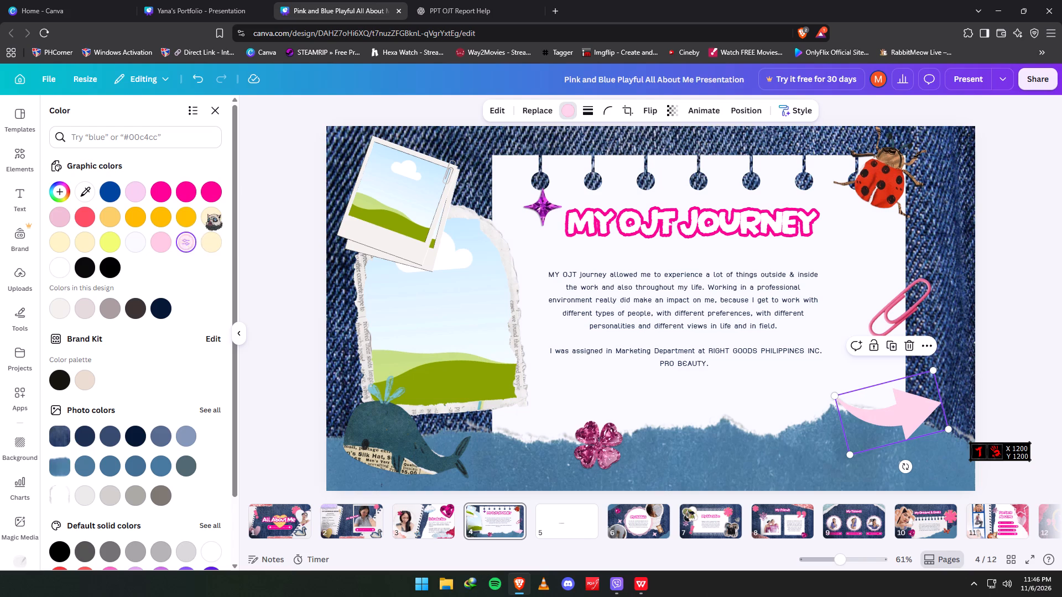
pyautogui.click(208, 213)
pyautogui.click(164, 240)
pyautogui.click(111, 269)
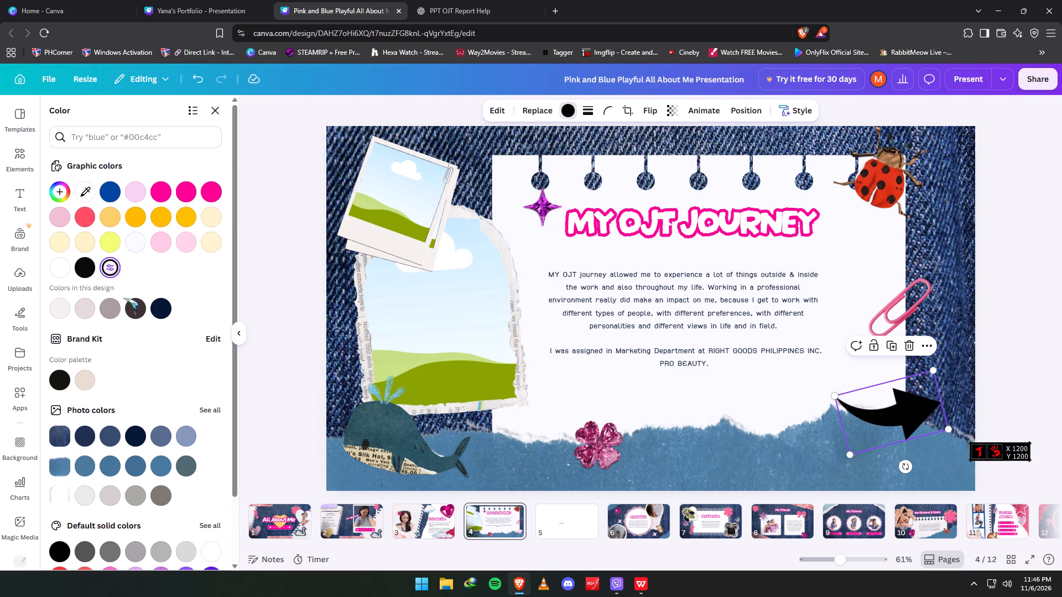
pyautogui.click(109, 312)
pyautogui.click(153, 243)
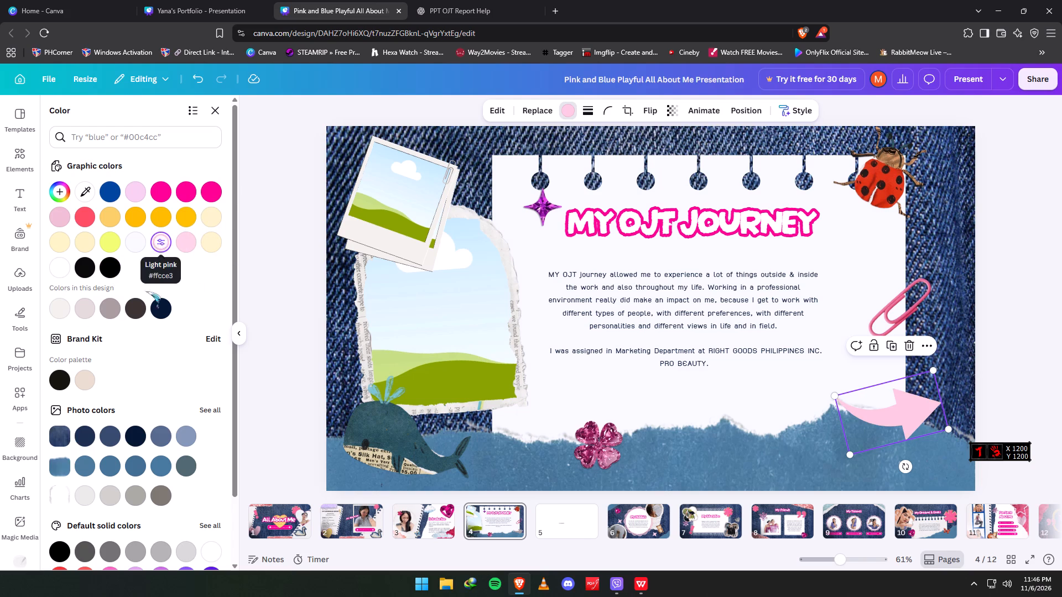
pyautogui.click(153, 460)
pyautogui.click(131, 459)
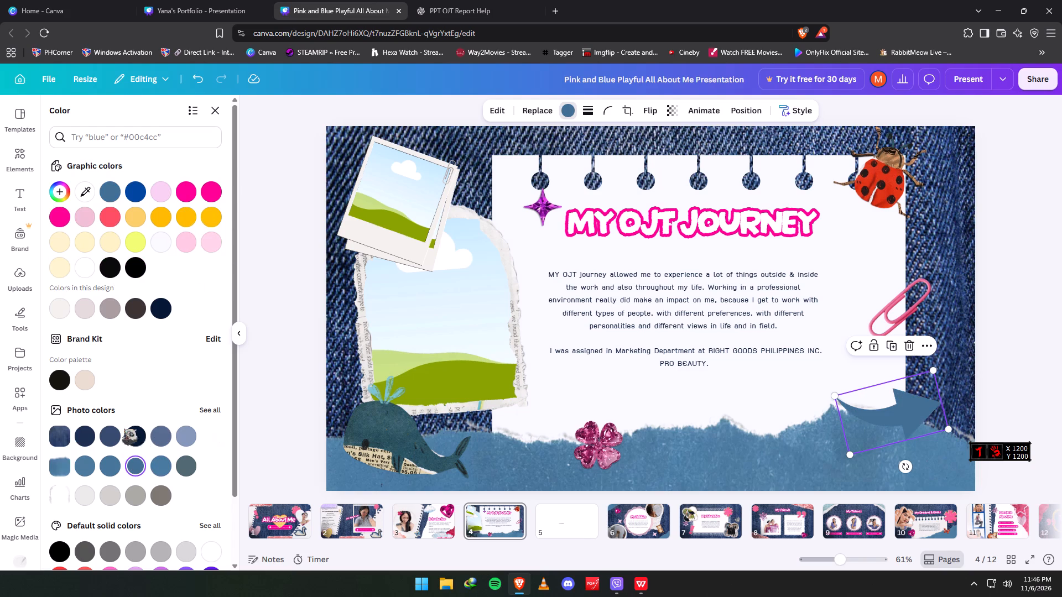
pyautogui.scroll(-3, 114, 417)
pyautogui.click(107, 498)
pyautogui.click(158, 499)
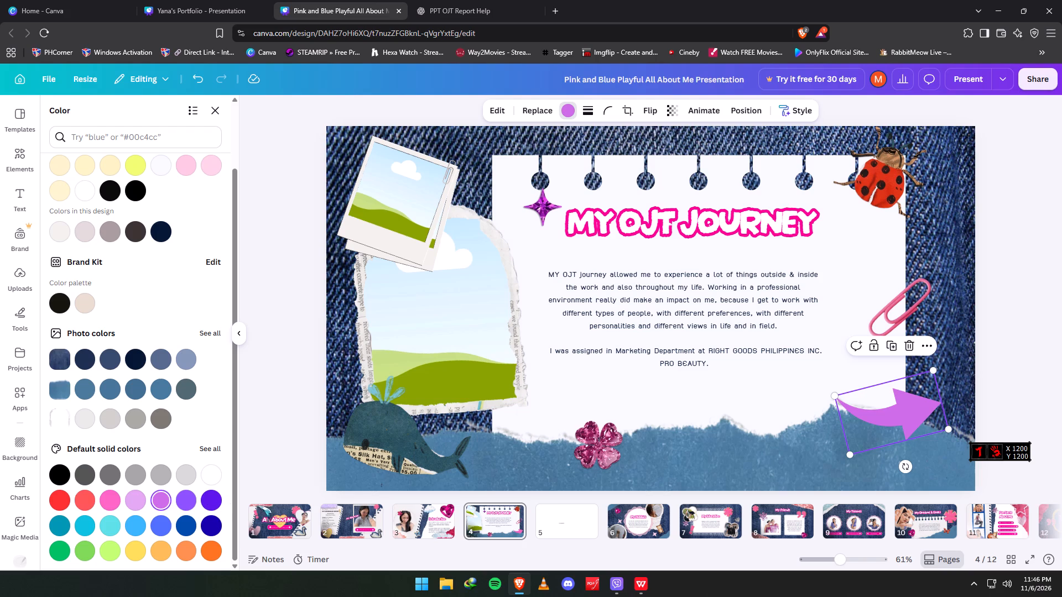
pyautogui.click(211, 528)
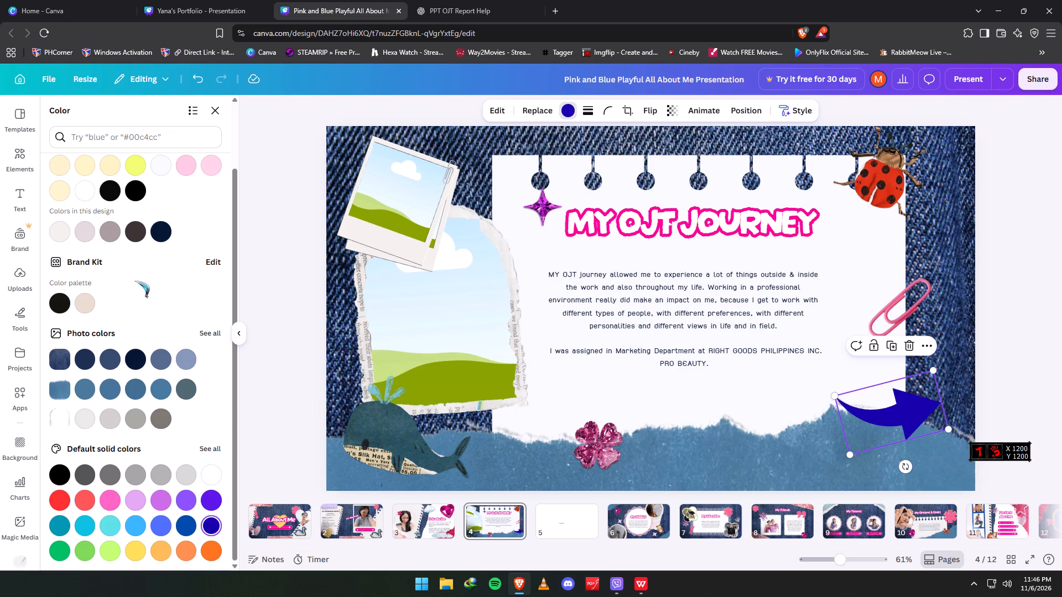
# Recolour the curved arrow a muted soft pink from the design's graphic colours.
pyautogui.click(137, 193)
pyautogui.scroll(2, 157, 338)
pyautogui.click(155, 240)
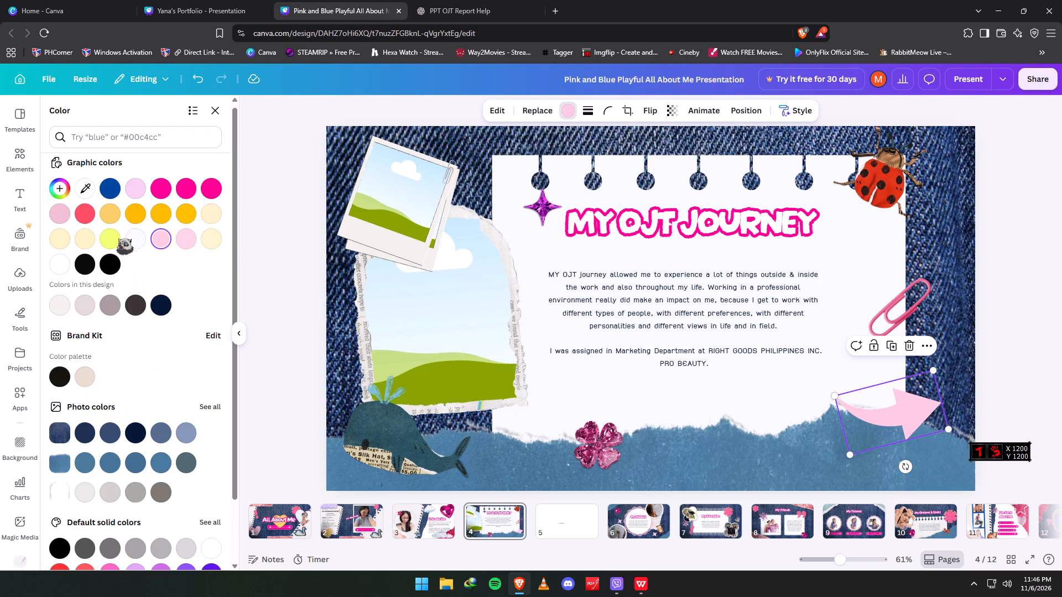
pyautogui.click(52, 216)
# Search the elements library for "see".
pyautogui.click(7, 200)
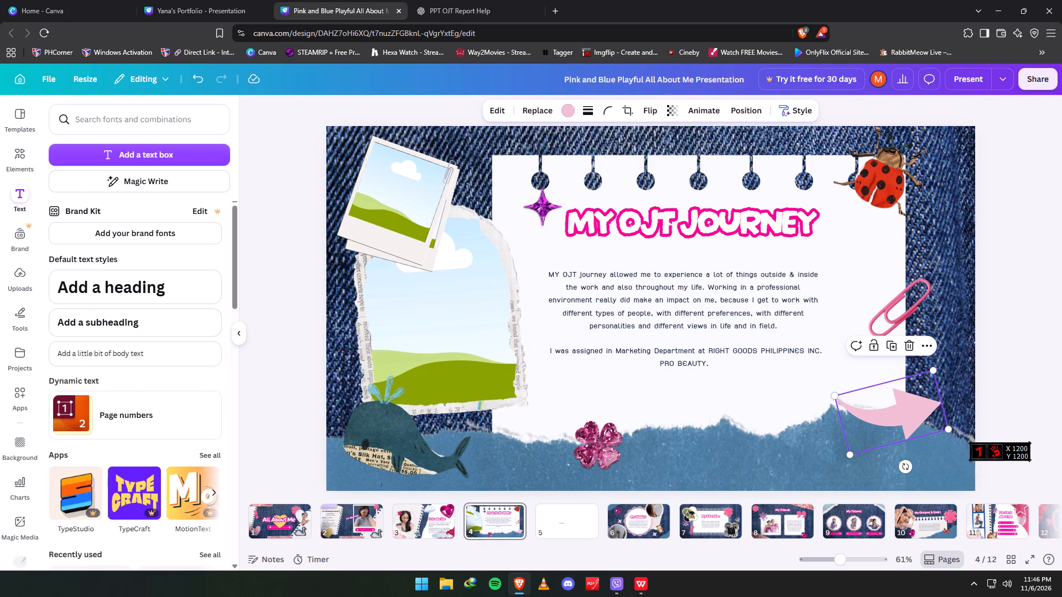
pyautogui.click(138, 118)
pyautogui.click(12, 157)
pyautogui.click(96, 123)
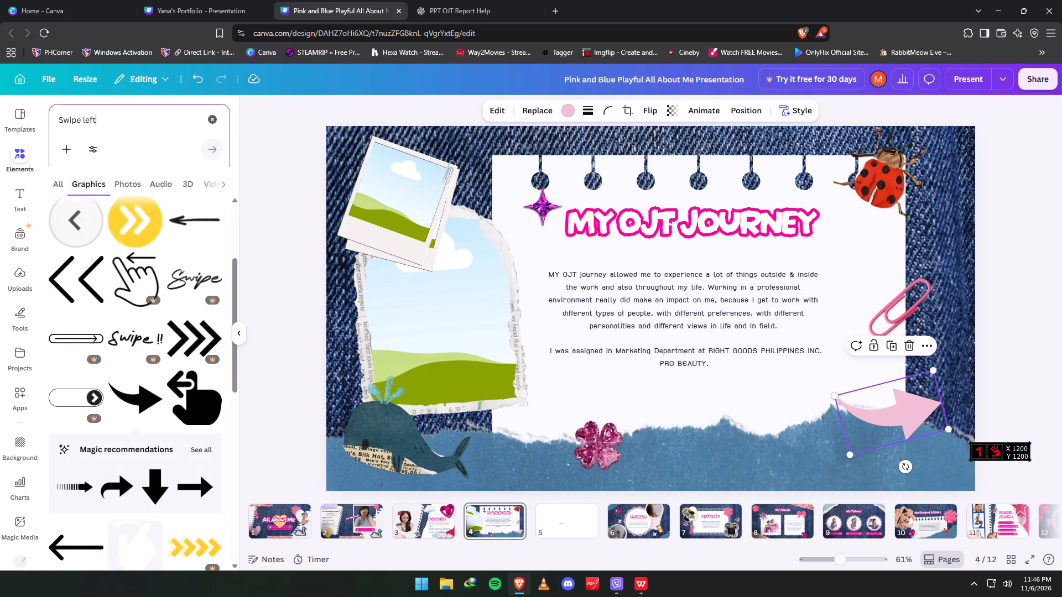
pyautogui.click(212, 123)
pyautogui.write('nect')
pyautogui.press('BackSpace')
pyautogui.press('BackSpace')
pyautogui.press('BackSpace')
pyautogui.press('BackSpace')
pyautogui.press('BackSpace')
pyautogui.press('BackSpace')
pyautogui.write('see it')
pyautogui.press('BackSpace')
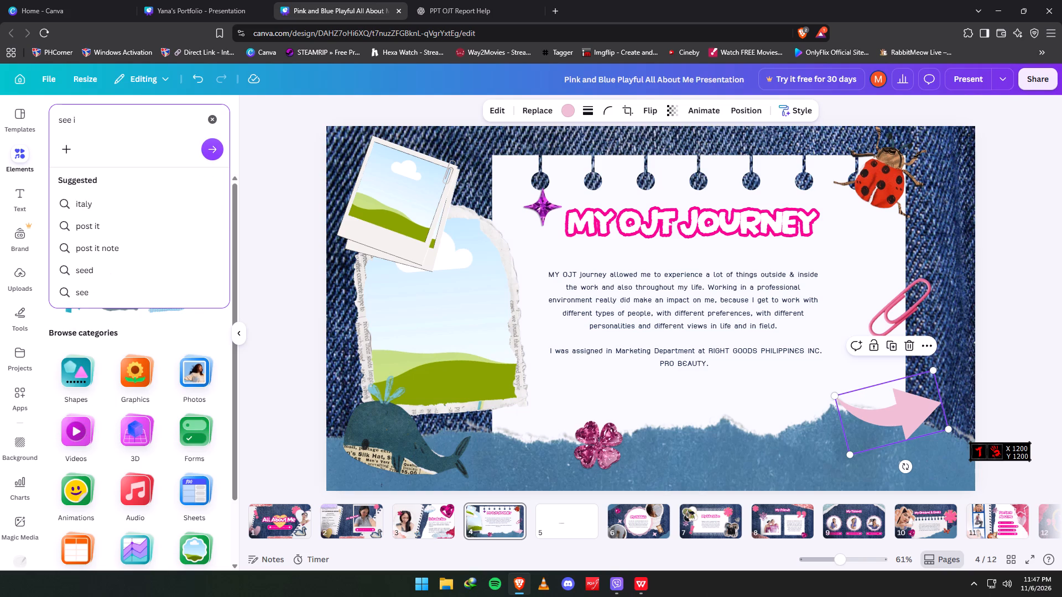
pyautogui.press('BackSpace')
pyautogui.press('BackSpace')
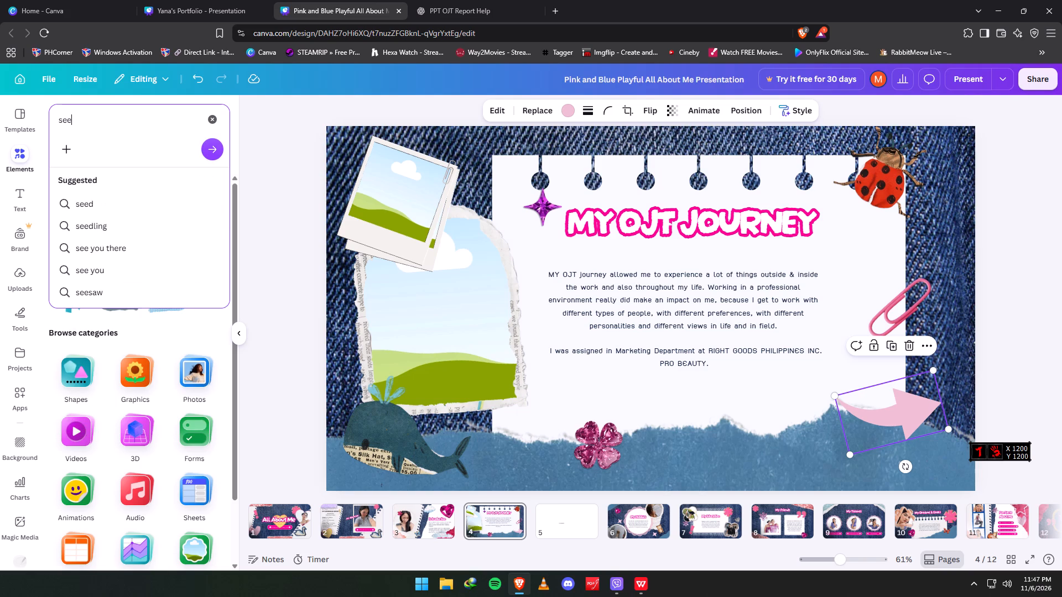
pyautogui.press('Return')
# Extend the elements search to "see it".
pyautogui.click(86, 111)
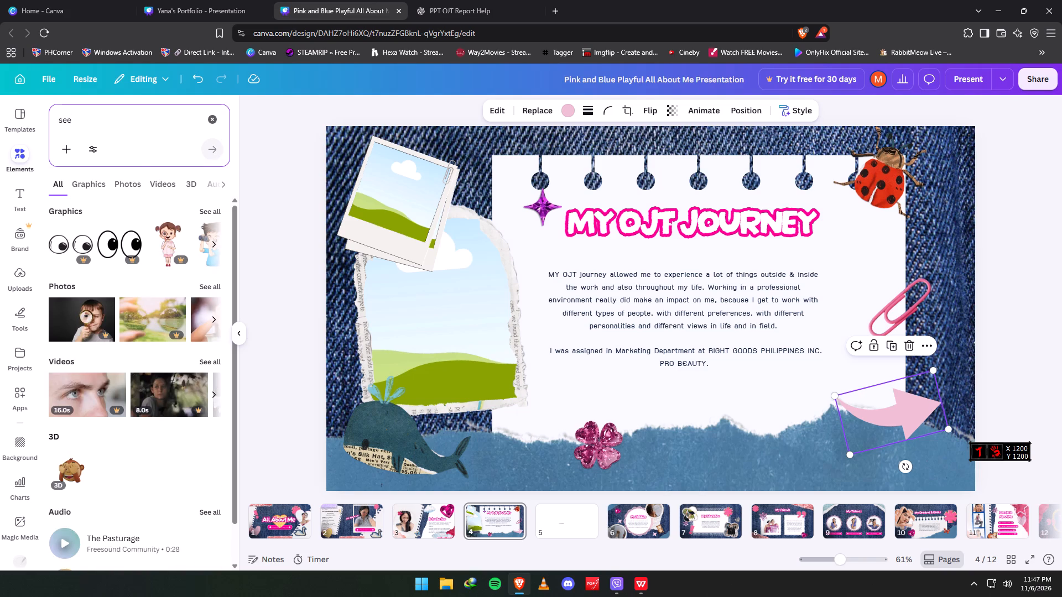
pyautogui.press('space')
pyautogui.write('it')
pyautogui.press('Return')
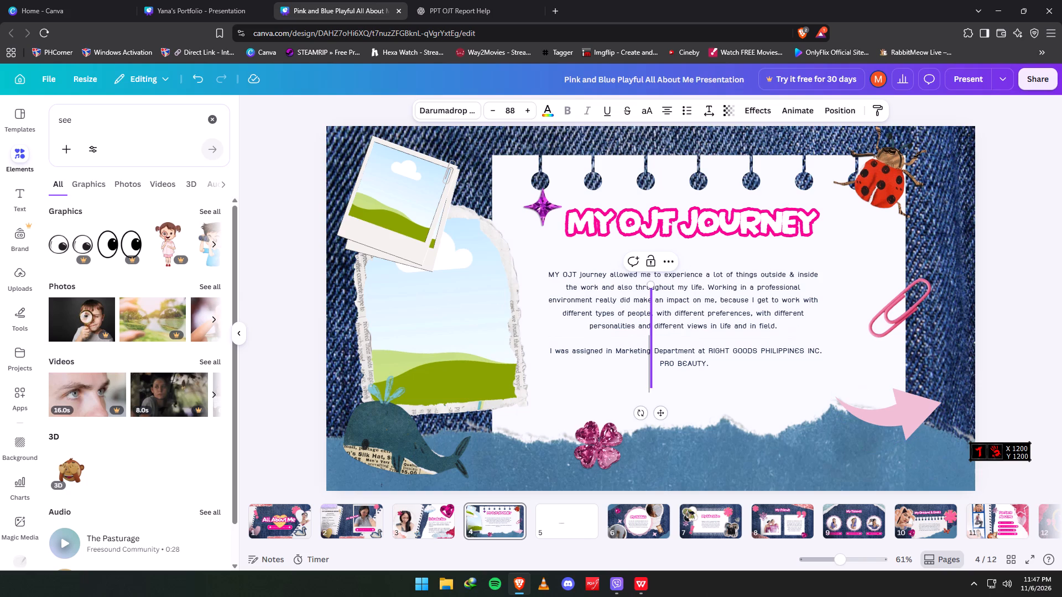
pyautogui.doubleClick(103, 110)
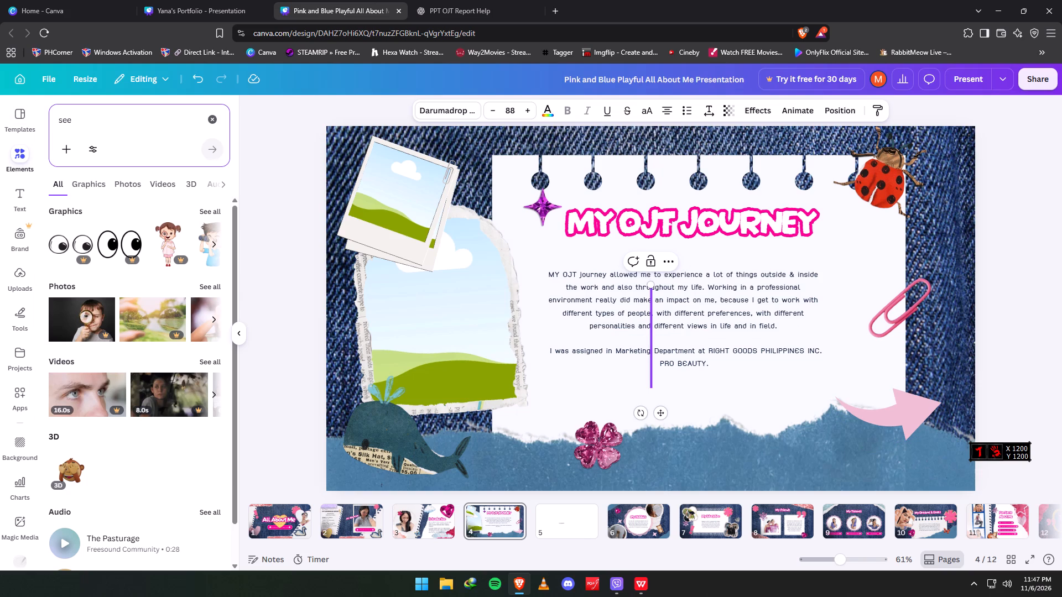
pyautogui.click(101, 120)
pyautogui.press('space')
pyautogui.write('it')
pyautogui.press('Return')
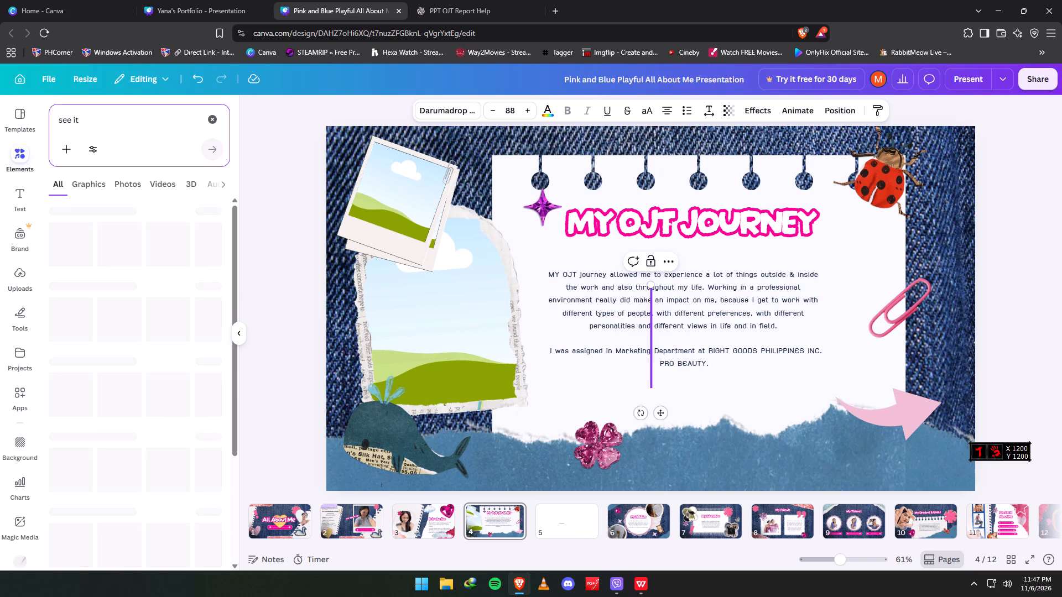
# Browse all graphics found for "see it" and clear the search.
pyautogui.click(207, 213)
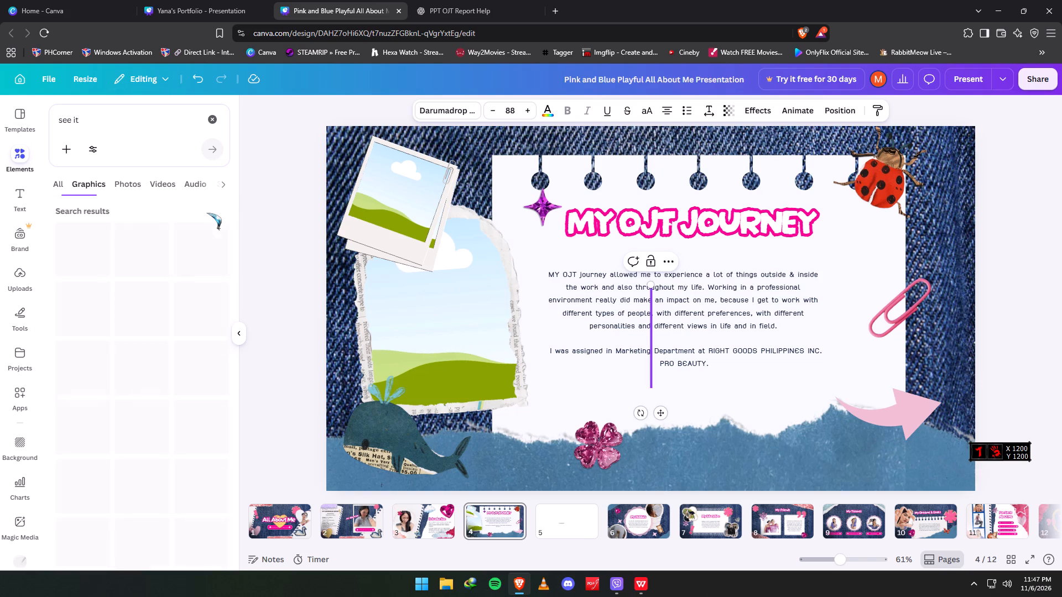
pyautogui.scroll(-13, 121, 374)
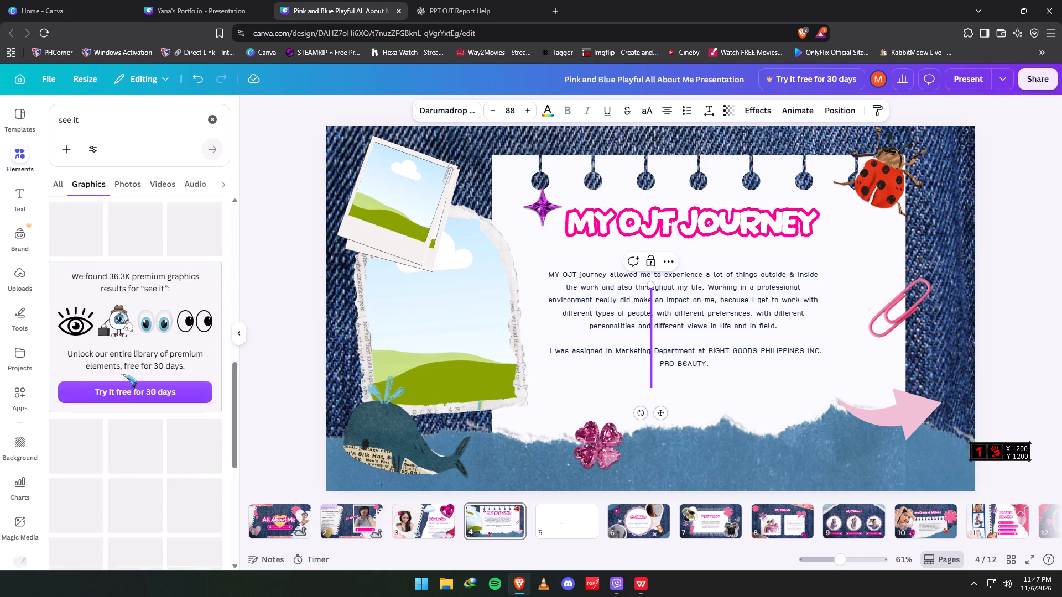
pyautogui.scroll(-13, 122, 374)
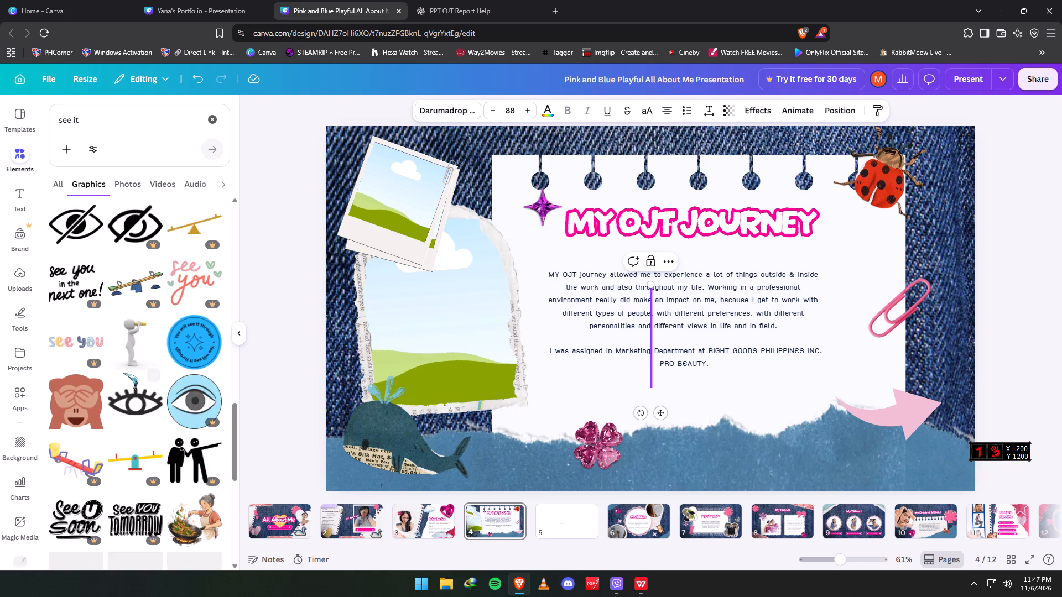
pyautogui.scroll(-8, 147, 354)
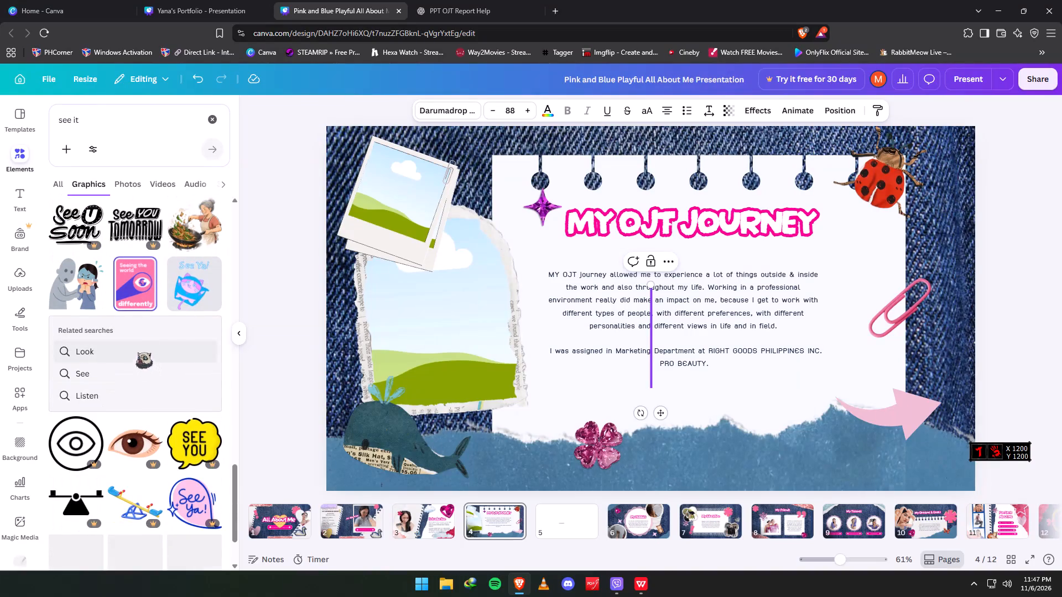
pyautogui.click(212, 113)
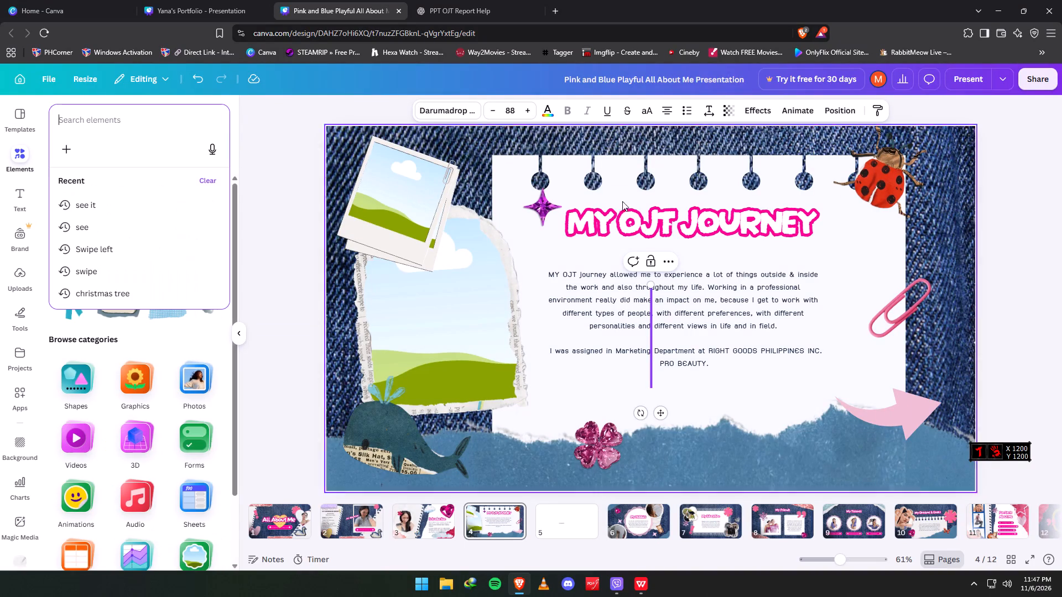
# Rotate the pink curved arrow counterclockwise so its head points diagonally up and to the right.
pyautogui.click(893, 422)
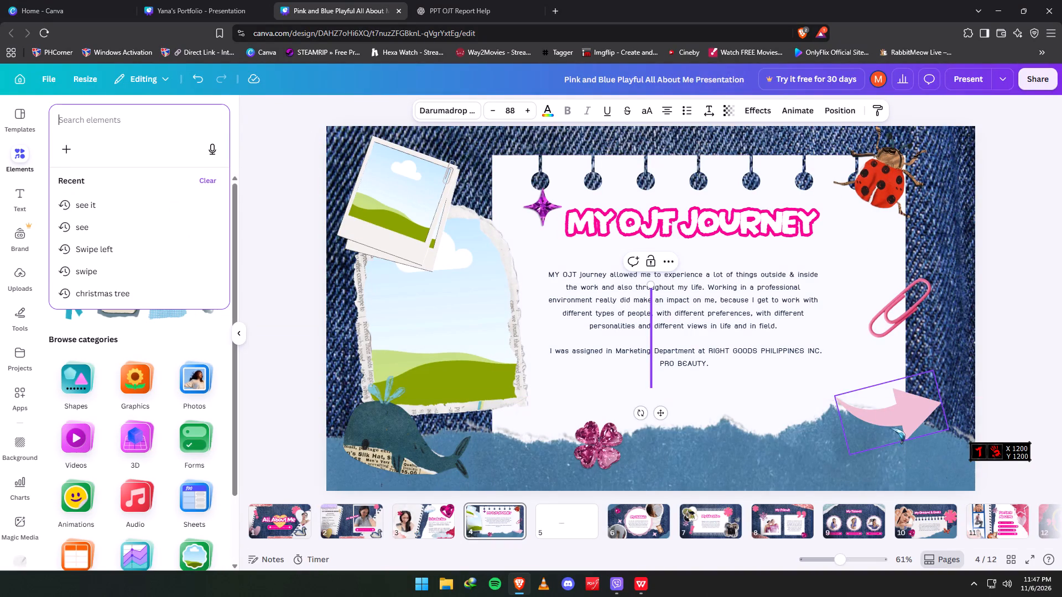
pyautogui.moveTo(903, 474); pyautogui.dragTo(931, 472)
pyautogui.click(996, 387)
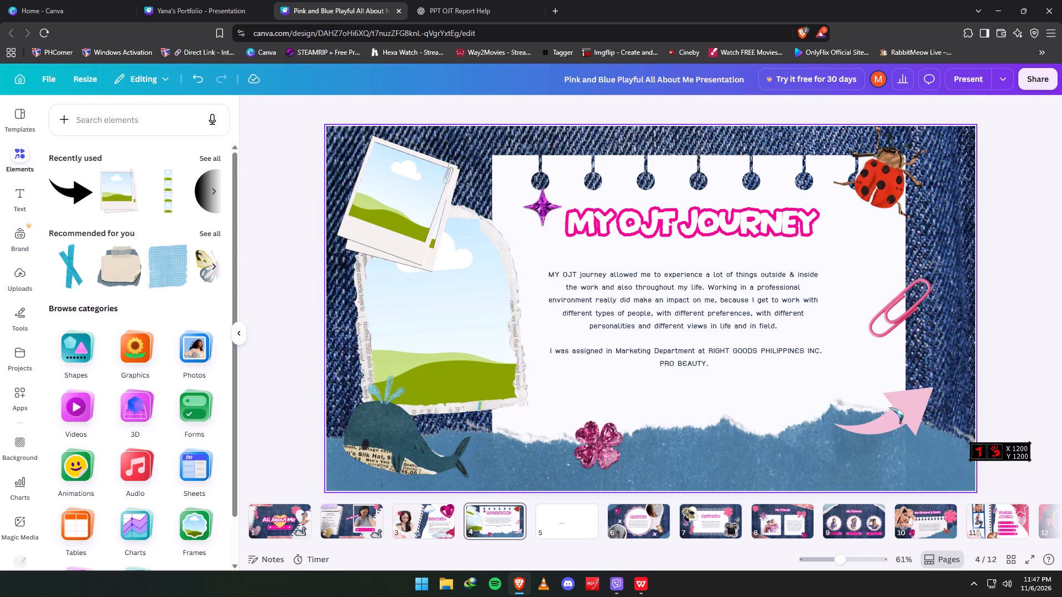
# Try the pink gem clover beside the polaroid frame, and delete it from the slide.
pyautogui.click(598, 462)
pyautogui.moveTo(606, 446); pyautogui.dragTo(473, 221)
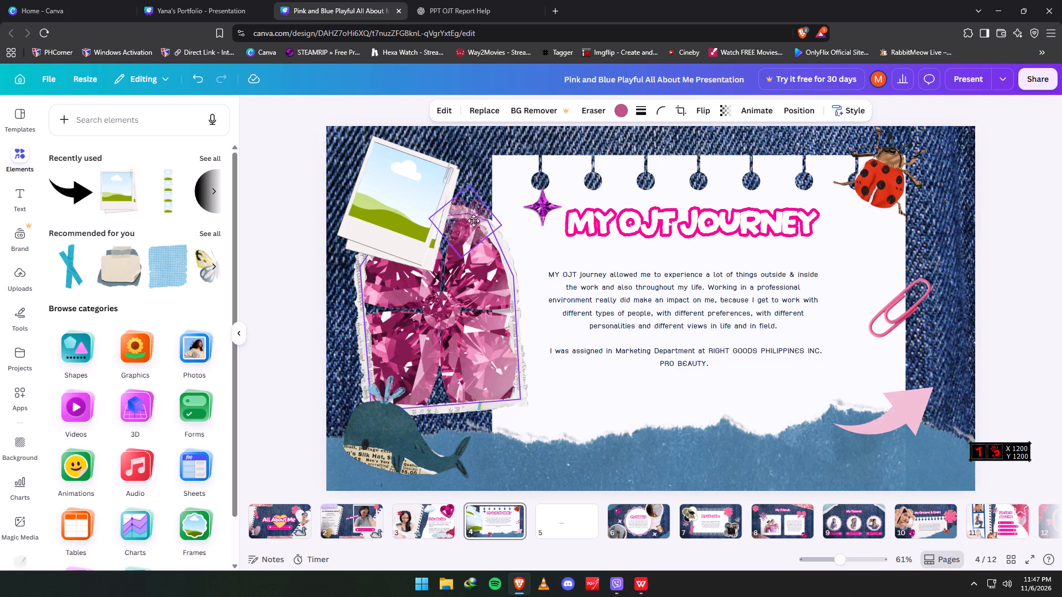
pyautogui.moveTo(473, 221); pyautogui.dragTo(491, 187)
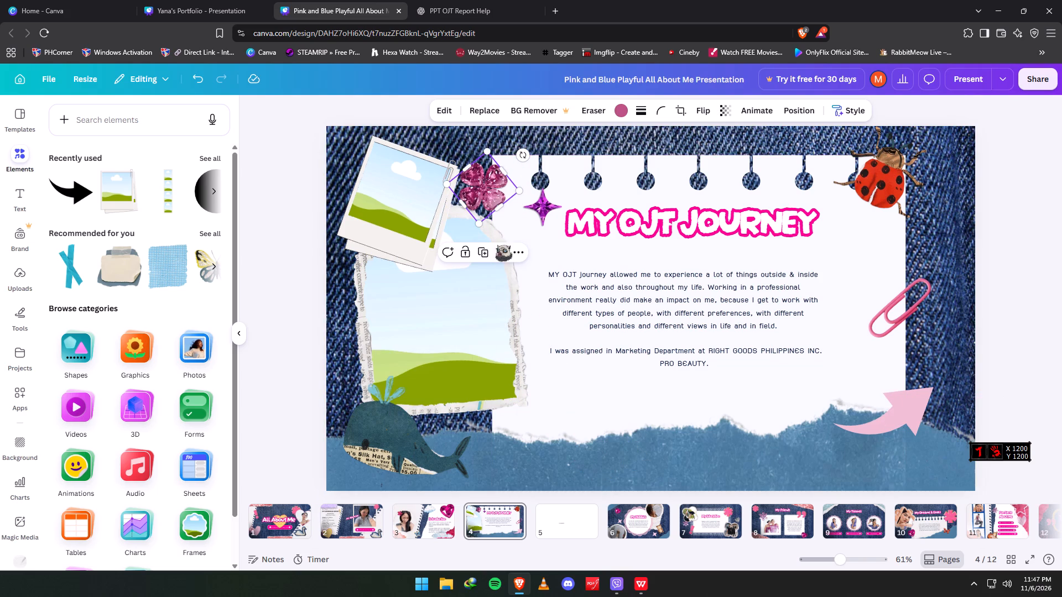
pyautogui.click(496, 250)
# Move the whale to the right so it sits under the lower edge of the torn-paper photo frame.
pyautogui.click(430, 442)
pyautogui.moveTo(424, 429); pyautogui.dragTo(473, 444)
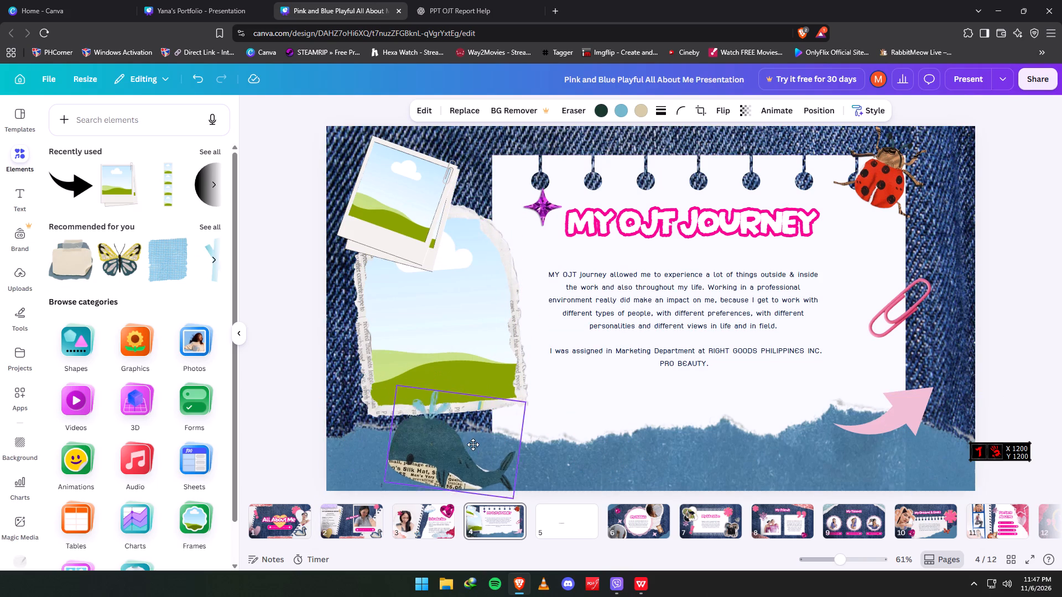
pyautogui.moveTo(473, 444); pyautogui.dragTo(464, 436)
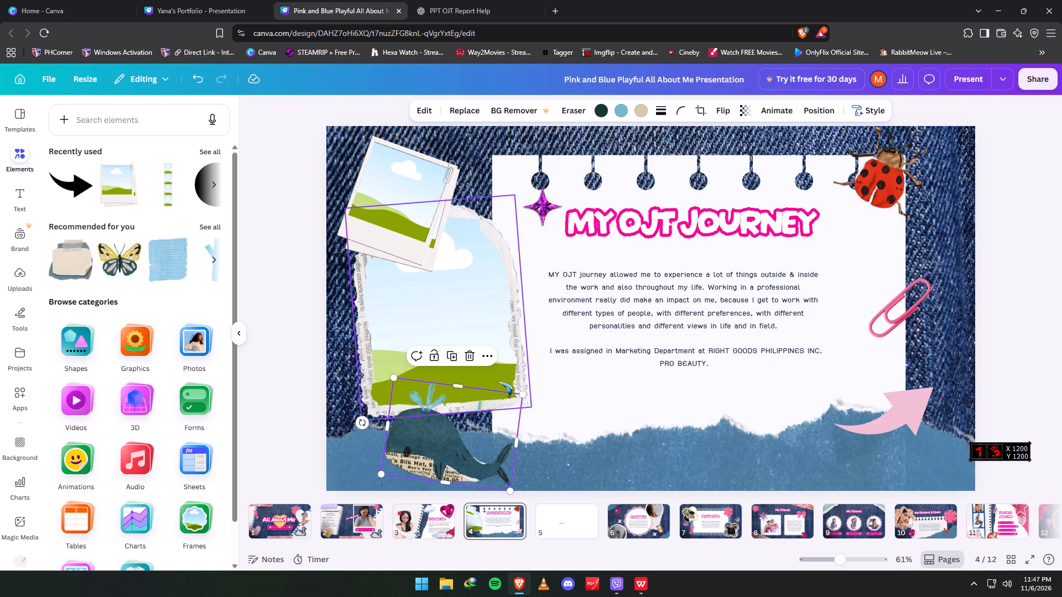
pyautogui.click(1019, 296)
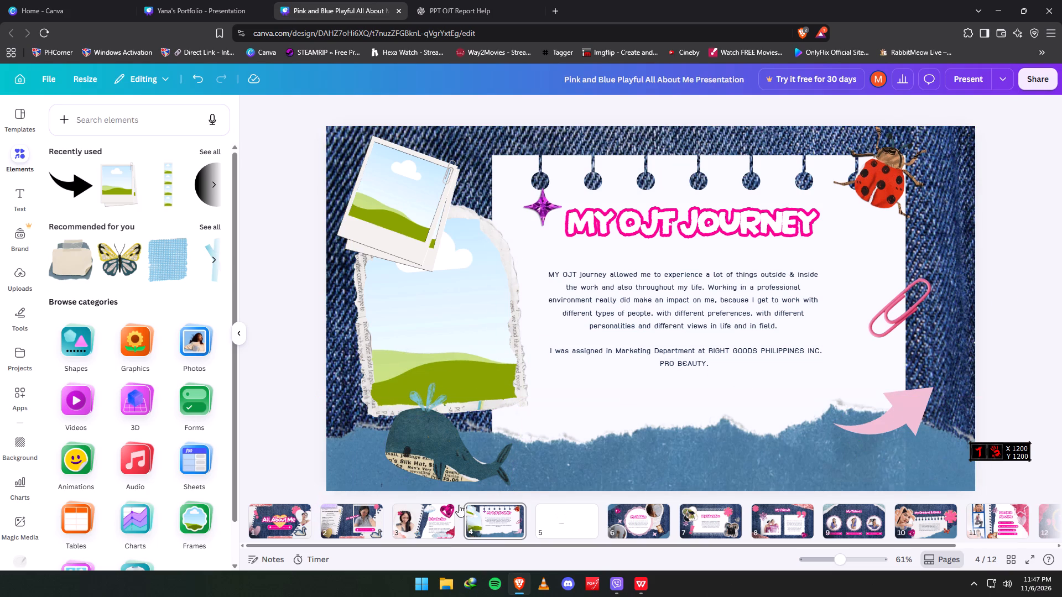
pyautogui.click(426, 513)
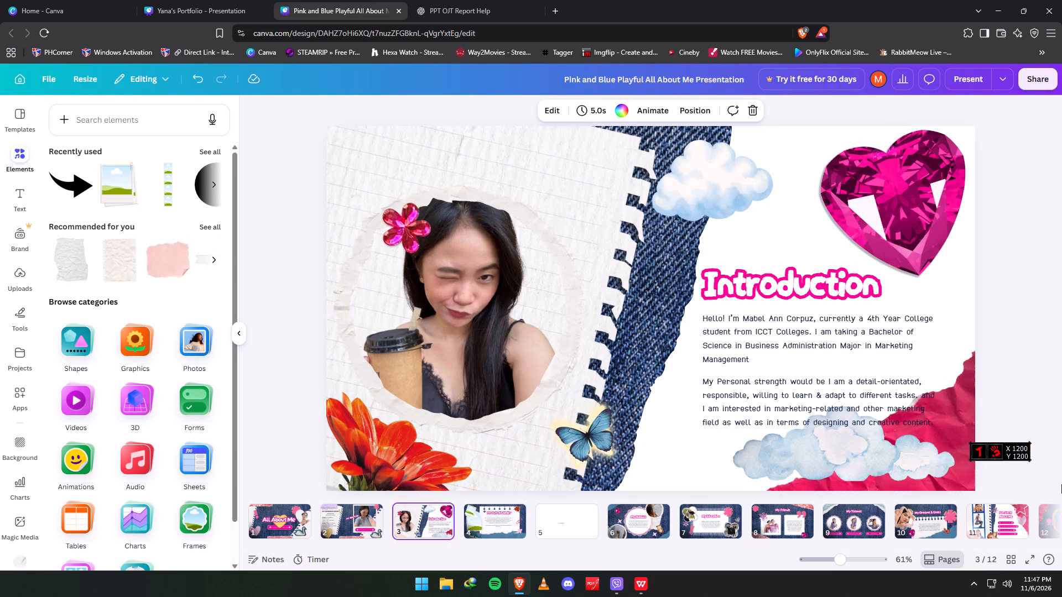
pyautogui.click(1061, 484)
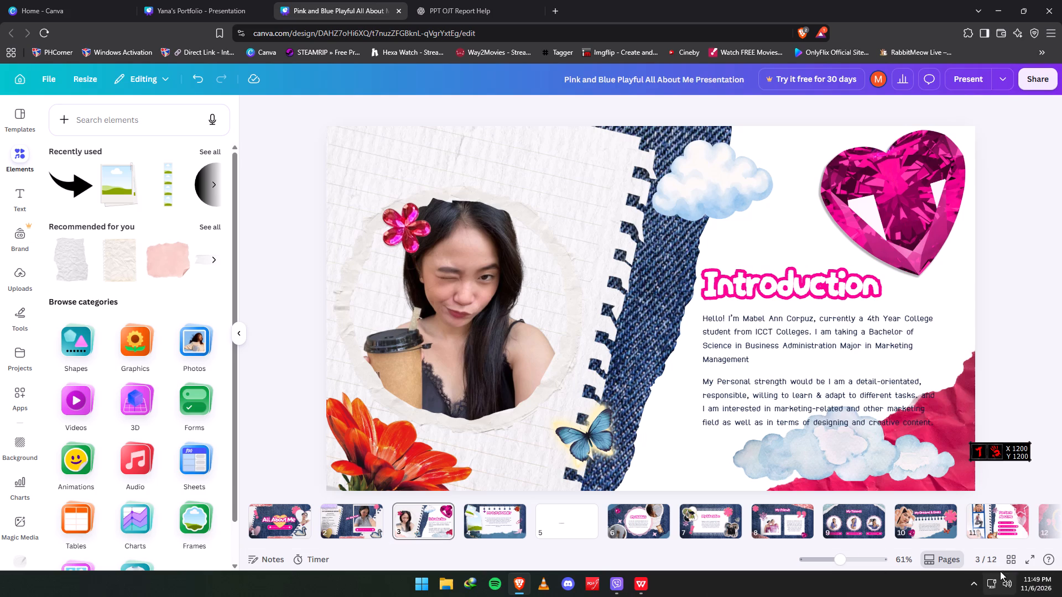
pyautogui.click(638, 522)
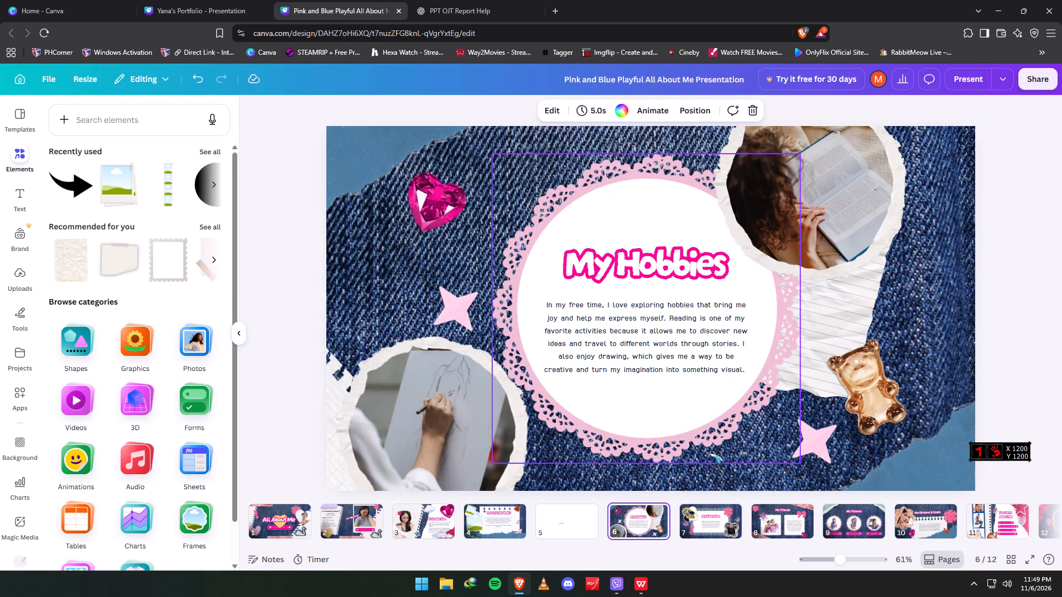
# Try the tilted polaroid frame over the torn-paper photo frame on the "My OJT Journey" slide, and delete it.
pyautogui.click(500, 529)
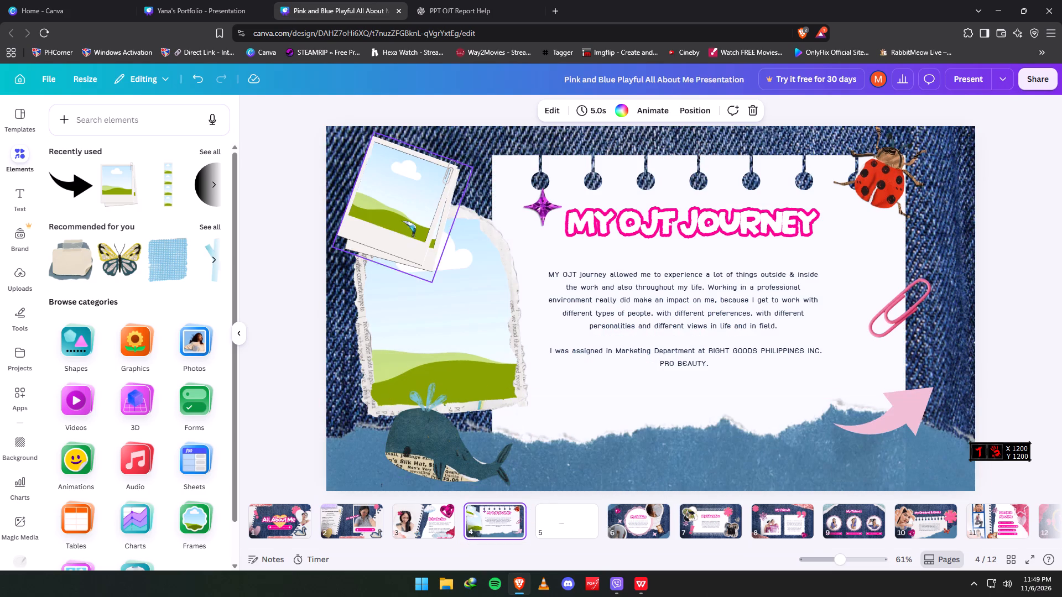
pyautogui.click(396, 210)
pyautogui.moveTo(408, 216); pyautogui.dragTo(462, 311)
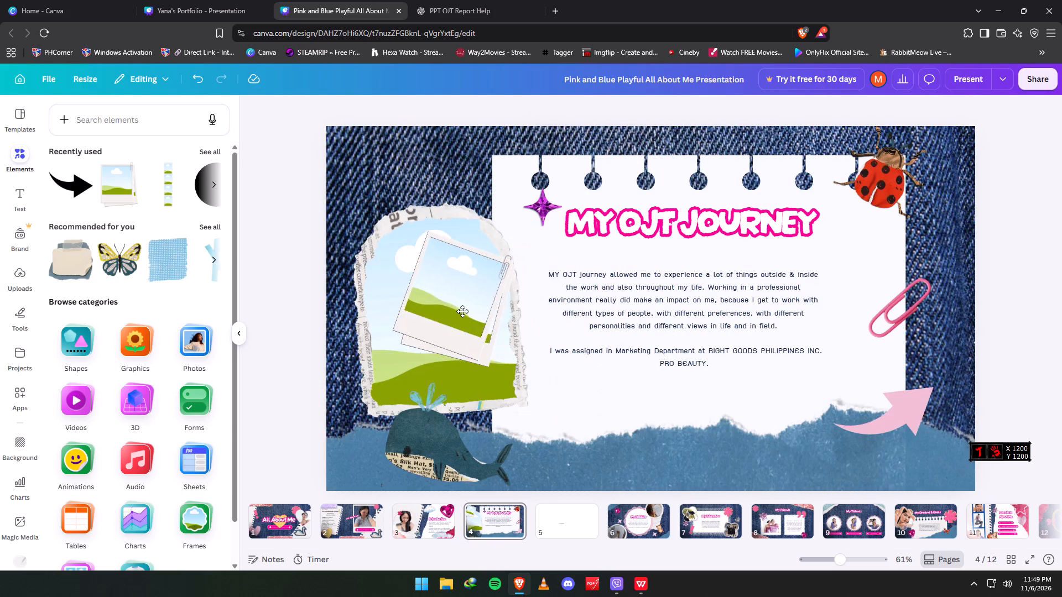
pyautogui.moveTo(462, 311); pyautogui.dragTo(511, 304)
pyautogui.click(496, 311)
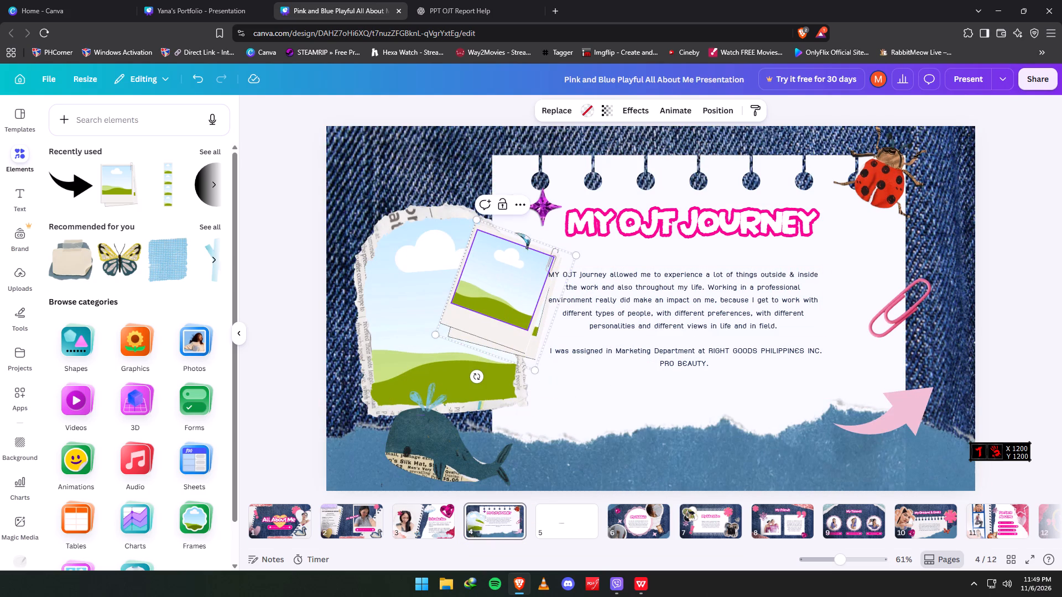
pyautogui.click(534, 356)
pyautogui.click(535, 368)
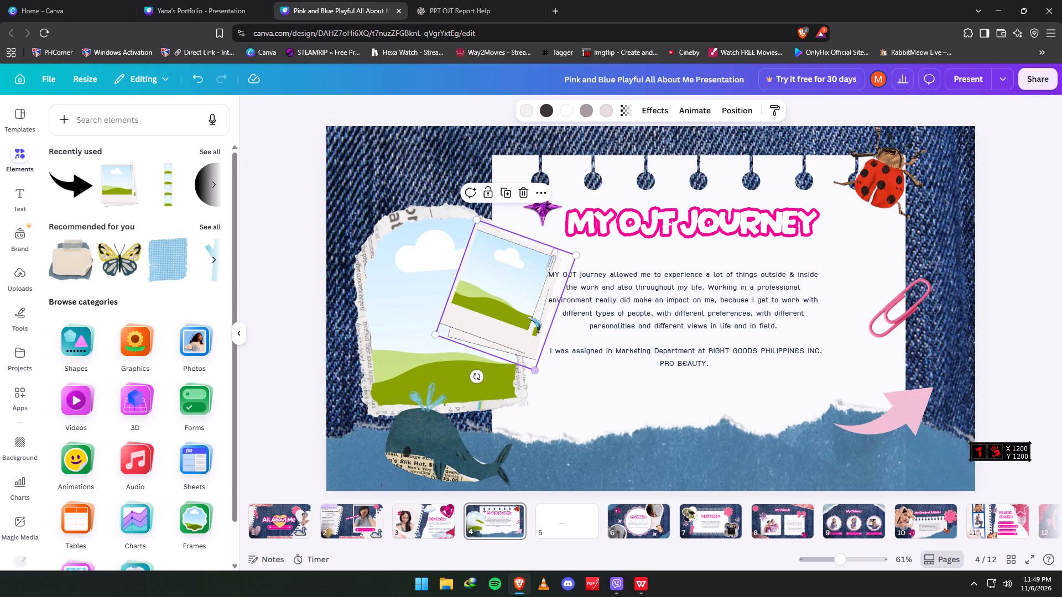
pyautogui.click(519, 192)
# Move the whale left into the slide's lower-left corner, overlapping the bottom of the torn-paper photo frame.
pyautogui.moveTo(431, 457); pyautogui.dragTo(391, 441)
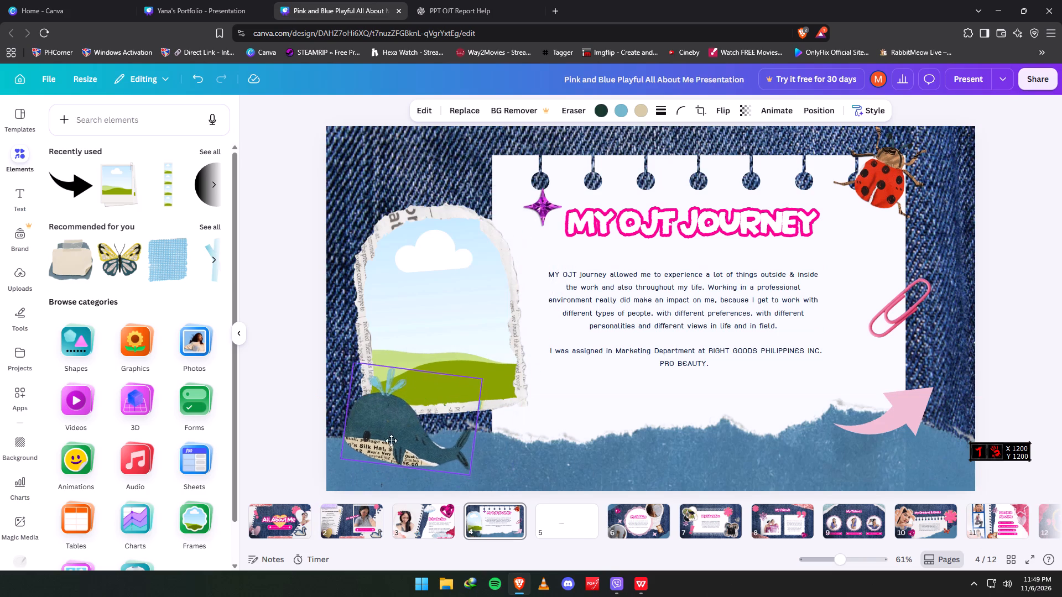
pyautogui.moveTo(391, 441); pyautogui.dragTo(394, 453)
pyautogui.click(1004, 315)
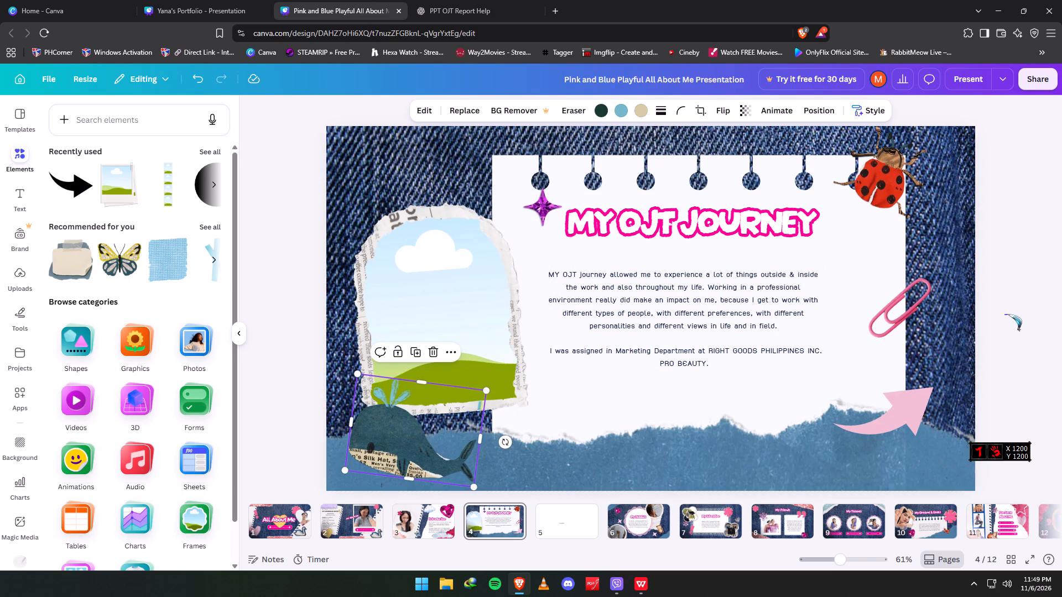
# Rotate the pink curved arrow clockwise to point right, shrink it, and place it in the slide's lower-right corner.
pyautogui.moveTo(897, 426); pyautogui.dragTo(904, 443)
pyautogui.moveTo(935, 478); pyautogui.dragTo(922, 481)
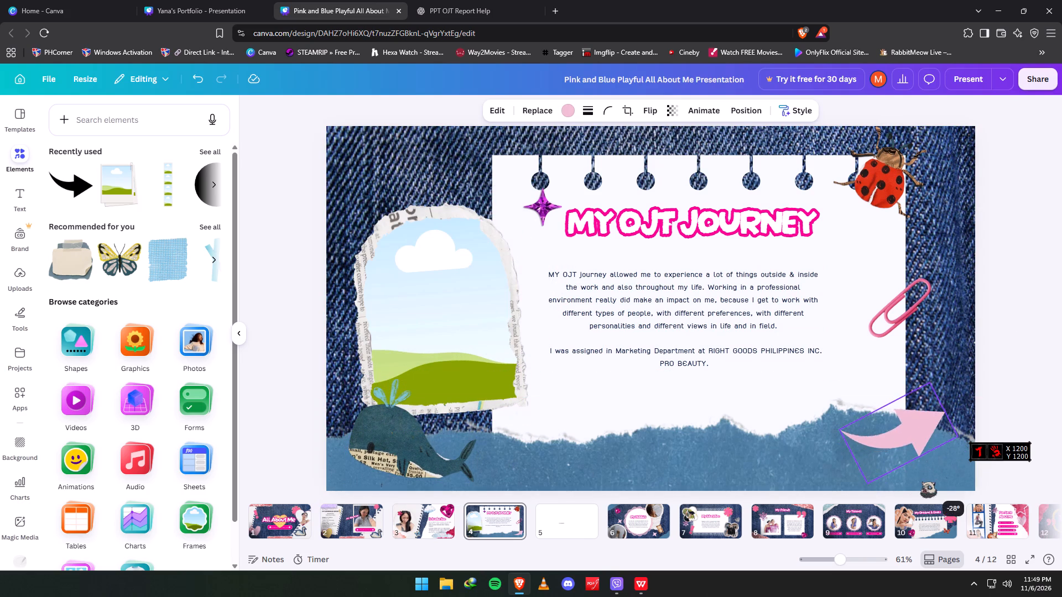
pyautogui.moveTo(922, 481); pyautogui.dragTo(901, 486)
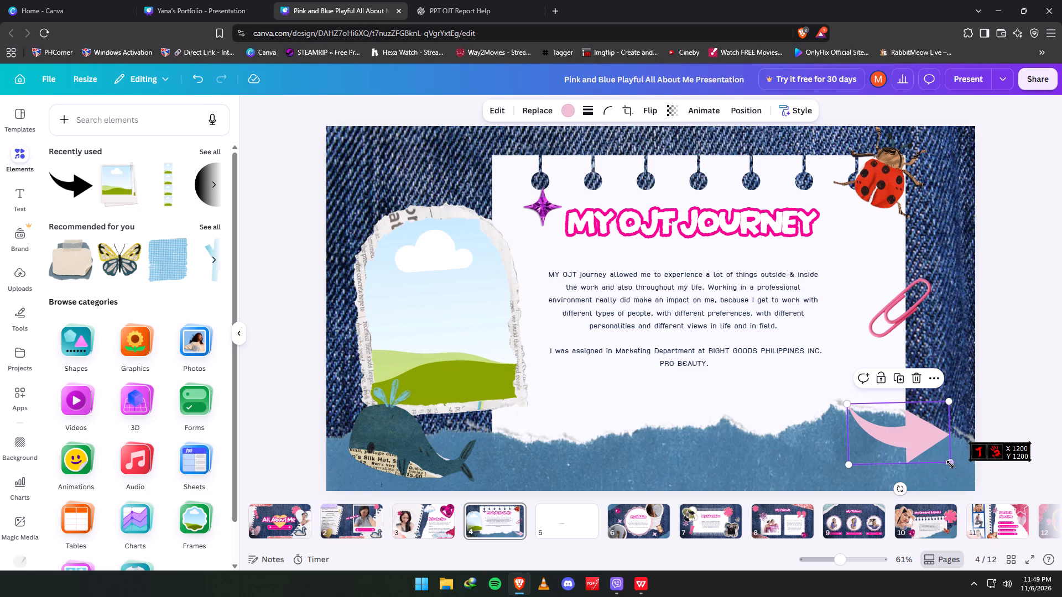
pyautogui.click(902, 489)
pyautogui.moveTo(948, 463); pyautogui.dragTo(929, 443)
pyautogui.moveTo(890, 428); pyautogui.dragTo(910, 452)
pyautogui.click(1016, 377)
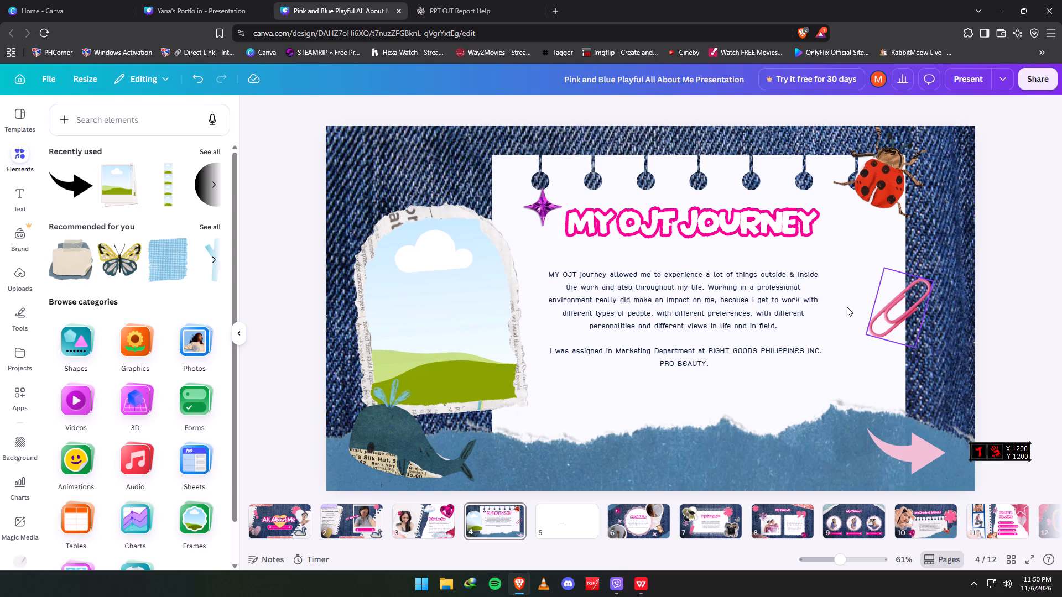
# Delete the pink paperclip from the right edge of the notebook paper.
pyautogui.click(891, 310)
pyautogui.click(917, 239)
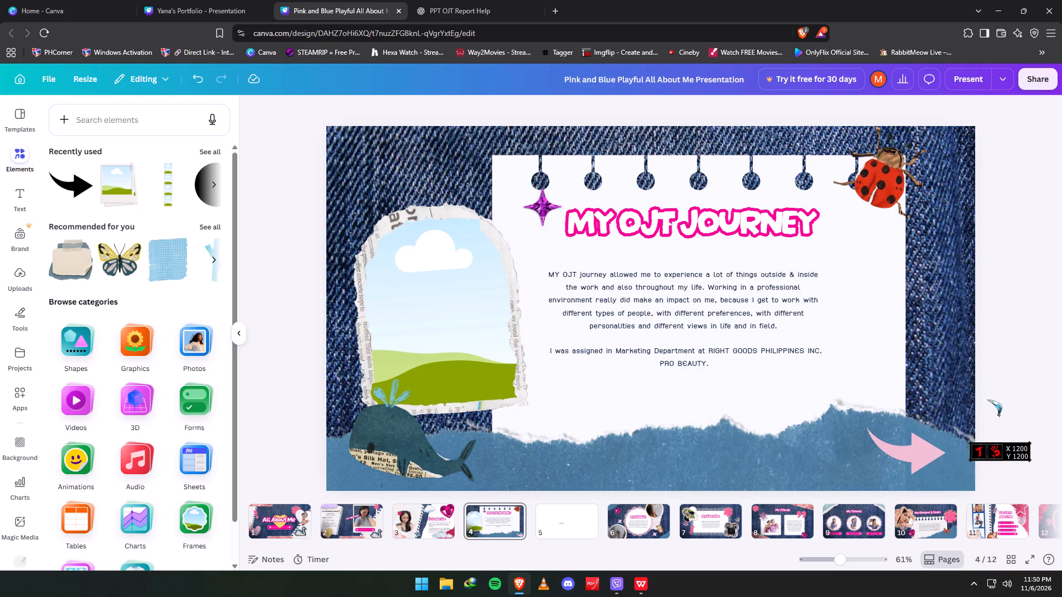
# Move the ladybug down to where the paperclip was on the notebook paper's right edge, and make it smaller.
pyautogui.moveTo(877, 180); pyautogui.dragTo(895, 284)
pyautogui.moveTo(952, 256); pyautogui.dragTo(934, 270)
pyautogui.moveTo(899, 280); pyautogui.dragTo(908, 290)
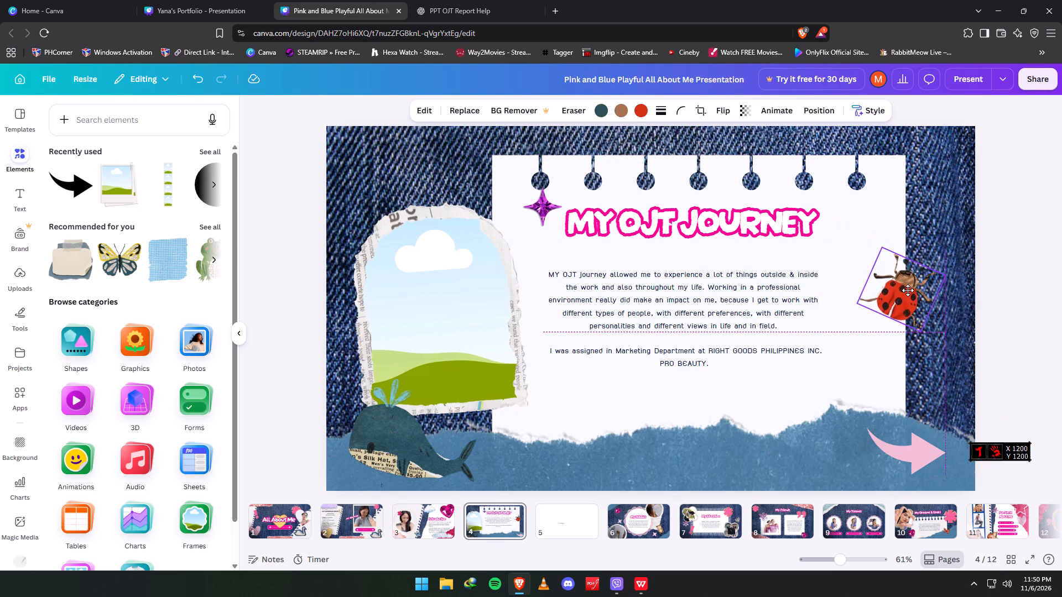
pyautogui.moveTo(908, 290); pyautogui.dragTo(909, 291)
pyautogui.click(1029, 284)
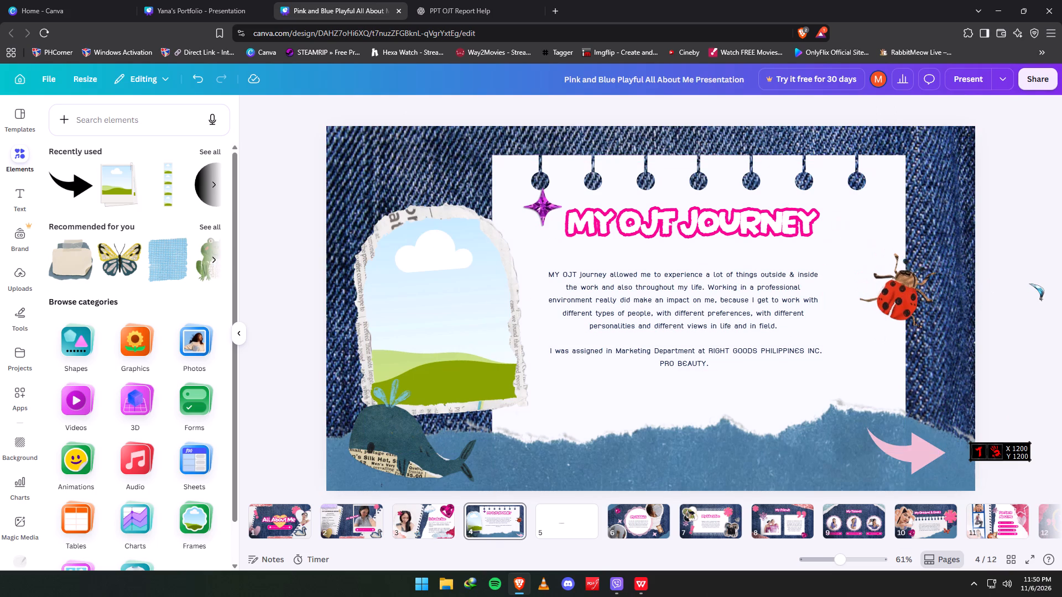
# Nudge the purple star gem beside the slide title slightly to the left.
pyautogui.click(545, 209)
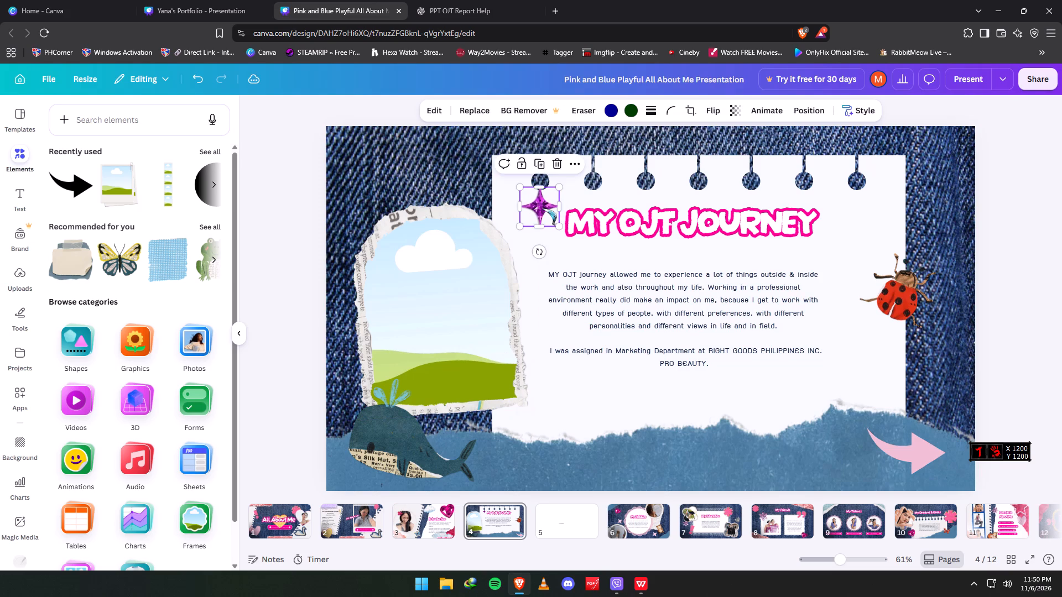
pyautogui.click(1022, 229)
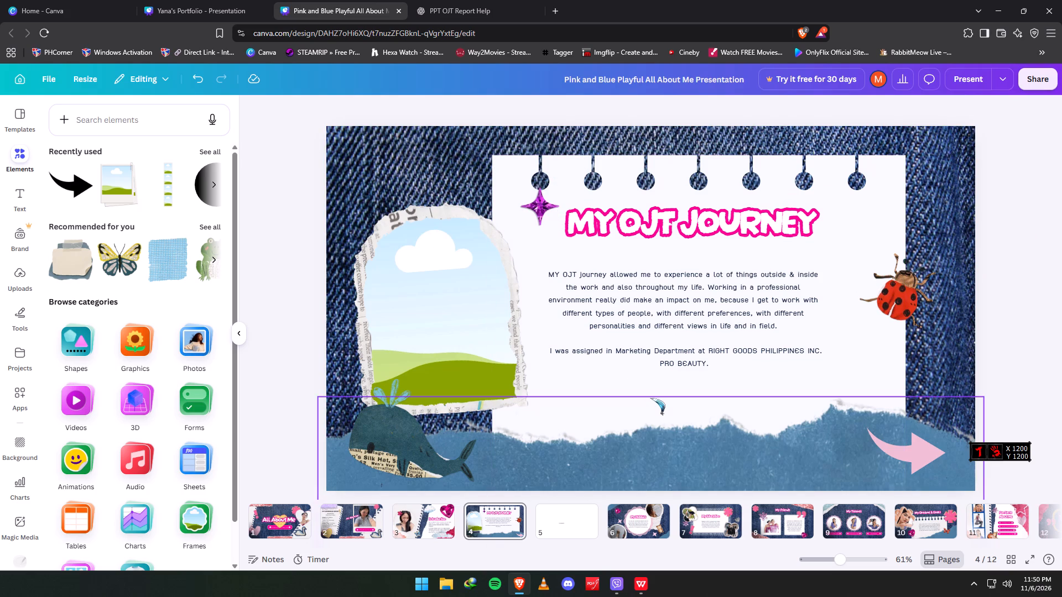
# Resize the torn-paper photo frame, tilt it further counterclockwise, and shift it up and left, its top-right edge near the star gem.
pyautogui.click(452, 313)
pyautogui.moveTo(514, 194); pyautogui.dragTo(560, 171)
pyautogui.moveTo(498, 217); pyautogui.dragTo(485, 209)
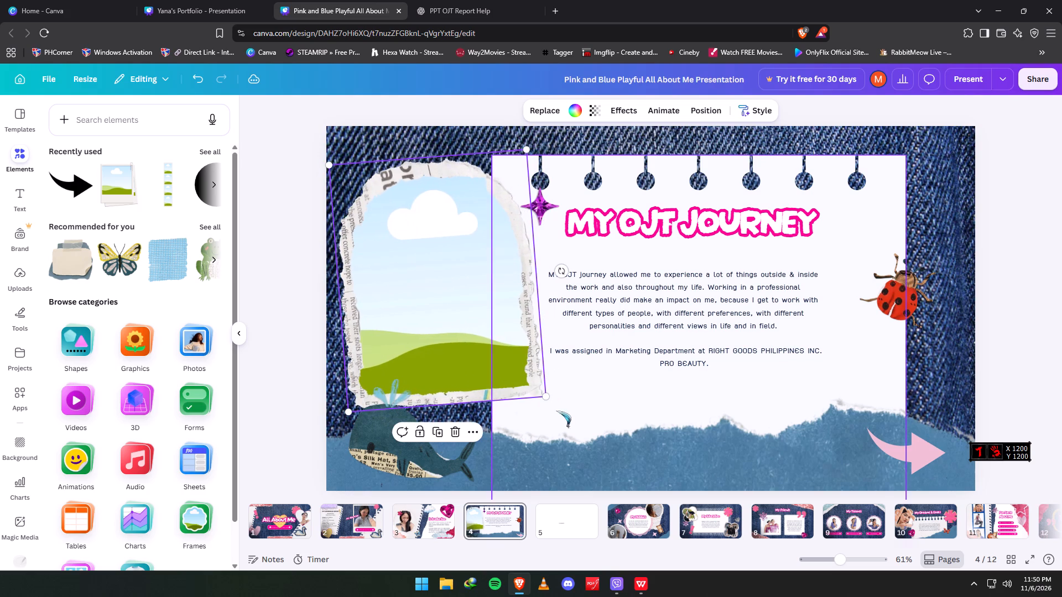
pyautogui.moveTo(544, 396); pyautogui.dragTo(521, 374)
pyautogui.moveTo(442, 310); pyautogui.dragTo(455, 333)
pyautogui.moveTo(449, 433); pyautogui.dragTo(472, 438)
pyautogui.moveTo(483, 327); pyautogui.dragTo(471, 338)
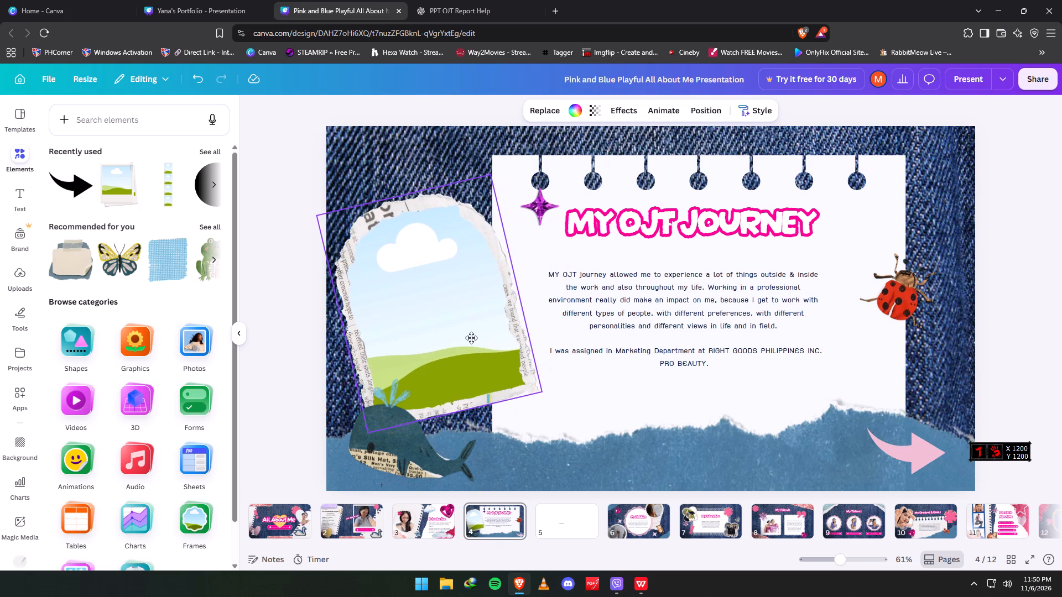
pyautogui.moveTo(471, 338); pyautogui.dragTo(471, 332)
# Fit the whale to the tilted photo frame by adjusting its position and size and rotating it slightly clockwise.
pyautogui.moveTo(425, 446); pyautogui.dragTo(430, 444)
pyautogui.moveTo(480, 484); pyautogui.dragTo(471, 483)
pyautogui.moveTo(506, 438); pyautogui.dragTo(506, 448)
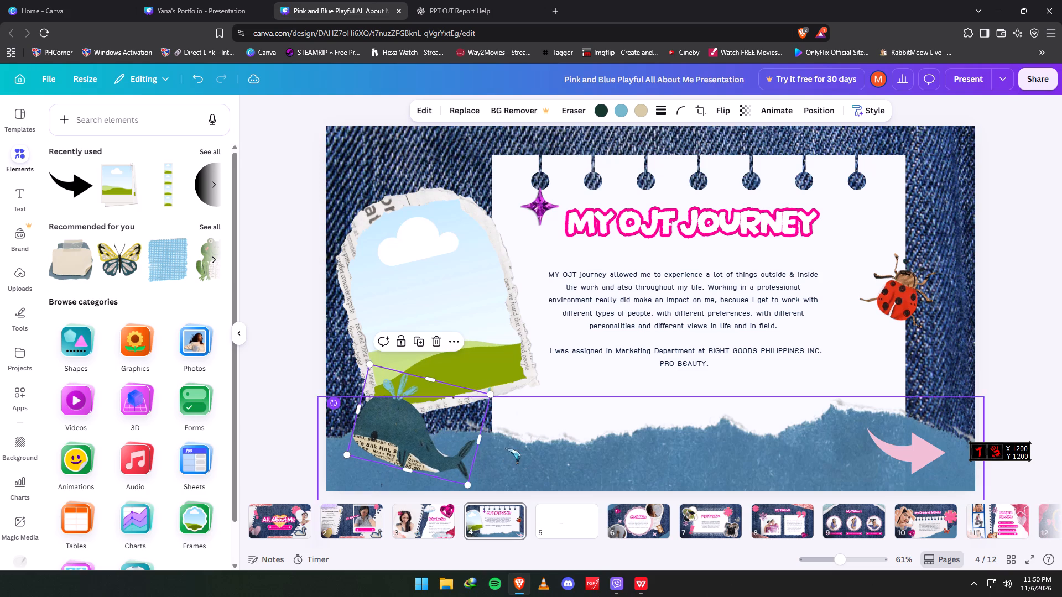
pyautogui.click(1013, 346)
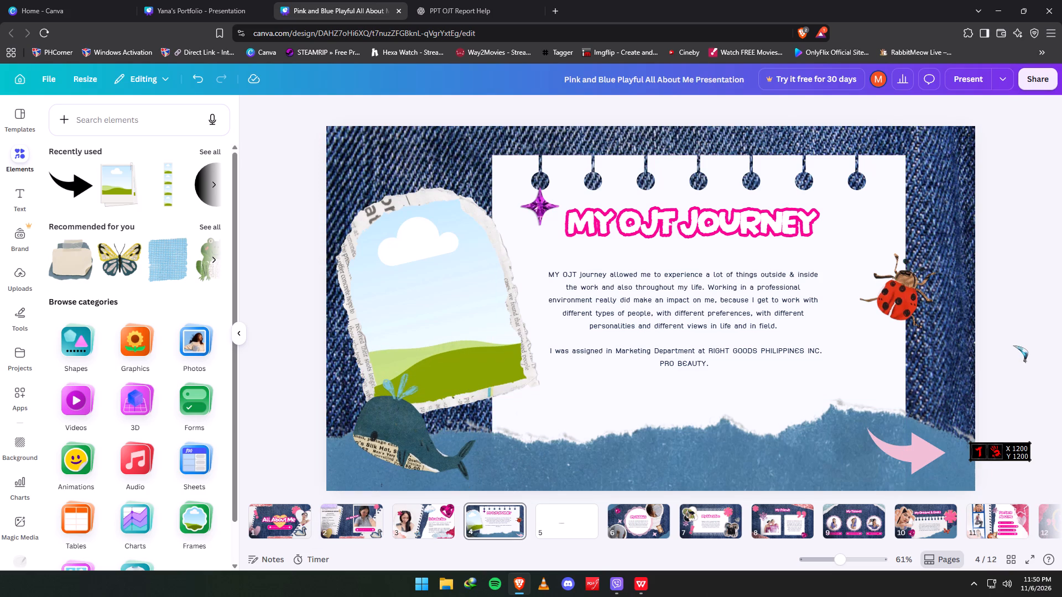
# Look through slides 2, 3, 4, 6, 7 and 8 to compare their layouts.
pyautogui.click(421, 520)
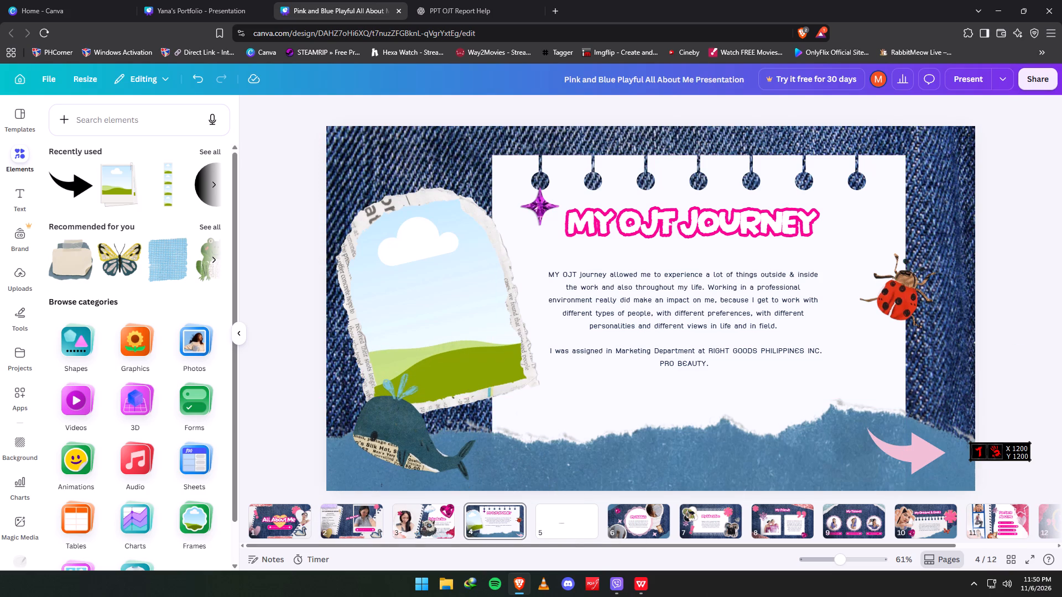
pyautogui.click(355, 516)
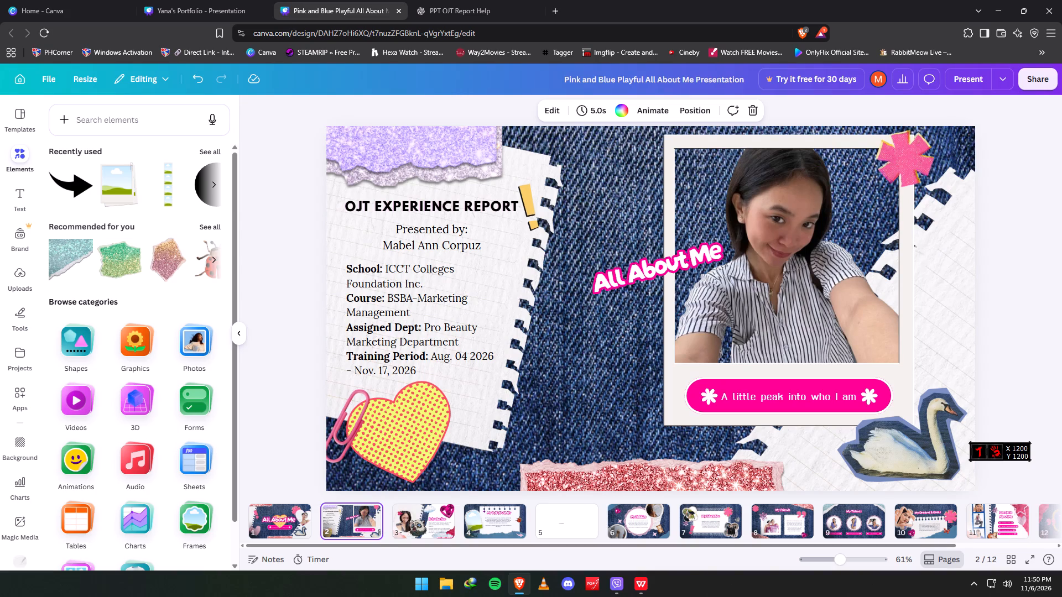
pyautogui.click(419, 520)
pyautogui.click(481, 525)
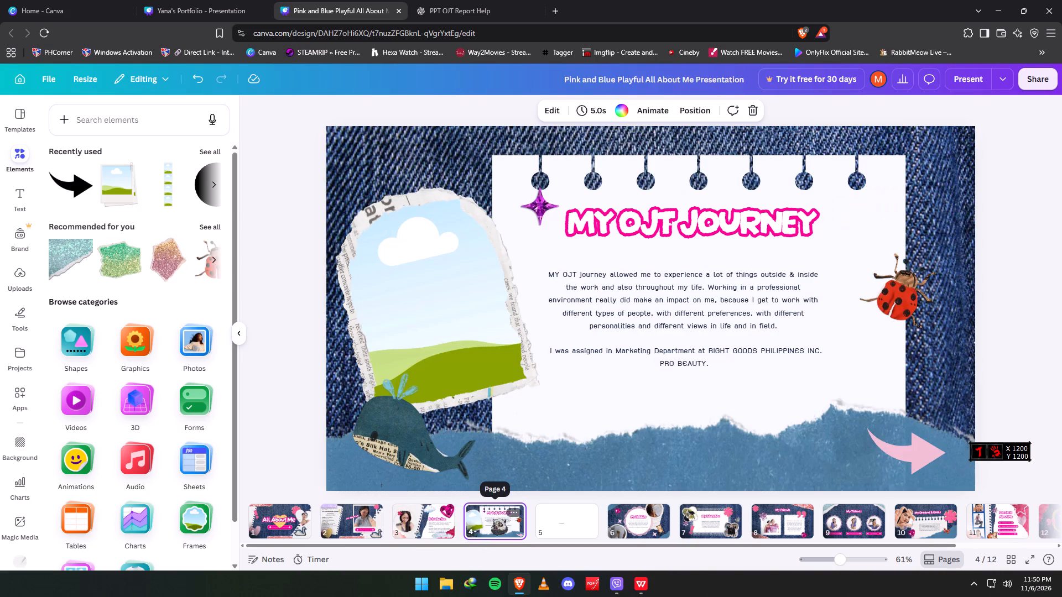
pyautogui.click(633, 519)
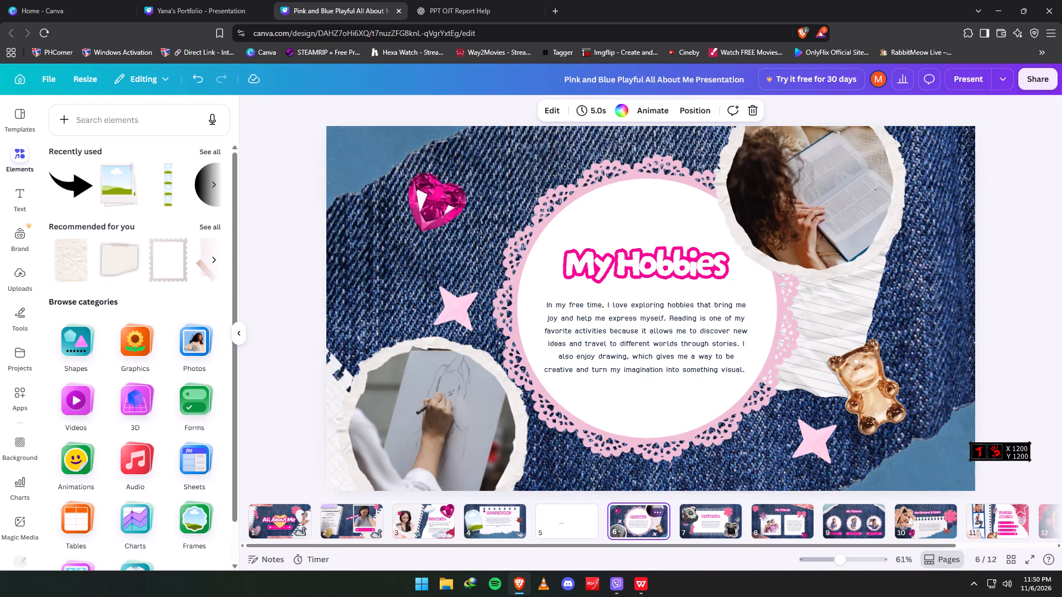
pyautogui.click(701, 510)
pyautogui.click(759, 515)
pyautogui.click(688, 523)
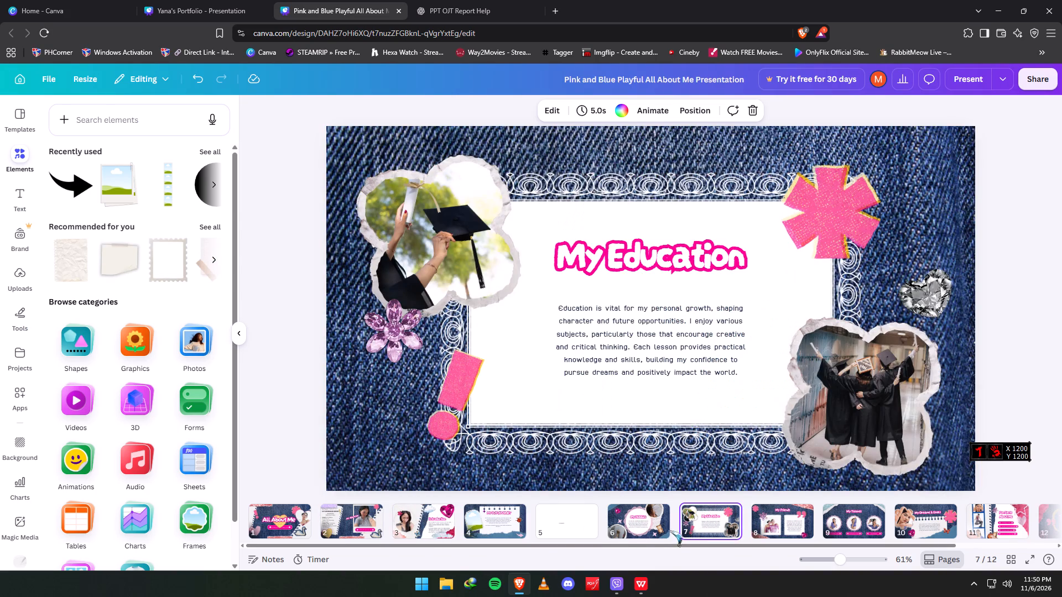
# On the "My OJT Journey" slide, shift the title and both paragraphs right and bring them closer together on the notebook paper.
pyautogui.click(487, 526)
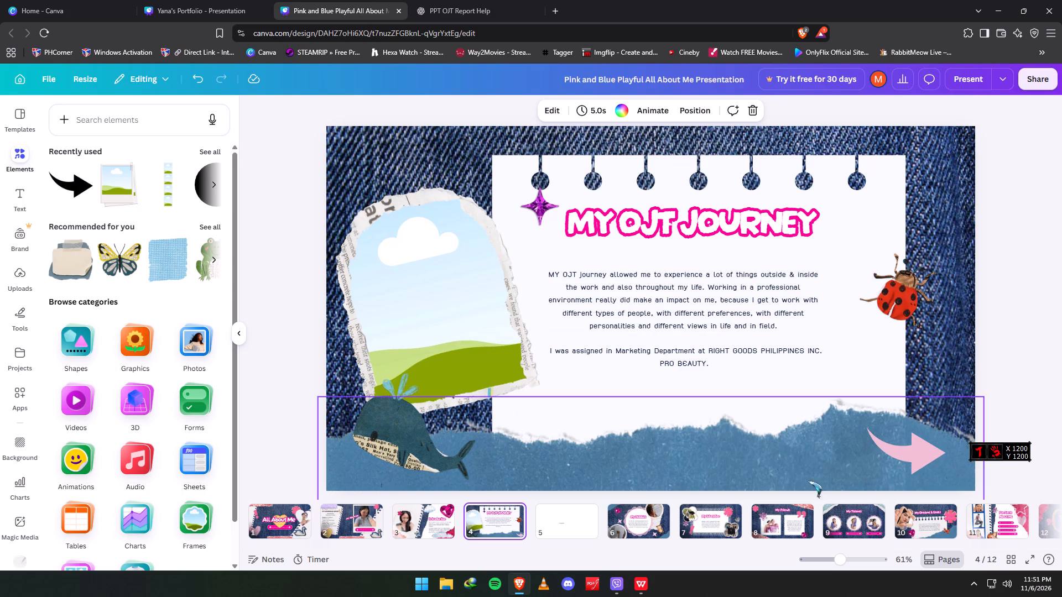
pyautogui.moveTo(719, 308); pyautogui.dragTo(731, 306)
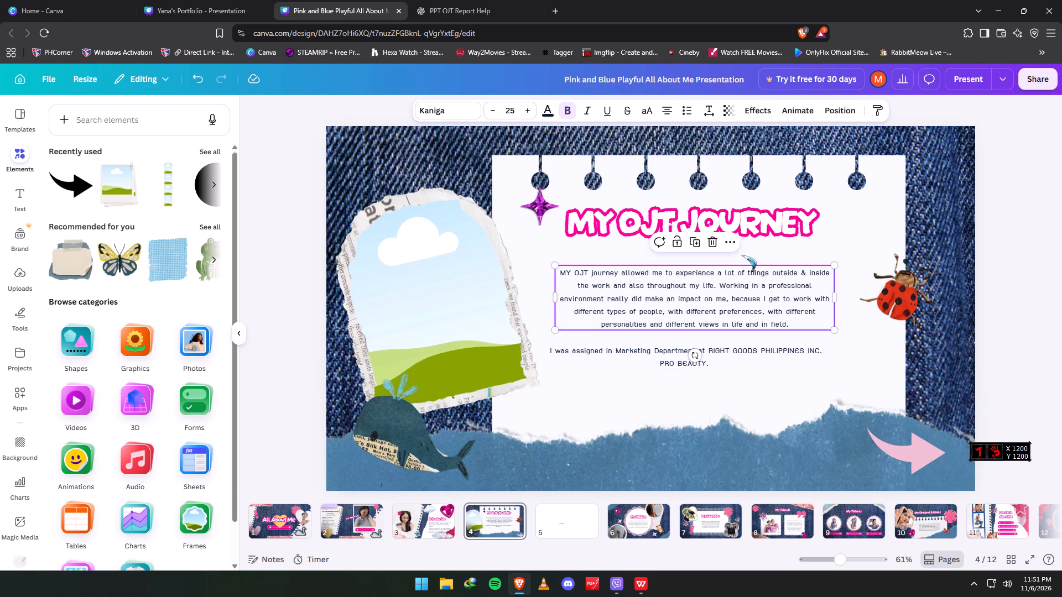
pyautogui.moveTo(759, 229); pyautogui.dragTo(779, 229)
pyautogui.moveTo(743, 290); pyautogui.dragTo(756, 289)
pyautogui.moveTo(774, 229); pyautogui.dragTo(769, 230)
pyautogui.moveTo(721, 355); pyautogui.dragTo(739, 357)
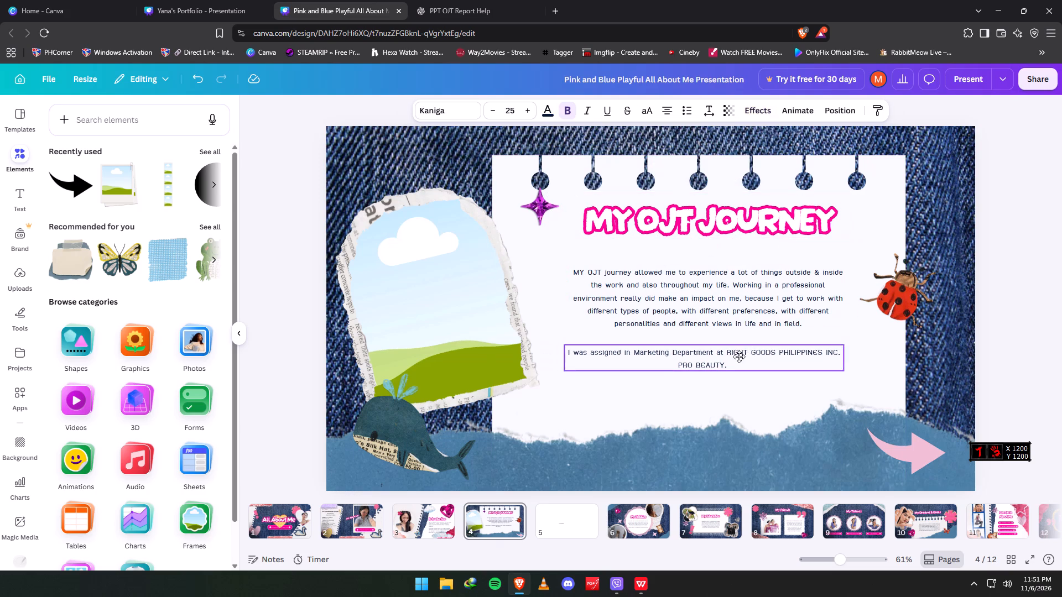
pyautogui.moveTo(739, 357); pyautogui.dragTo(747, 352)
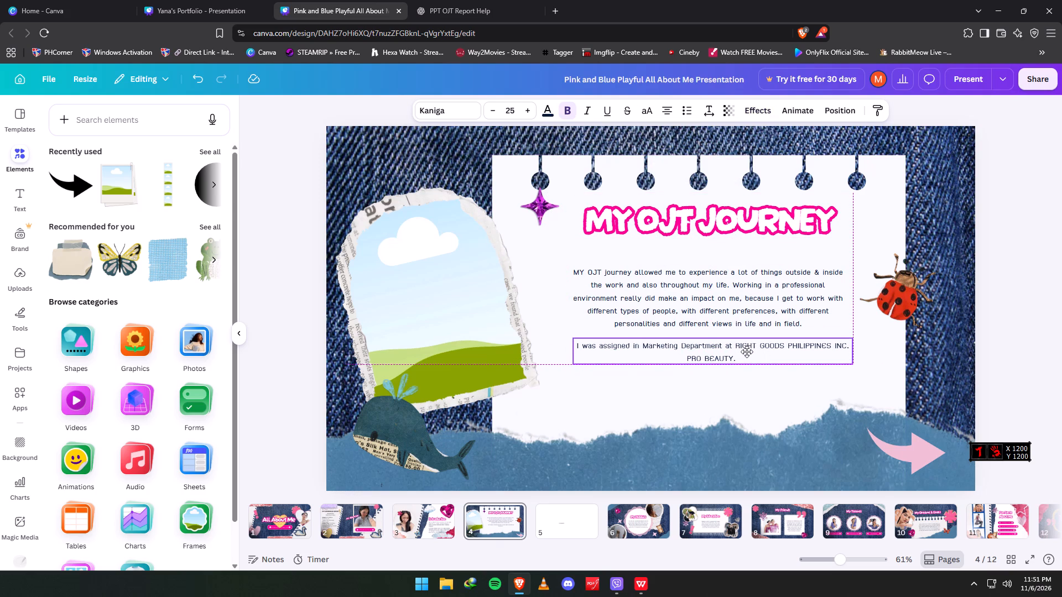
pyautogui.moveTo(747, 352); pyautogui.dragTo(746, 352)
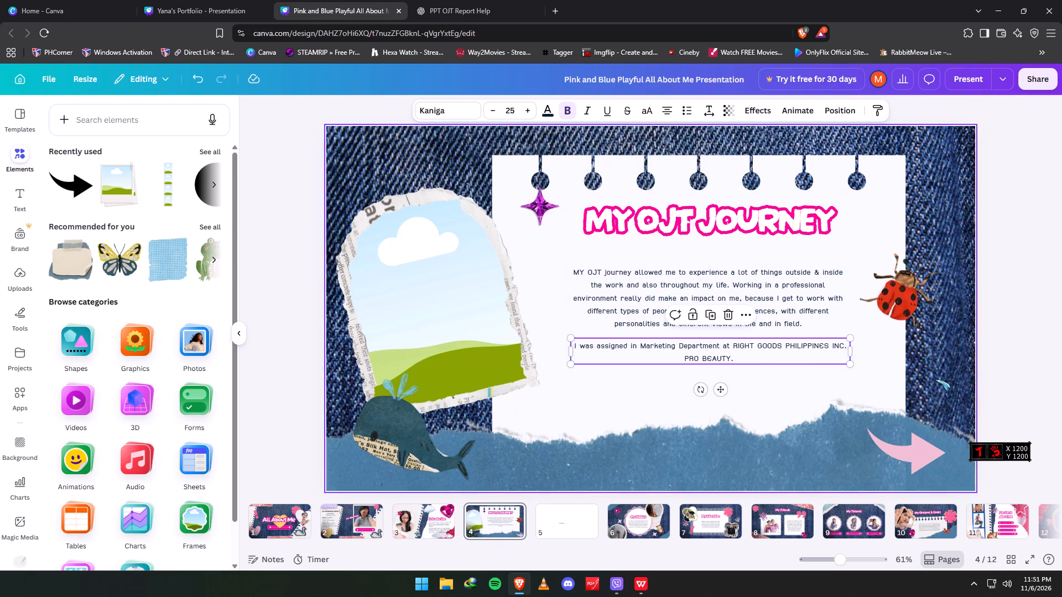
pyautogui.click(1016, 377)
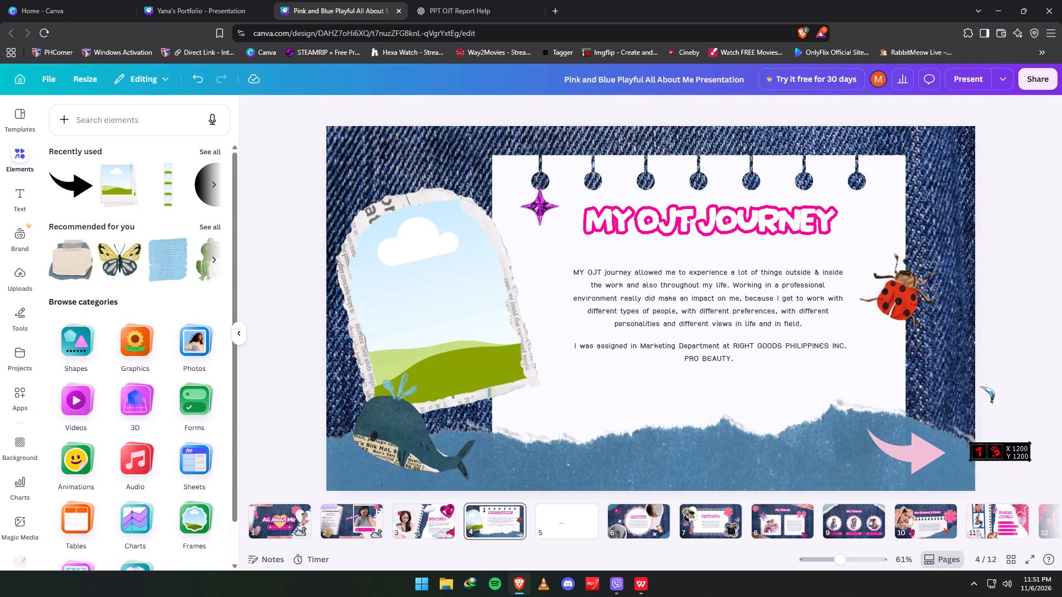
pyautogui.moveTo(730, 217); pyautogui.dragTo(725, 229)
pyautogui.click(998, 260)
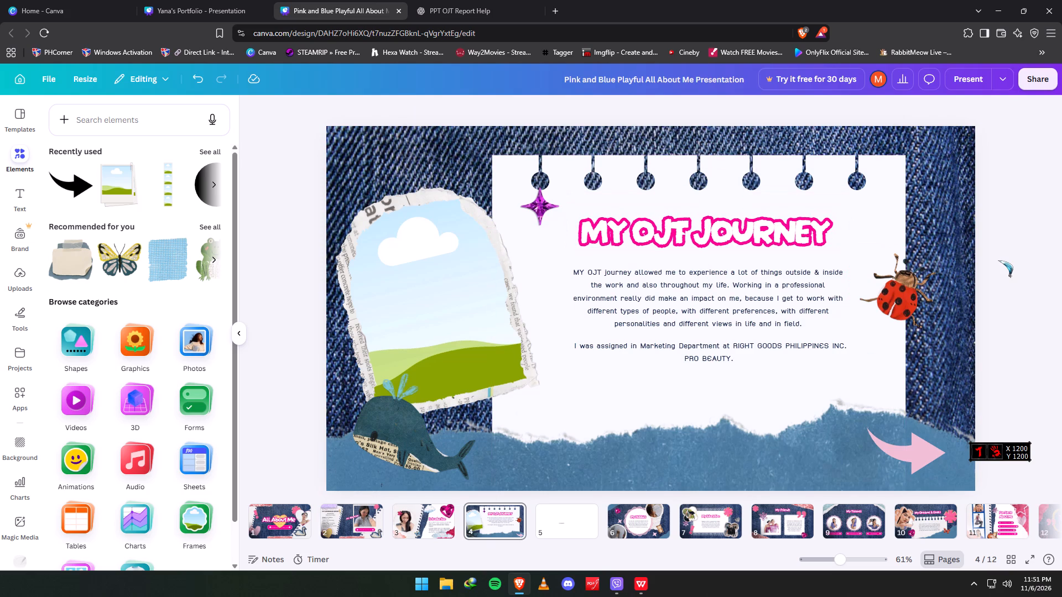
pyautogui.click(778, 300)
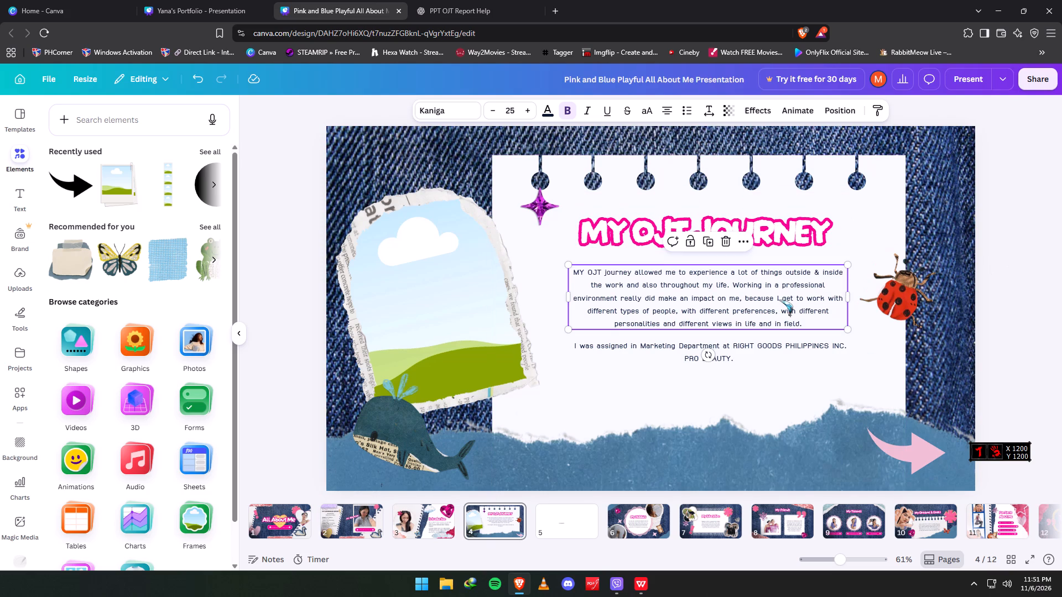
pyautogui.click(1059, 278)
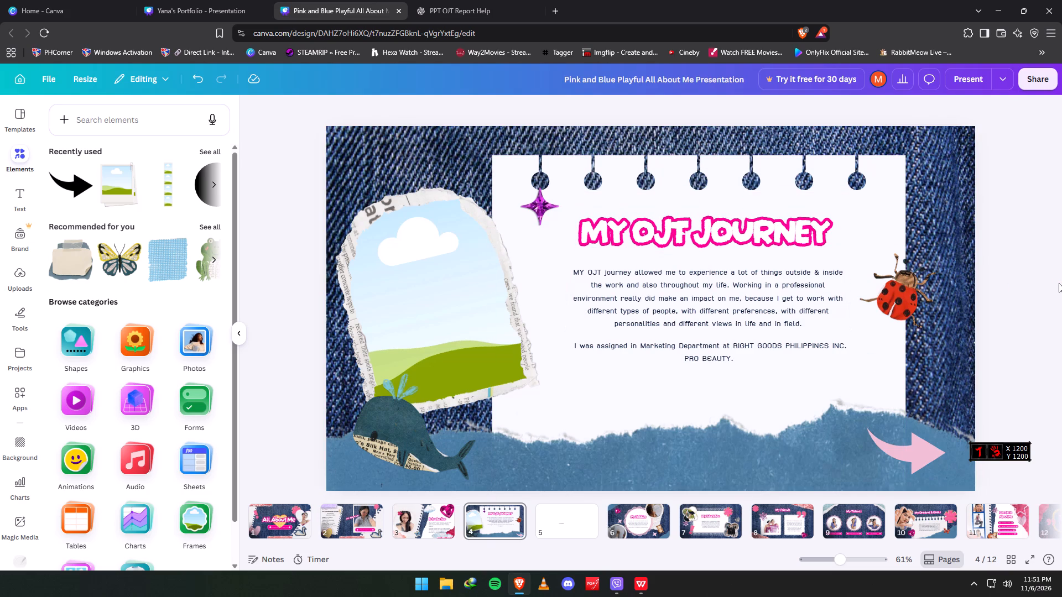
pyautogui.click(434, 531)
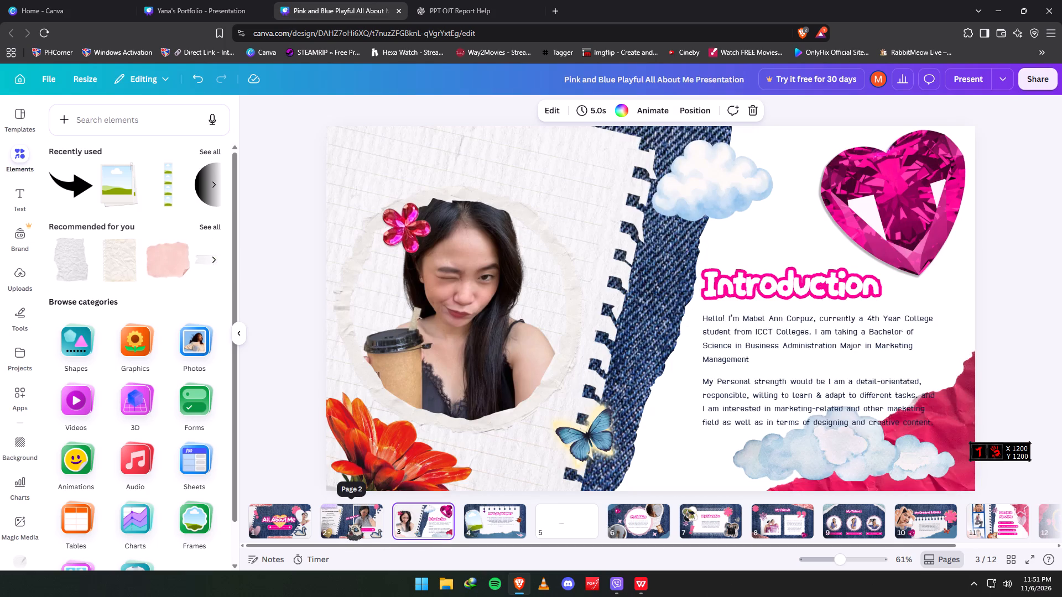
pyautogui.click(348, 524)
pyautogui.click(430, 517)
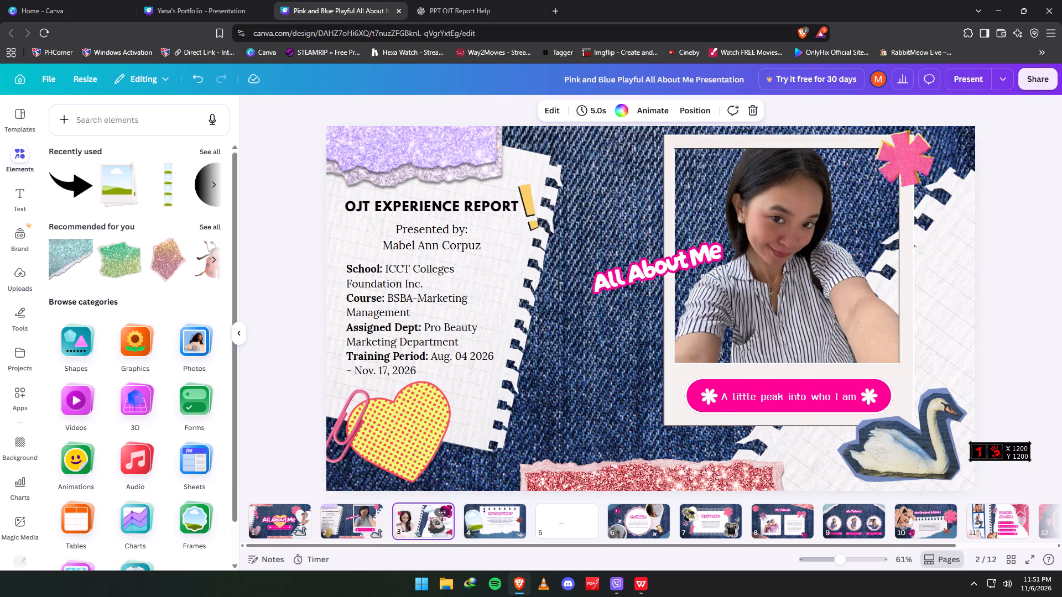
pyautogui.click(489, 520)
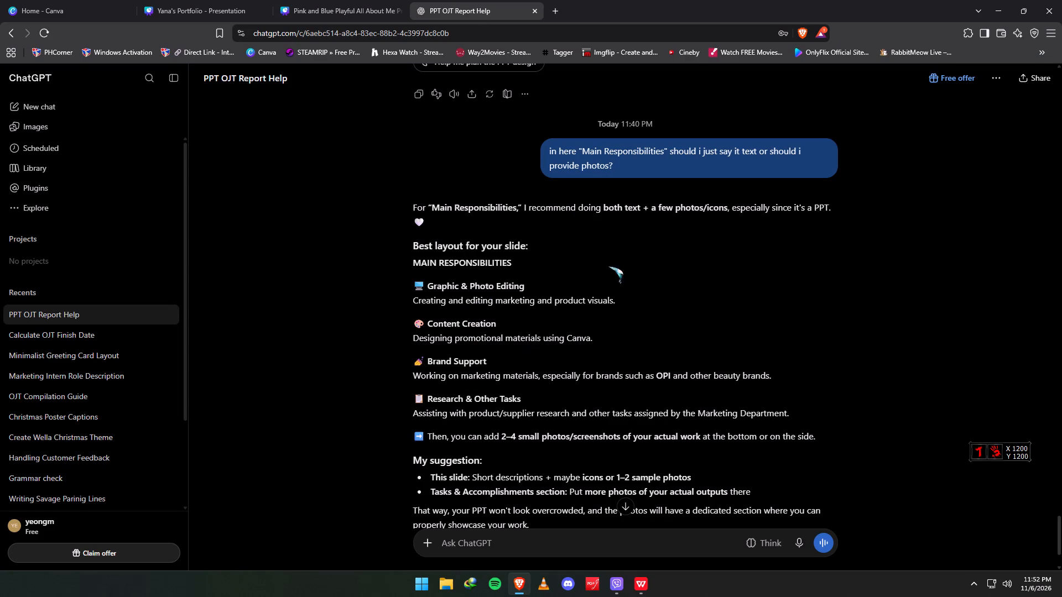
pyautogui.click(369, 0)
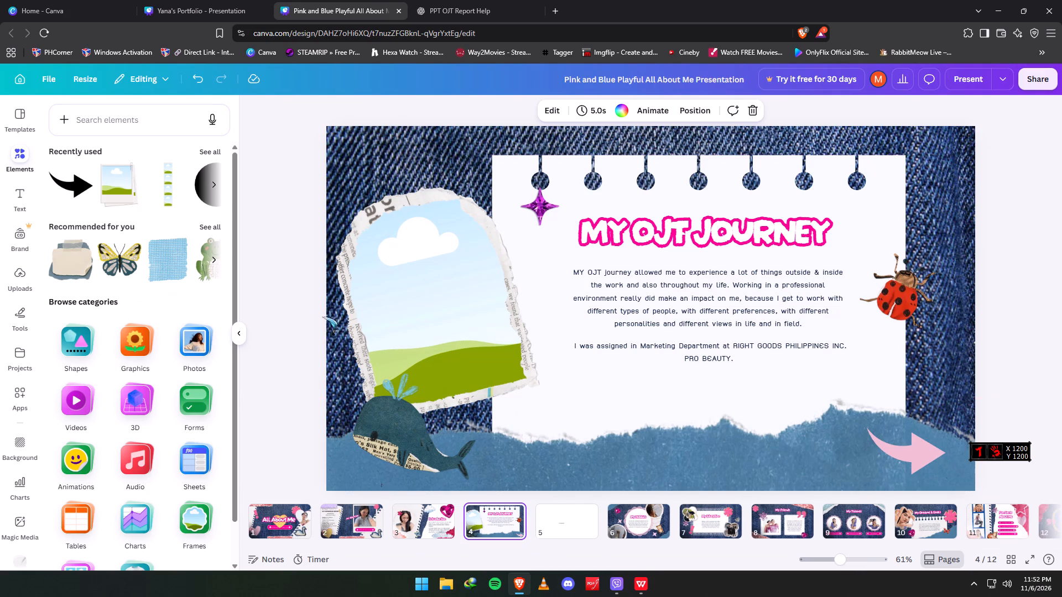
pyautogui.click(23, 188)
pyautogui.click(685, 244)
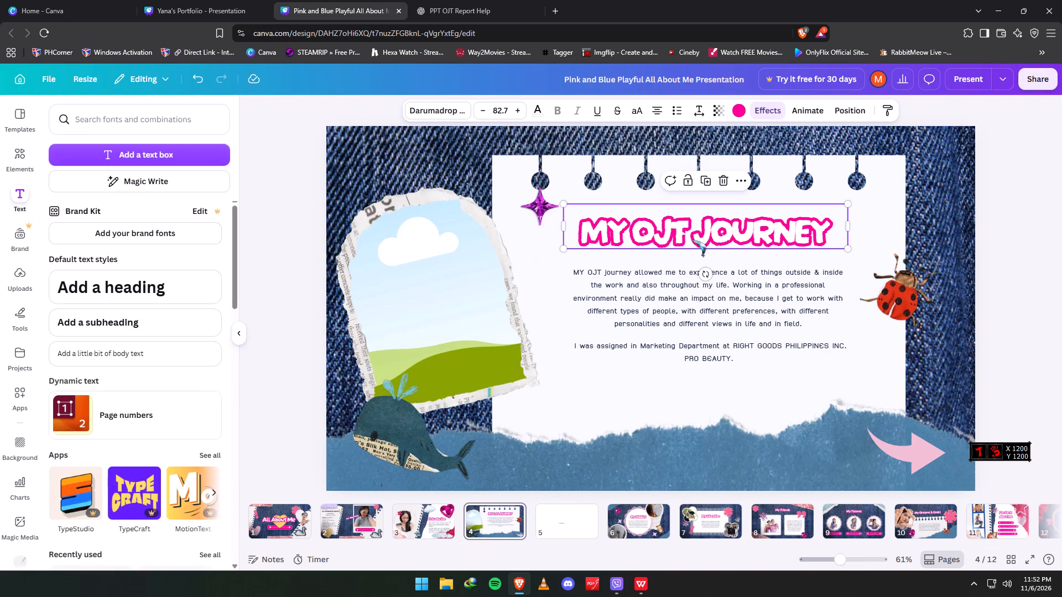
pyautogui.click(703, 177)
pyautogui.moveTo(729, 229); pyautogui.dragTo(717, 386)
pyautogui.doubleClick(718, 399)
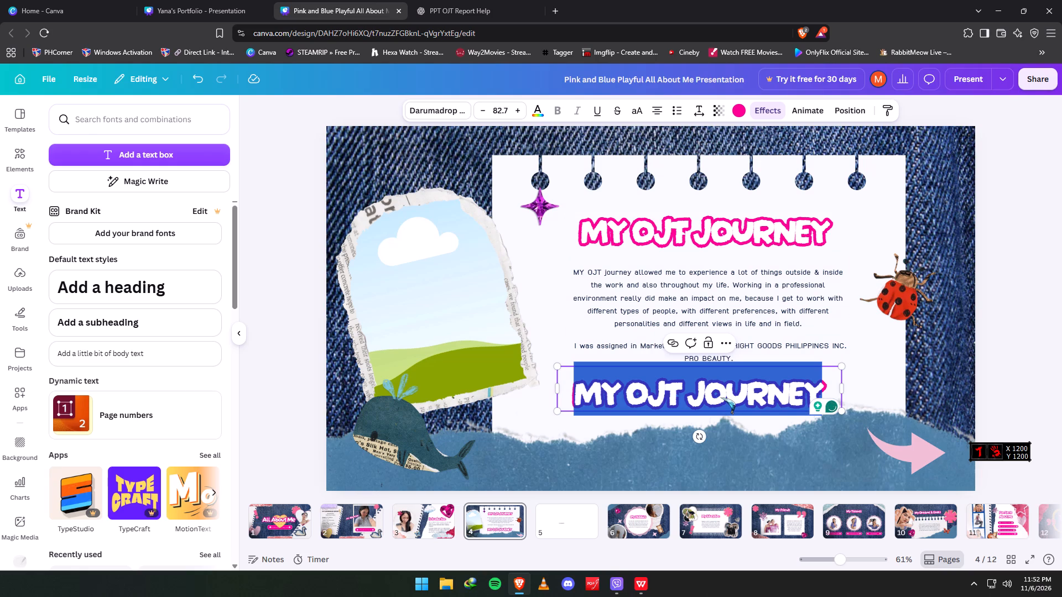
pyautogui.write('here')
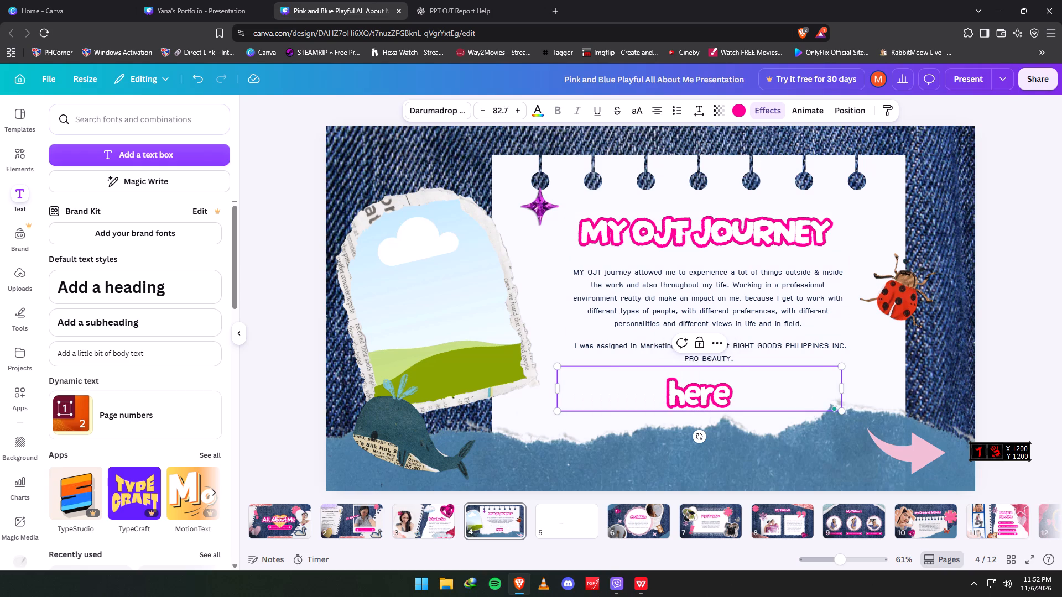
pyautogui.write("'s a glimpse of my work")
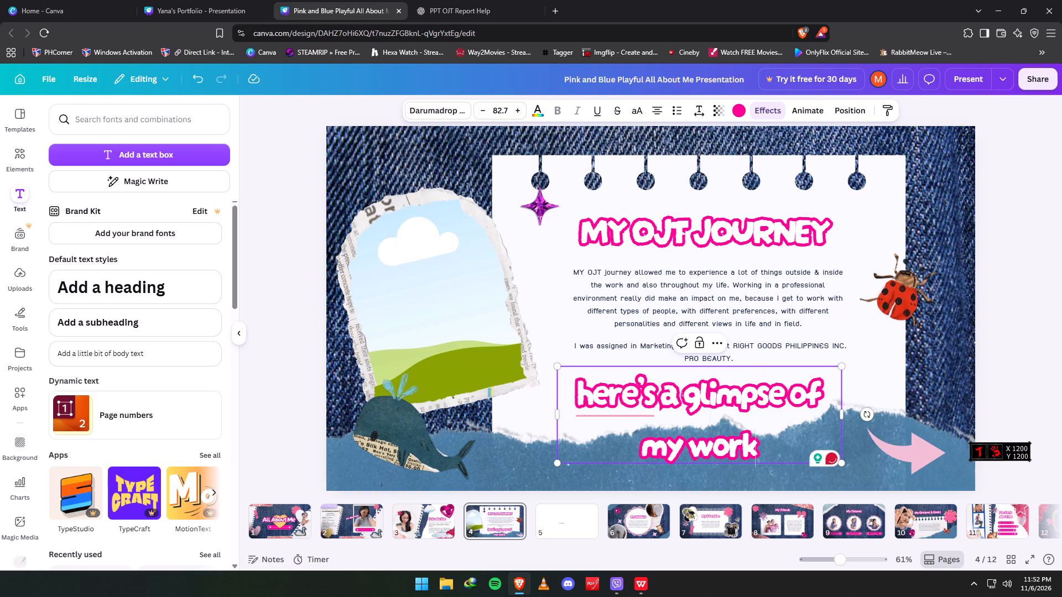
pyautogui.write('!!!')
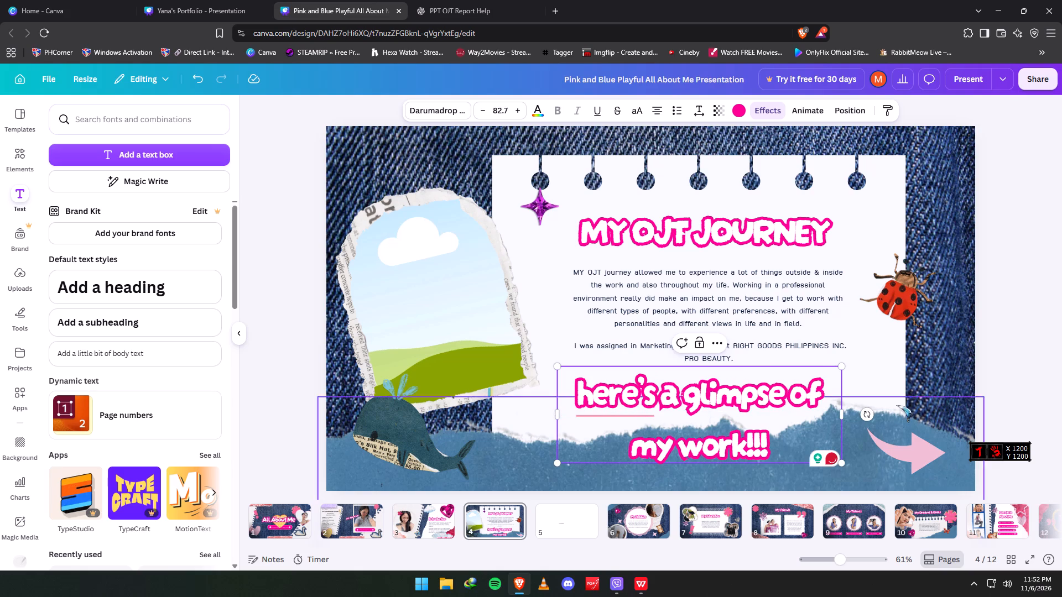
pyautogui.click(609, 398)
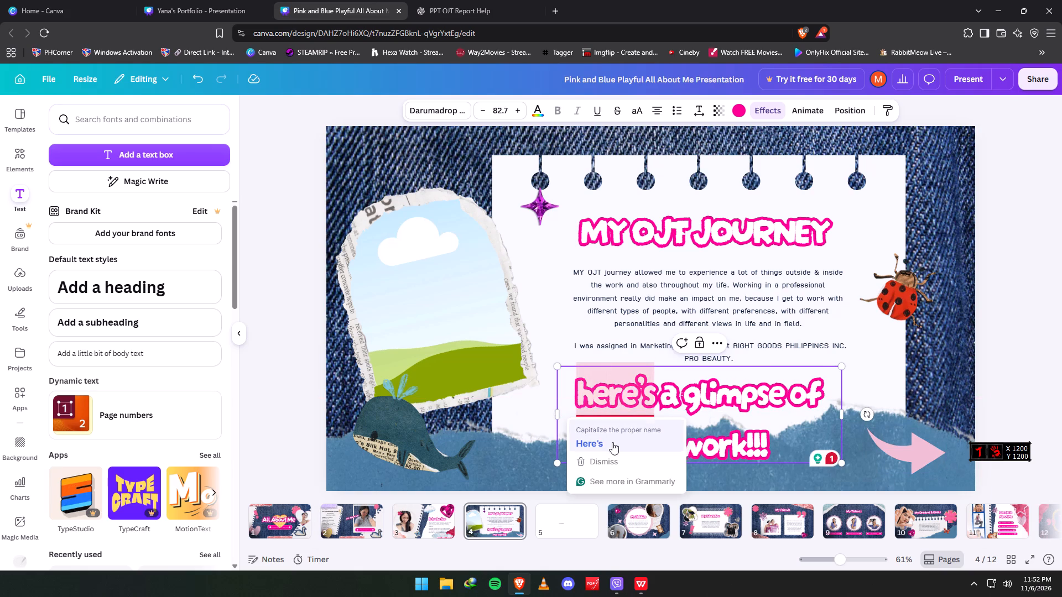
pyautogui.click(612, 442)
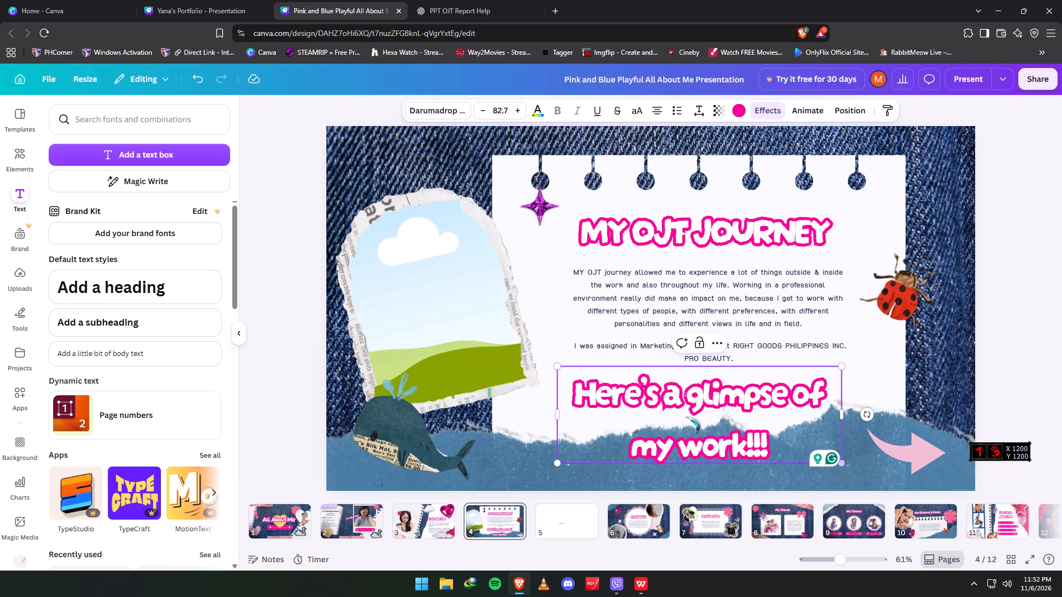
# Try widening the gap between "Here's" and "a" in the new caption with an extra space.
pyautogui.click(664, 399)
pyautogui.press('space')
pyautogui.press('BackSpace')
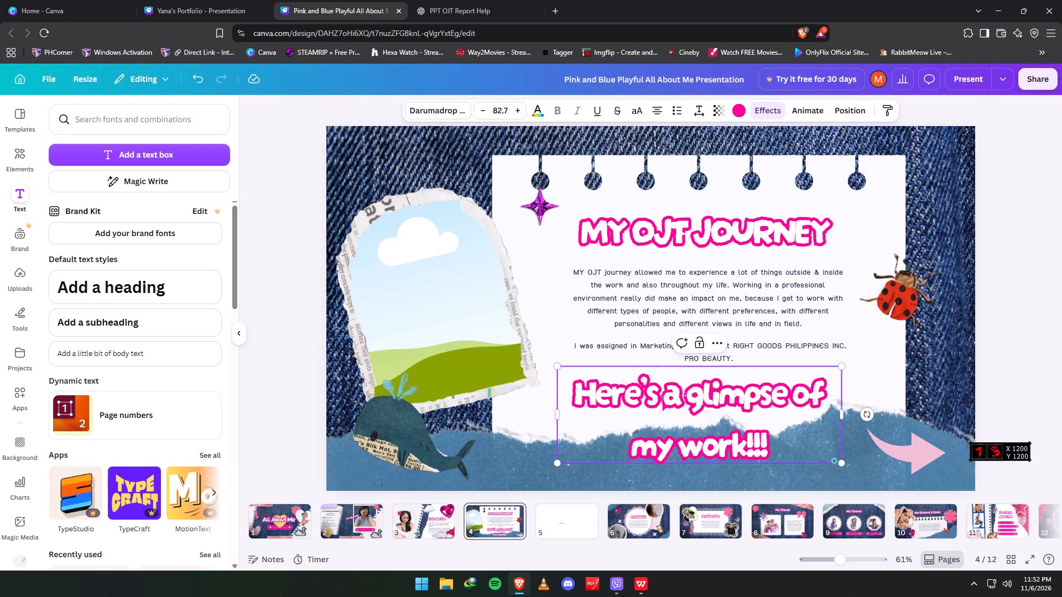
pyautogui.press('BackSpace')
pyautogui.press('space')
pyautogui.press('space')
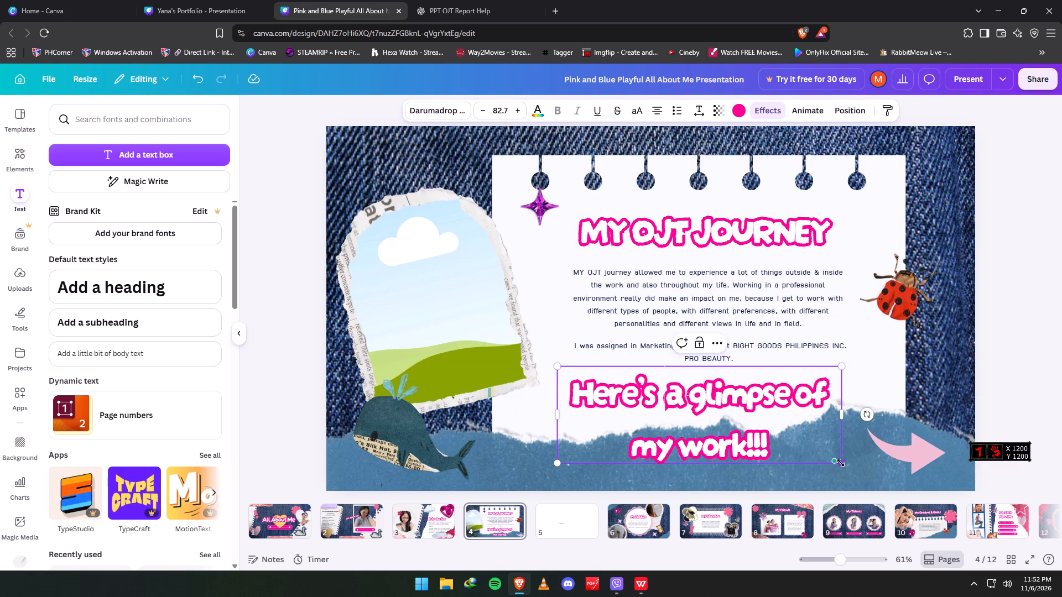
# Remove the caption's extra space and scale it down to about font size 48.8, wrapped on two lines.
pyautogui.moveTo(841, 463); pyautogui.dragTo(785, 441)
pyautogui.press('BackSpace')
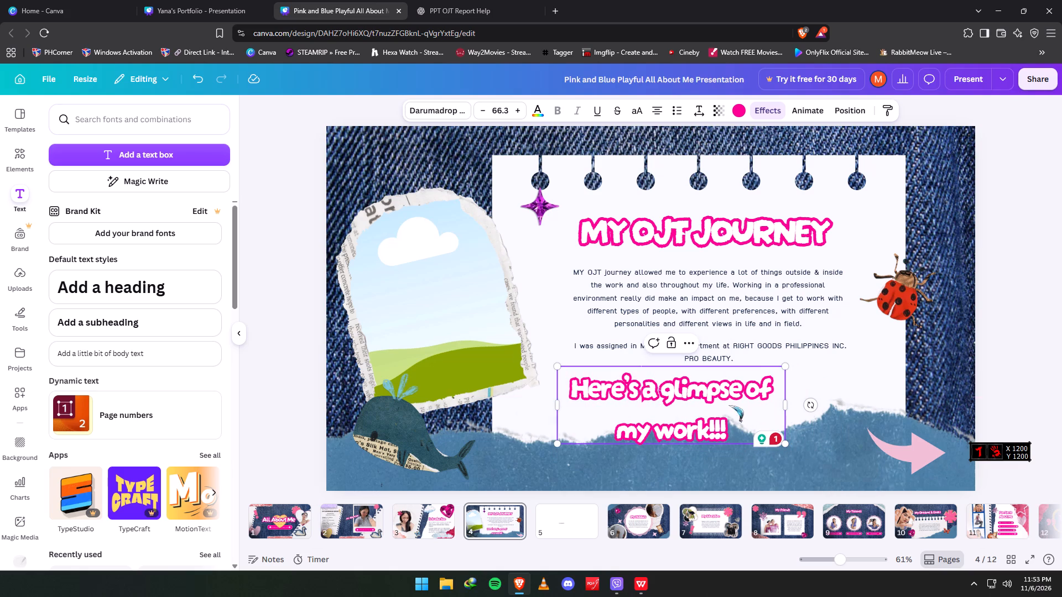
pyautogui.moveTo(786, 404); pyautogui.dragTo(801, 406)
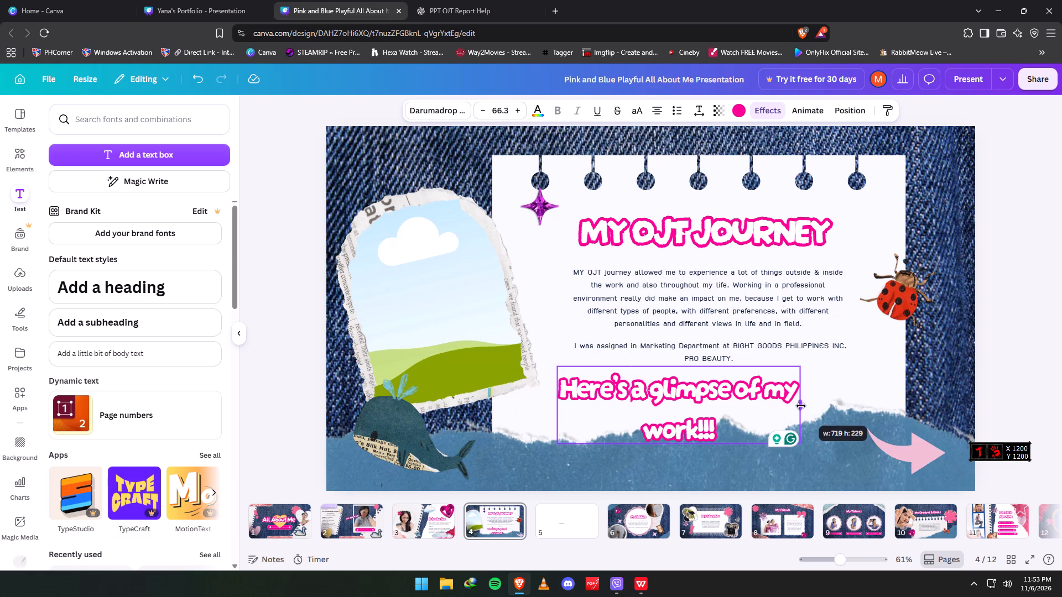
pyautogui.click(800, 406)
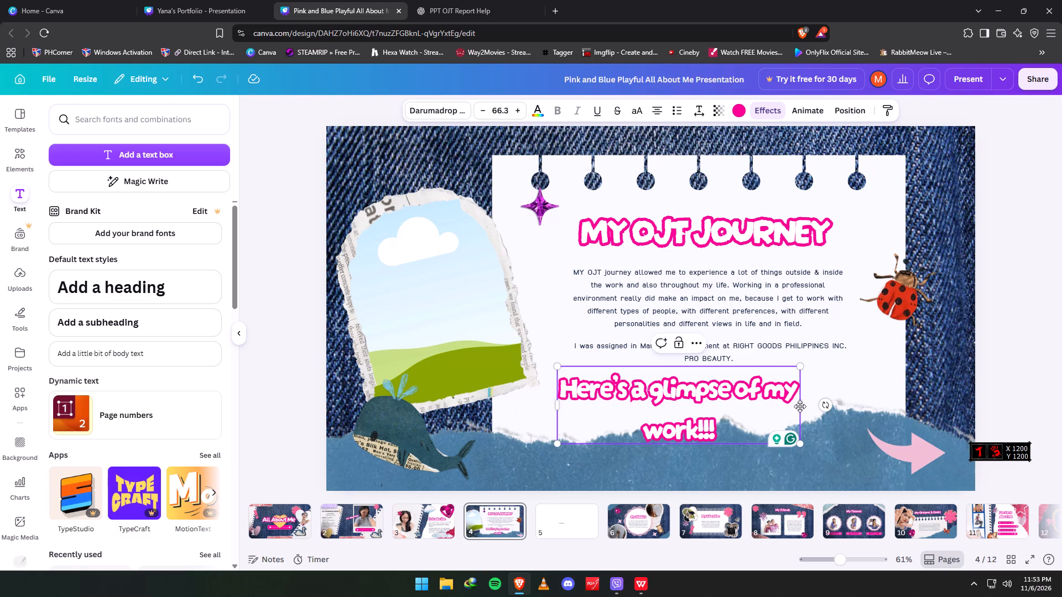
pyautogui.moveTo(801, 404); pyautogui.dragTo(767, 409)
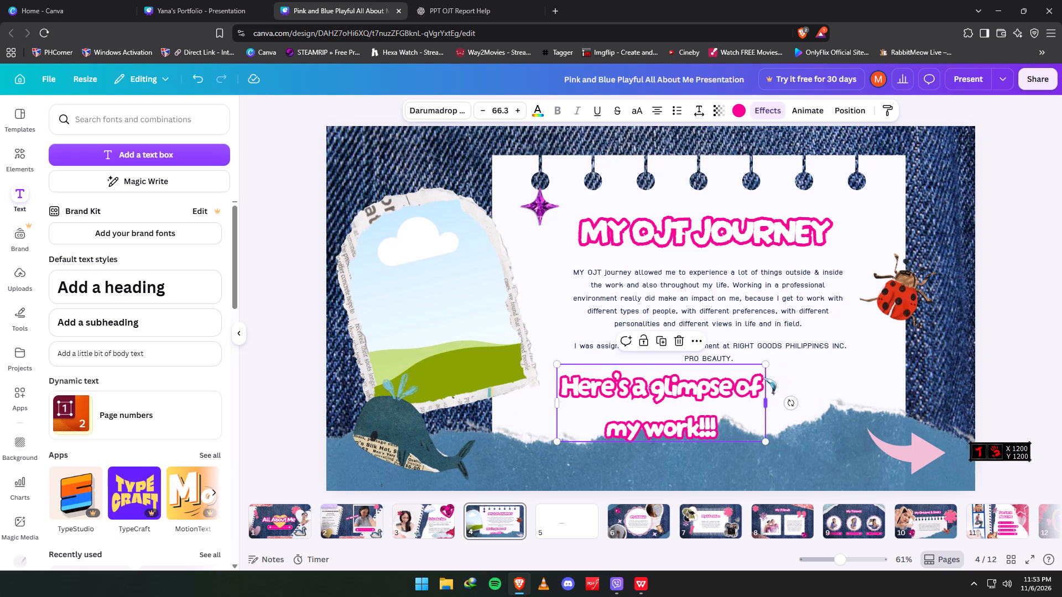
pyautogui.moveTo(767, 365); pyautogui.dragTo(714, 390)
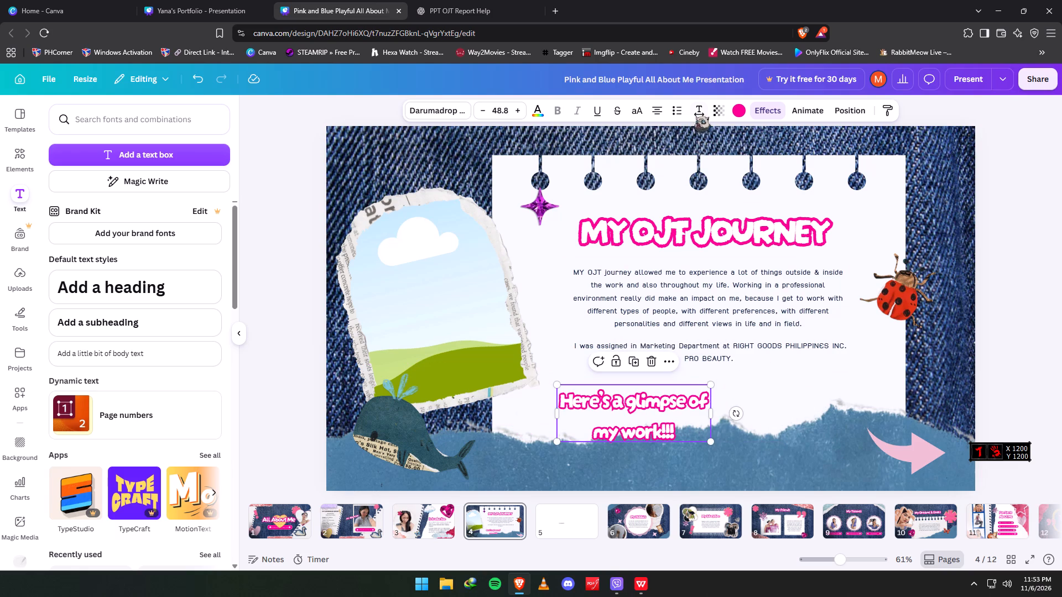
# Set the caption's letter spacing to 0, then refit it on two lines at about font size 34.6.
pyautogui.click(696, 116)
pyautogui.moveTo(650, 160); pyautogui.dragTo(660, 166)
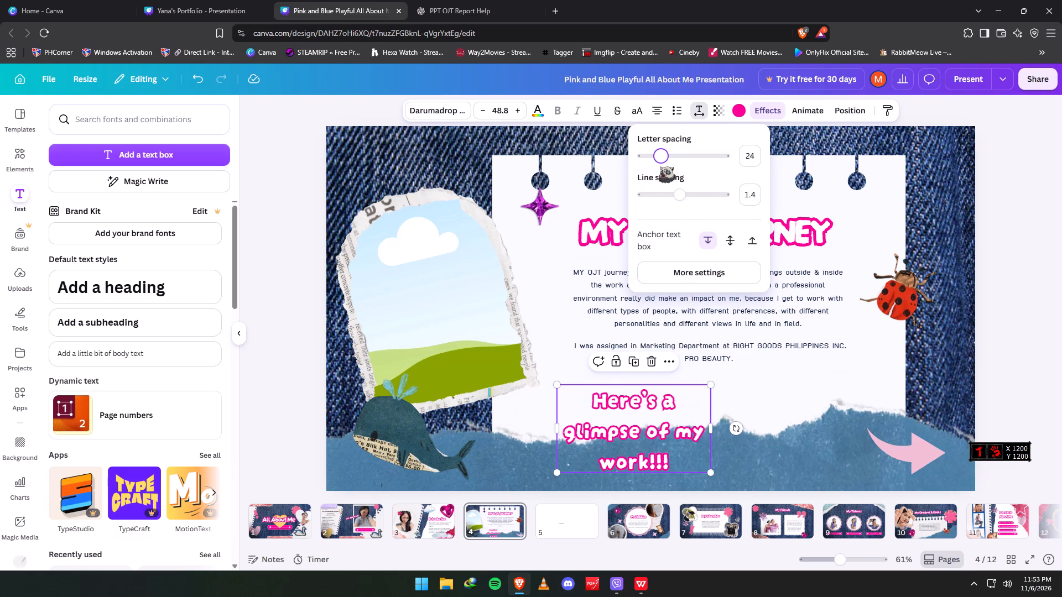
pyautogui.moveTo(660, 166); pyautogui.dragTo(658, 169)
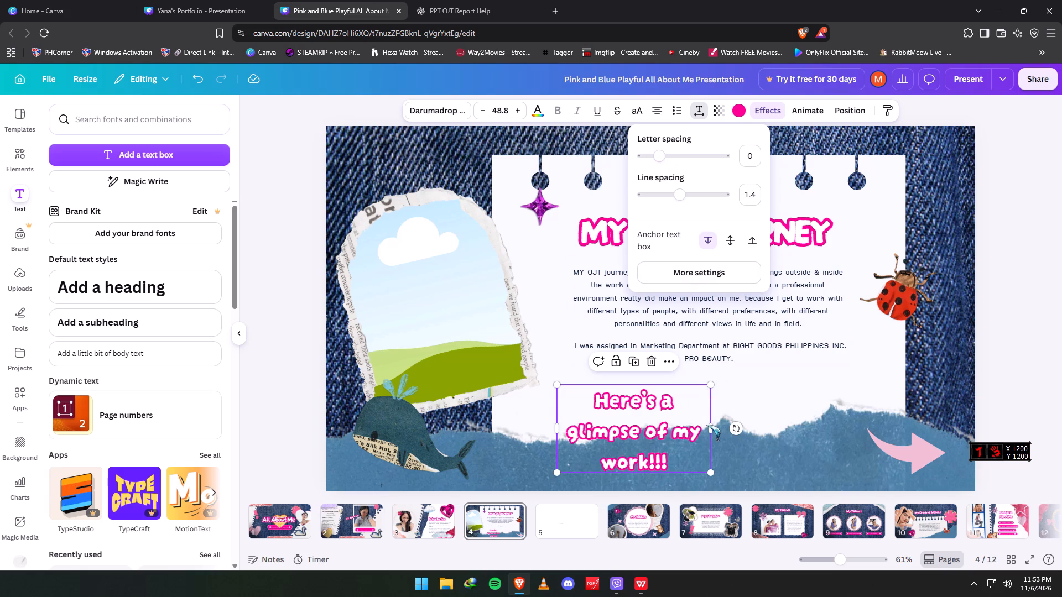
pyautogui.moveTo(713, 428); pyautogui.dragTo(738, 424)
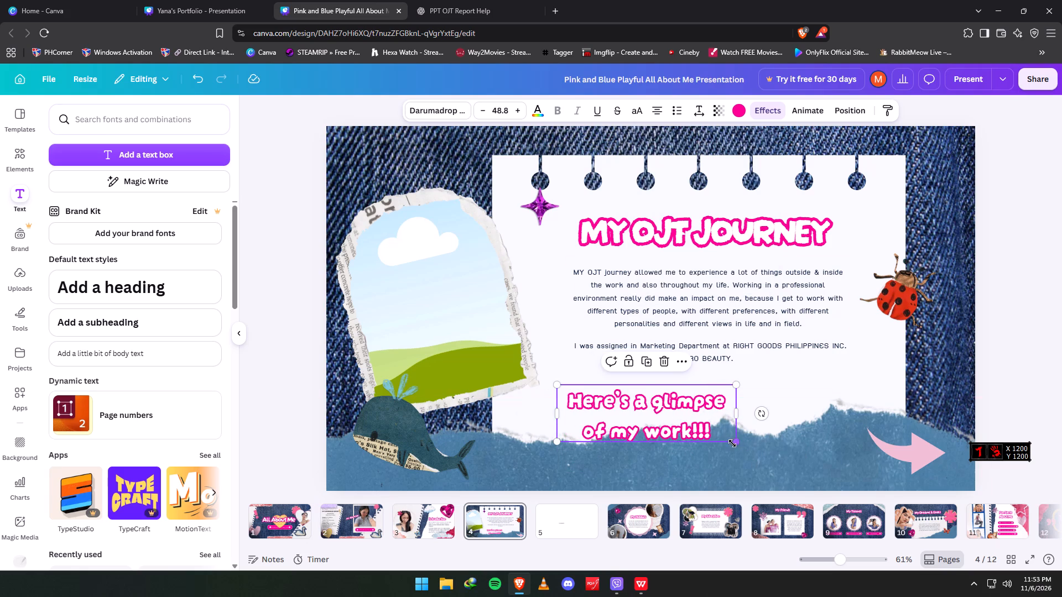
pyautogui.moveTo(737, 442); pyautogui.dragTo(688, 416)
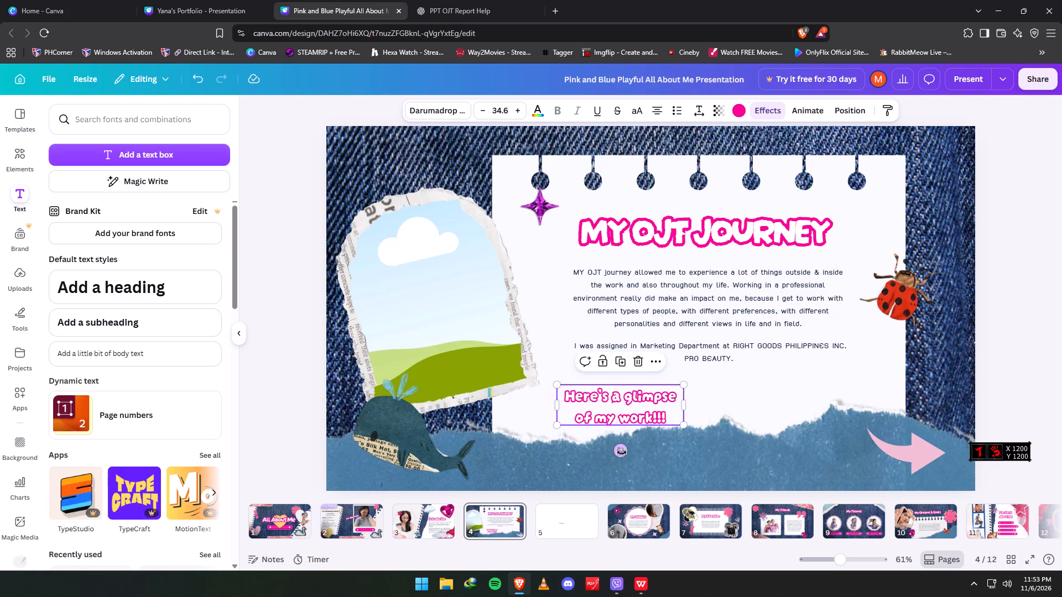
# Tilt the caption counterclockwise, place it over the pink arrow's tail, and shrink it to about font size 23.6.
pyautogui.moveTo(622, 451); pyautogui.dragTo(614, 449)
pyautogui.moveTo(626, 395); pyautogui.dragTo(831, 443)
pyautogui.moveTo(913, 470); pyautogui.dragTo(918, 433)
pyautogui.moveTo(891, 459); pyautogui.dragTo(836, 460)
pyautogui.moveTo(805, 453); pyautogui.dragTo(892, 443)
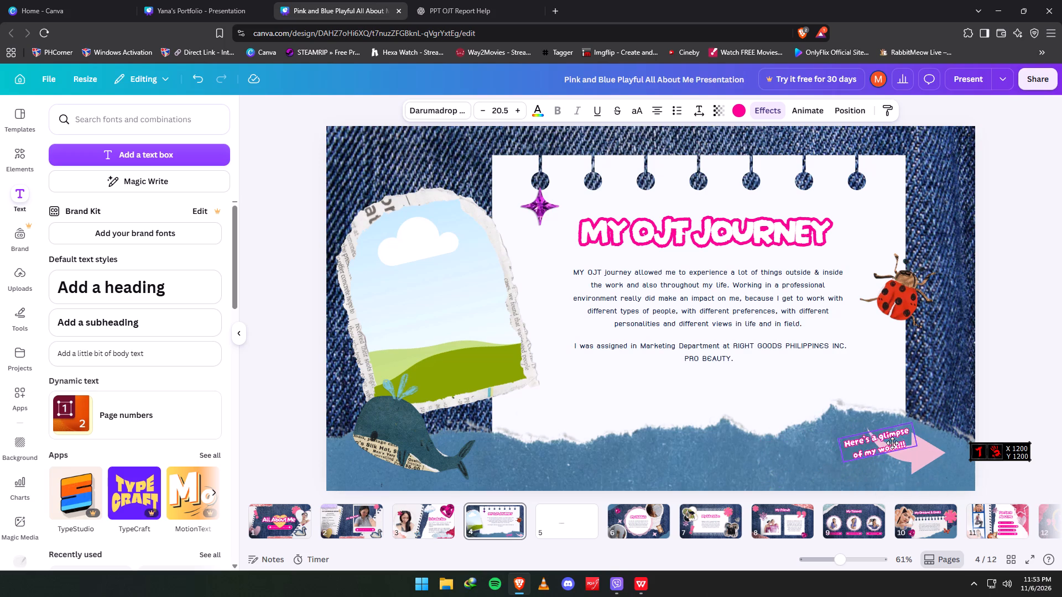
pyautogui.moveTo(892, 443); pyautogui.dragTo(886, 451)
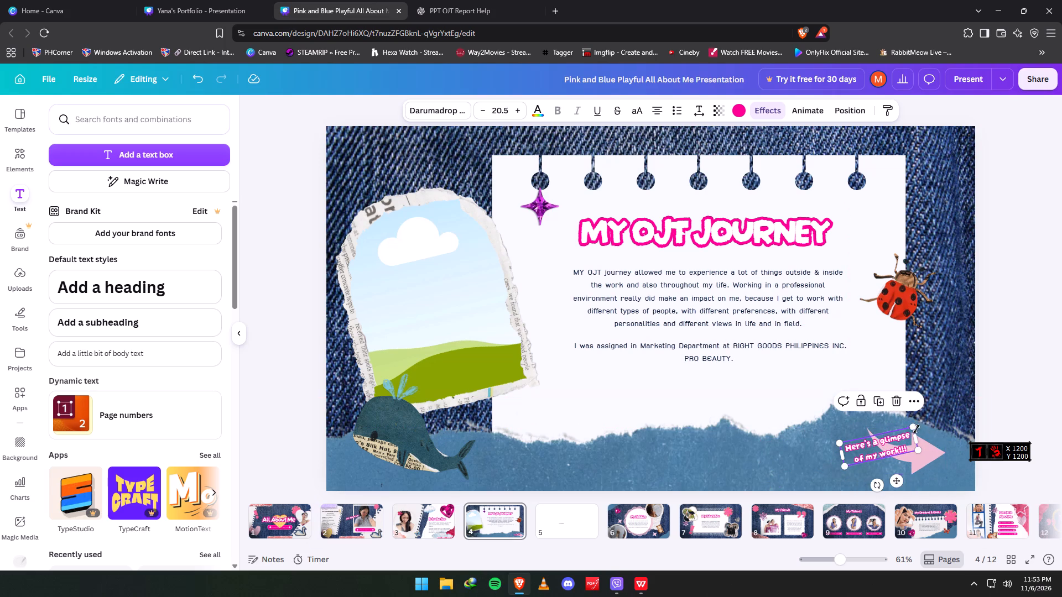
pyautogui.moveTo(895, 480); pyautogui.dragTo(873, 478)
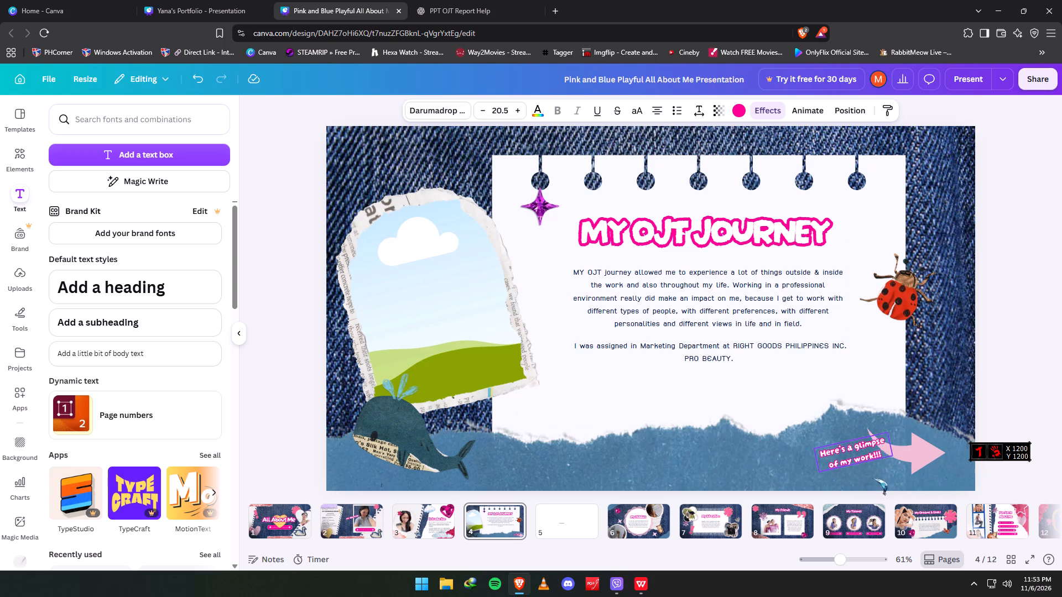
pyautogui.moveTo(873, 478); pyautogui.dragTo(888, 473)
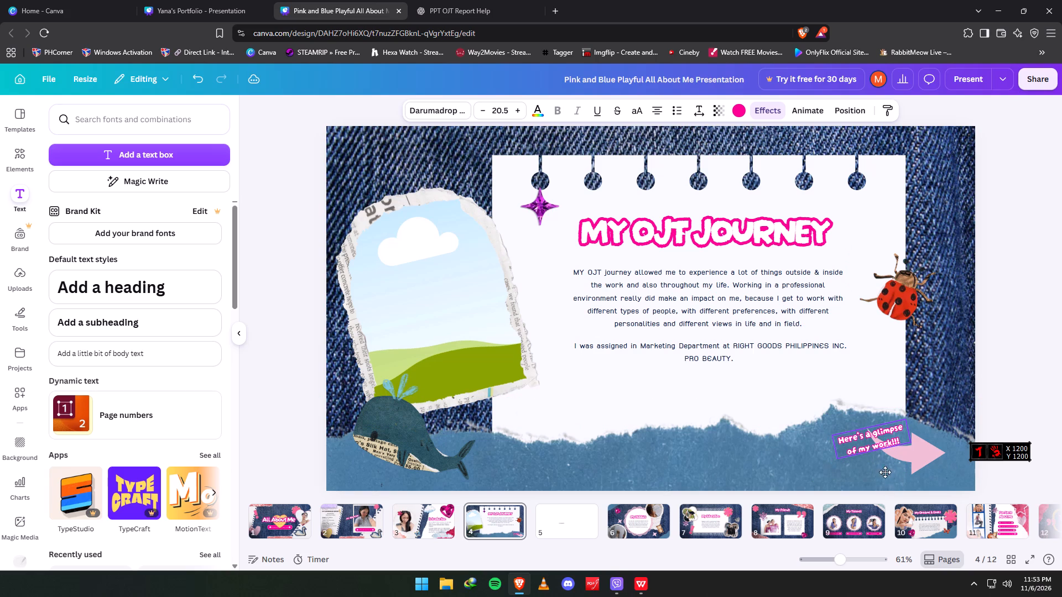
pyautogui.moveTo(835, 437); pyautogui.dragTo(820, 430)
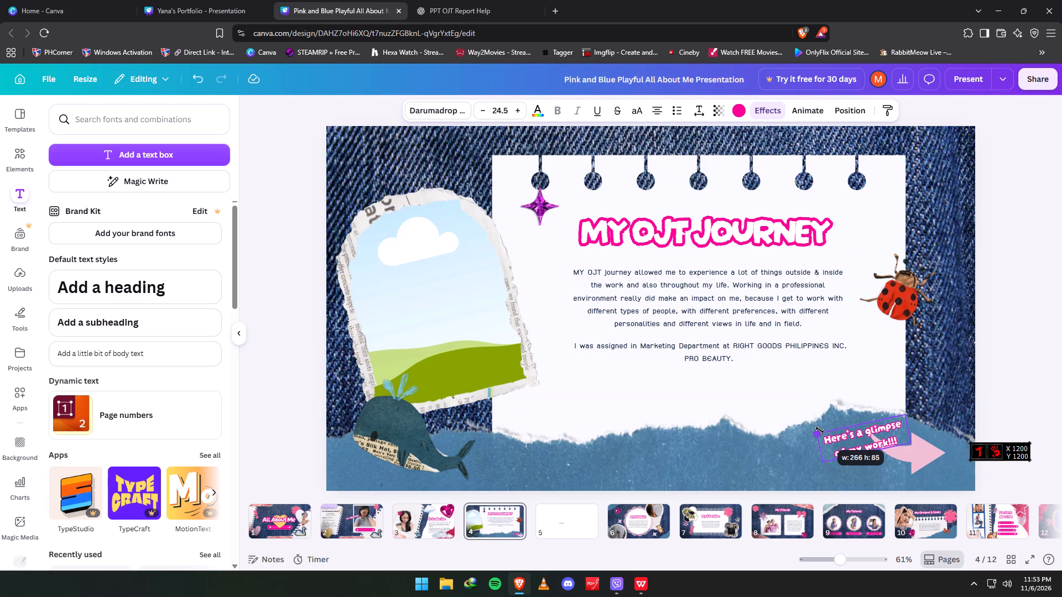
pyautogui.moveTo(820, 430); pyautogui.dragTo(823, 432)
# Straighten the caption to 0° and place it just left of the pink arrow on the blue torn paper.
pyautogui.moveTo(867, 479); pyautogui.dragTo(858, 478)
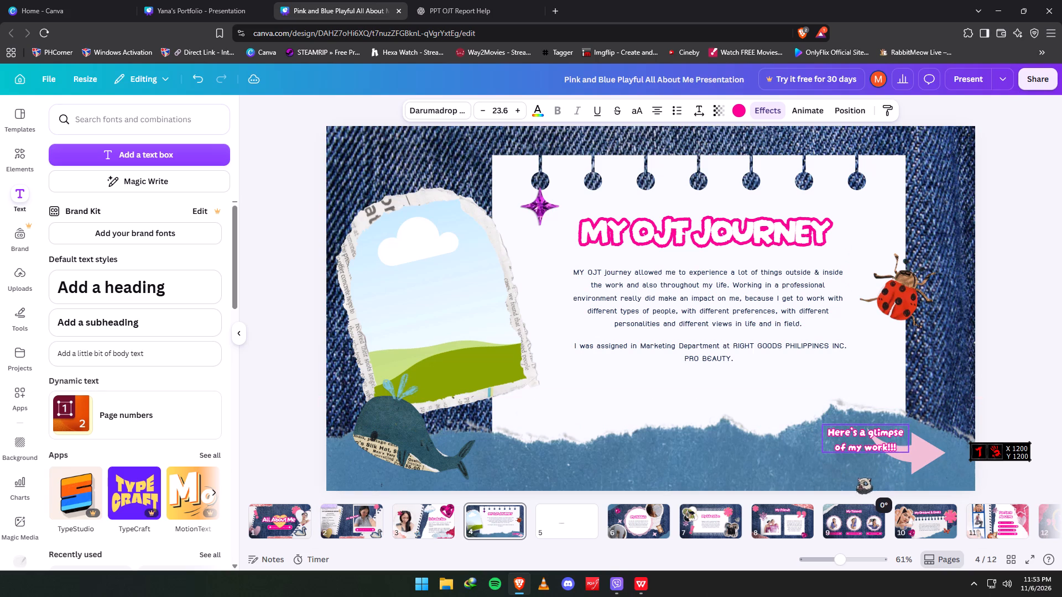
pyautogui.moveTo(858, 478); pyautogui.dragTo(858, 478)
pyautogui.moveTo(879, 441); pyautogui.dragTo(846, 459)
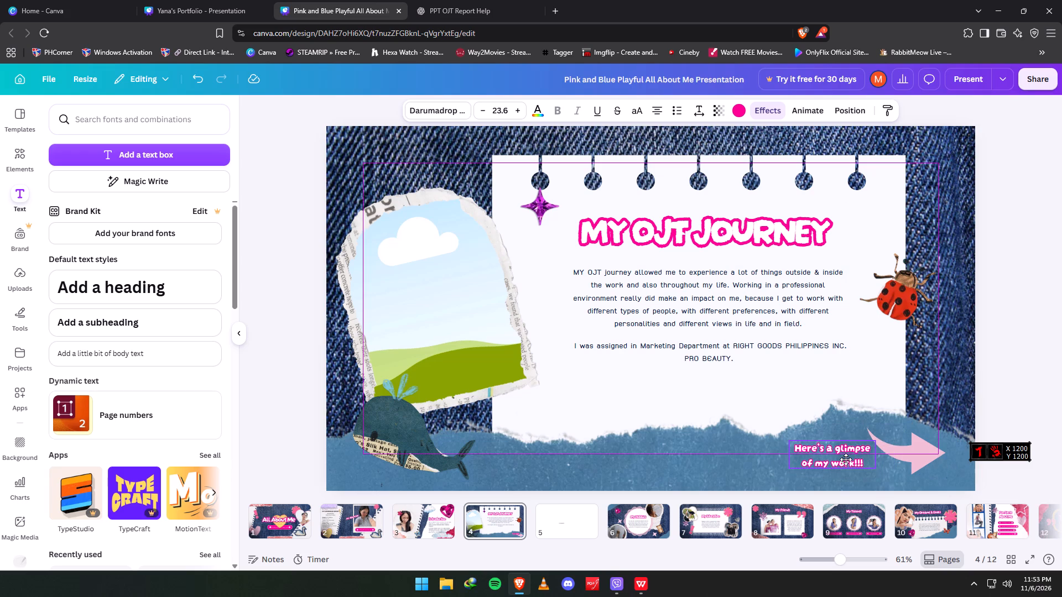
pyautogui.moveTo(846, 459); pyautogui.dragTo(831, 456)
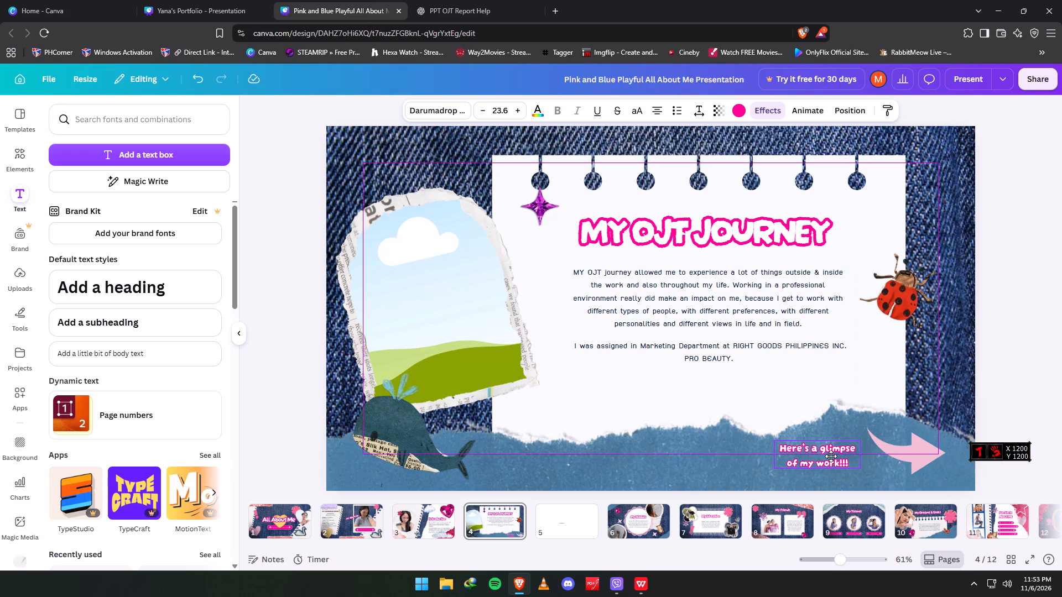
pyautogui.moveTo(831, 456); pyautogui.dragTo(832, 451)
# Raise the caption slightly, shrink the pink arrow, and position the arrow's tail beside the caption's text.
pyautogui.click(902, 454)
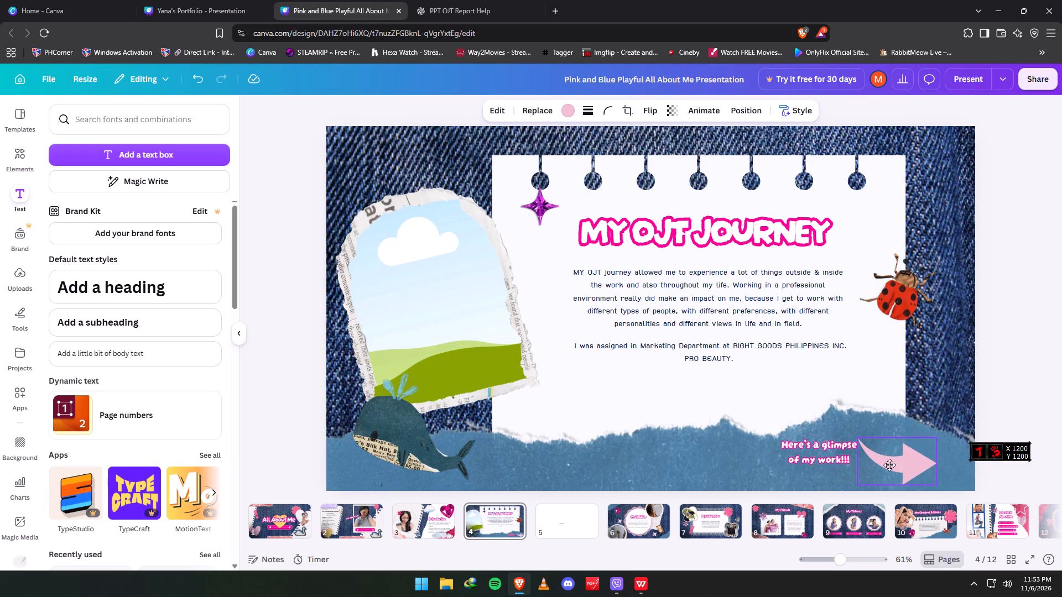
pyautogui.moveTo(833, 465); pyautogui.dragTo(831, 451)
pyautogui.moveTo(826, 455); pyautogui.dragTo(825, 438)
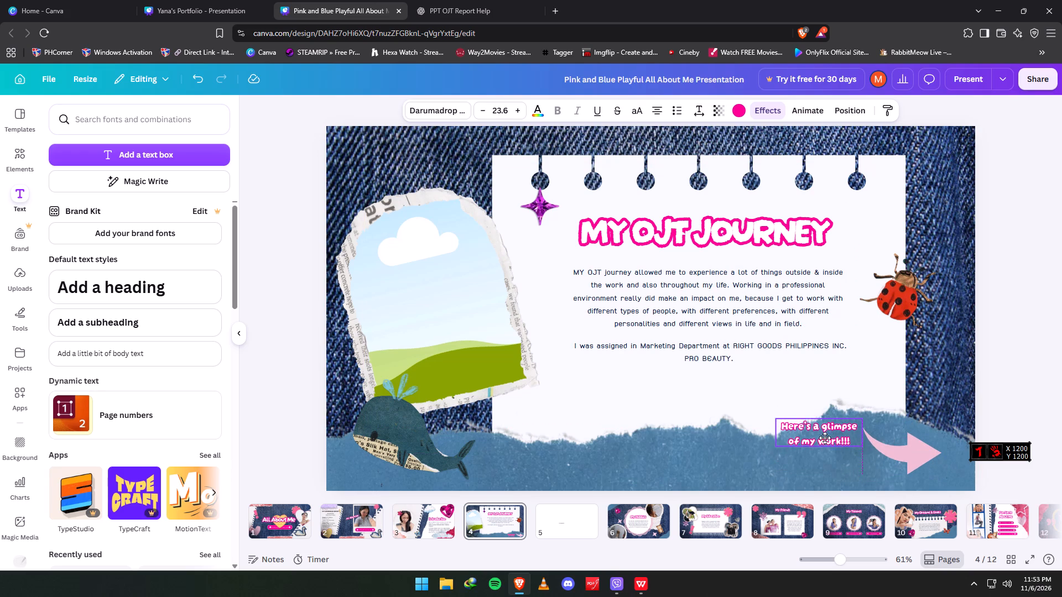
pyautogui.moveTo(825, 438); pyautogui.dragTo(824, 441)
pyautogui.moveTo(900, 448); pyautogui.dragTo(901, 453)
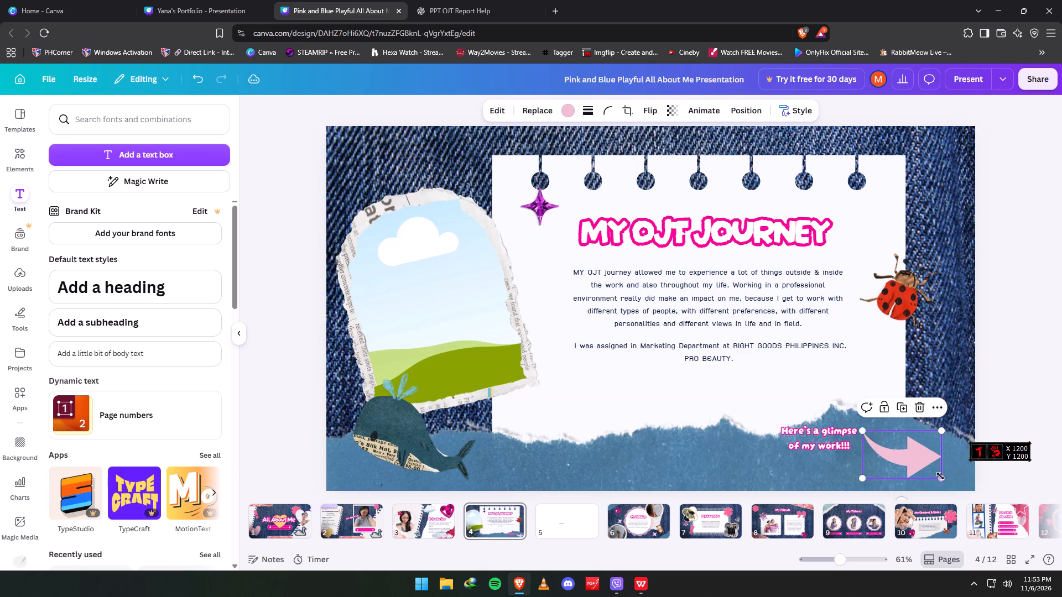
pyautogui.moveTo(941, 478); pyautogui.dragTo(924, 469)
pyautogui.click(898, 454)
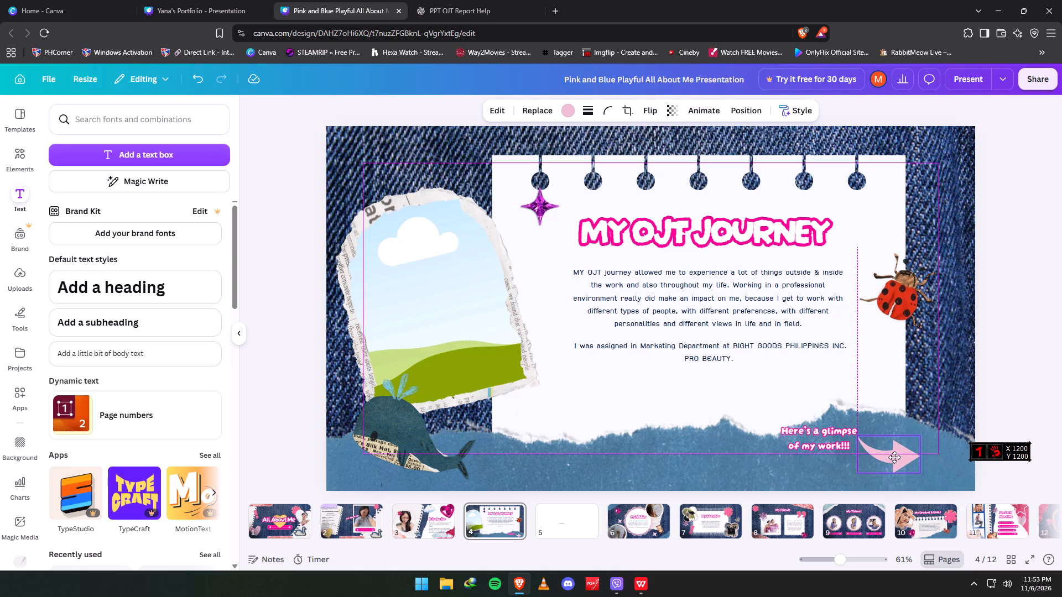
pyautogui.moveTo(995, 399); pyautogui.dragTo(1003, 399)
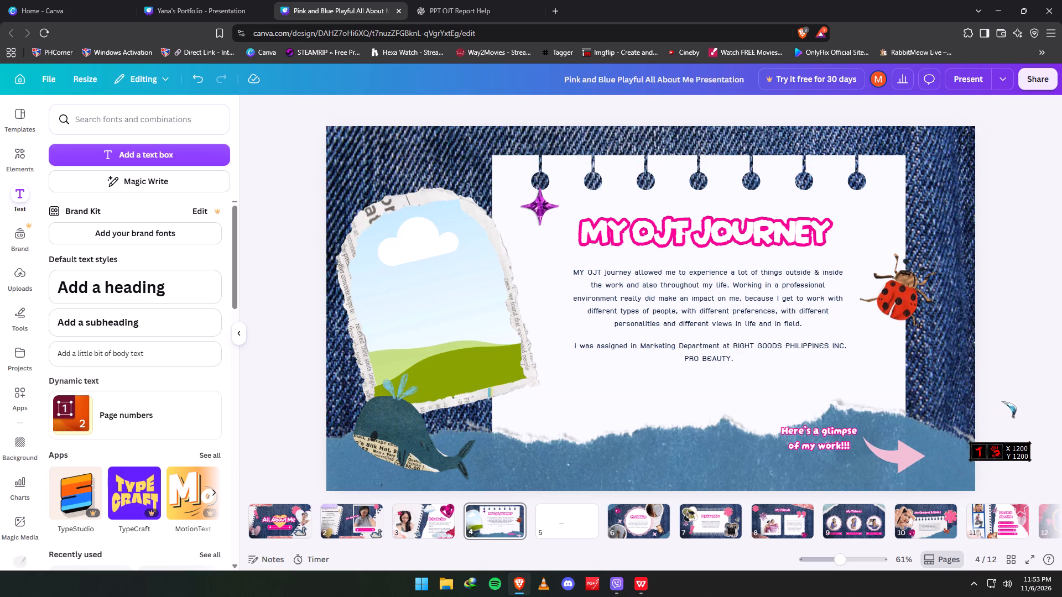
pyautogui.moveTo(1018, 458); pyautogui.dragTo(977, 375)
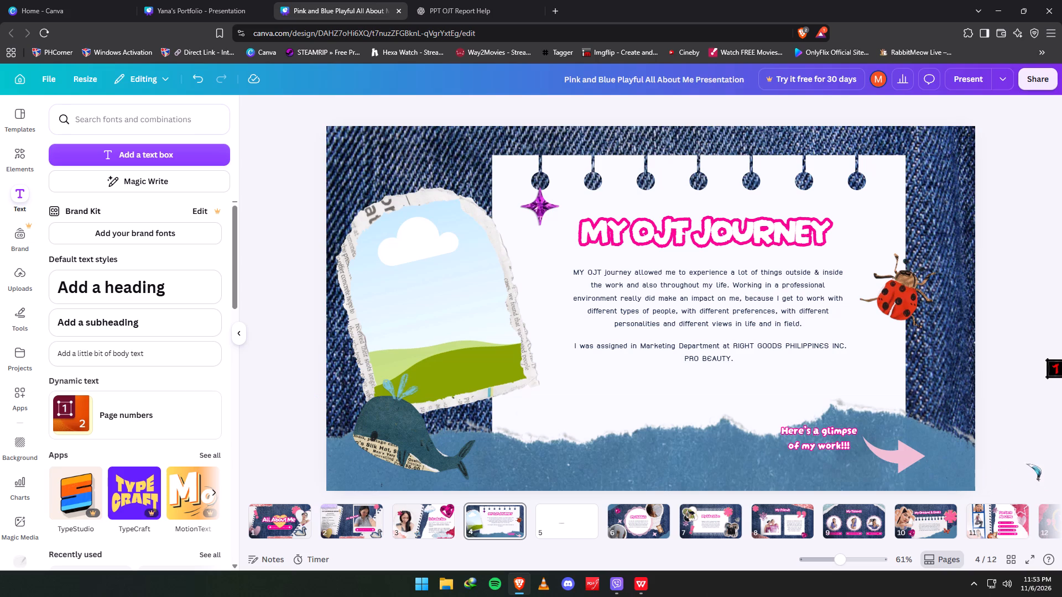
# Move the caption and pink arrow lower on the blue torn paper and shrink the arrow a little more.
pyautogui.moveTo(808, 437); pyautogui.dragTo(806, 453)
pyautogui.moveTo(904, 448); pyautogui.dragTo(905, 459)
pyautogui.moveTo(925, 447); pyautogui.dragTo(917, 452)
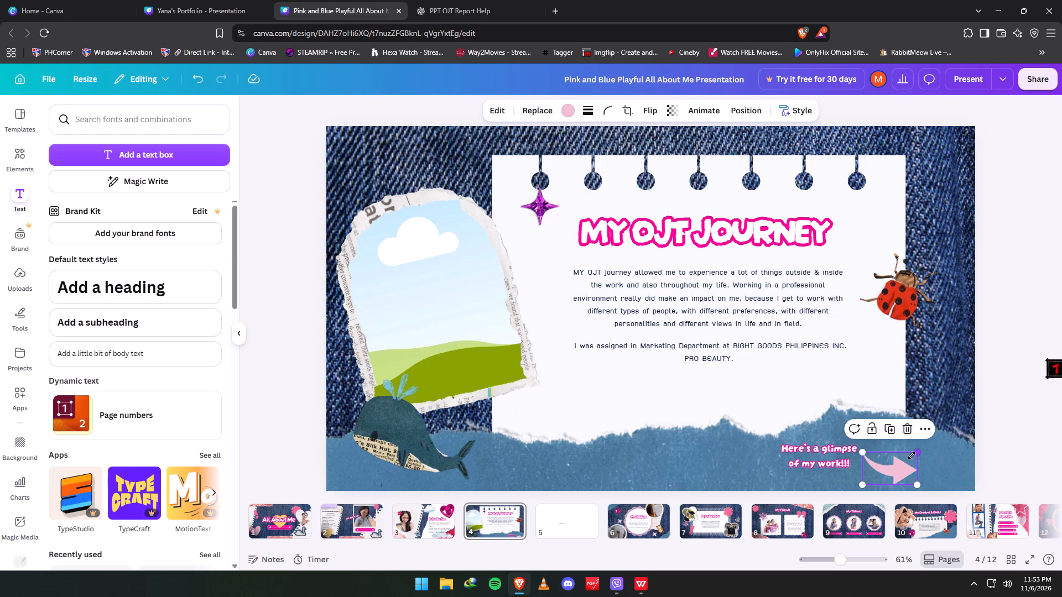
# Raise the pink arrow and the "Here's a glimpse of my work!!!" caption slightly on the blue torn paper.
pyautogui.moveTo(893, 468); pyautogui.dragTo(892, 463)
pyautogui.moveTo(819, 467); pyautogui.dragTo(822, 462)
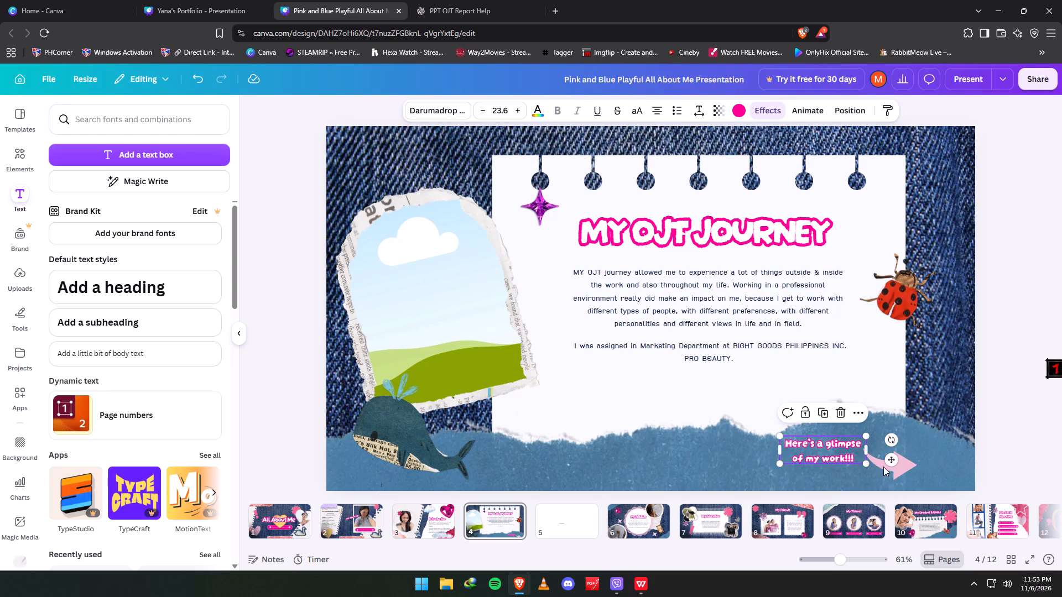
pyautogui.click(902, 465)
pyautogui.click(1012, 409)
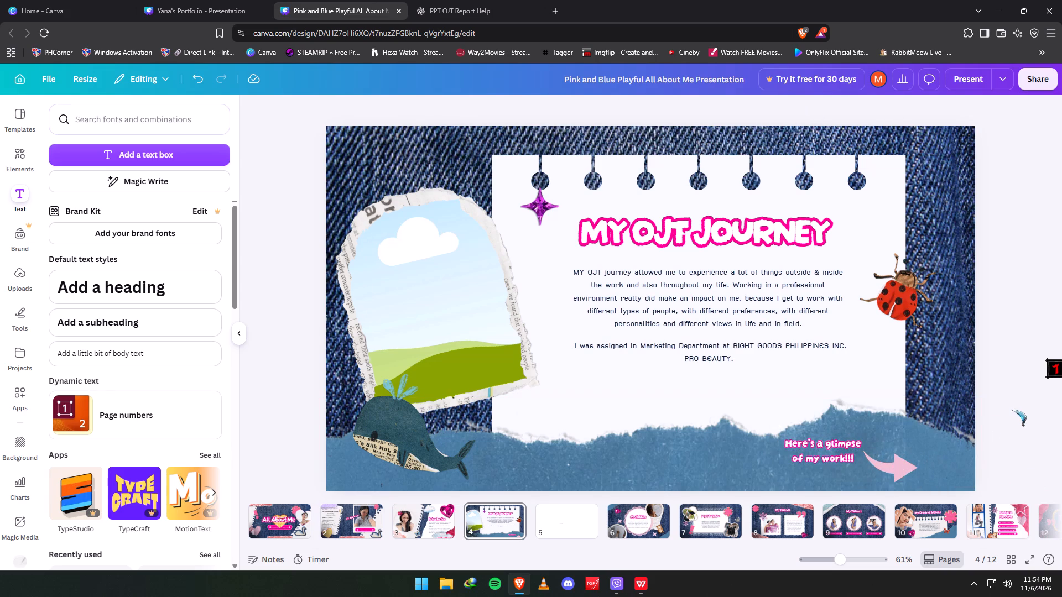
# Try pink and yellow for the "Here's a glimpse of my work!!!" caption's outline effect, and settle on the design's dark blue.
pyautogui.click(817, 457)
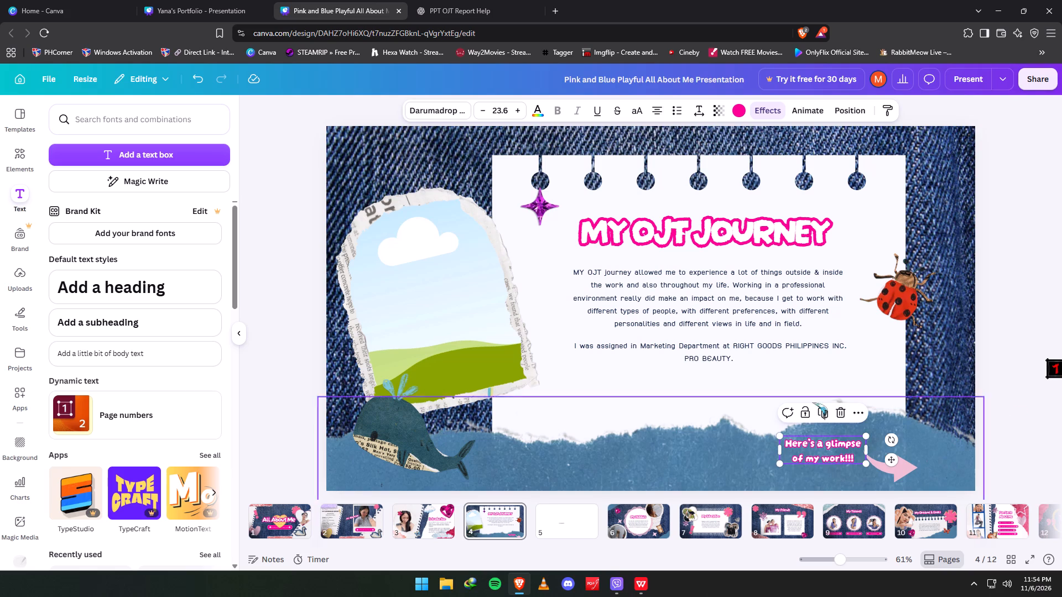
pyautogui.click(741, 113)
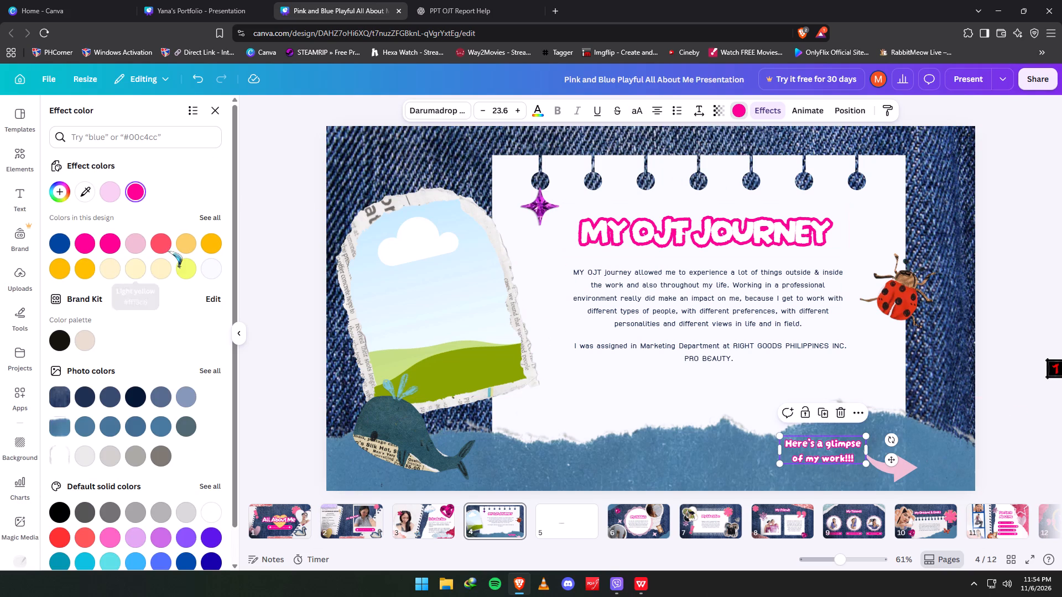
pyautogui.click(128, 248)
pyautogui.click(112, 242)
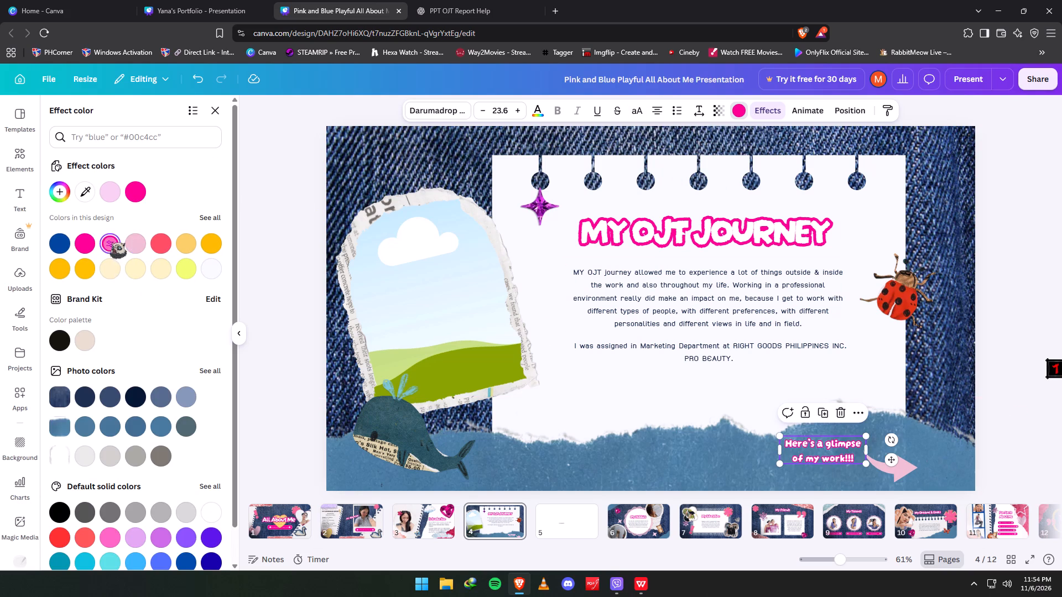
pyautogui.click(218, 272)
pyautogui.click(207, 242)
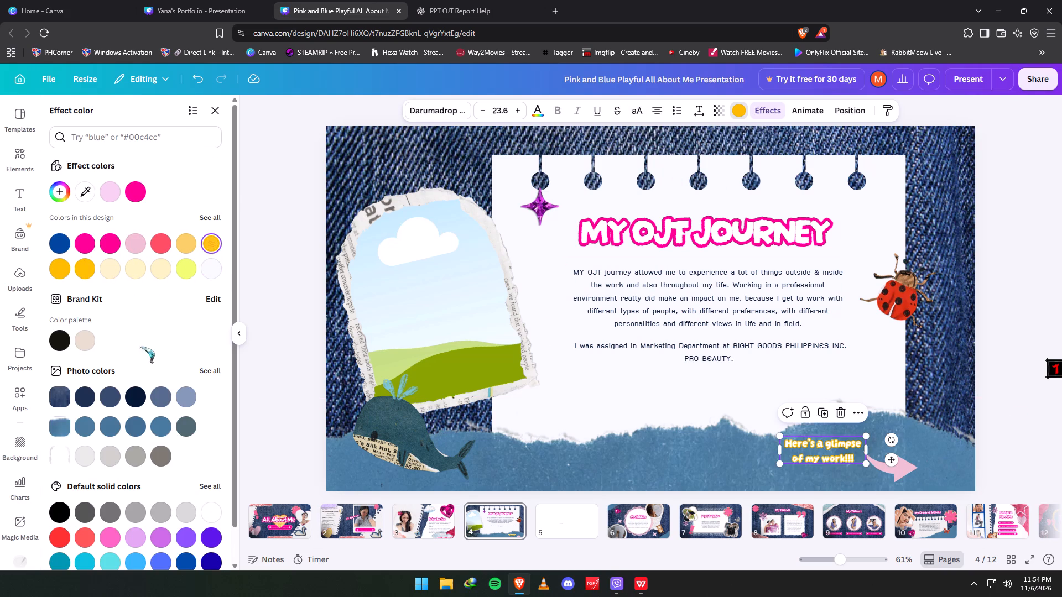
pyautogui.click(65, 270)
pyautogui.click(64, 249)
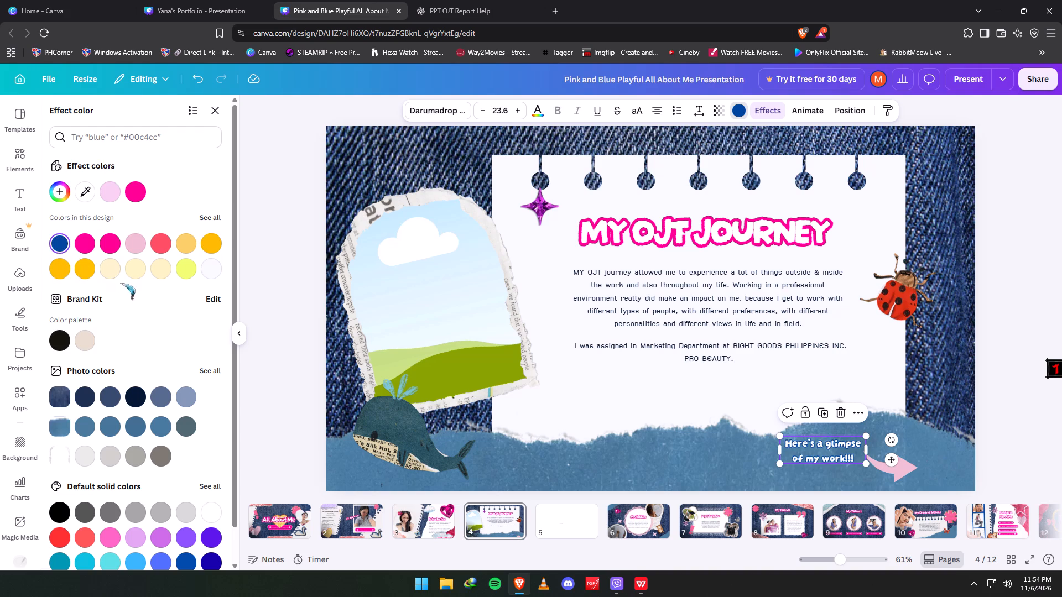
pyautogui.click(987, 275)
pyautogui.click(994, 291)
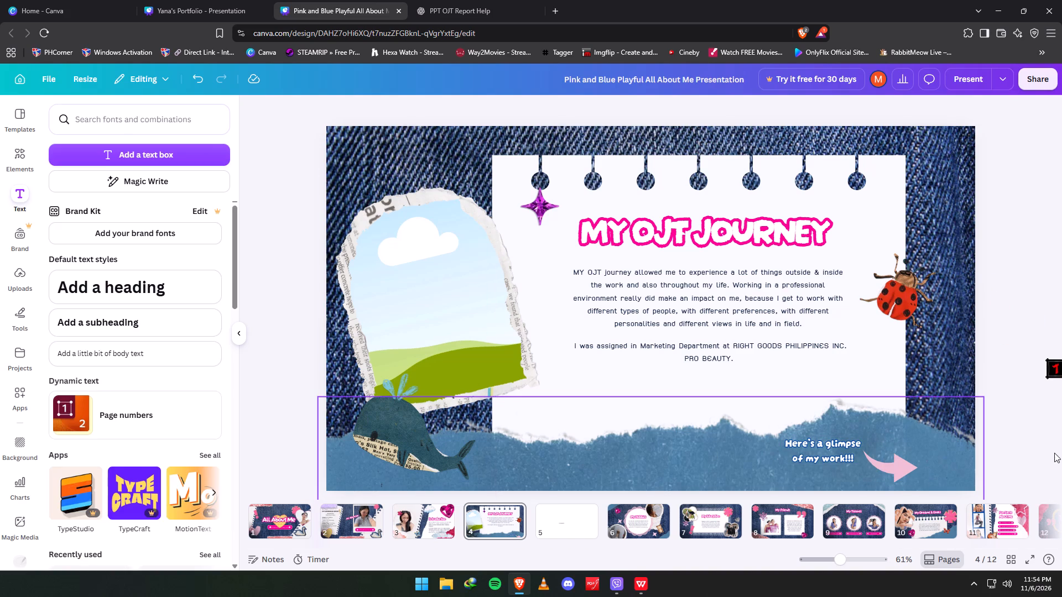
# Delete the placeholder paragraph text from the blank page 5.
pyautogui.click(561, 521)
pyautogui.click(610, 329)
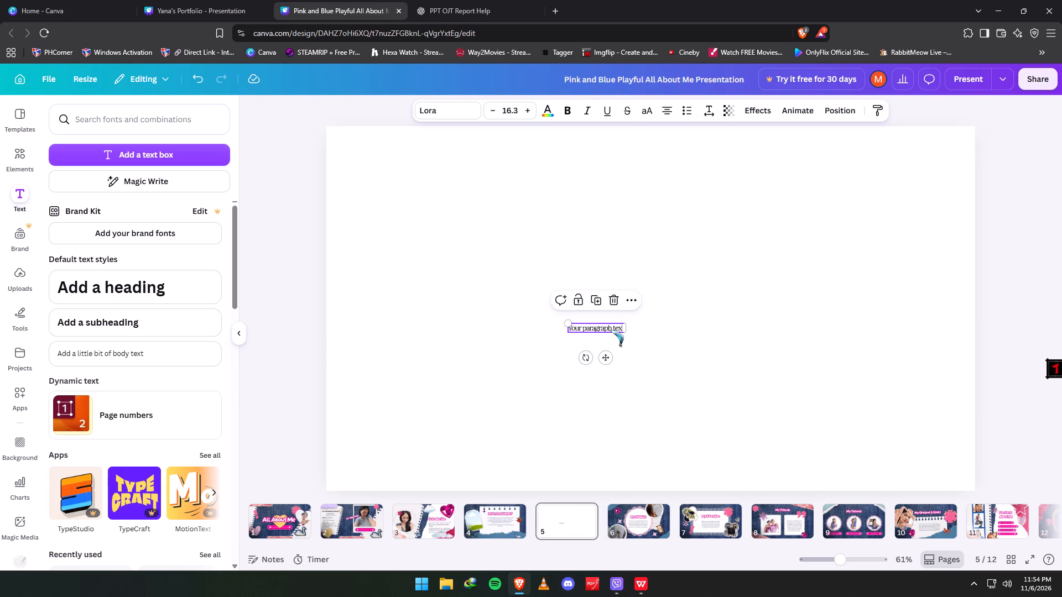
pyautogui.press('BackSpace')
# Look through the remaining slides, from "My Hobbies" to "Thank You!", for a layout suitable for the work samples.
pyautogui.click(504, 522)
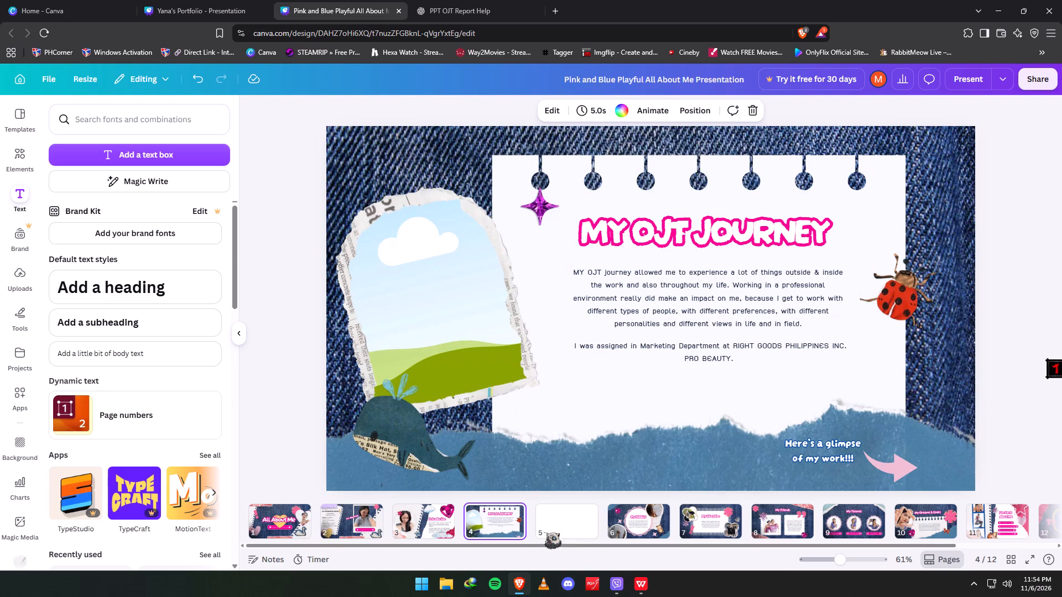
pyautogui.click(631, 520)
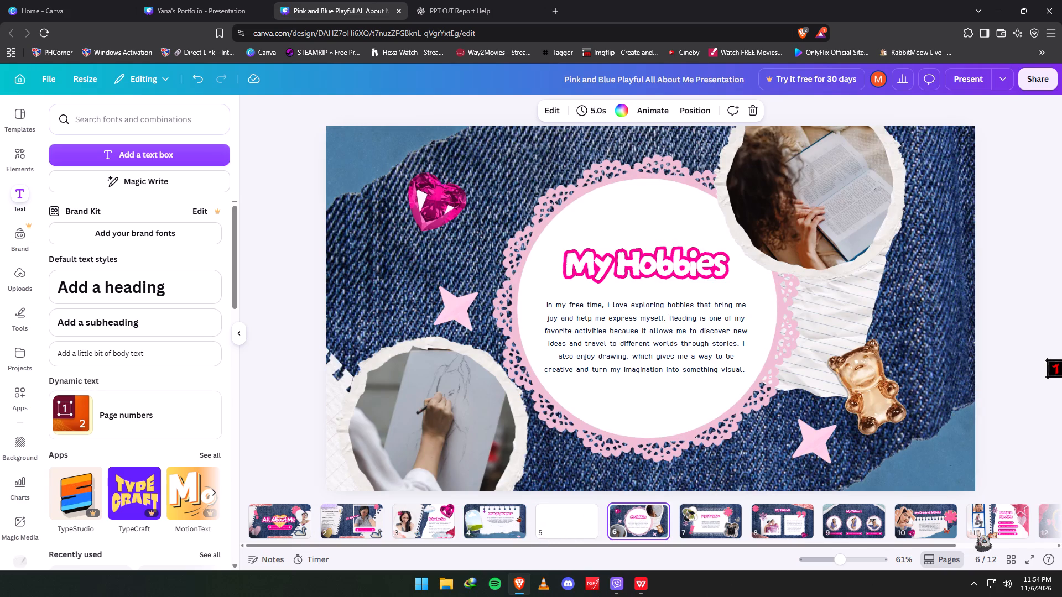
pyautogui.moveTo(884, 540); pyautogui.dragTo(870, 542)
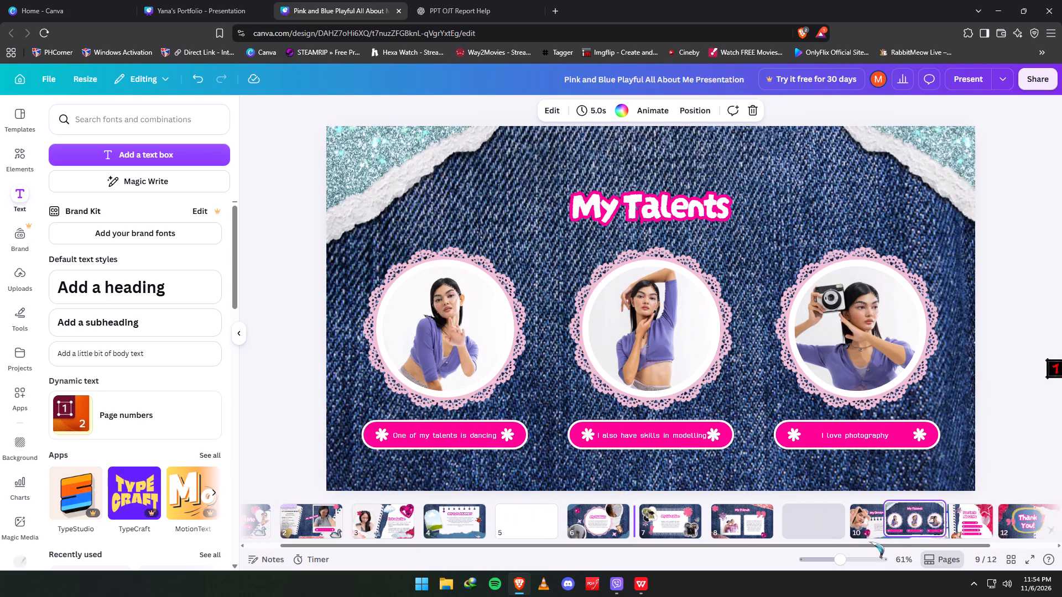
pyautogui.moveTo(870, 542); pyautogui.dragTo(840, 542)
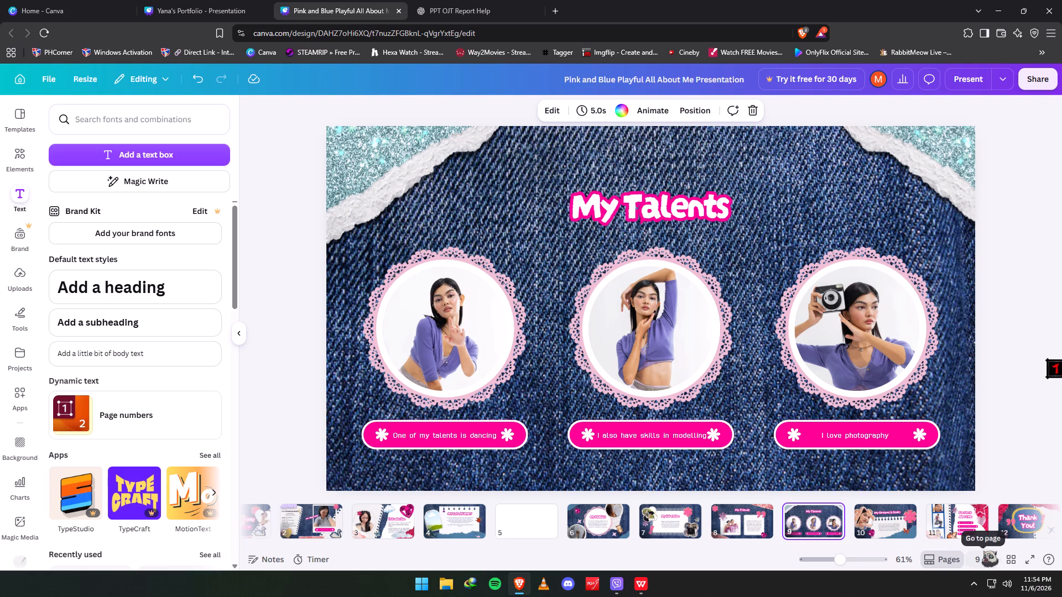
pyautogui.moveTo(971, 547); pyautogui.dragTo(1043, 544)
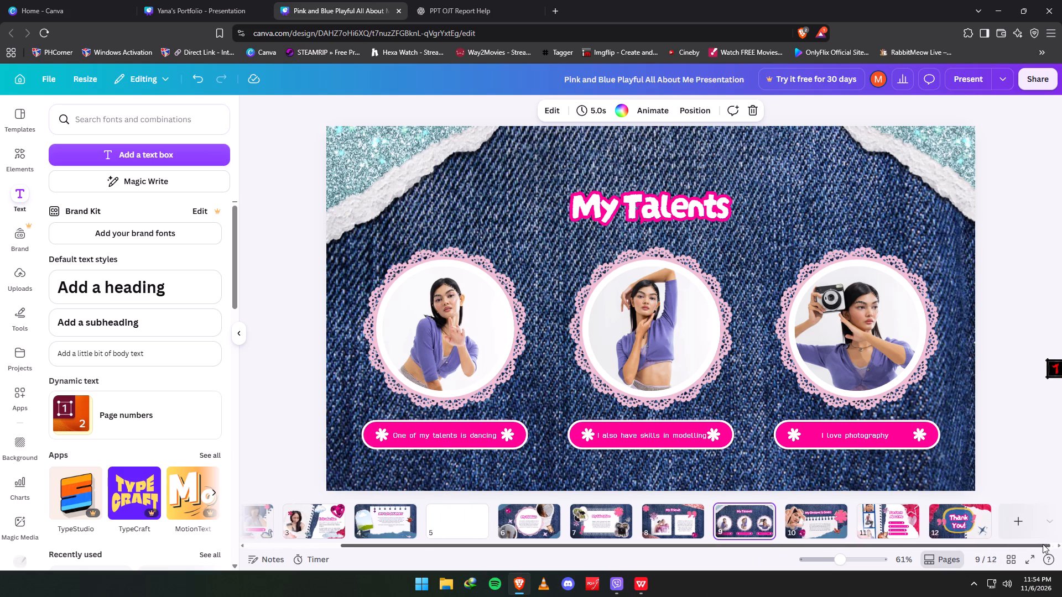
pyautogui.moveTo(1043, 544); pyautogui.dragTo(1059, 545)
pyautogui.click(950, 528)
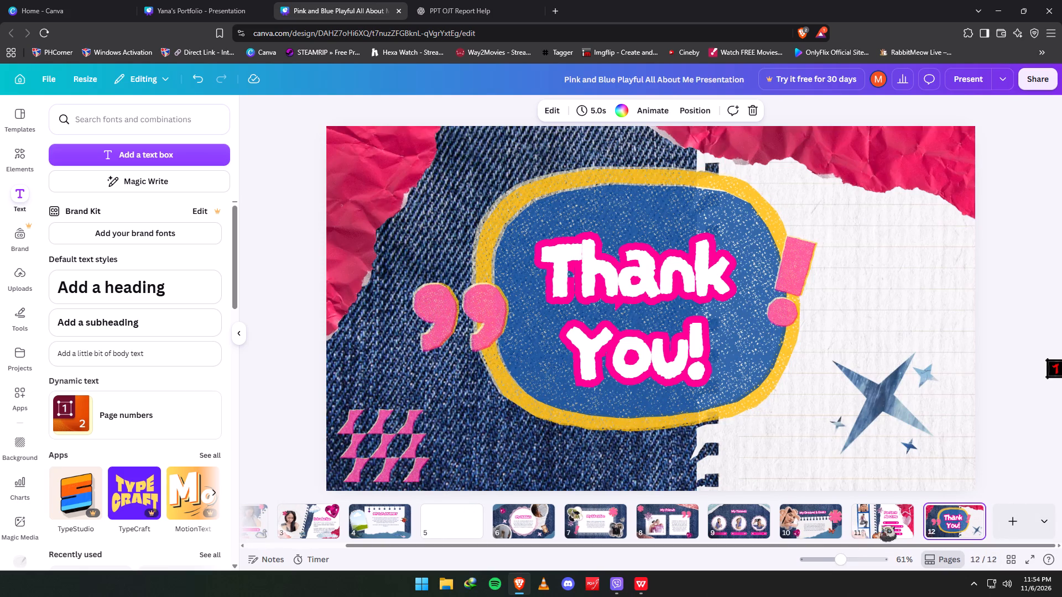
pyautogui.click(888, 524)
pyautogui.click(793, 520)
pyautogui.click(738, 525)
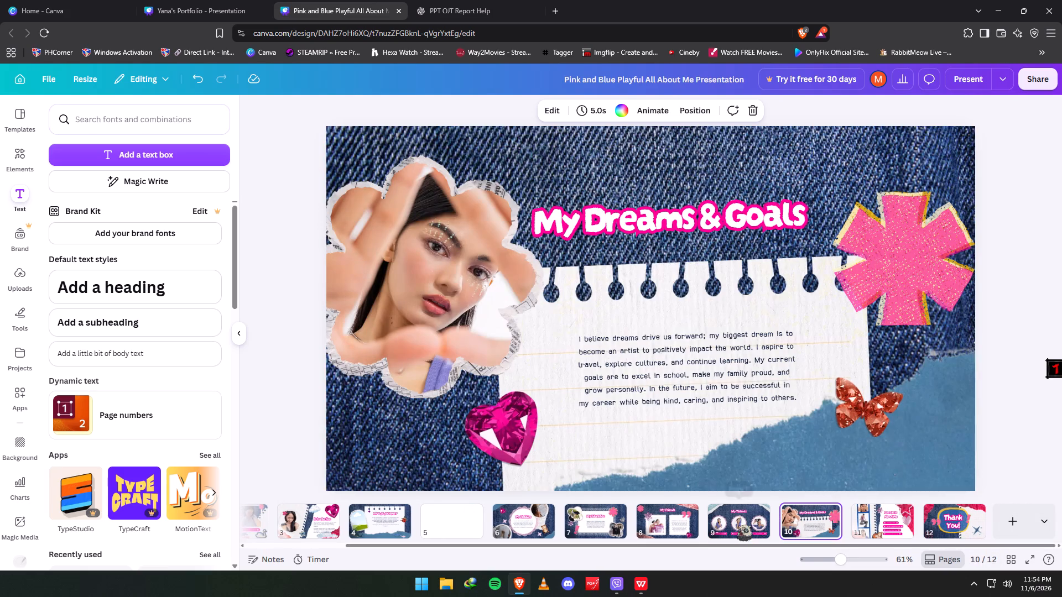
pyautogui.click(665, 521)
pyautogui.click(553, 517)
pyautogui.click(605, 523)
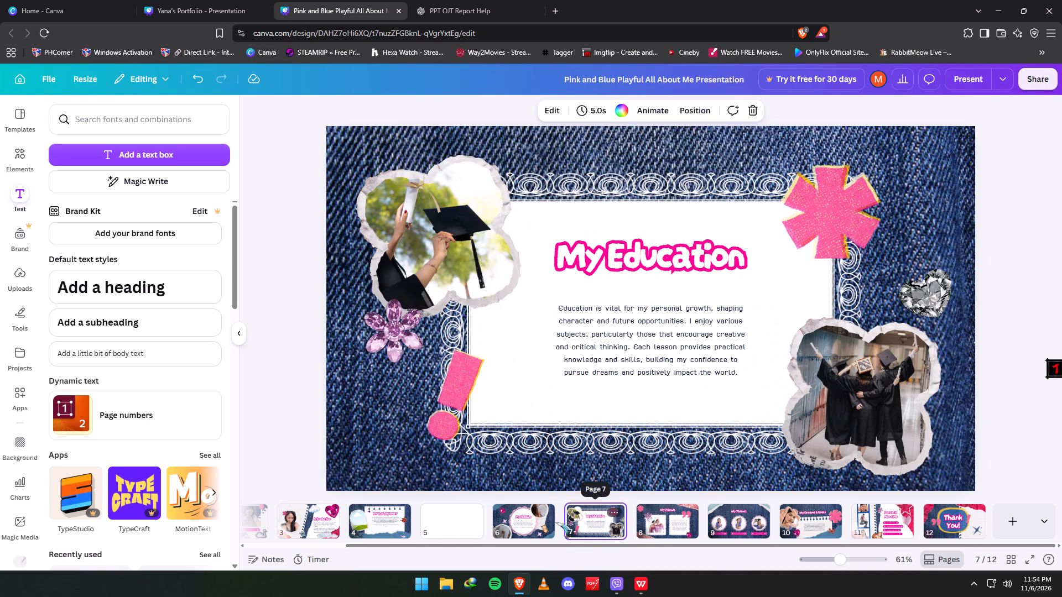
pyautogui.click(554, 522)
pyautogui.click(543, 522)
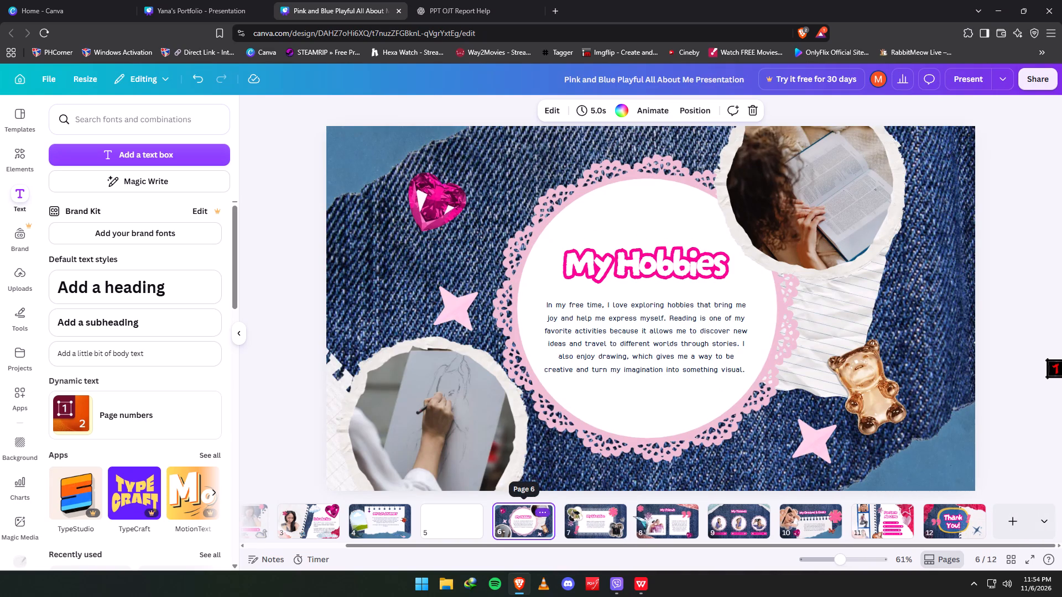
pyautogui.click(674, 517)
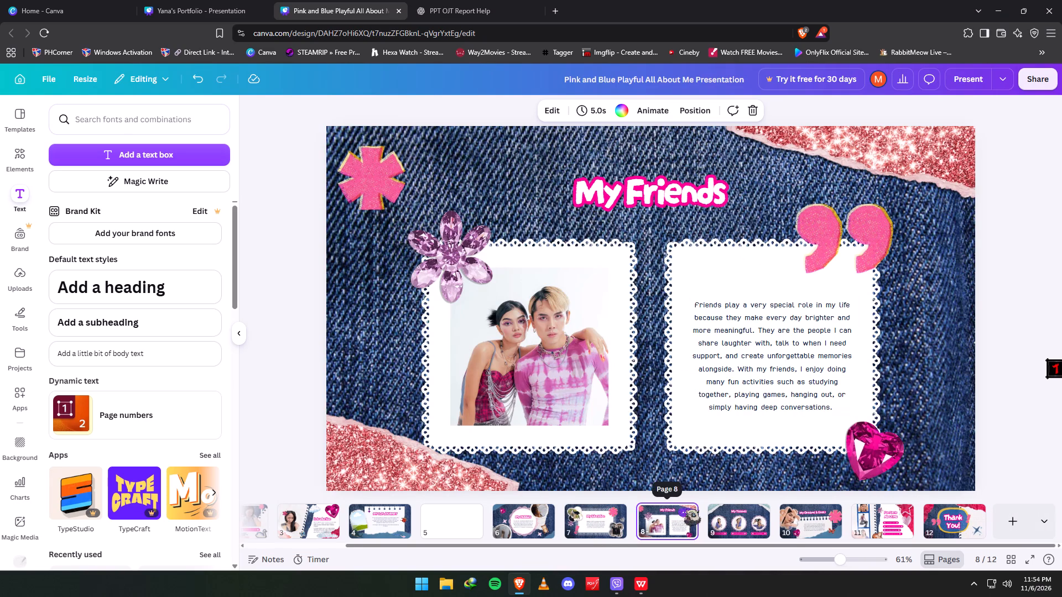
# Duplicate the "My Friends" slide and move the copy to page 5, directly after "My OJT Journey".
pyautogui.click(686, 509)
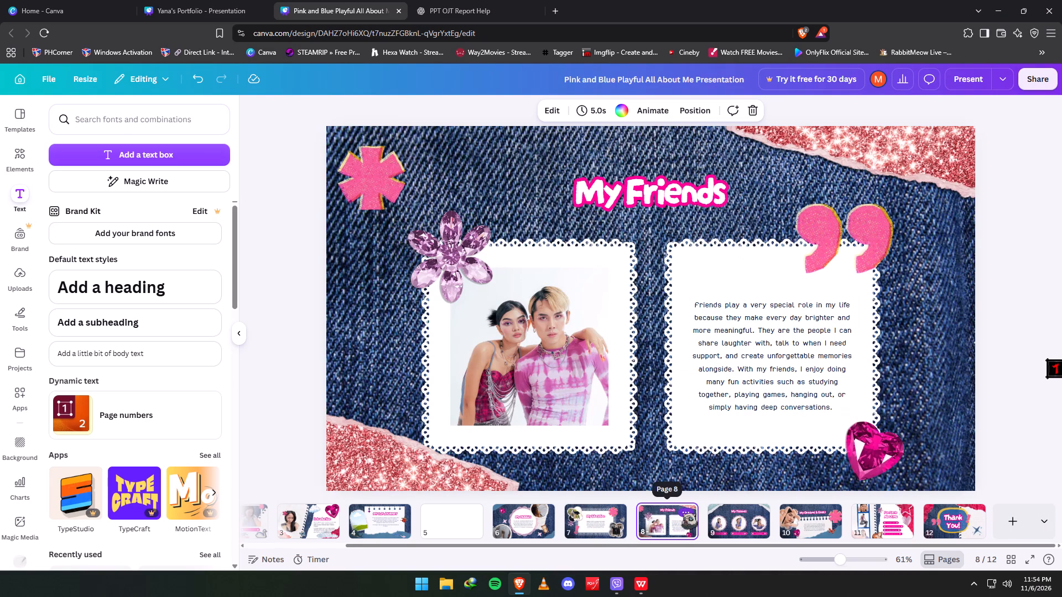
pyautogui.click(683, 513)
pyautogui.click(756, 245)
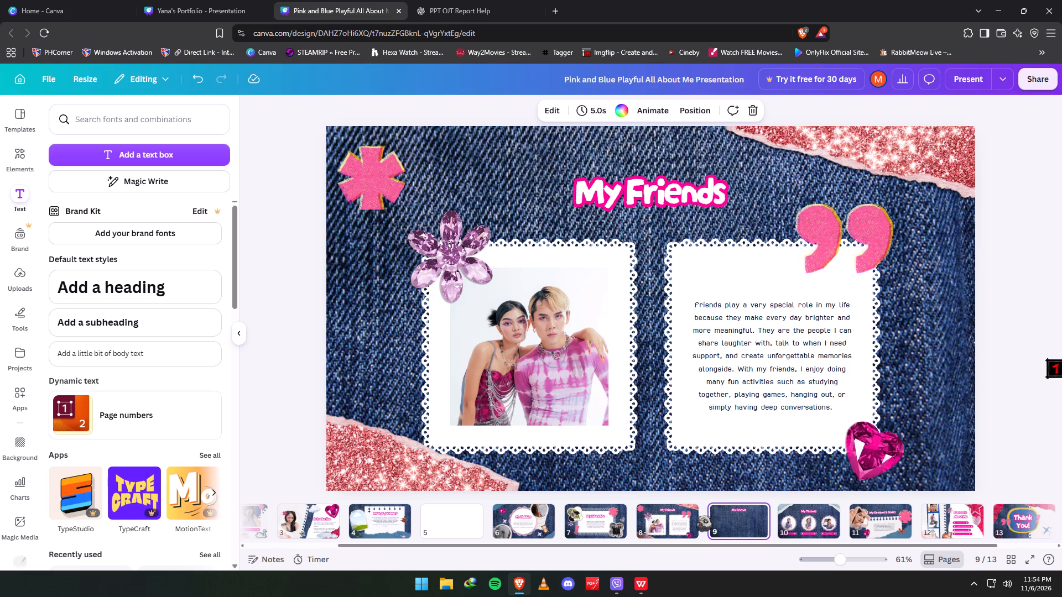
pyautogui.moveTo(736, 519); pyautogui.dragTo(446, 517)
# Delete the blank page that follows the copied "My Friends" slide.
pyautogui.click(528, 523)
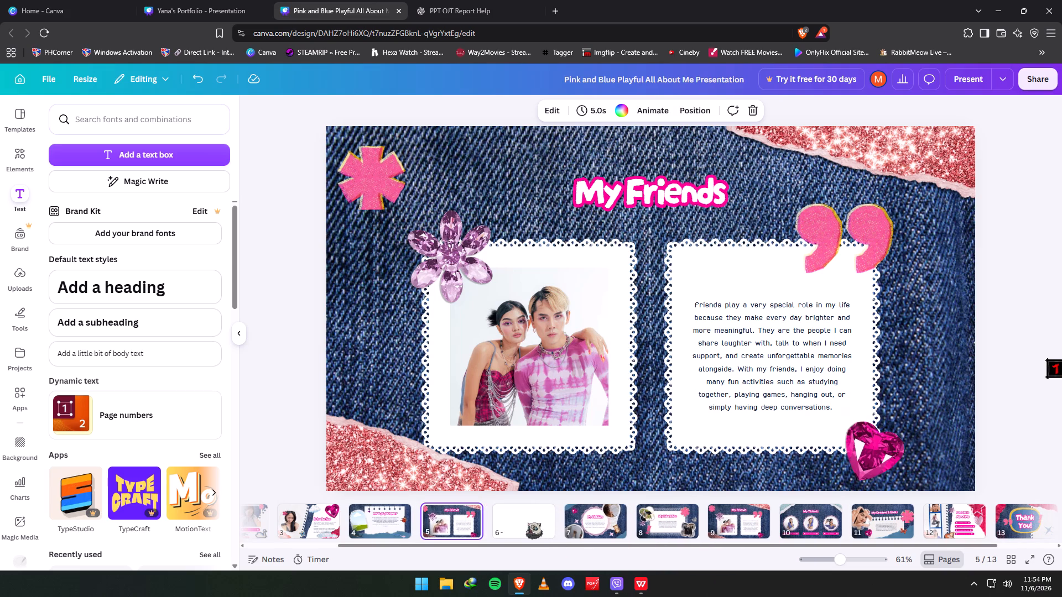
pyautogui.click(542, 509)
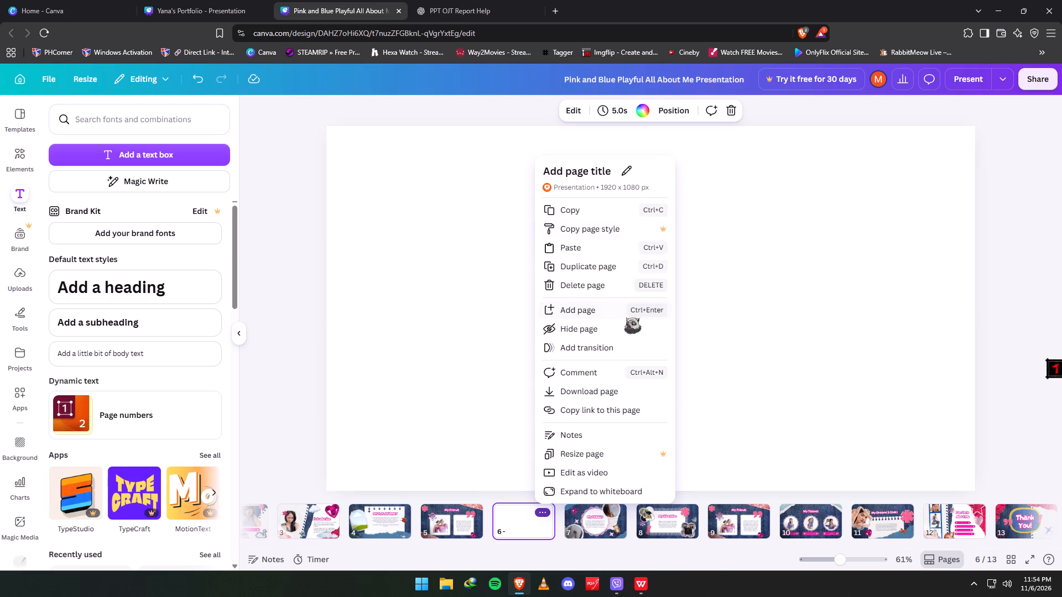
pyautogui.click(610, 284)
# On the page 5 copy of "My Friends", remove the photo of two people from its frame, keeping the frame.
pyautogui.click(447, 521)
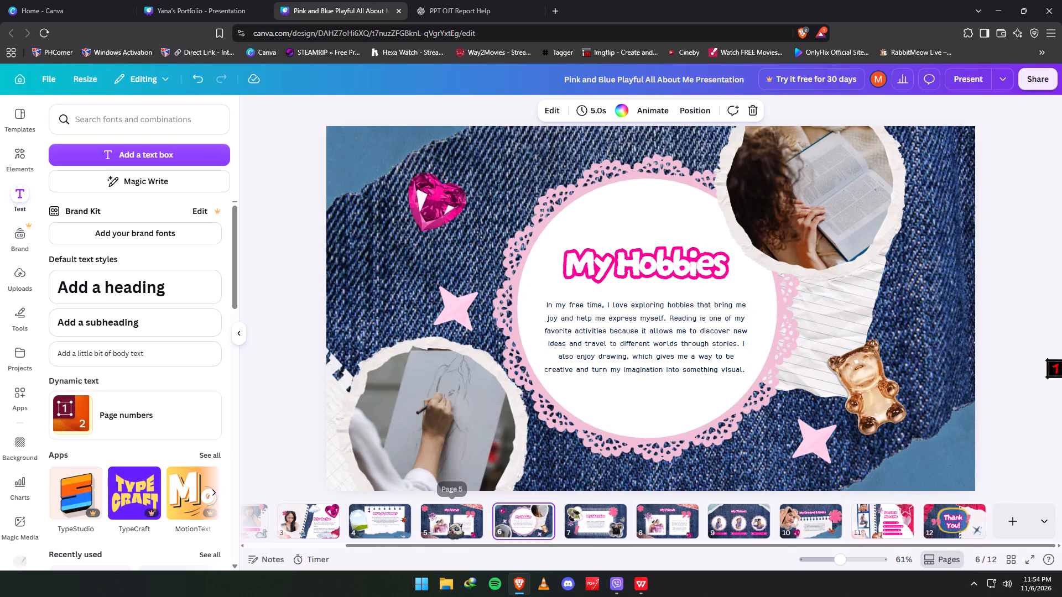
pyautogui.moveTo(523, 546); pyautogui.dragTo(431, 548)
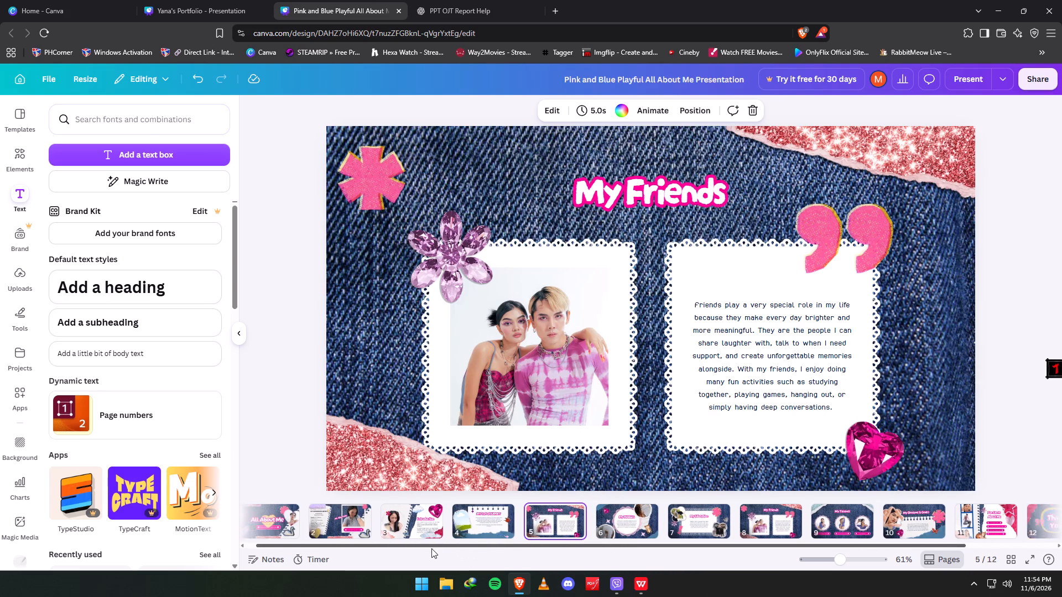
pyautogui.moveTo(431, 548); pyautogui.dragTo(407, 549)
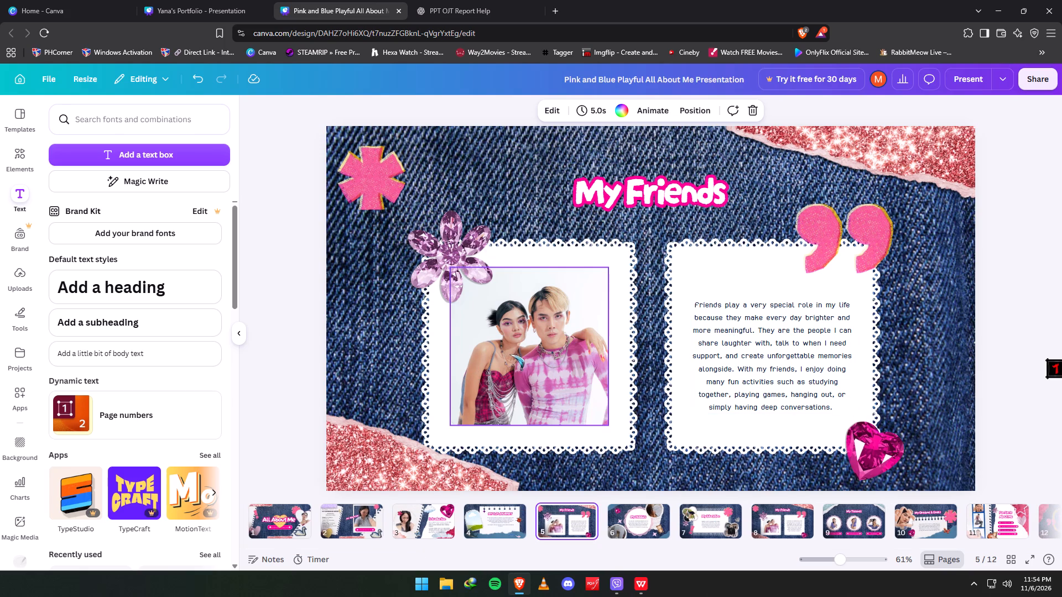
pyautogui.click(510, 354)
pyautogui.click(543, 248)
pyautogui.click(553, 274)
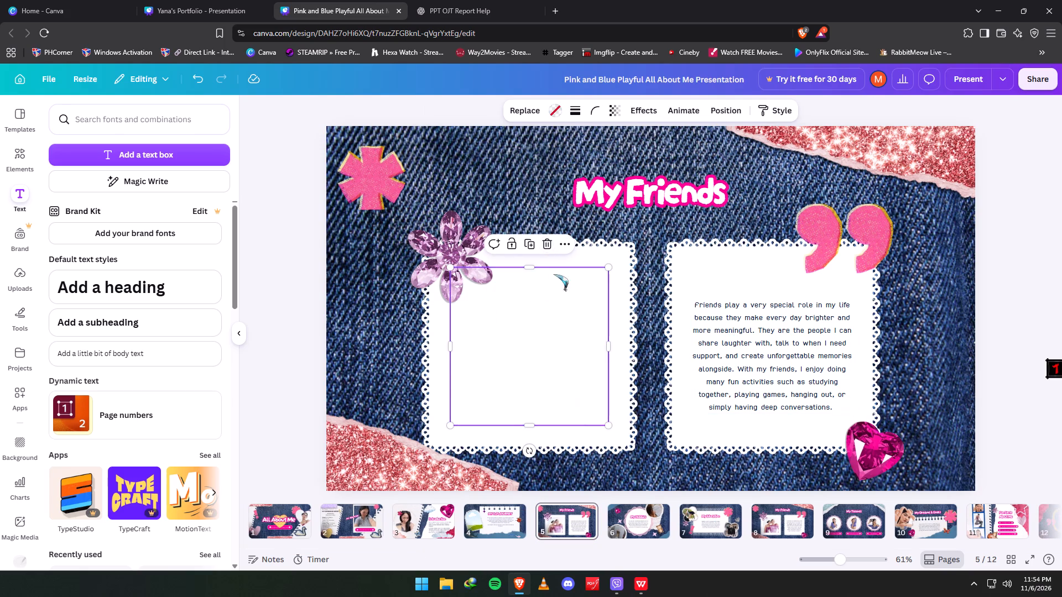
pyautogui.click(799, 331)
pyautogui.click(1055, 303)
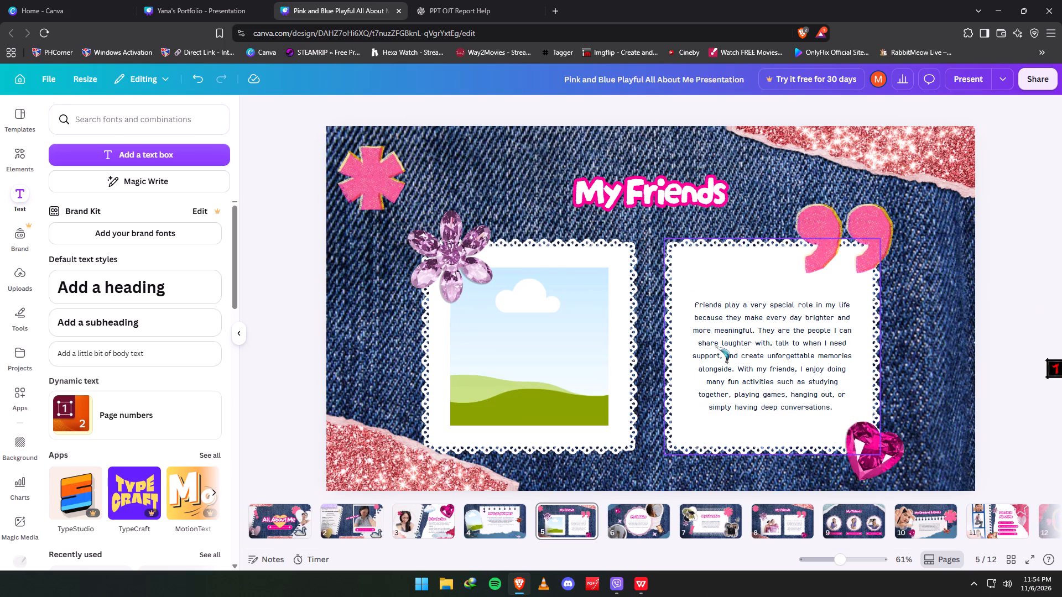
pyautogui.click(674, 203)
pyautogui.click(1057, 263)
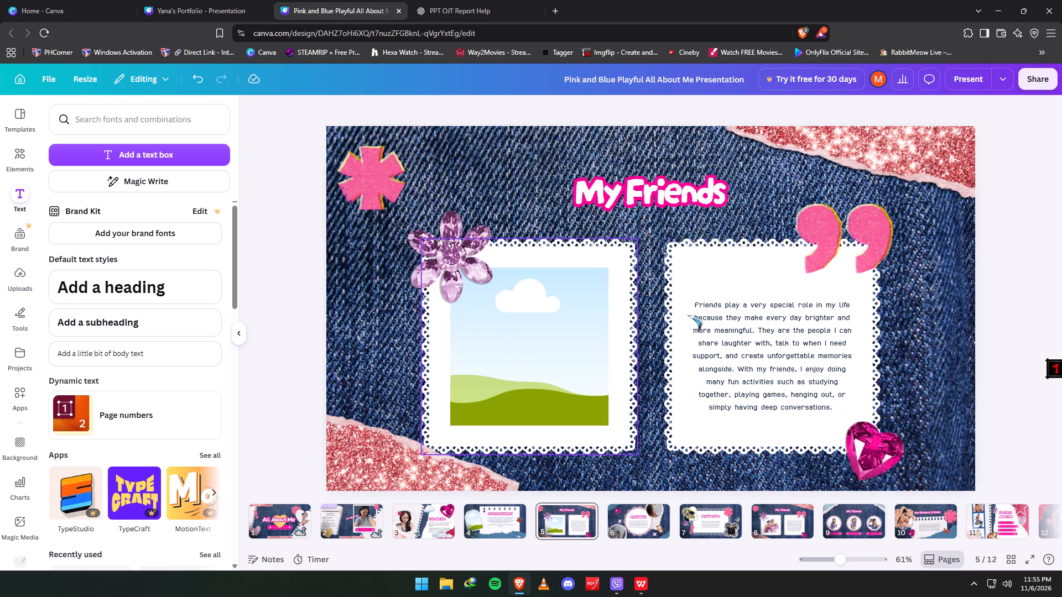
# Look through the Film and photo frame collection for a frame suited to the work samples.
pyautogui.click(23, 160)
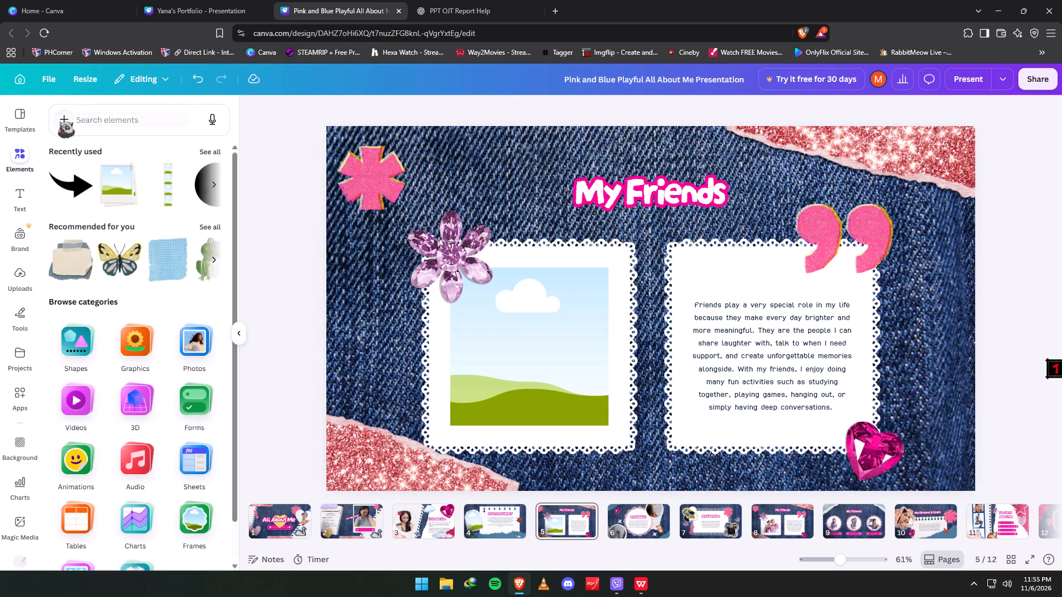
pyautogui.scroll(-3, 141, 441)
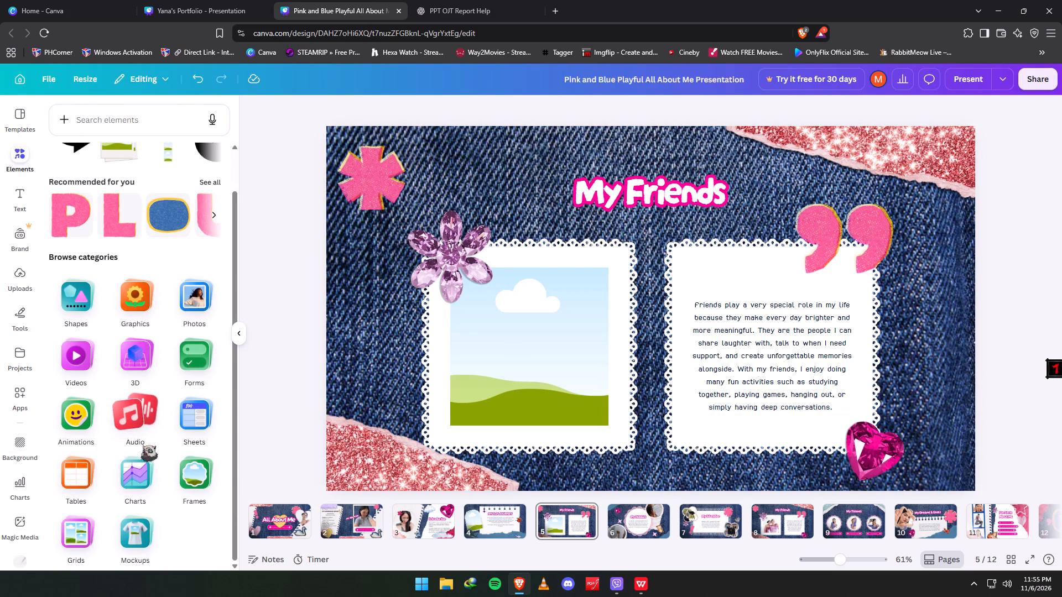
pyautogui.click(187, 478)
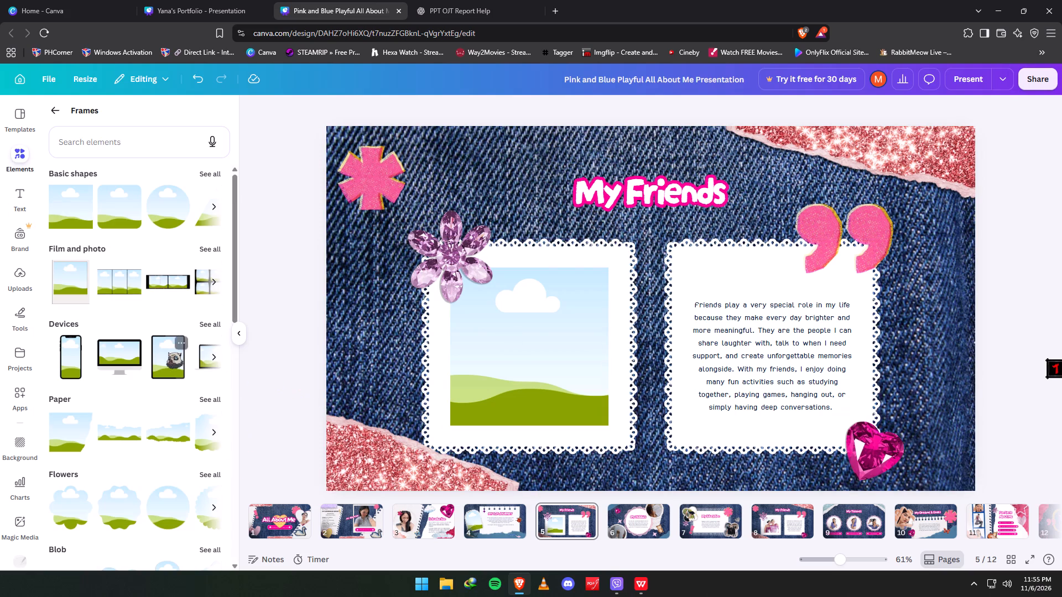
pyautogui.click(208, 247)
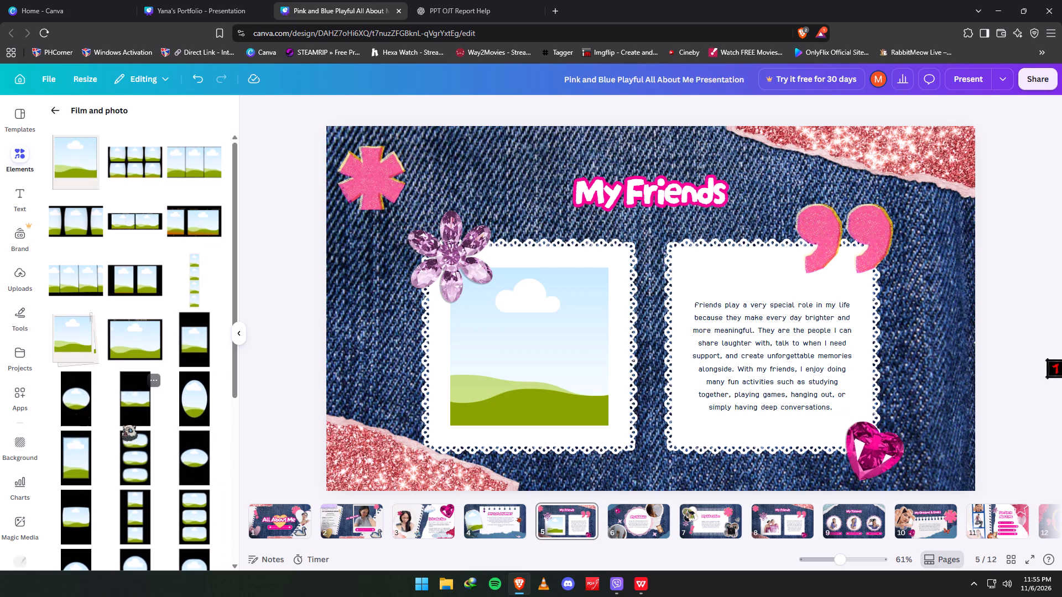
pyautogui.scroll(-7, 122, 418)
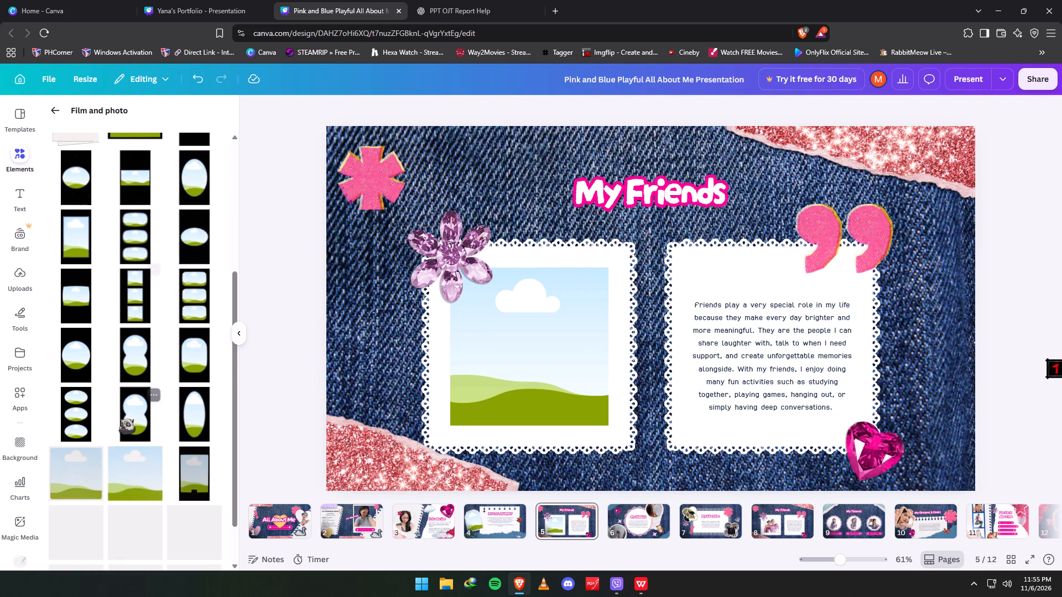
pyautogui.scroll(-10, 121, 418)
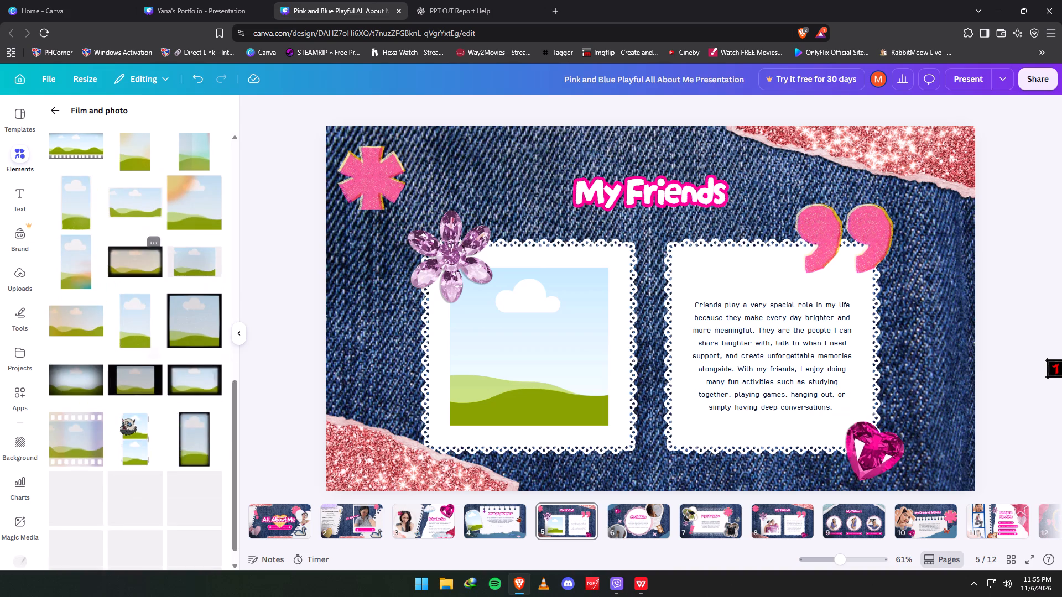
pyautogui.scroll(2, 125, 415)
pyautogui.scroll(-5, 117, 406)
pyautogui.scroll(11, 128, 399)
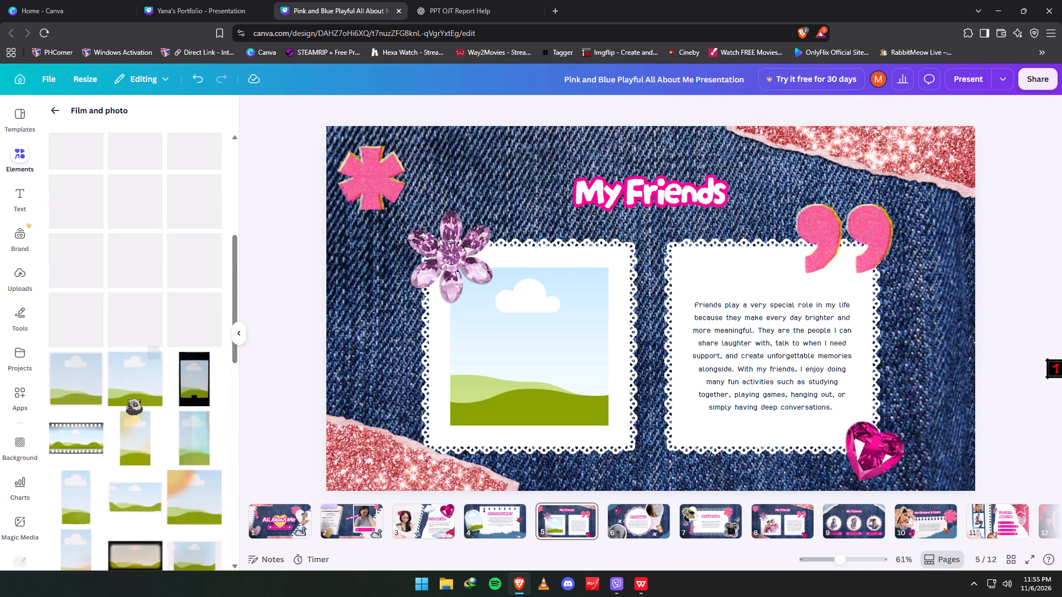
pyautogui.scroll(16, 128, 399)
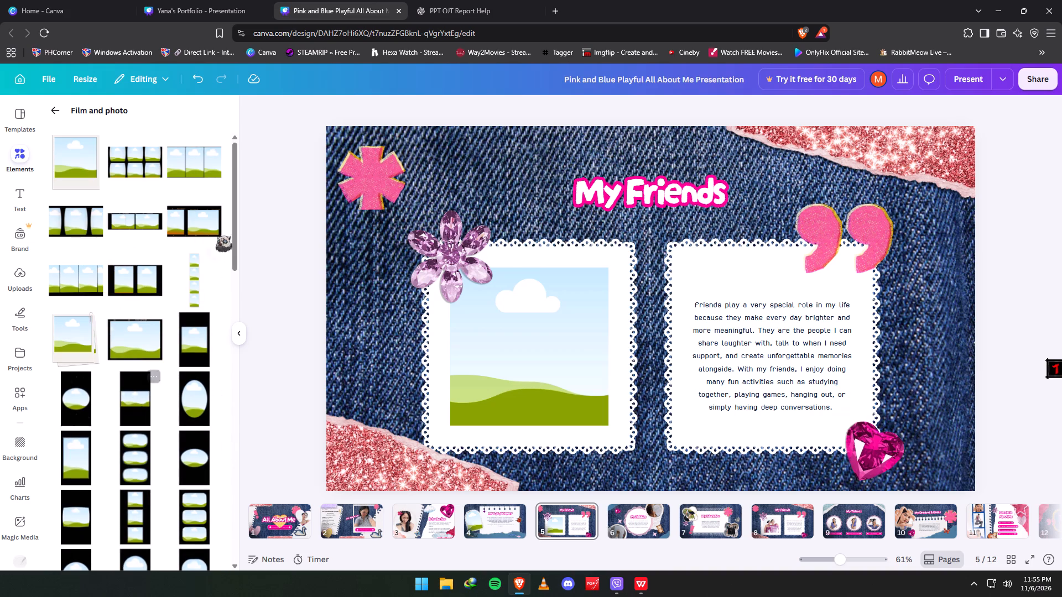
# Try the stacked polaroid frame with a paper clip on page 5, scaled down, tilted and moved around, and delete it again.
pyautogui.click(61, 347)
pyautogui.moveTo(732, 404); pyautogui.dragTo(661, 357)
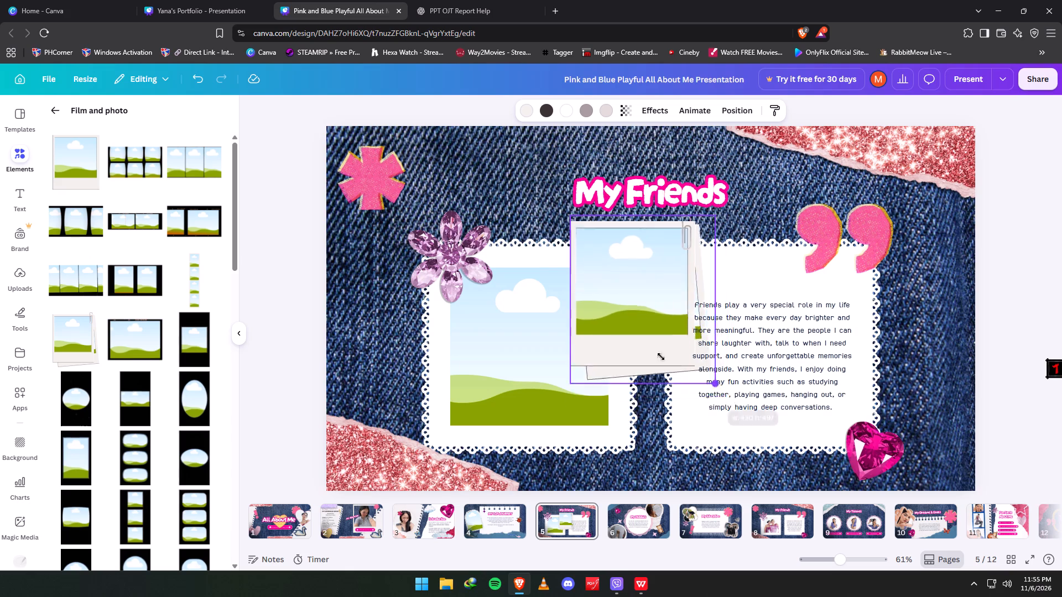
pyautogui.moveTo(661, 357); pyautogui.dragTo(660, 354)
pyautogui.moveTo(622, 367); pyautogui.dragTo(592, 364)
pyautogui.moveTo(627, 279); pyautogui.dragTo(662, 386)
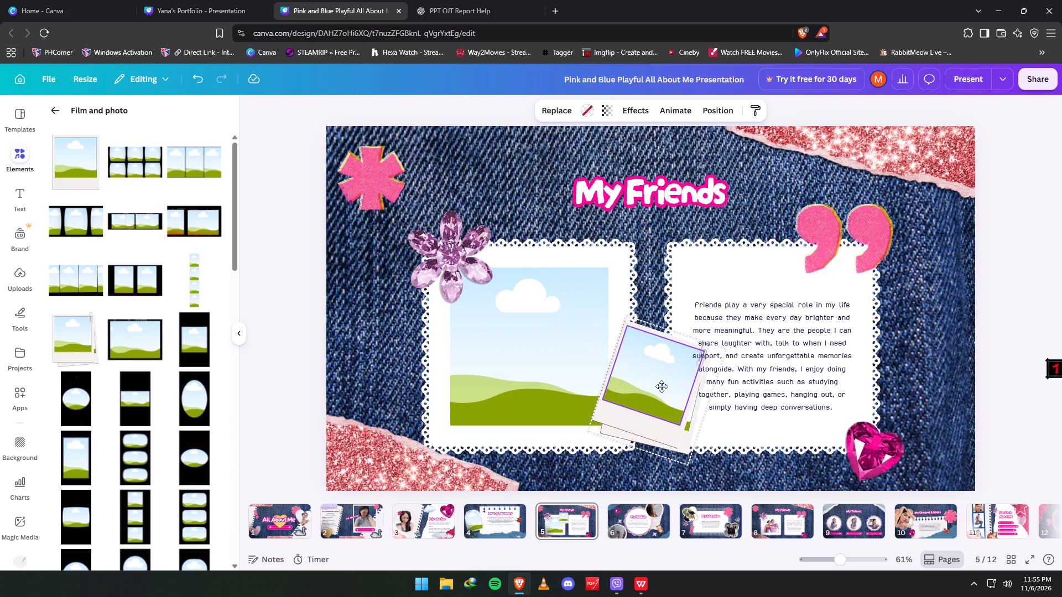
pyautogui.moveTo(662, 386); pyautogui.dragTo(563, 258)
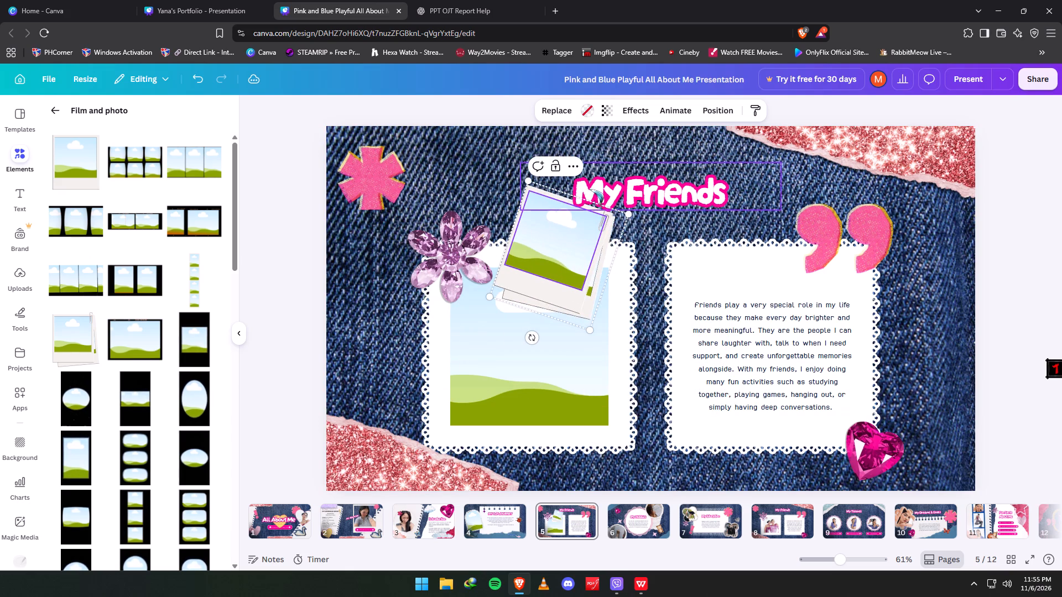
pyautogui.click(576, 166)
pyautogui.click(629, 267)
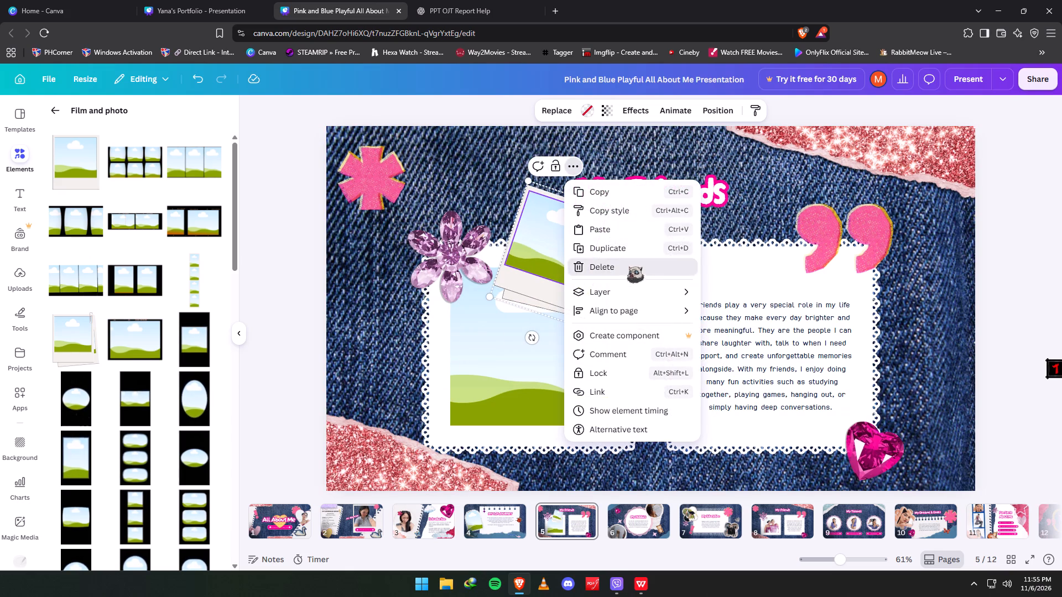
# Delete the paragraph about friends from the right-hand scalloped card on page 5.
pyautogui.click(783, 365)
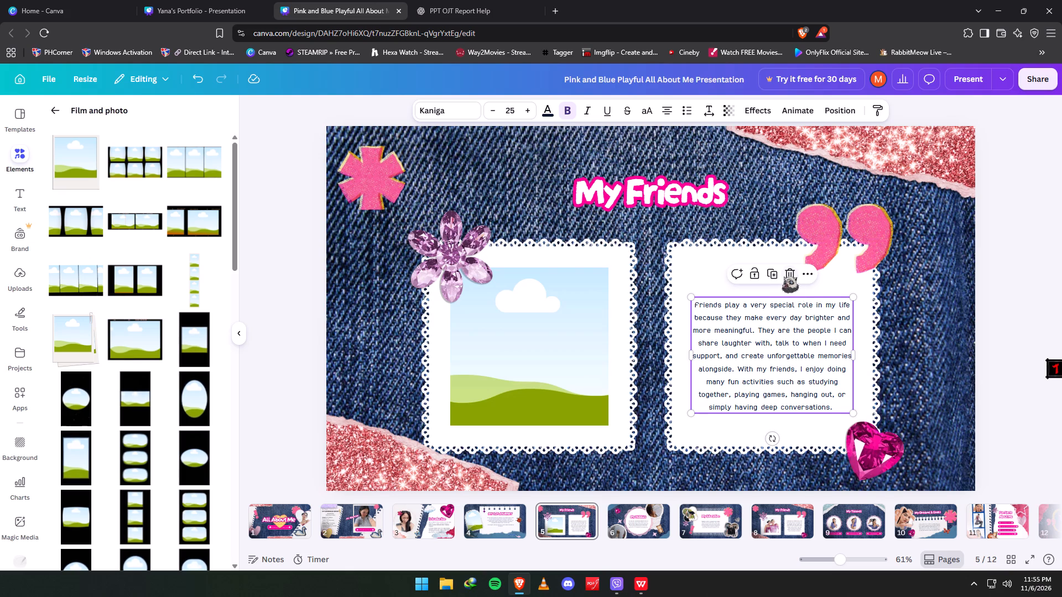
pyautogui.click(784, 276)
# Duplicate the empty photo frame and place the copy inside the right-hand scalloped card, level with the original frame.
pyautogui.click(53, 116)
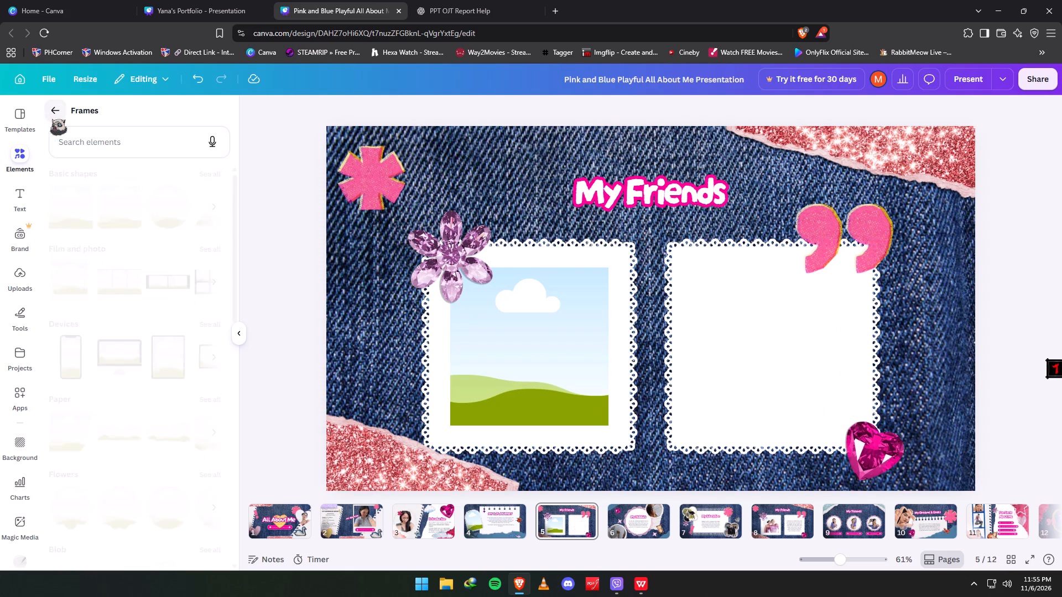
pyautogui.click(569, 365)
pyautogui.click(527, 241)
pyautogui.moveTo(533, 347); pyautogui.dragTo(763, 349)
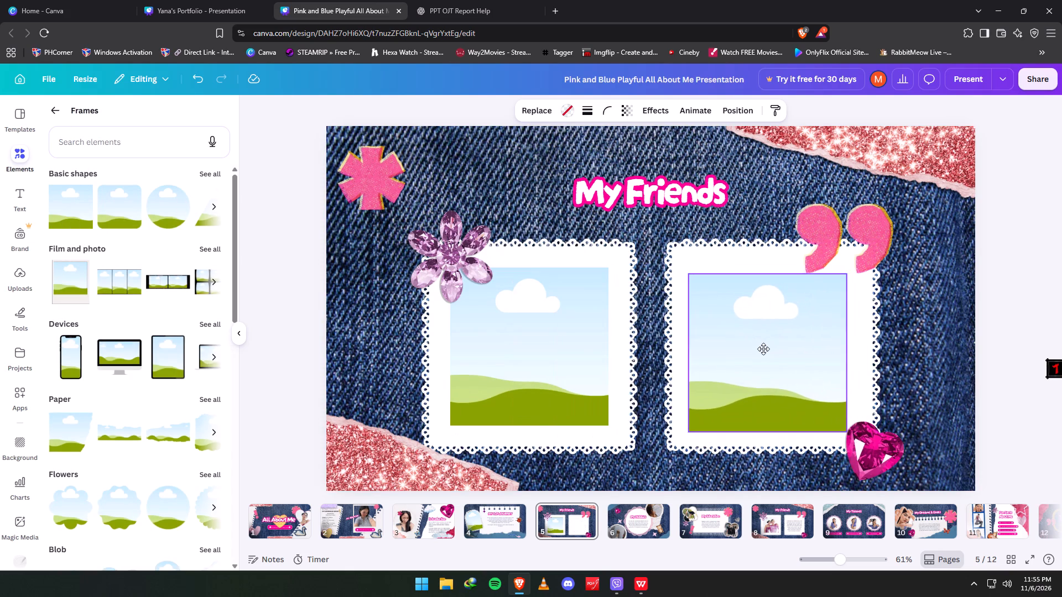
pyautogui.moveTo(763, 349); pyautogui.dragTo(758, 340)
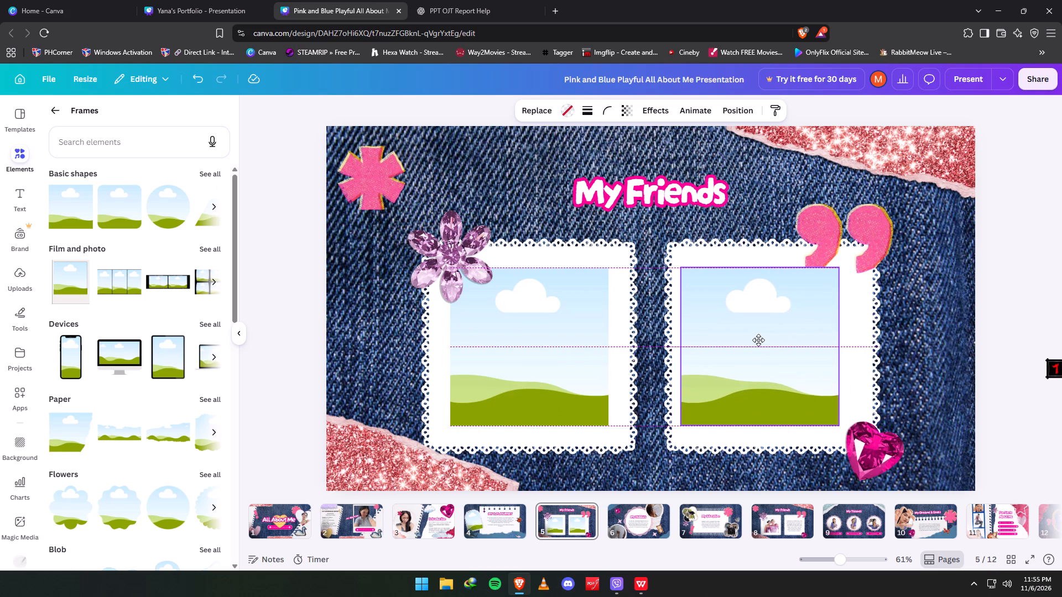
pyautogui.moveTo(758, 340); pyautogui.dragTo(775, 342)
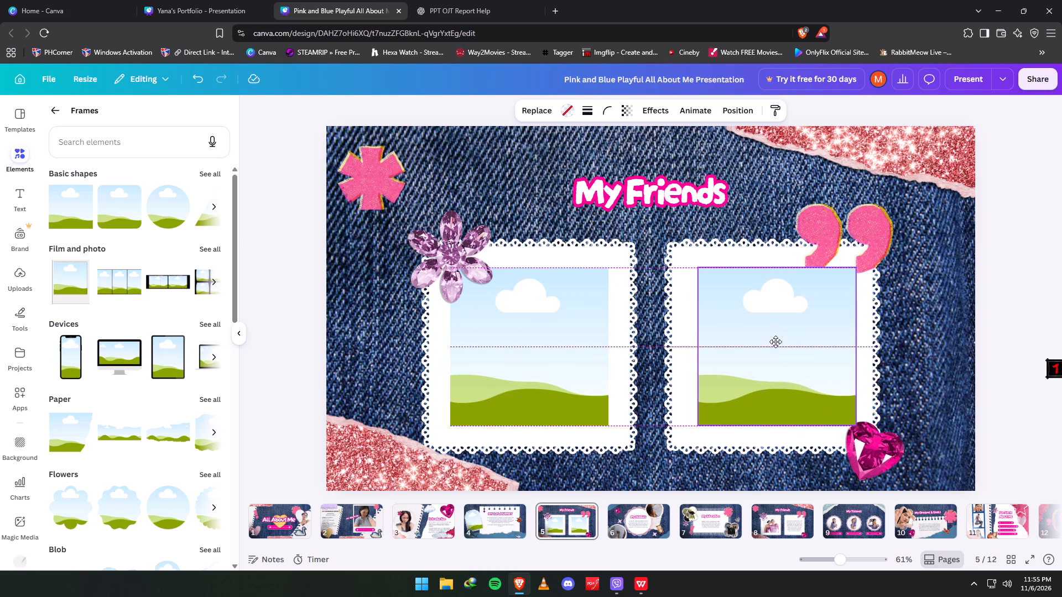
pyautogui.moveTo(775, 342); pyautogui.dragTo(770, 341)
pyautogui.click(1048, 312)
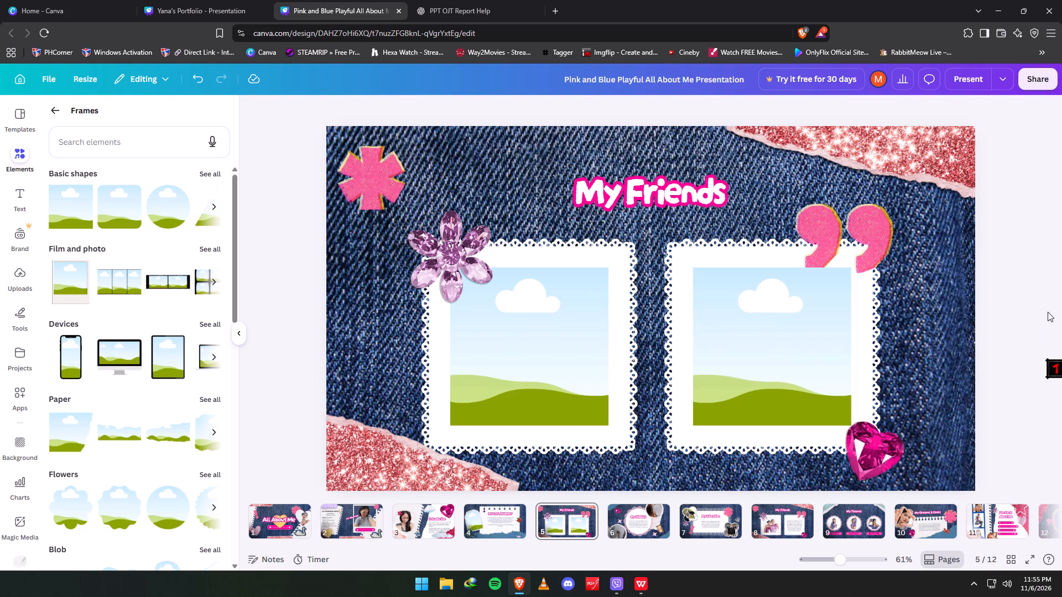
# Tilt the pink asterisk in the slide's upper-left corner slightly clockwise and make it slightly smaller.
pyautogui.click(371, 179)
pyautogui.moveTo(429, 177); pyautogui.dragTo(431, 186)
pyautogui.moveTo(404, 215); pyautogui.dragTo(398, 210)
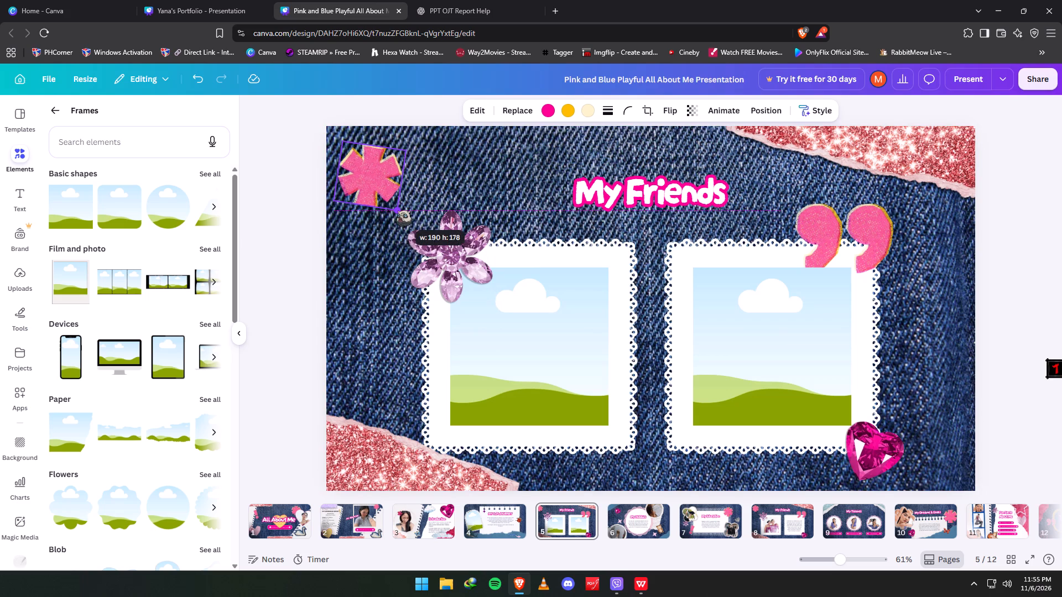
pyautogui.moveTo(398, 210); pyautogui.dragTo(397, 208)
pyautogui.click(264, 267)
# Shrink the purple gem flower and magenta gem heart, placing them on the left card's upper-left and the right card's lower-right corners.
pyautogui.click(445, 257)
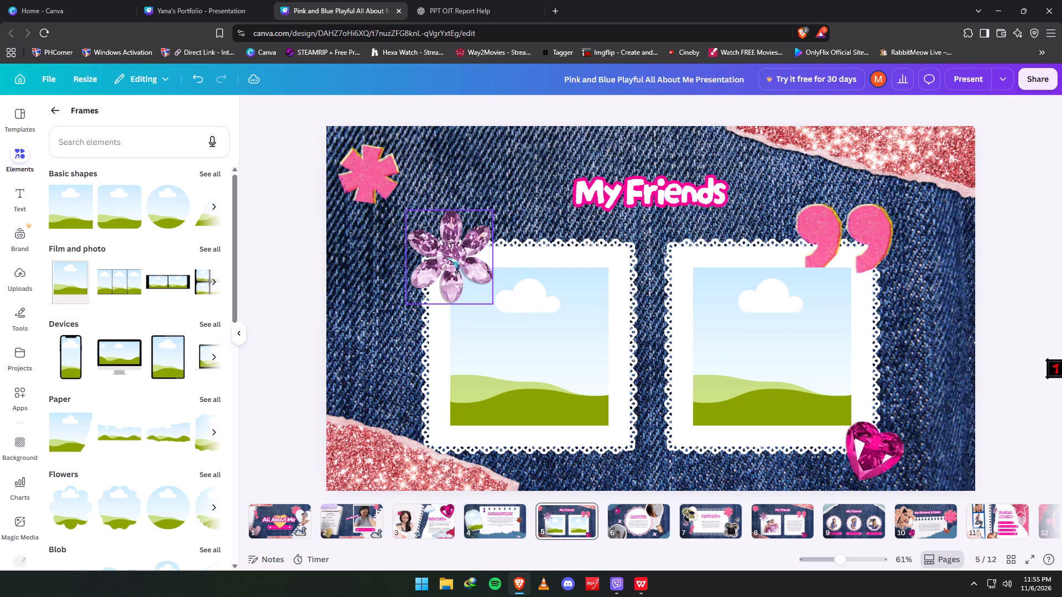
pyautogui.moveTo(494, 302); pyautogui.dragTo(481, 292)
pyautogui.click(879, 442)
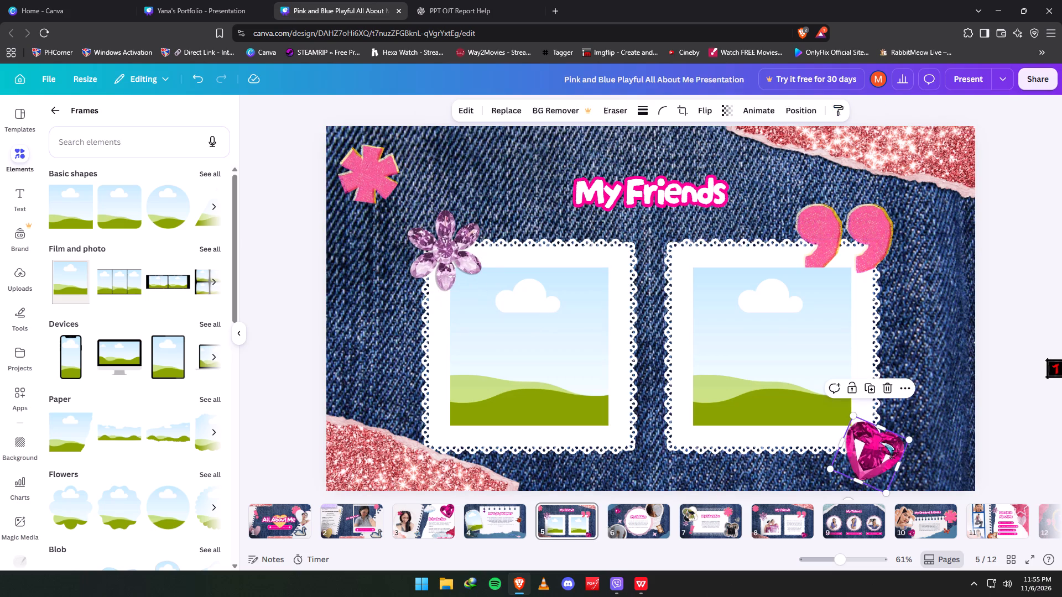
pyautogui.moveTo(909, 442); pyautogui.dragTo(893, 446)
pyautogui.moveTo(866, 452); pyautogui.dragTo(878, 446)
pyautogui.click(432, 239)
pyautogui.moveTo(436, 242); pyautogui.dragTo(417, 235)
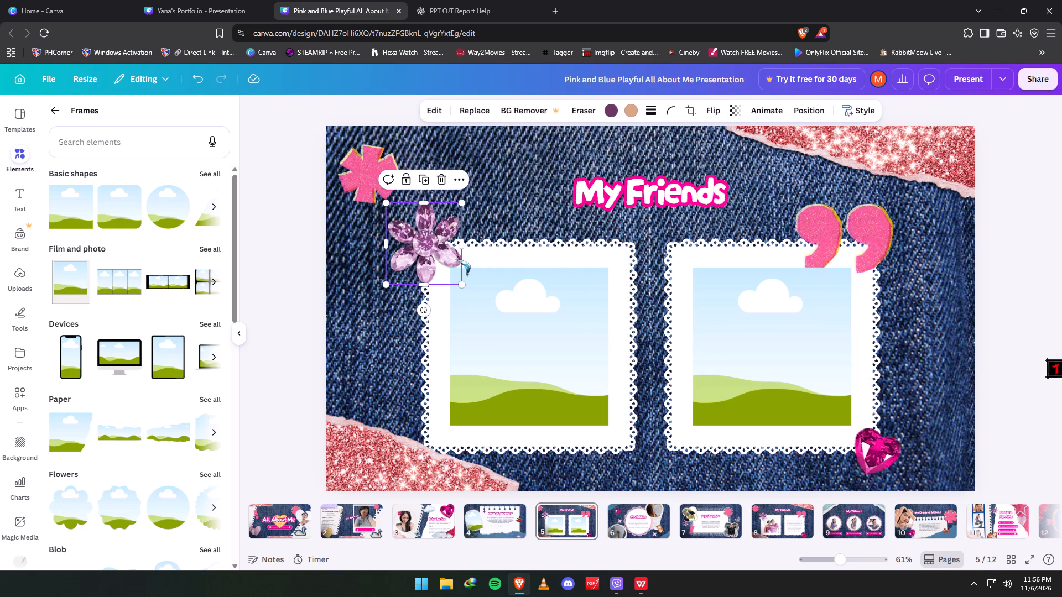
pyautogui.moveTo(461, 286); pyautogui.dragTo(435, 272)
pyautogui.moveTo(416, 238); pyautogui.dragTo(433, 251)
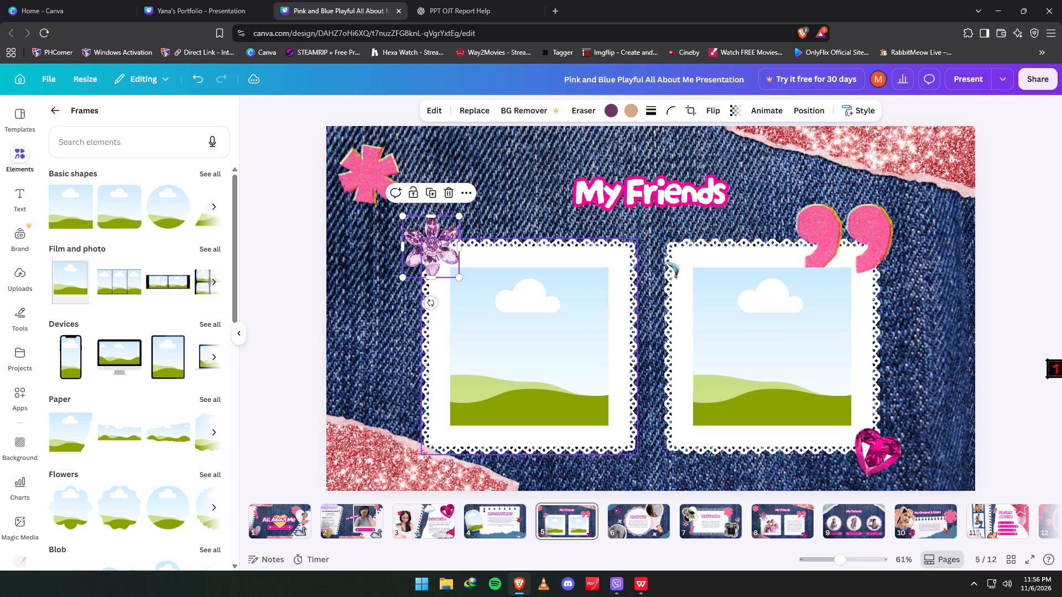
# Rotate the two pink quotation marks above the right-hand card slightly clockwise and shrink both to a similar size.
pyautogui.click(866, 238)
pyautogui.moveTo(871, 297); pyautogui.dragTo(860, 298)
pyautogui.click(813, 237)
pyautogui.moveTo(817, 300); pyautogui.dragTo(805, 298)
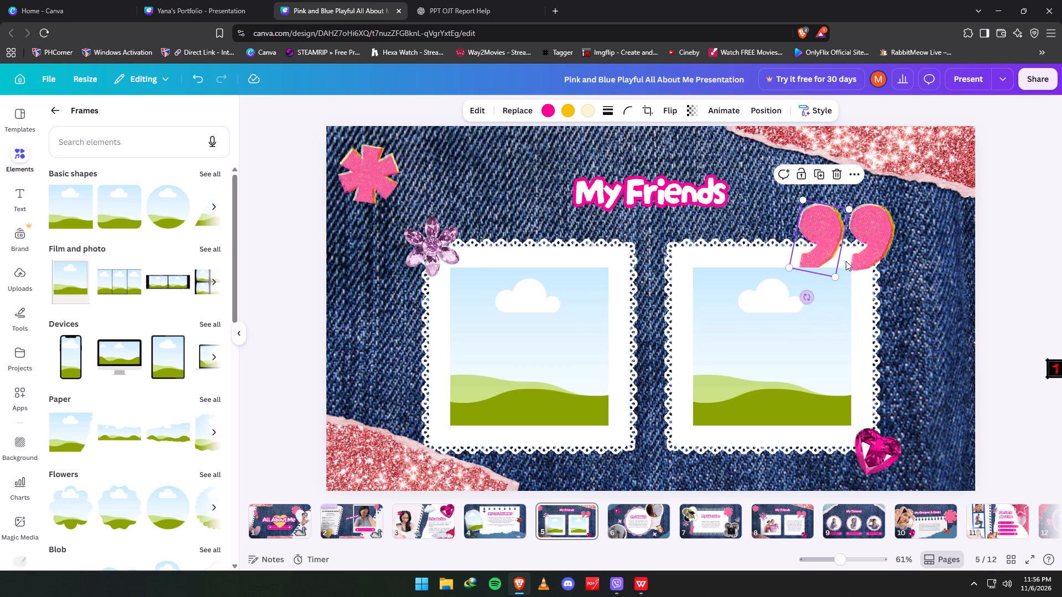
pyautogui.moveTo(831, 271); pyautogui.dragTo(824, 258)
pyautogui.click(880, 250)
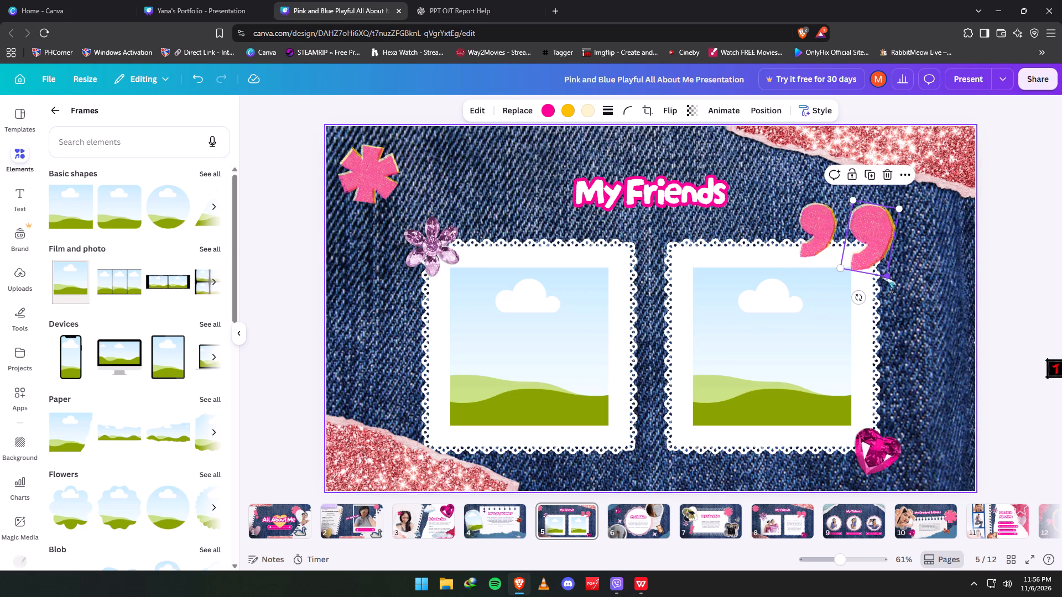
pyautogui.click(882, 280)
pyautogui.moveTo(889, 280); pyautogui.dragTo(884, 273)
# Arrange the two pink quotation marks close together and level at the right-hand card's upper-right corner.
pyautogui.click(873, 236)
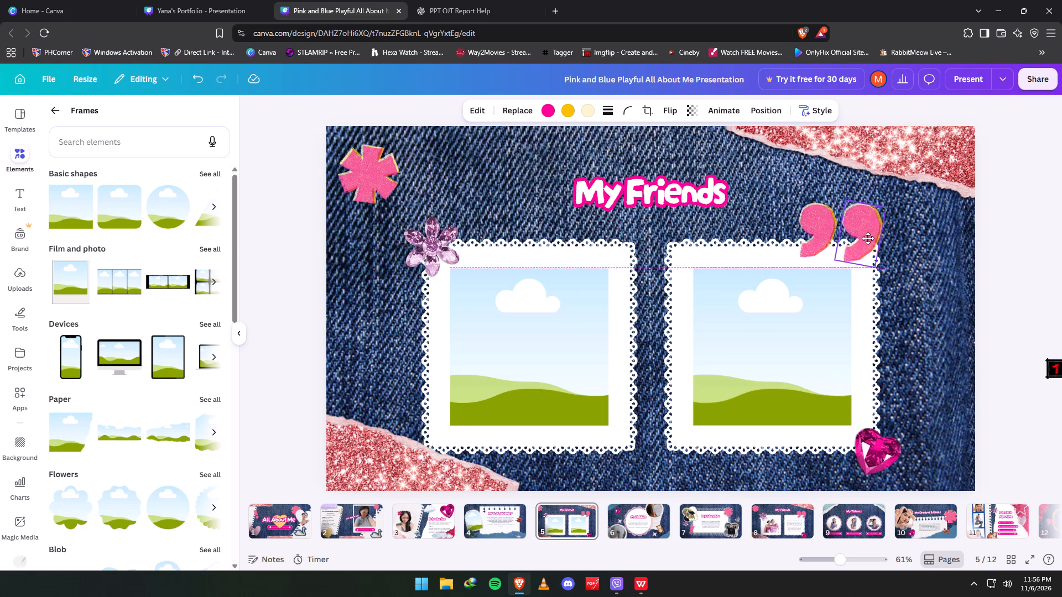
pyautogui.click(884, 268)
pyautogui.moveTo(873, 234); pyautogui.dragTo(881, 243)
pyautogui.moveTo(809, 238); pyautogui.dragTo(827, 234)
pyautogui.click(1016, 267)
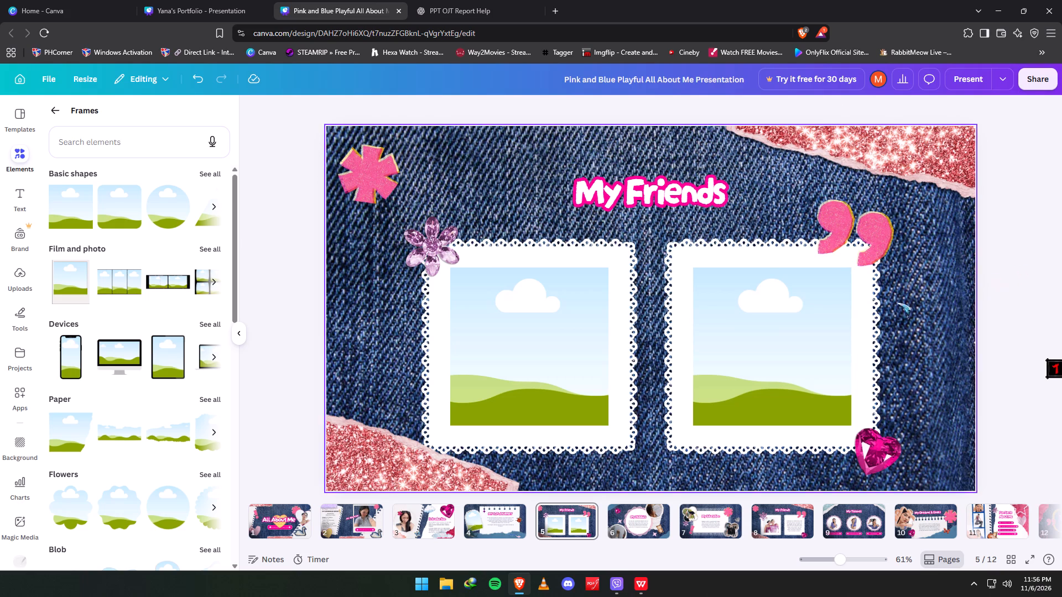
pyautogui.click(819, 224)
pyautogui.moveTo(826, 224); pyautogui.dragTo(829, 234)
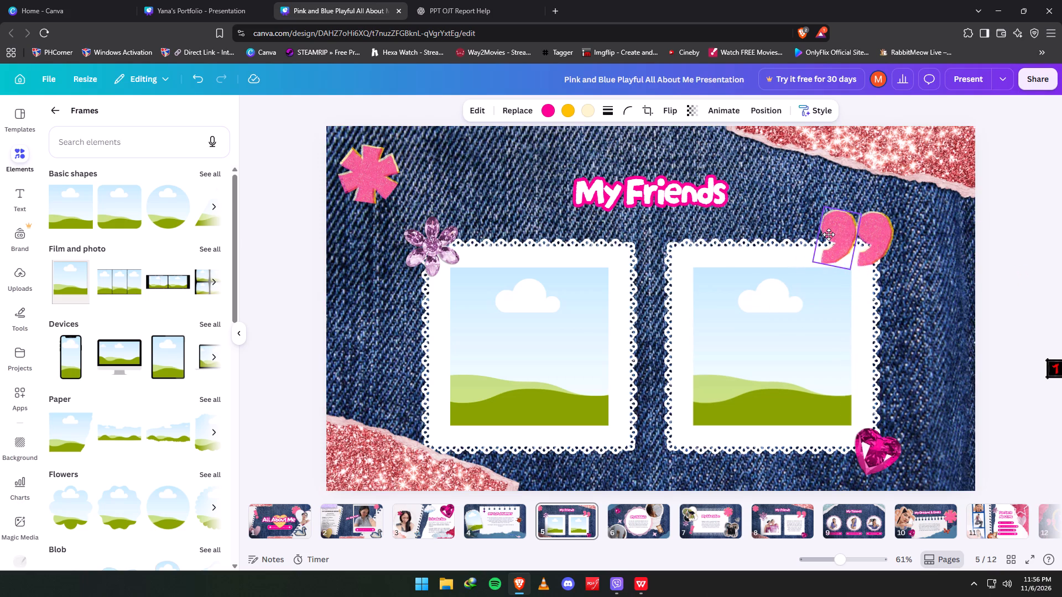
pyautogui.moveTo(829, 234); pyautogui.dragTo(826, 237)
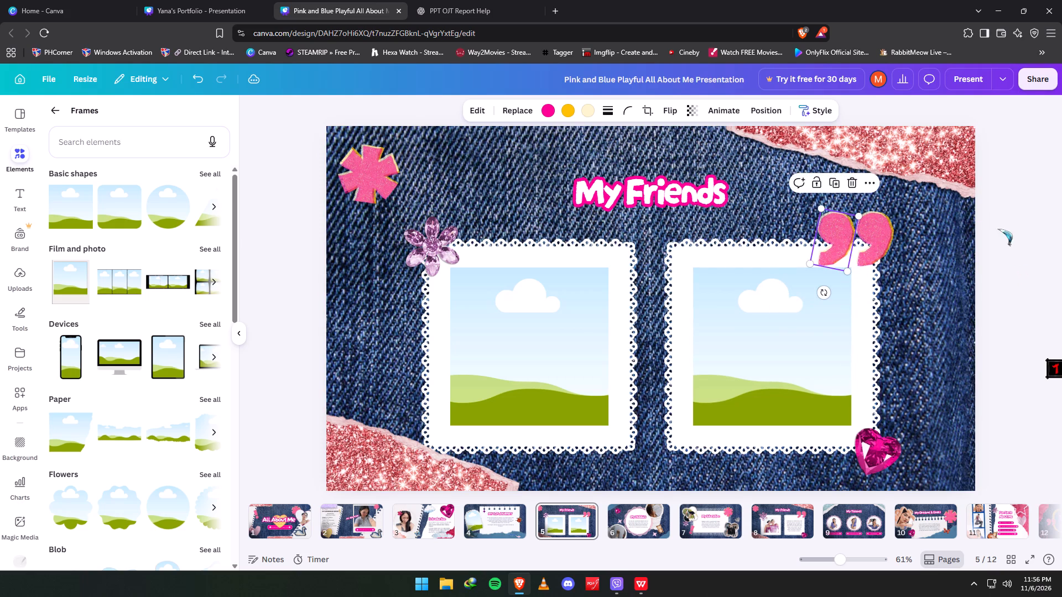
pyautogui.click(1009, 224)
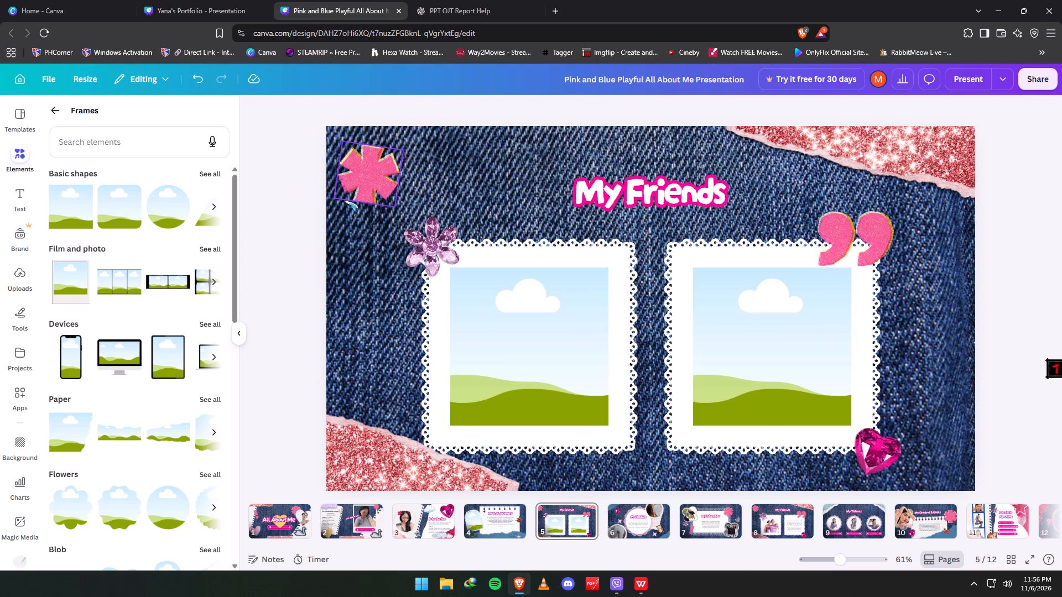
# Duplicate page 5, the slide with the two empty photo frames, after comparing it with the "My Hobbies" slide.
pyautogui.click(626, 517)
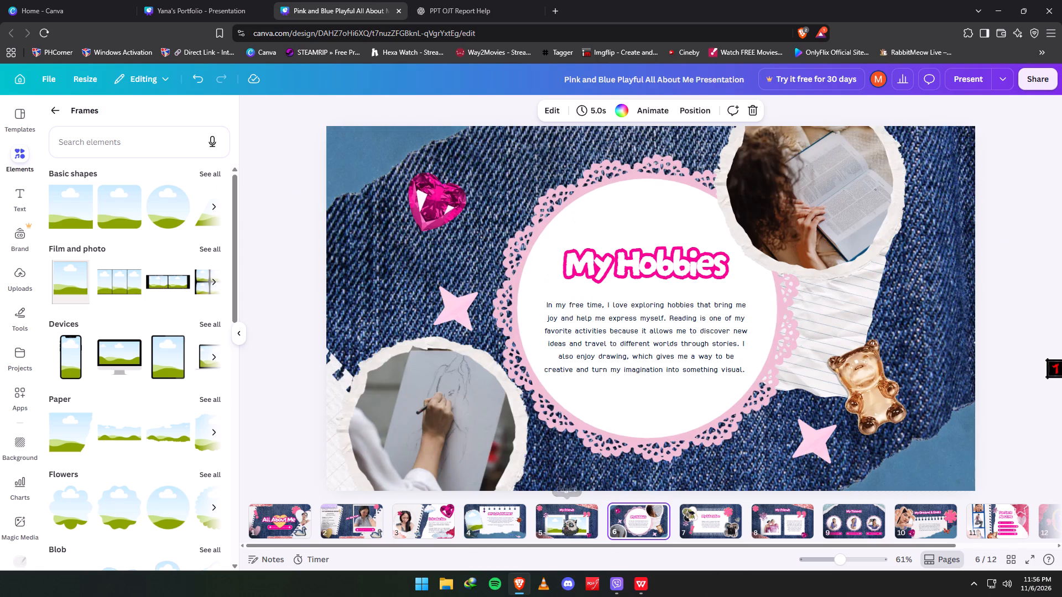
pyautogui.click(563, 519)
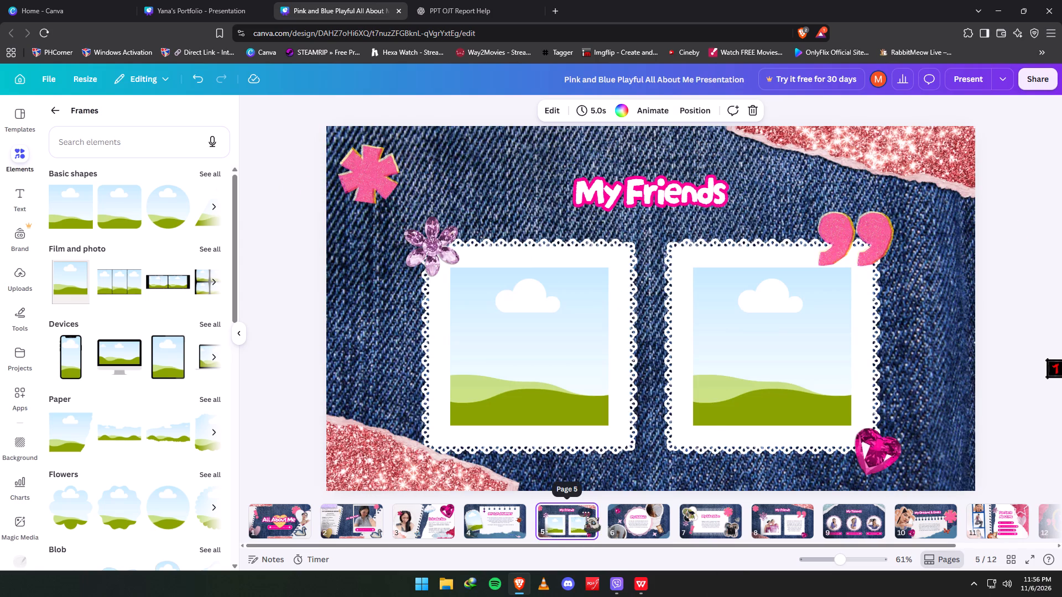
pyautogui.click(582, 512)
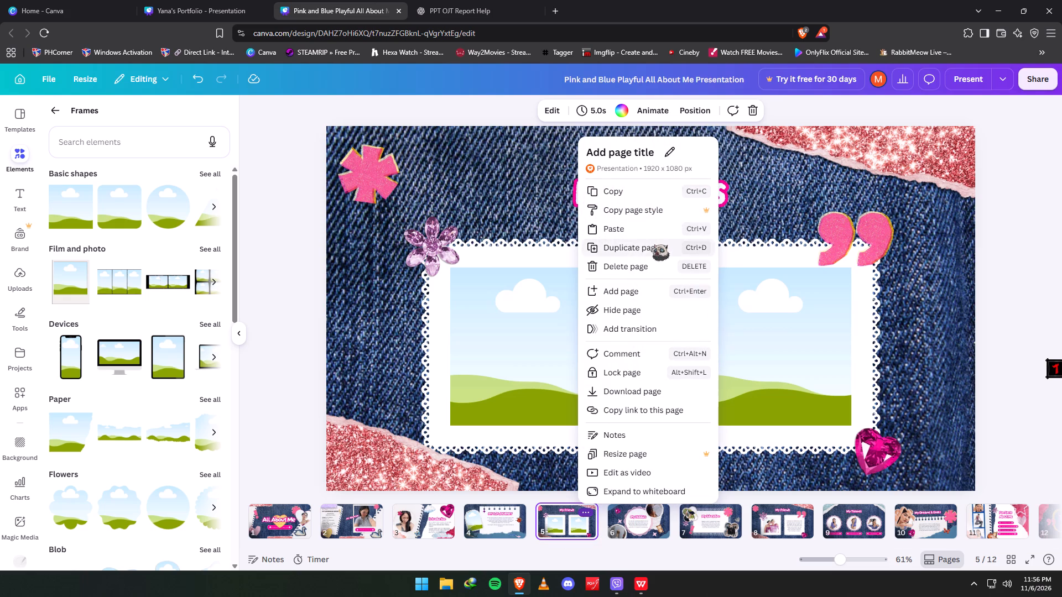
pyautogui.click(654, 244)
# Delete both empty photo frames from the two lace cards on the duplicated "My Friends" slide, page 6.
pyautogui.click(795, 331)
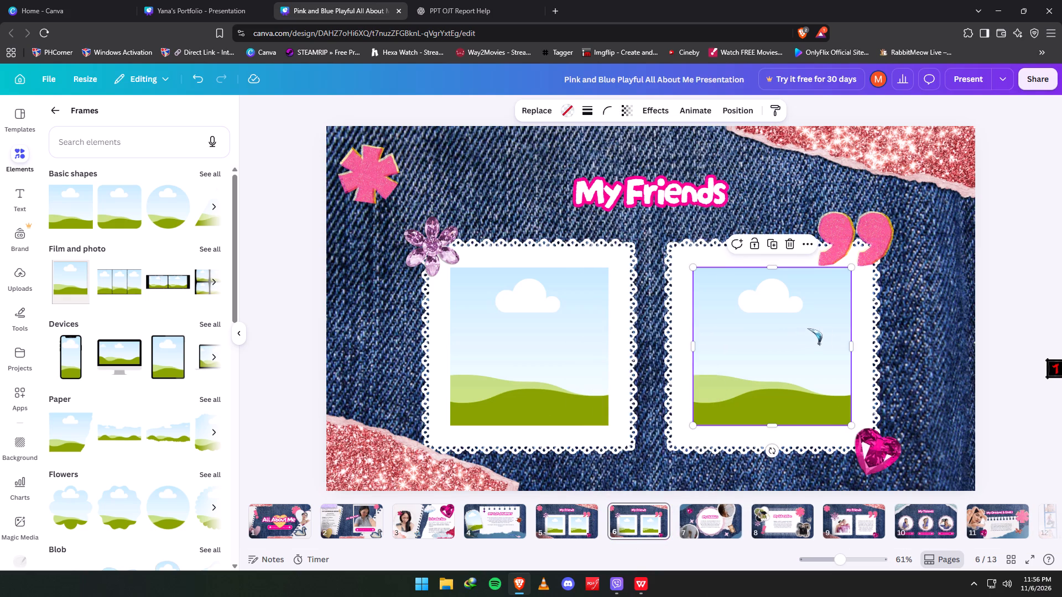
pyautogui.click(858, 323)
pyautogui.click(816, 386)
pyautogui.click(784, 242)
pyautogui.click(605, 329)
pyautogui.click(545, 244)
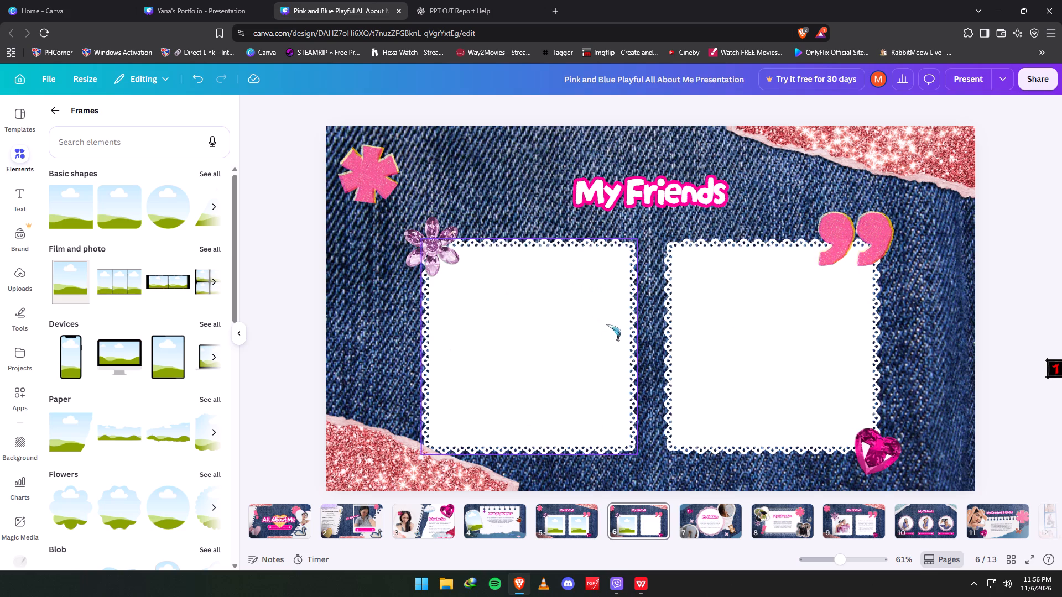
# Move the purple gem flower off the left card, overlapping the pink flower in the slide's upper-left corner.
pyautogui.click(599, 332)
pyautogui.moveTo(423, 249); pyautogui.dragTo(410, 207)
pyautogui.moveTo(427, 246); pyautogui.dragTo(519, 234)
pyautogui.click(436, 250)
pyautogui.moveTo(428, 247); pyautogui.dragTo(388, 163)
# Shrink the left lace card and place it near the slide's left edge, below the flowers.
pyautogui.moveTo(573, 262); pyautogui.dragTo(559, 270)
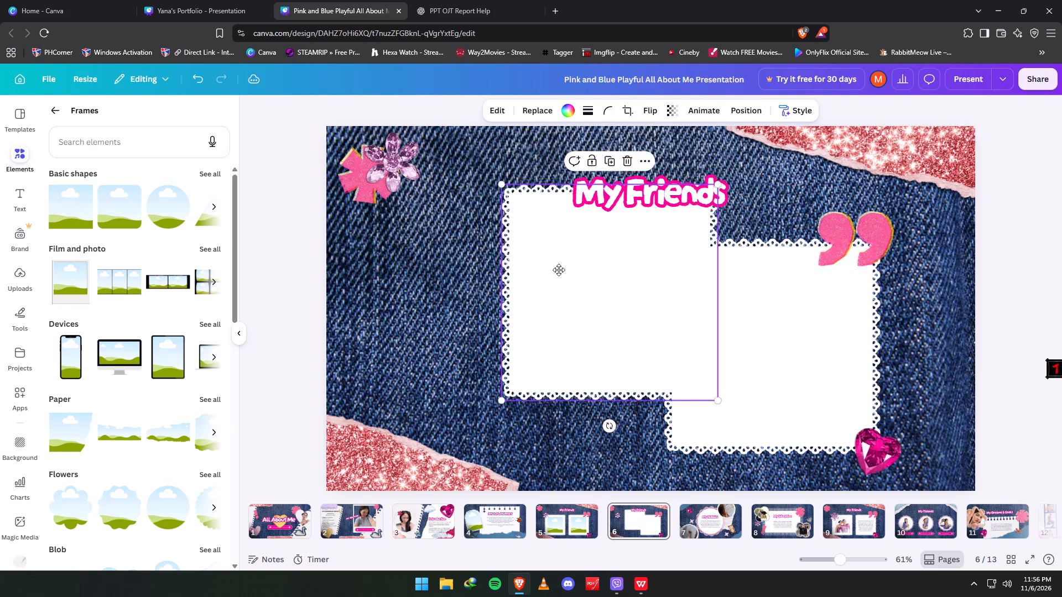
pyautogui.moveTo(559, 270); pyautogui.dragTo(452, 287)
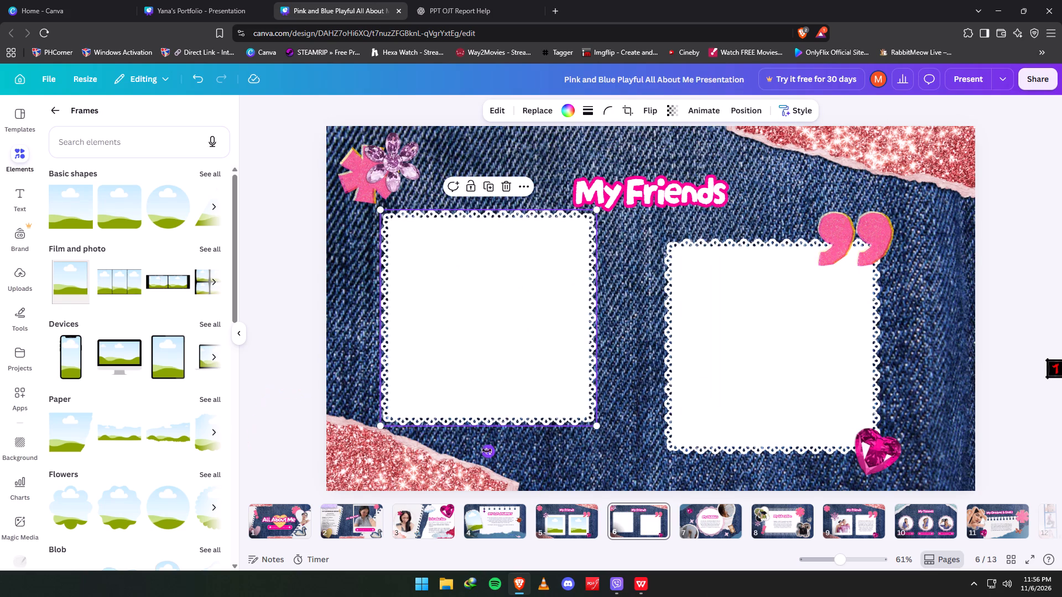
pyautogui.click(487, 450)
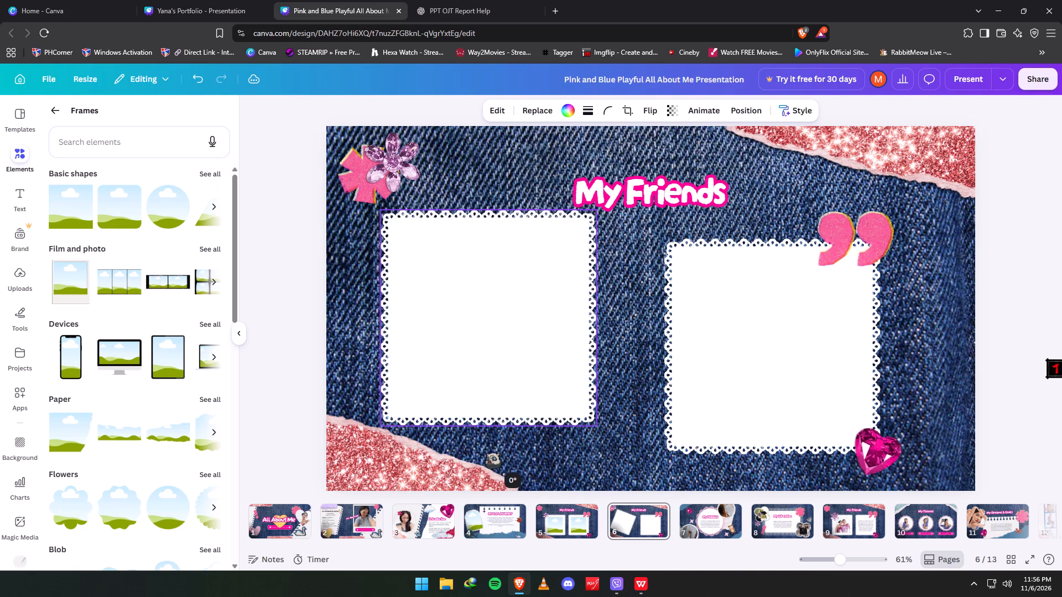
pyautogui.moveTo(527, 373); pyautogui.dragTo(504, 381)
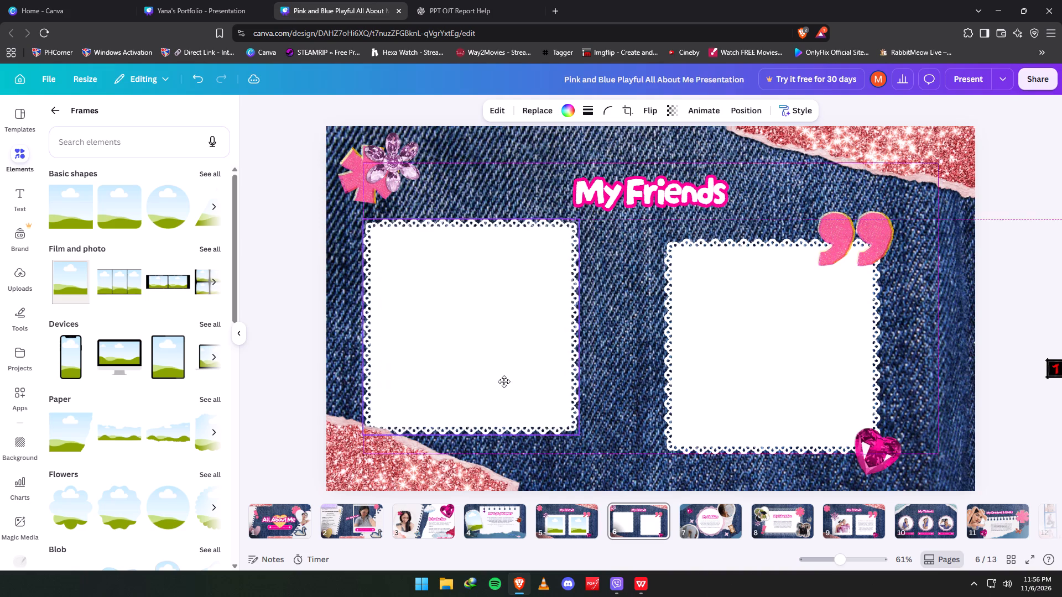
pyautogui.moveTo(504, 381); pyautogui.dragTo(503, 381)
pyautogui.moveTo(572, 437); pyautogui.dragTo(535, 407)
pyautogui.moveTo(472, 343); pyautogui.dragTo(474, 358)
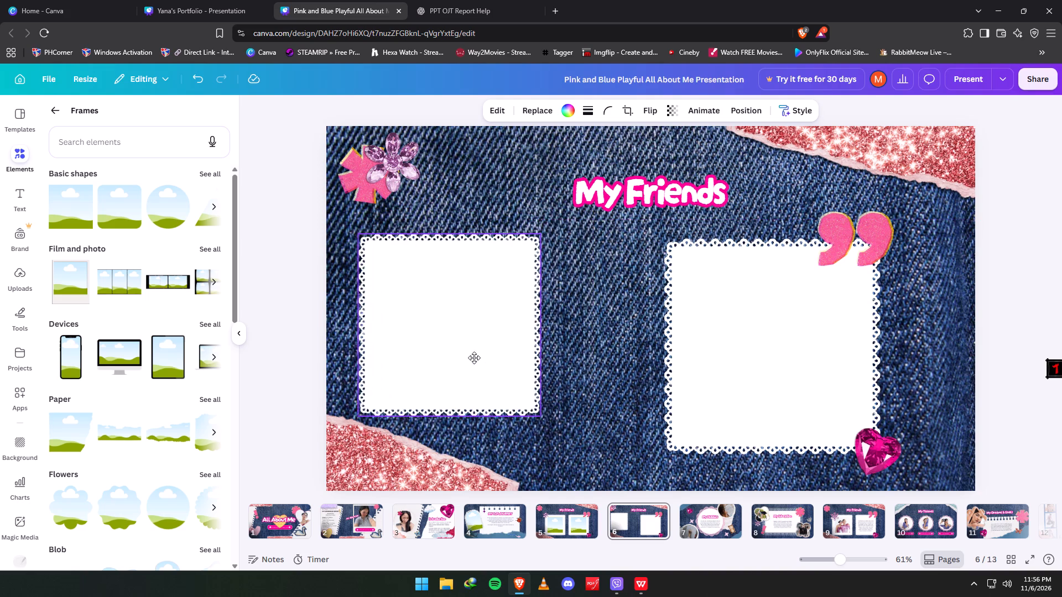
pyautogui.moveTo(474, 358); pyautogui.dragTo(482, 356)
# Shrink the right lace card to match the left one and place it level beside it in the slide's middle.
pyautogui.click(762, 364)
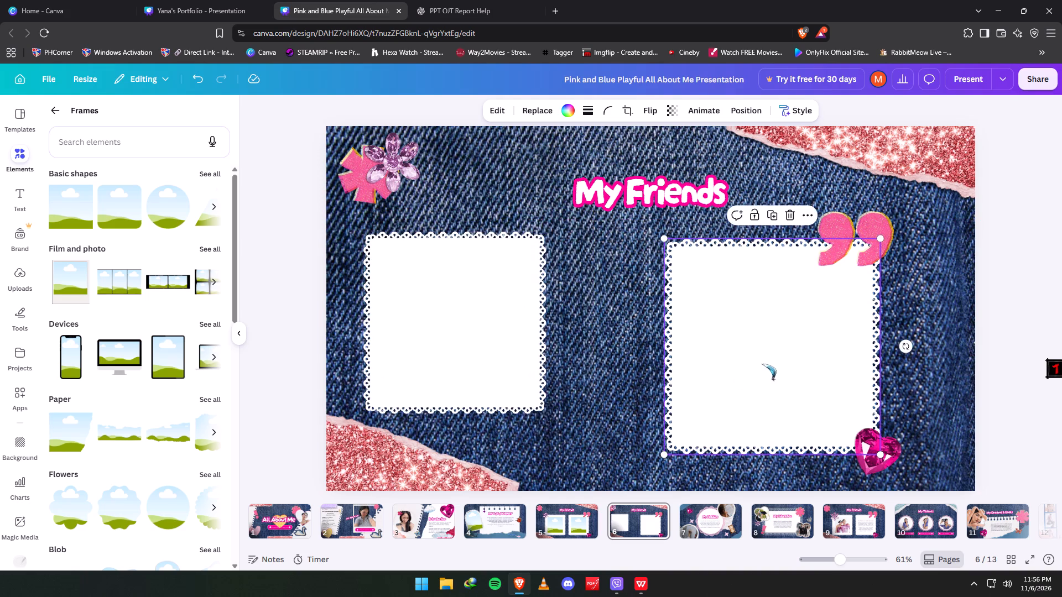
pyautogui.moveTo(881, 456); pyautogui.dragTo(848, 423)
pyautogui.moveTo(779, 373); pyautogui.dragTo(674, 366)
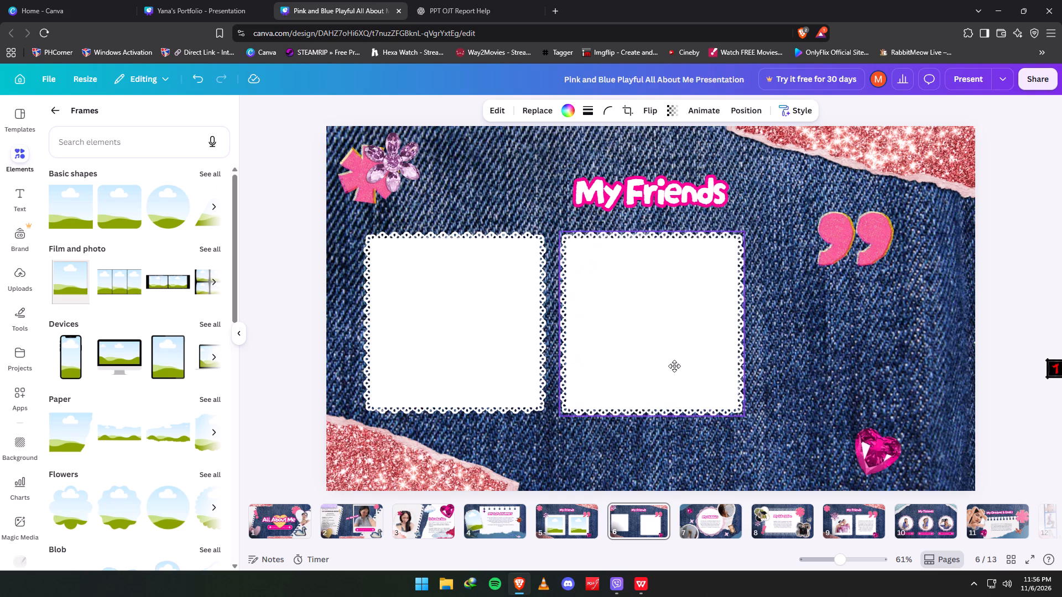
pyautogui.moveTo(674, 366); pyautogui.dragTo(672, 367)
pyautogui.click(742, 417)
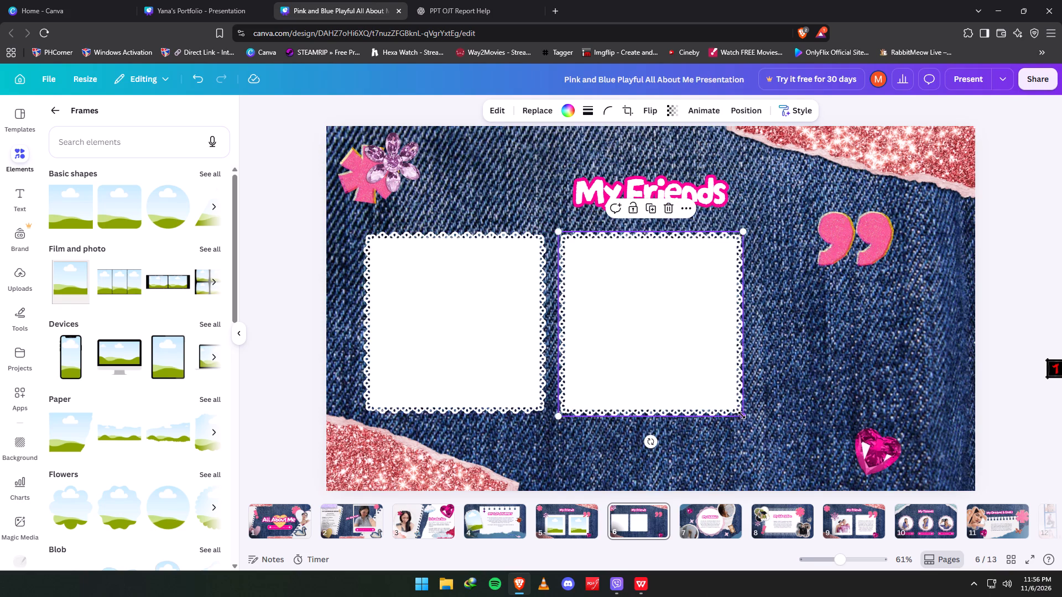
pyautogui.click(678, 362)
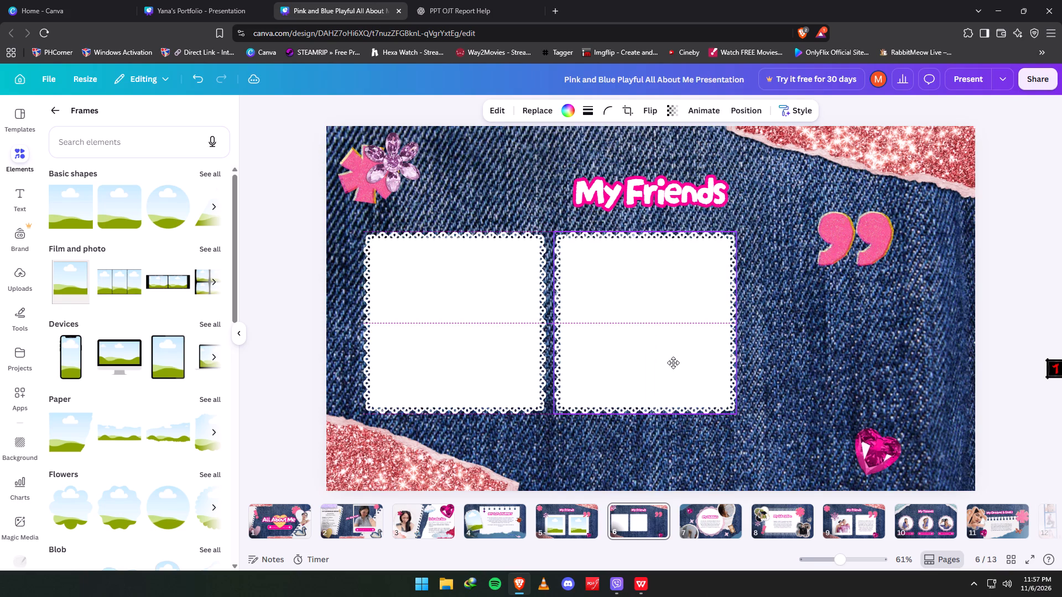
# Duplicate the middle lace card and place the copy as a third card at the right end of the row.
pyautogui.click(643, 213)
pyautogui.moveTo(637, 320); pyautogui.dragTo(684, 325)
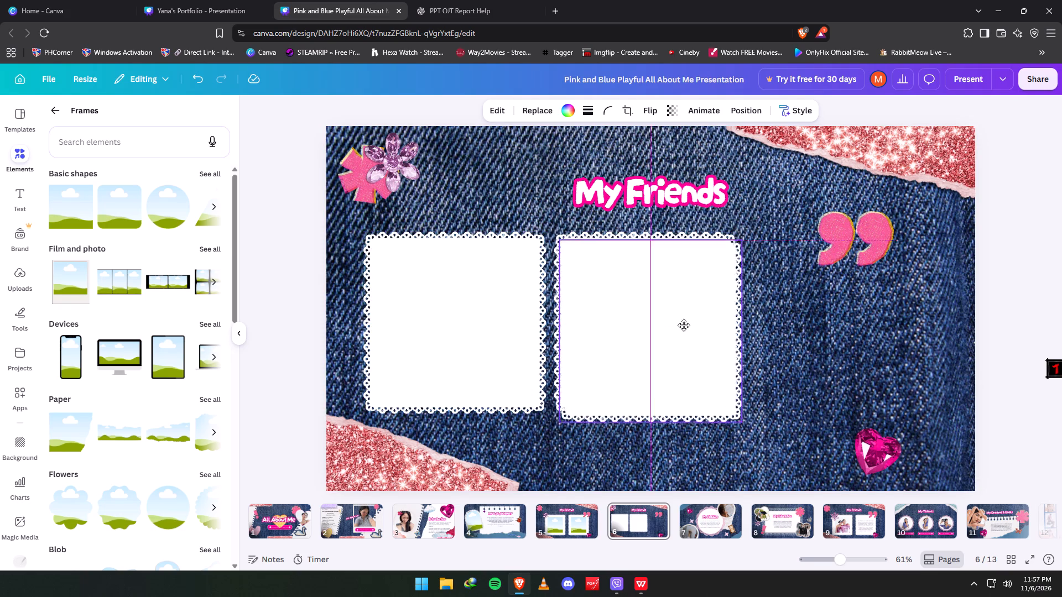
pyautogui.moveTo(684, 325); pyautogui.dragTo(819, 315)
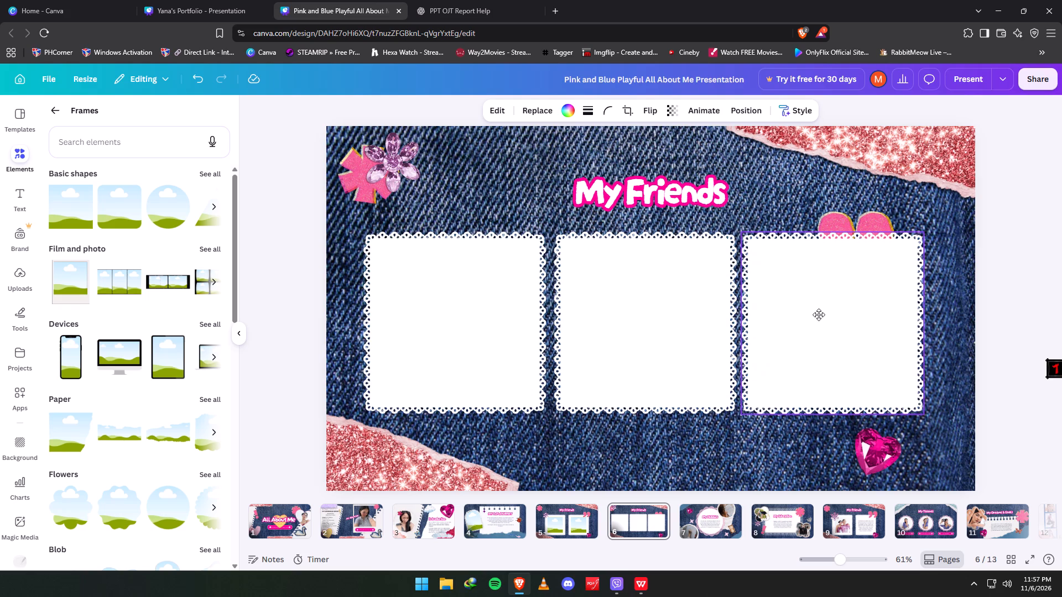
pyautogui.moveTo(819, 315); pyautogui.dragTo(816, 313)
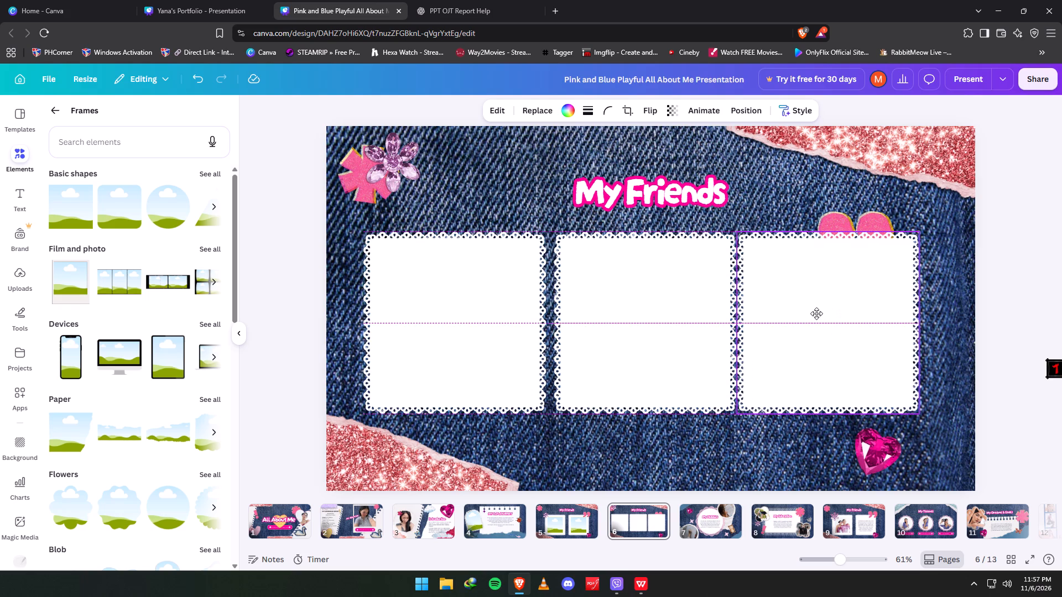
pyautogui.moveTo(816, 313); pyautogui.dragTo(815, 312)
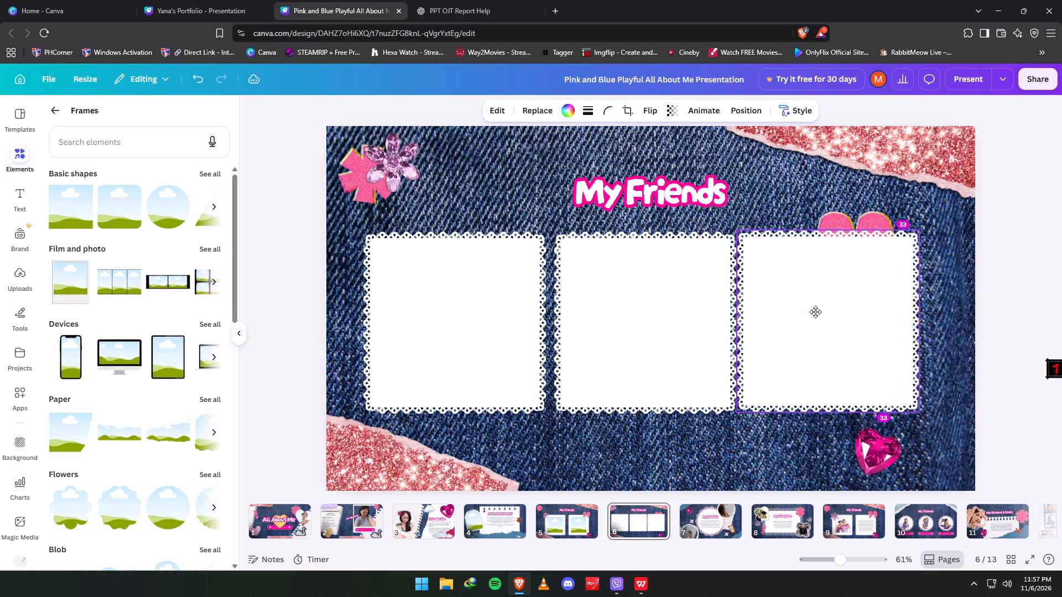
pyautogui.moveTo(815, 312); pyautogui.dragTo(810, 313)
# Adjust the middle and right lace cards so the gaps between the three cards are even.
pyautogui.moveTo(689, 324); pyautogui.dragTo(684, 326)
pyautogui.moveTo(792, 326); pyautogui.dragTo(798, 326)
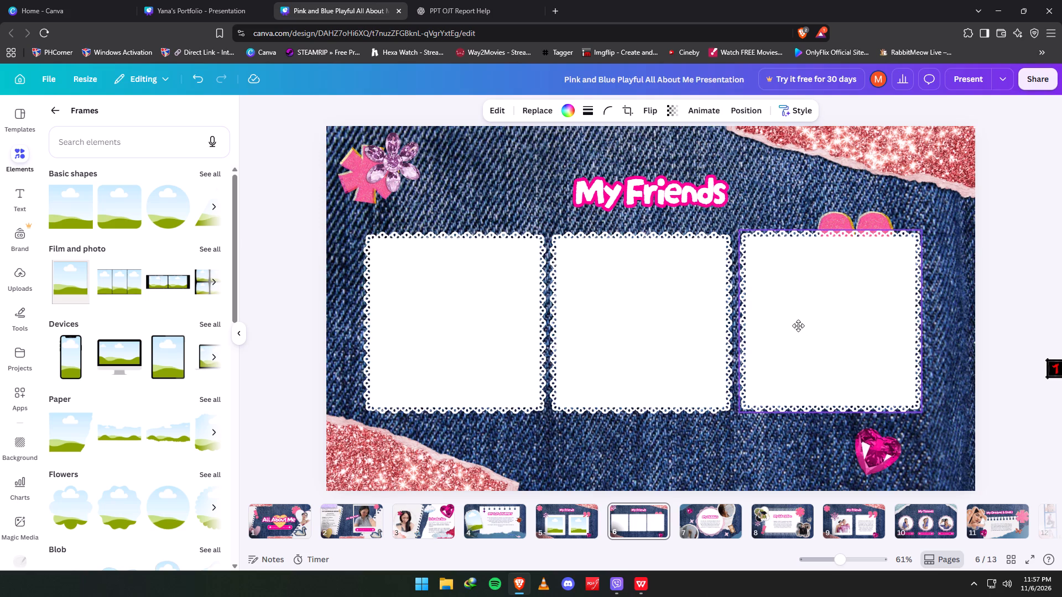
pyautogui.moveTo(798, 326); pyautogui.dragTo(796, 326)
pyautogui.click(971, 312)
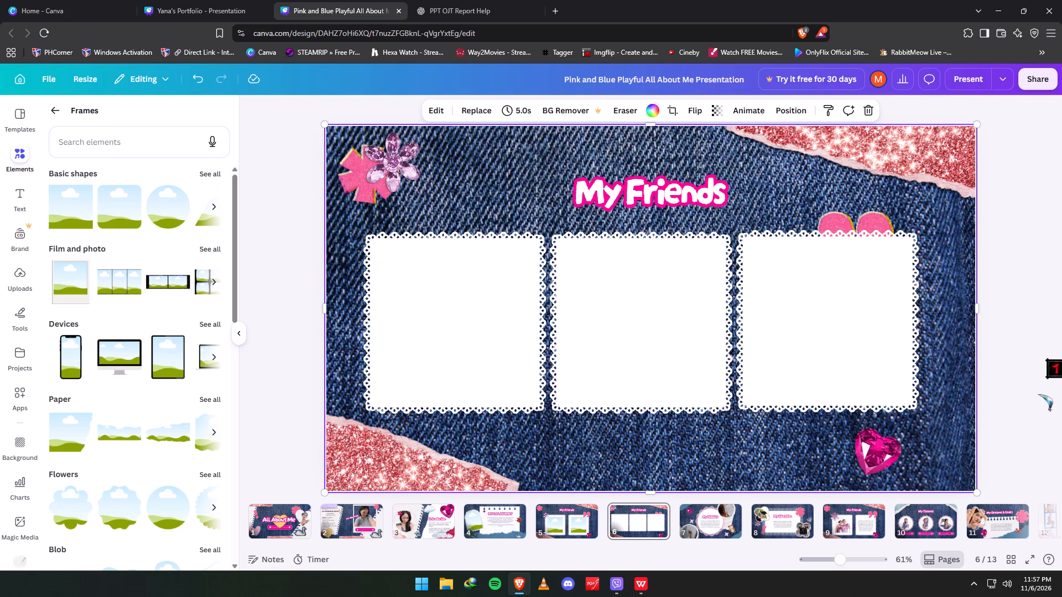
pyautogui.click(877, 332)
pyautogui.click(706, 330)
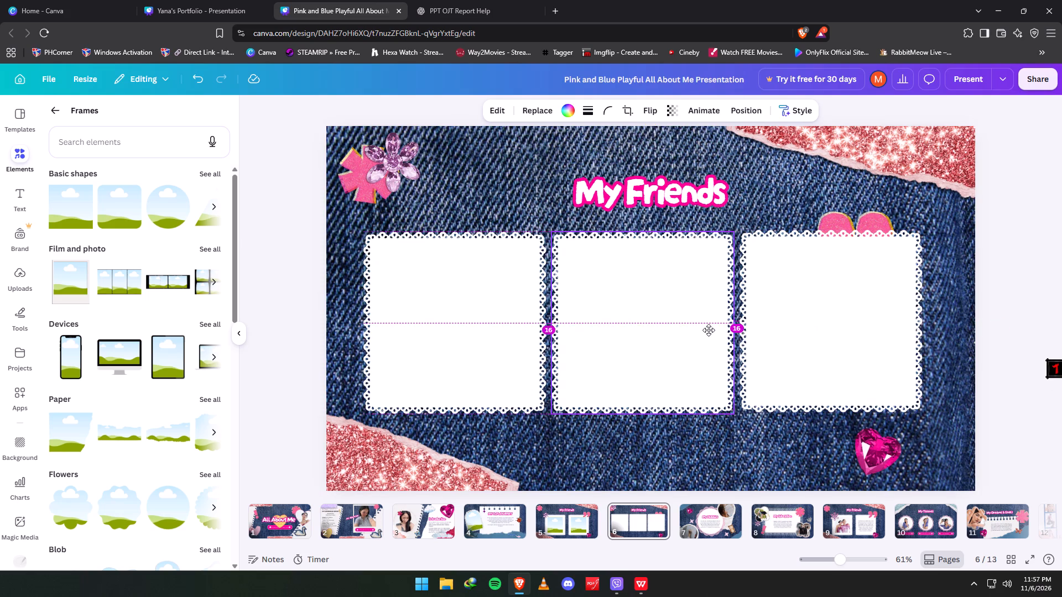
pyautogui.click(1014, 301)
pyautogui.click(883, 341)
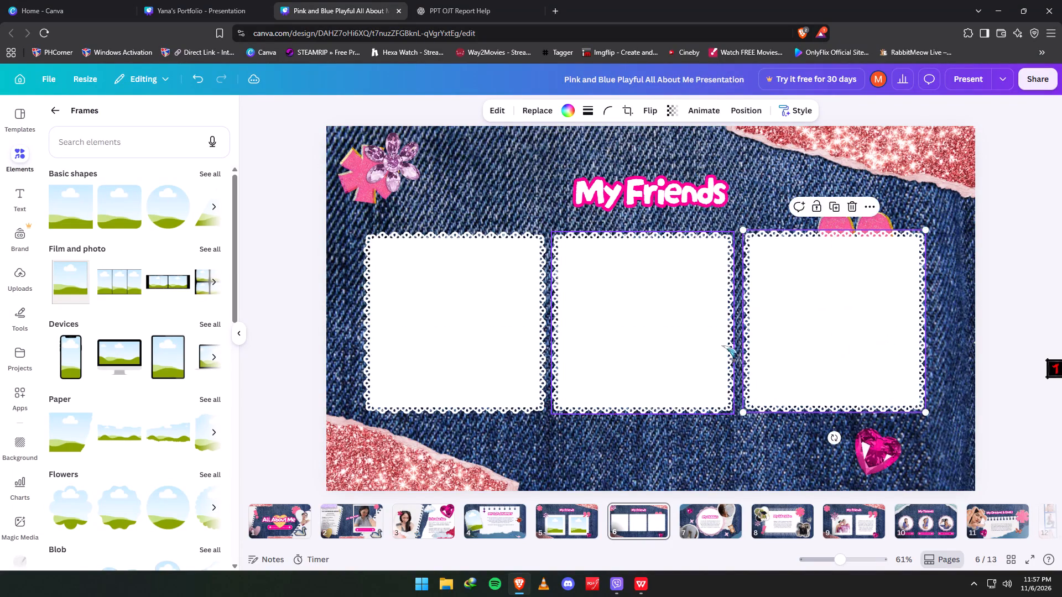
pyautogui.click(689, 343)
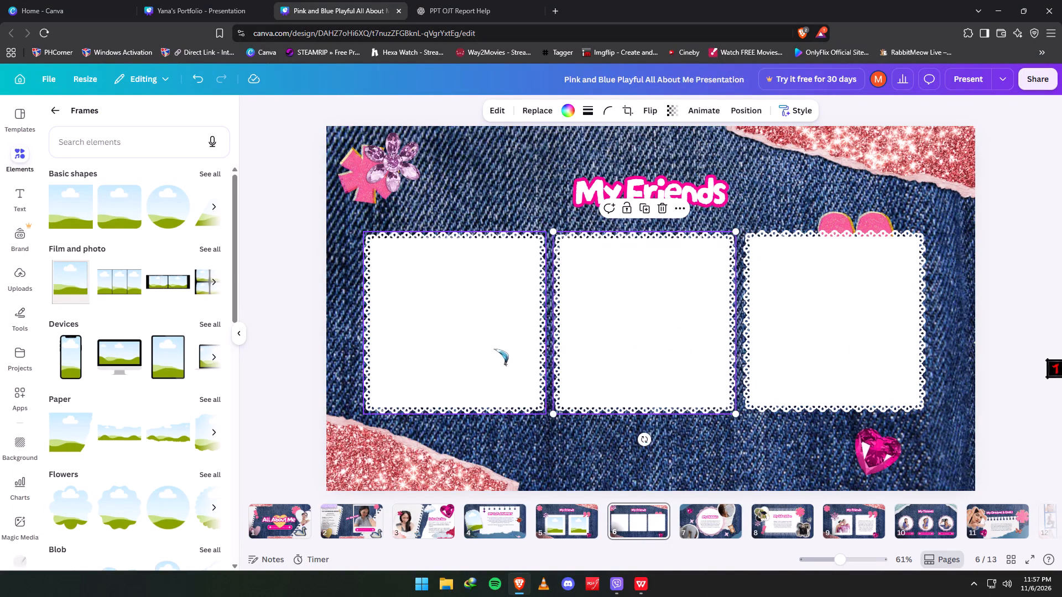
pyautogui.click(494, 349)
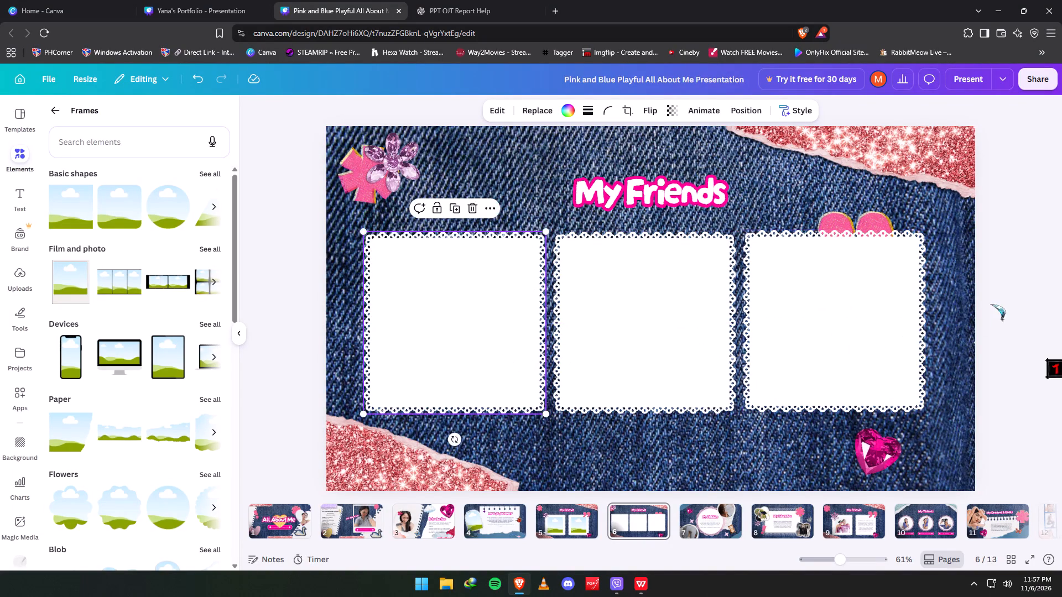
pyautogui.click(1019, 294)
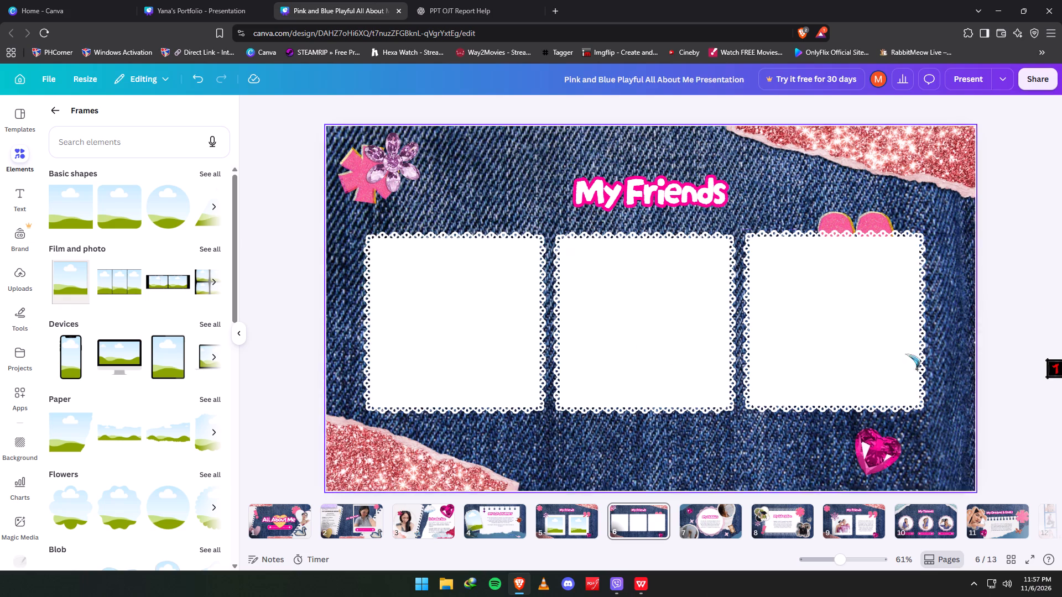
# Shift the three lace cards slightly right so the row is centred on the slide, level and evenly spaced.
pyautogui.click(652, 334)
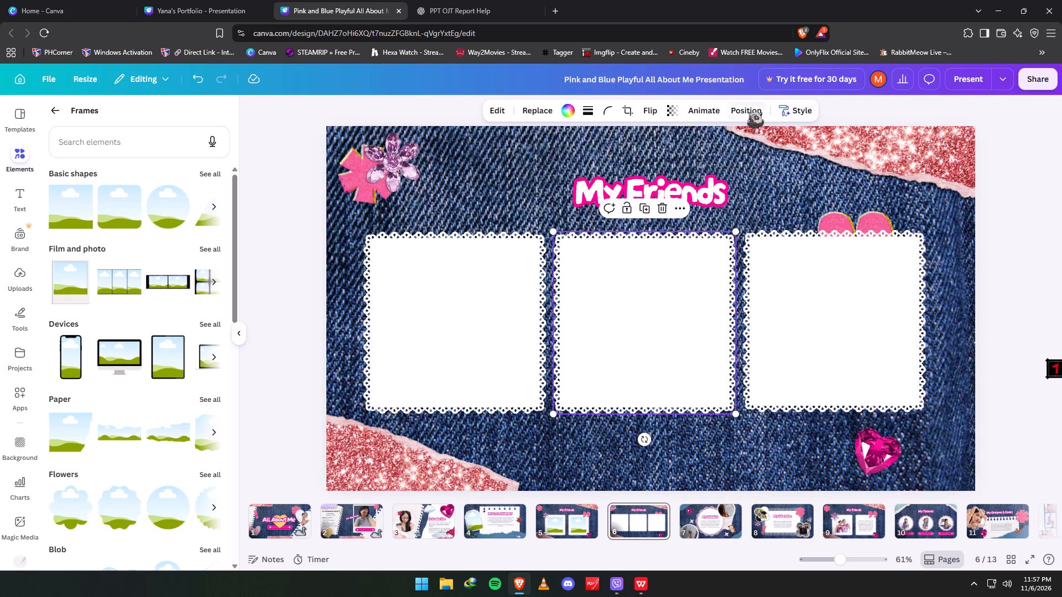
pyautogui.click(749, 112)
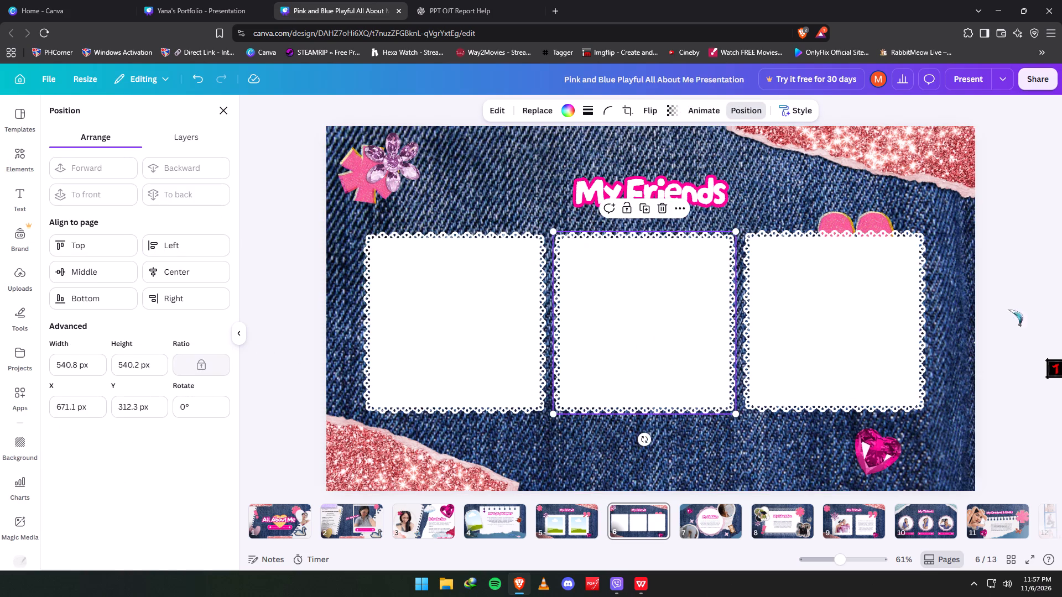
pyautogui.click(1016, 285)
pyautogui.click(809, 363)
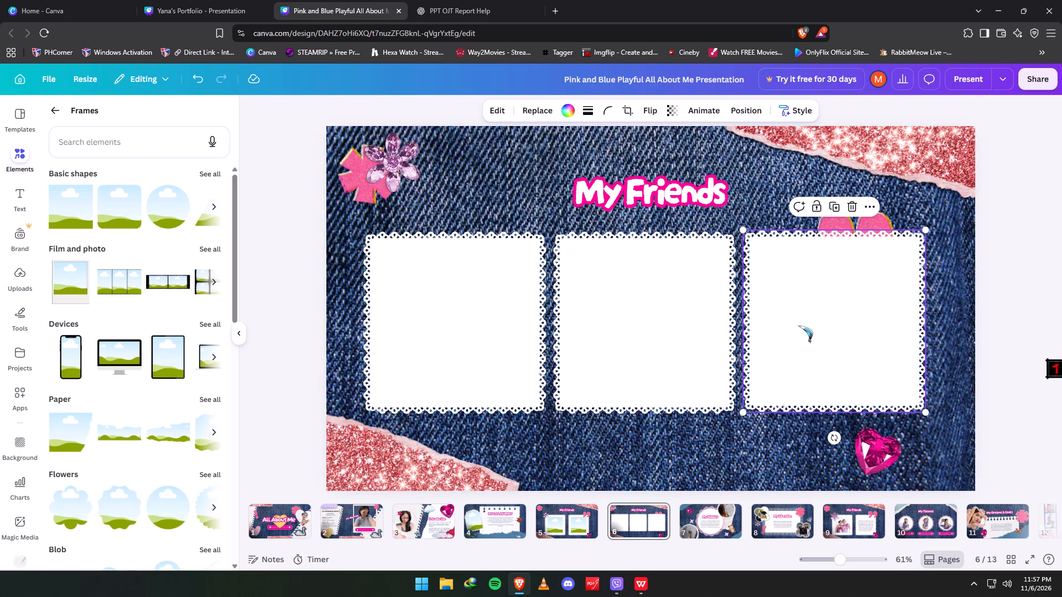
pyautogui.click(1053, 320)
pyautogui.click(867, 327)
pyautogui.click(686, 334)
pyautogui.moveTo(498, 328); pyautogui.dragTo(507, 330)
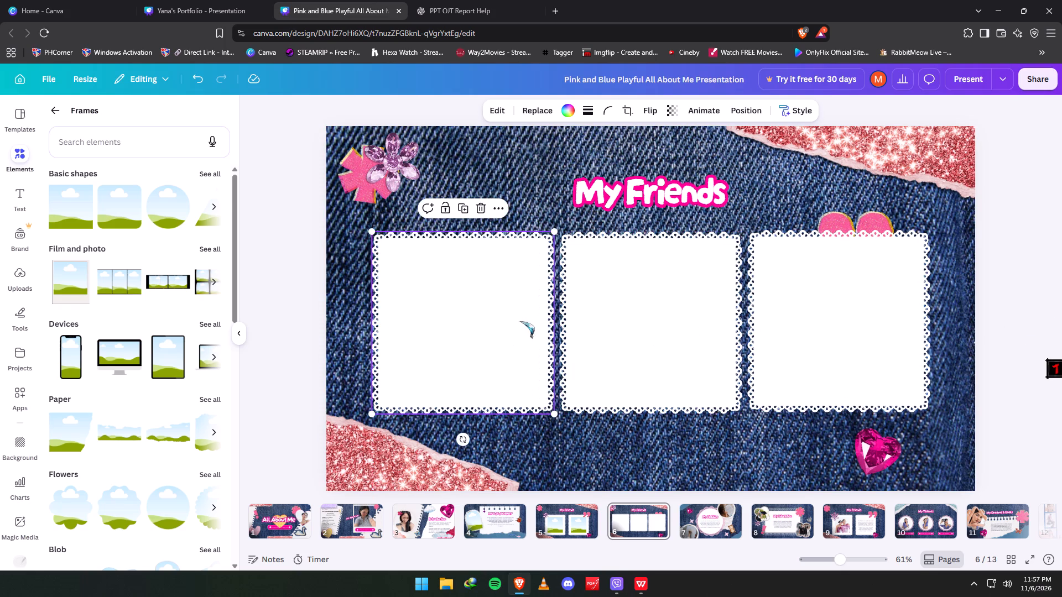
pyautogui.click(1016, 283)
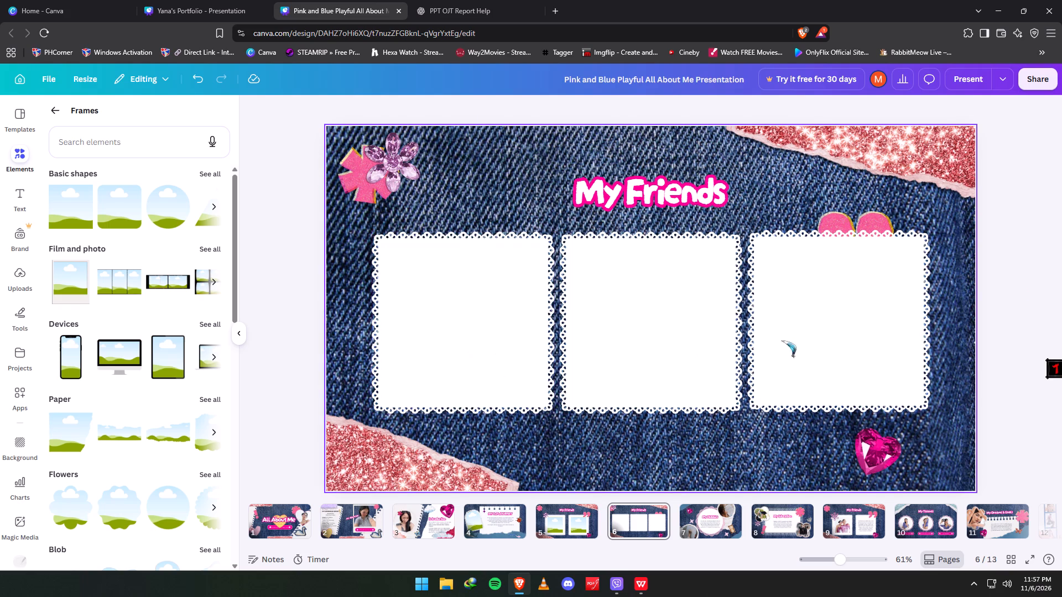
pyautogui.click(809, 336)
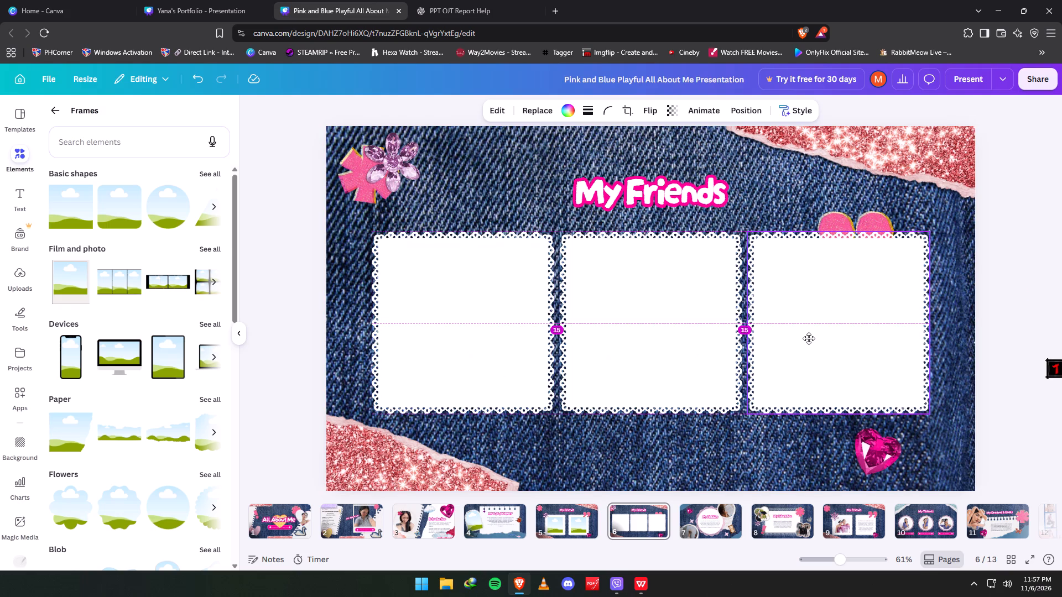
pyautogui.click(1021, 261)
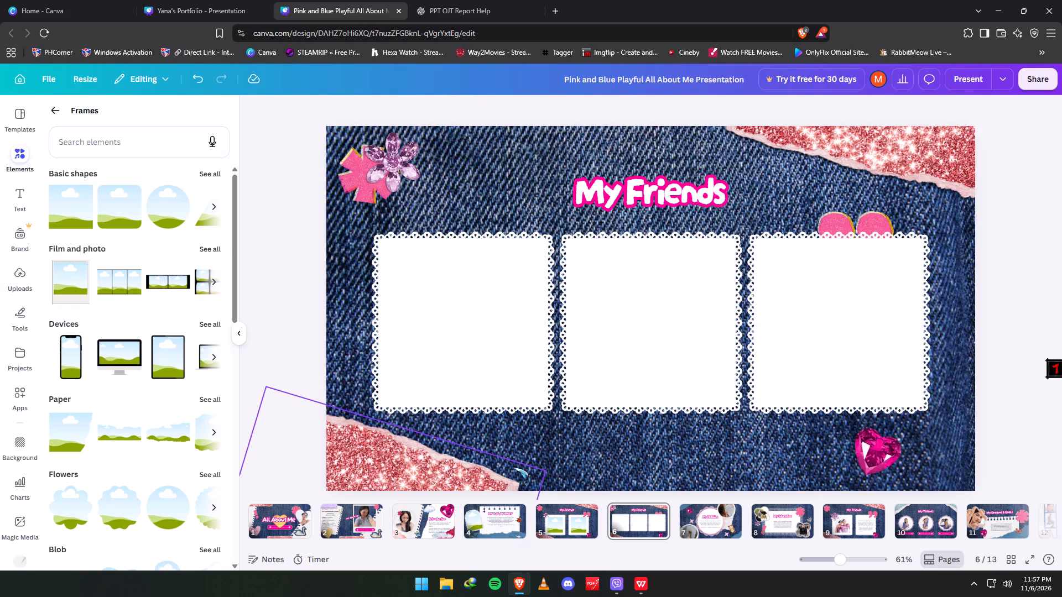
# Duplicate the pink glitter torn-paper piece in the slide's lower-left corner and place the copy to its right, overlapping it.
pyautogui.click(430, 472)
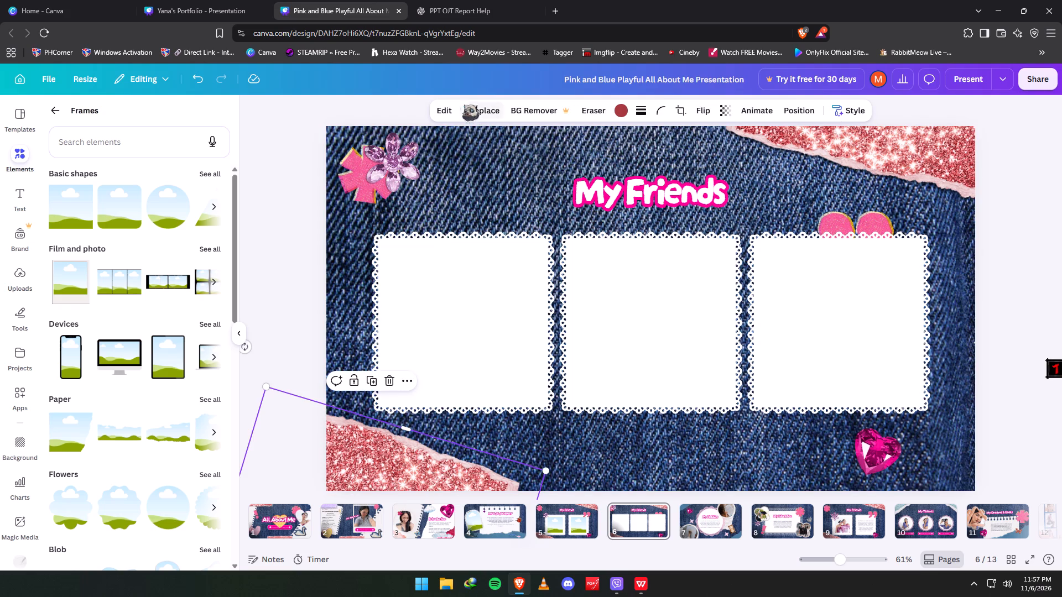
pyautogui.click(367, 383)
pyautogui.moveTo(384, 463); pyautogui.dragTo(515, 451)
# Recolour the original torn-paper piece in the slide's lower-left corner dark blue, trying various purple, pink and neutral shades first.
pyautogui.click(330, 444)
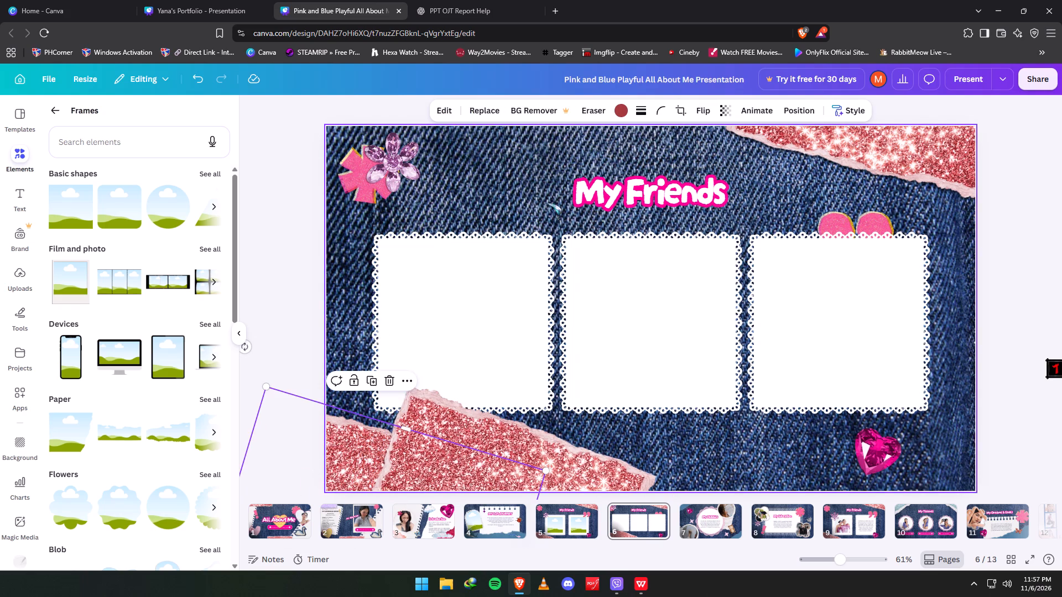
pyautogui.click(618, 111)
pyautogui.click(192, 274)
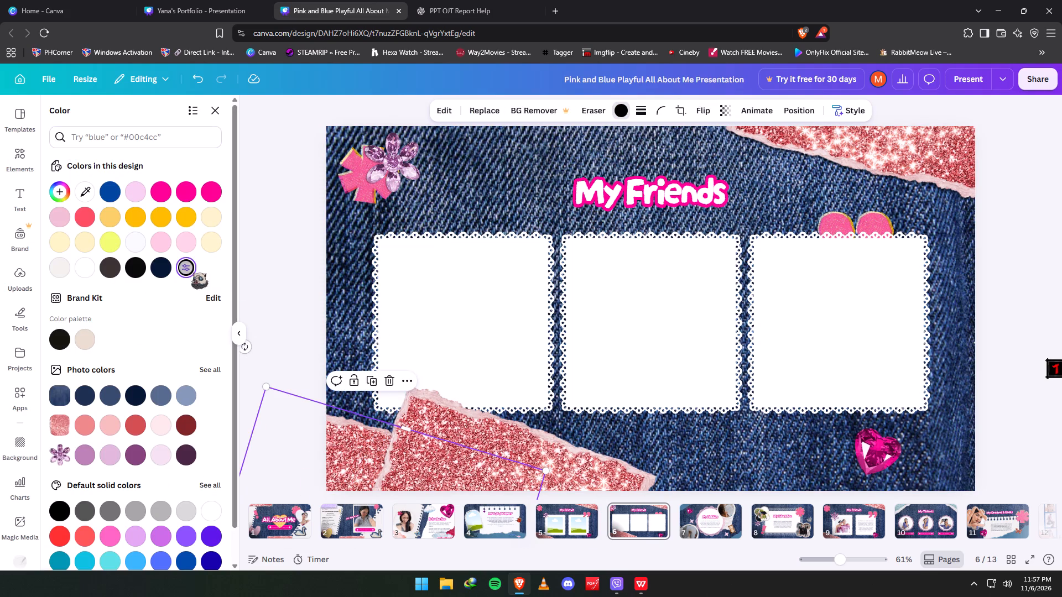
pyautogui.click(189, 460)
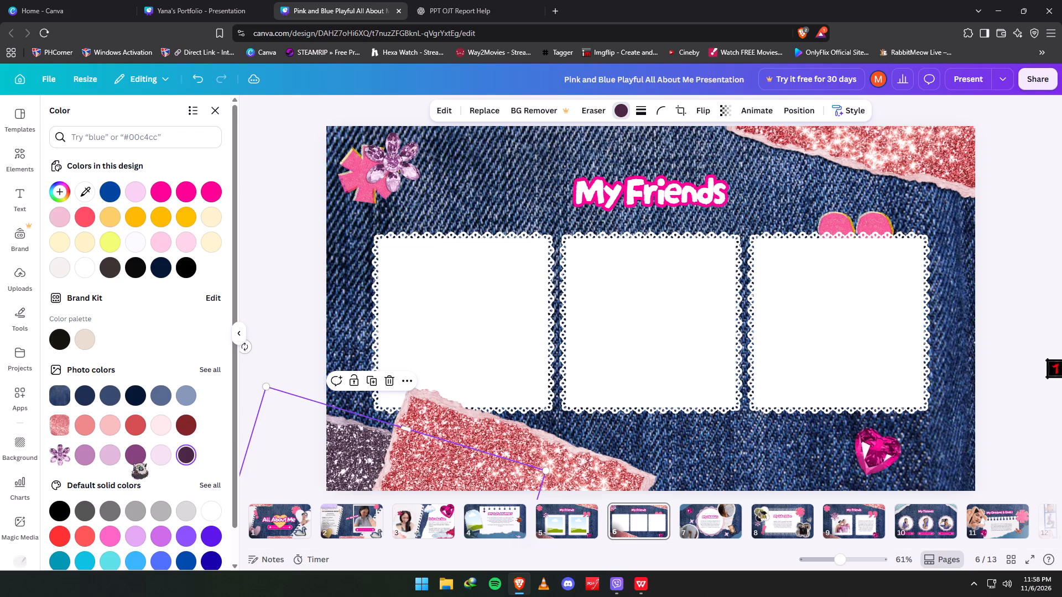
pyautogui.click(127, 449)
pyautogui.click(159, 451)
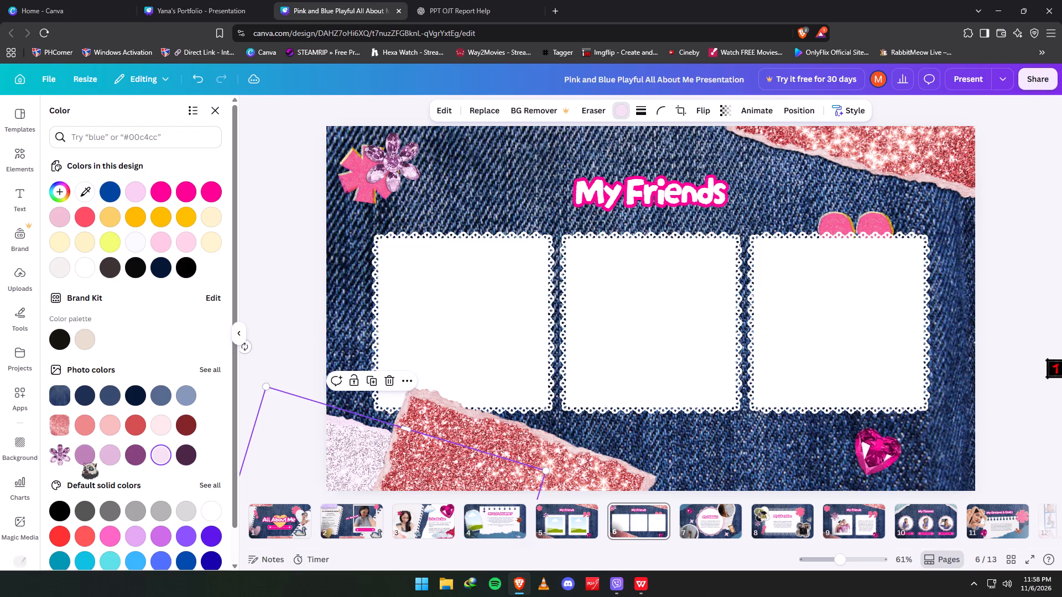
pyautogui.click(90, 459)
pyautogui.click(108, 455)
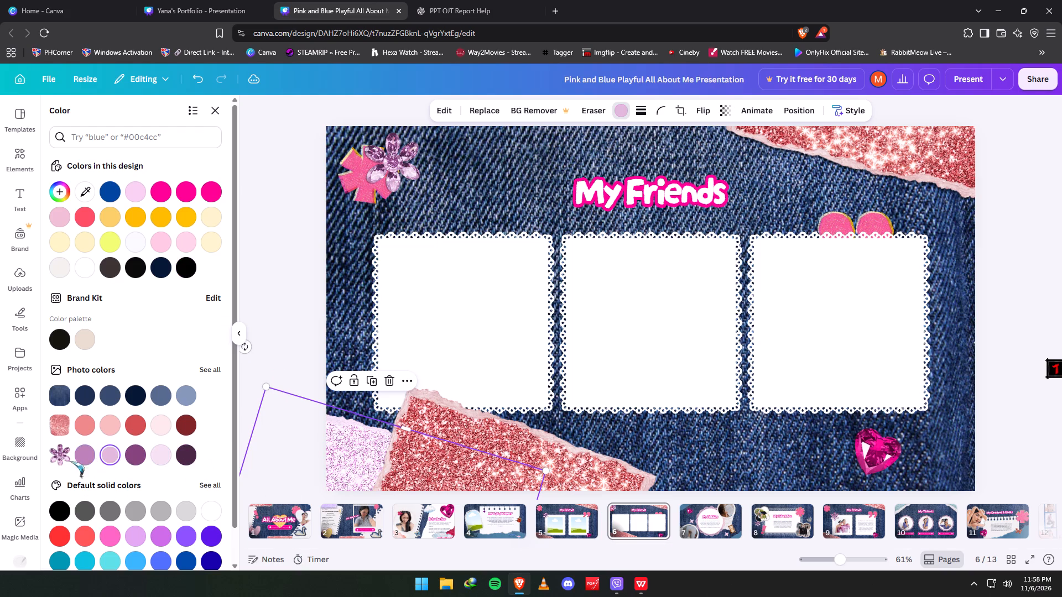
pyautogui.click(82, 456)
pyautogui.click(135, 427)
pyautogui.click(161, 425)
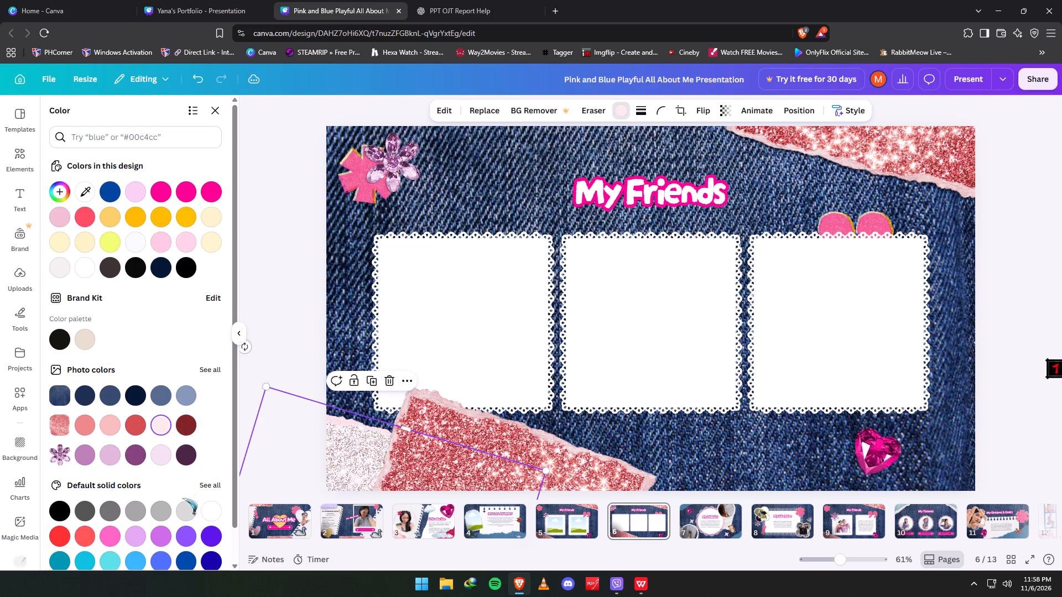
pyautogui.click(164, 532)
pyautogui.click(107, 535)
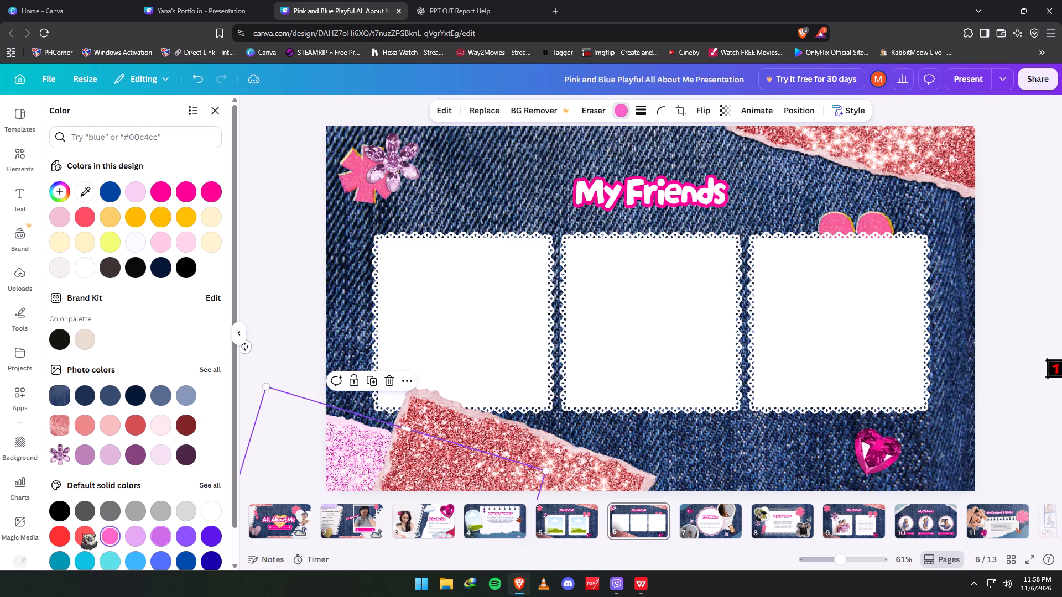
pyautogui.click(82, 533)
pyautogui.click(51, 533)
pyautogui.click(203, 516)
pyautogui.click(174, 517)
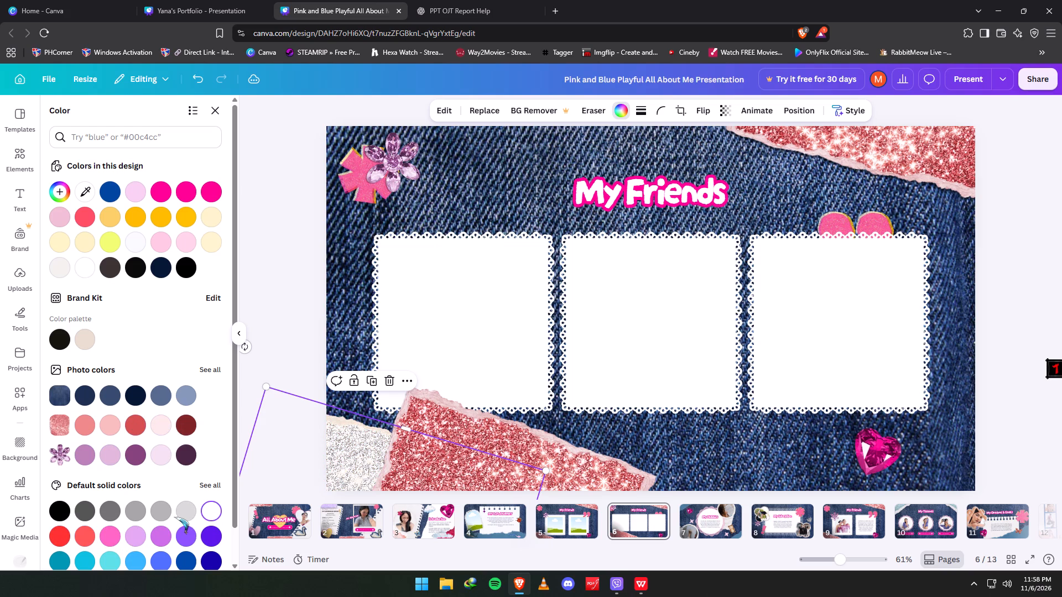
pyautogui.click(200, 543)
pyautogui.scroll(-2, 168, 522)
pyautogui.click(211, 531)
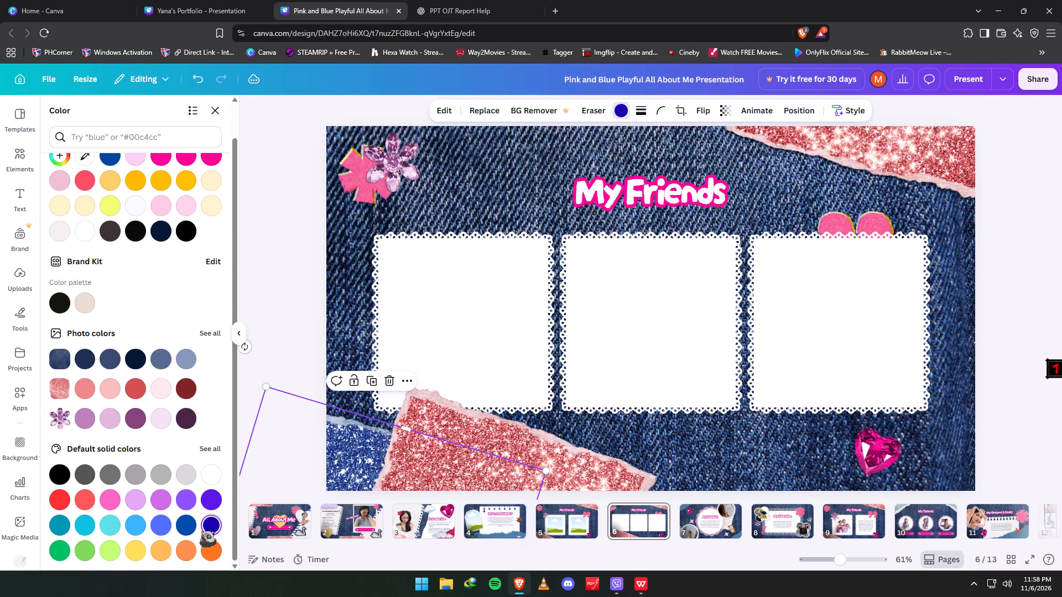
# Recolour the overlapping torn-paper copy hot pink, trying turquoise, gold and yellow shades first.
pyautogui.click(513, 444)
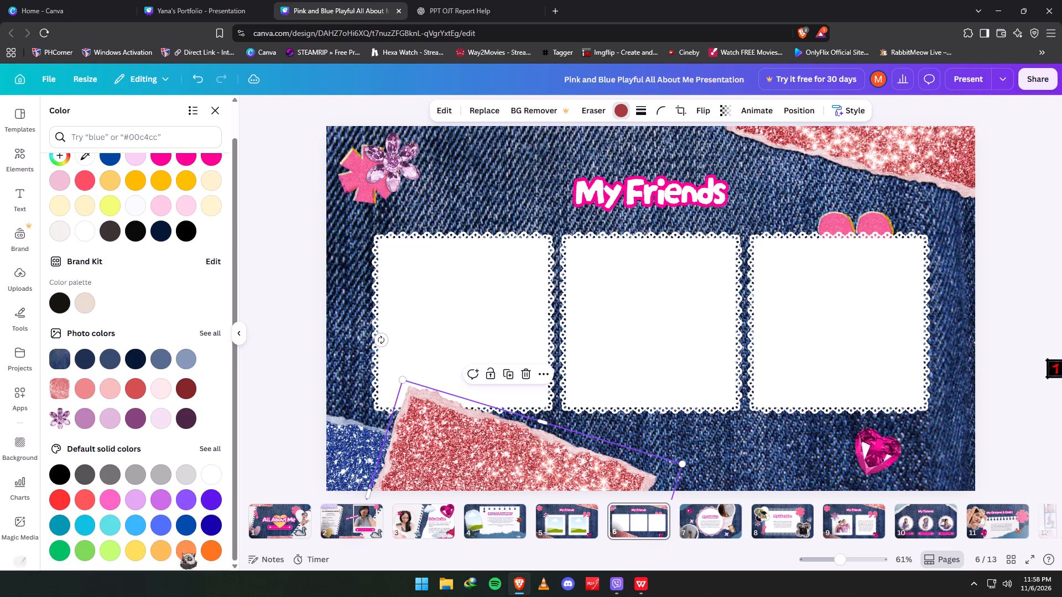
pyautogui.click(112, 547)
pyautogui.click(108, 526)
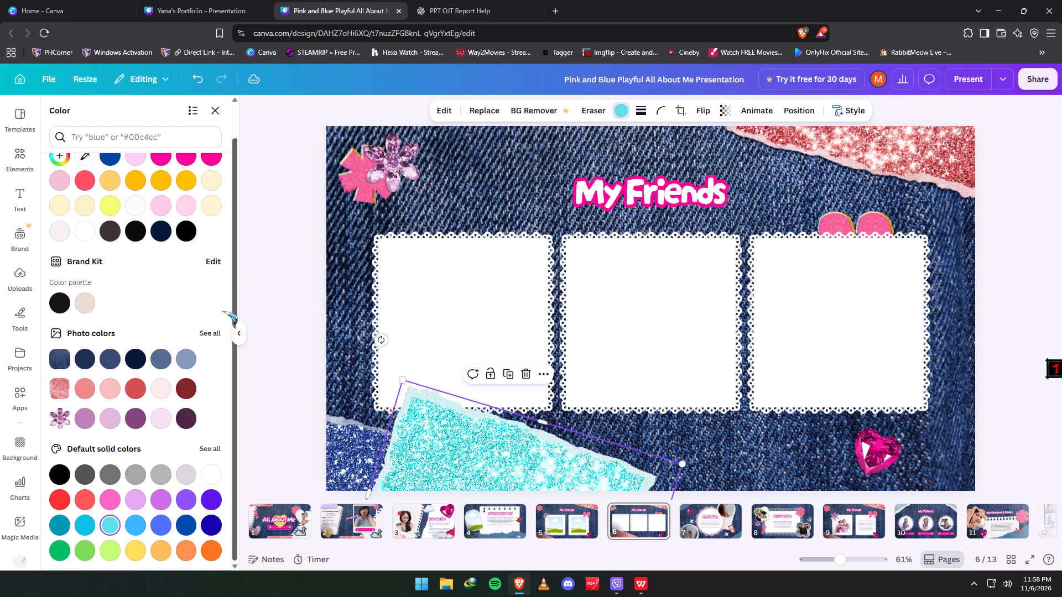
pyautogui.click(212, 208)
pyautogui.click(207, 180)
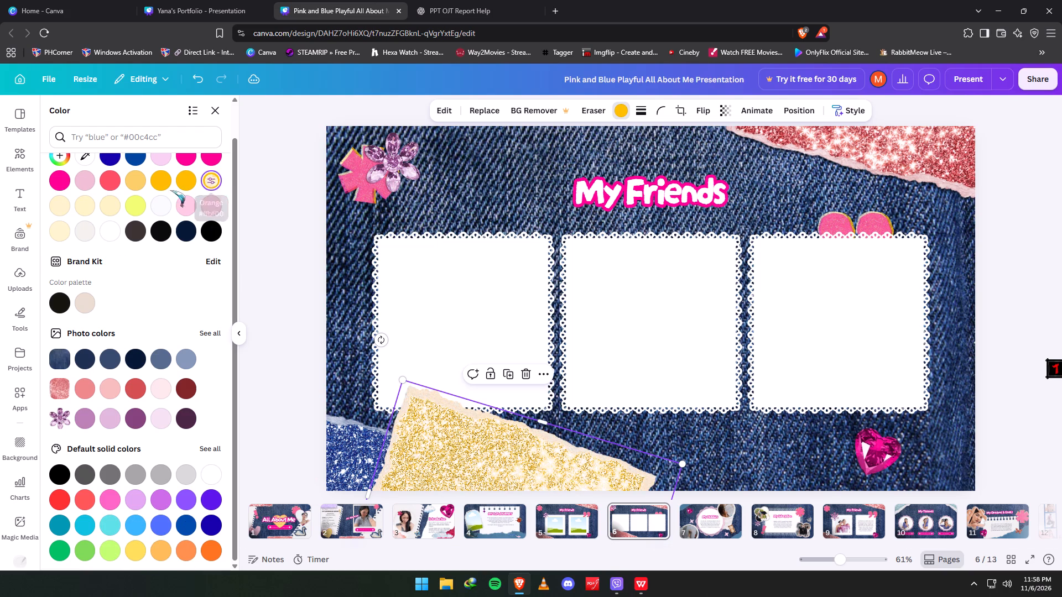
pyautogui.click(137, 204)
pyautogui.click(186, 160)
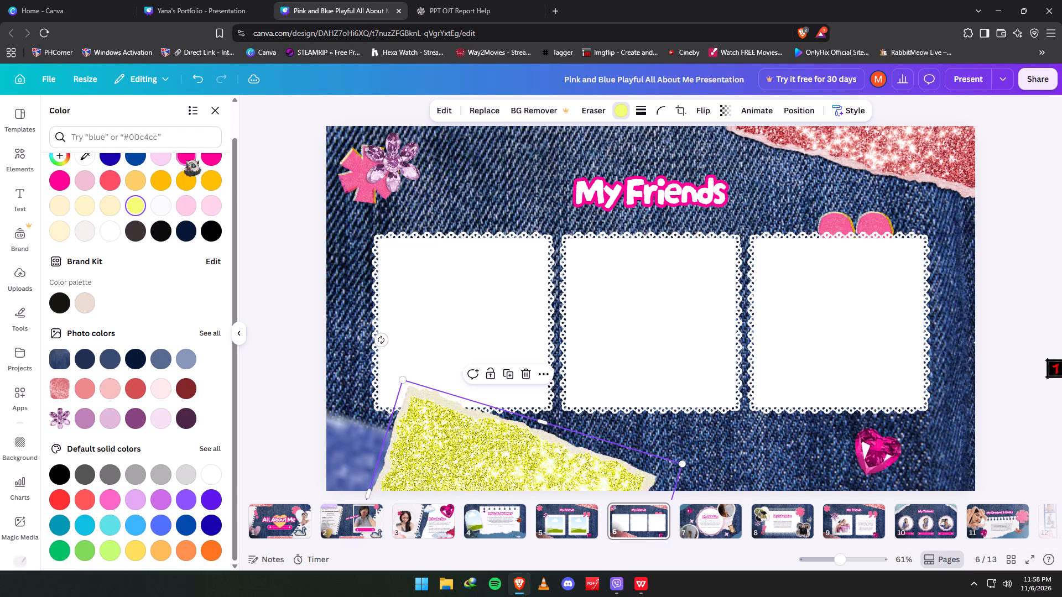
pyautogui.click(87, 181)
pyautogui.click(58, 186)
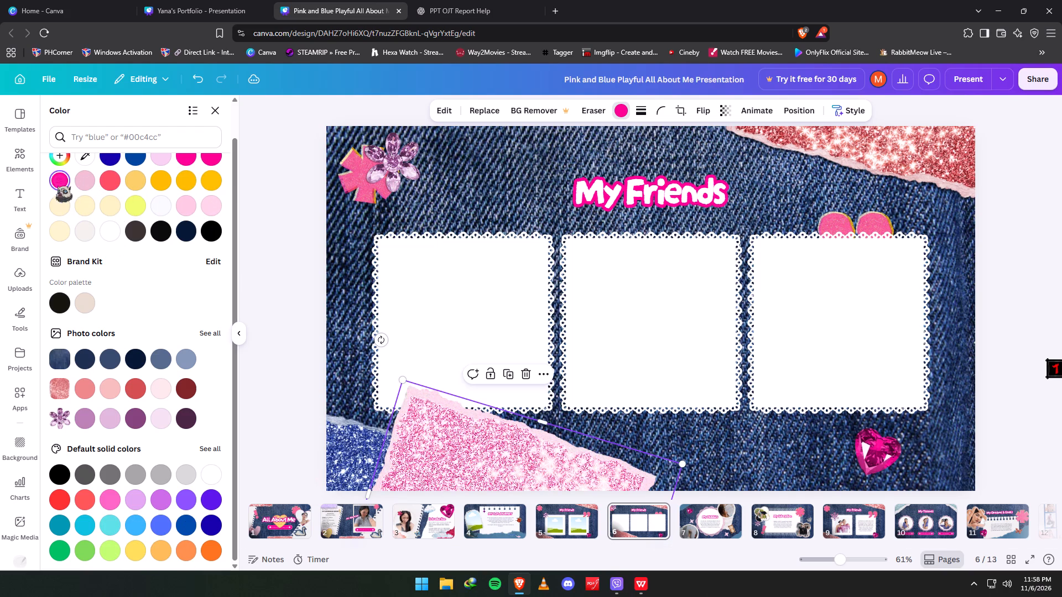
# Shrink the hot pink torn-paper copy and layer it over the blue piece in the slide's lower-left corner, leaving a blue strip showing.
pyautogui.moveTo(684, 465); pyautogui.dragTo(579, 479)
pyautogui.moveTo(456, 479); pyautogui.dragTo(454, 478)
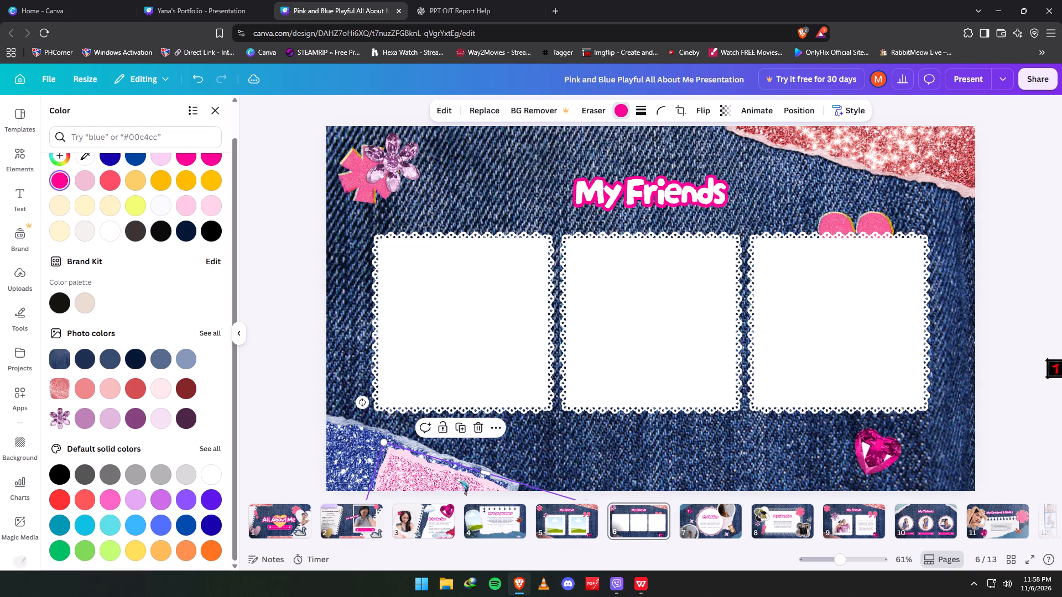
pyautogui.moveTo(454, 478); pyautogui.dragTo(383, 459)
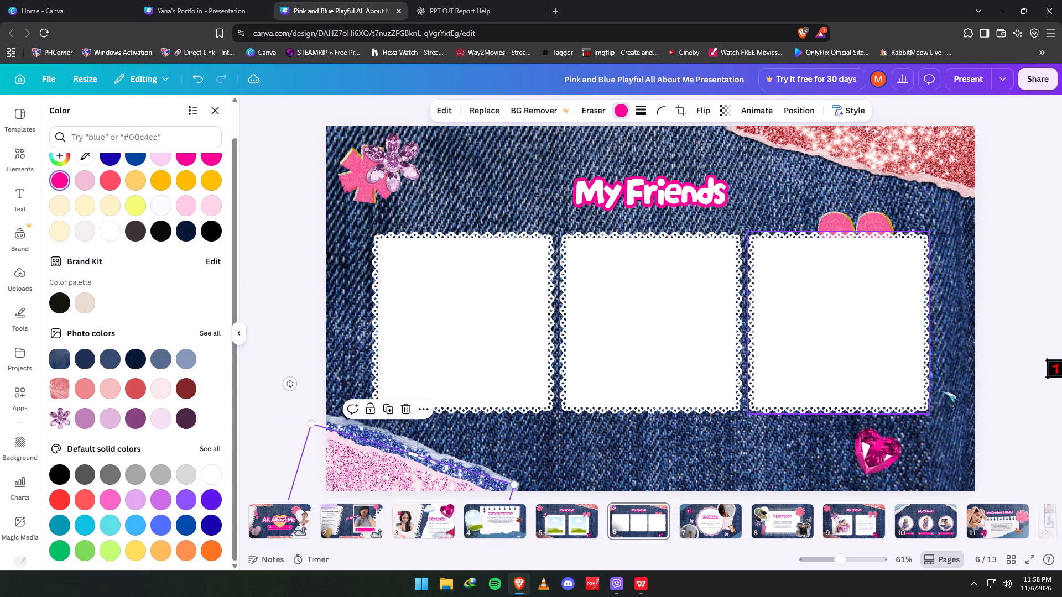
pyautogui.click(1008, 357)
pyautogui.moveTo(375, 475); pyautogui.dragTo(383, 476)
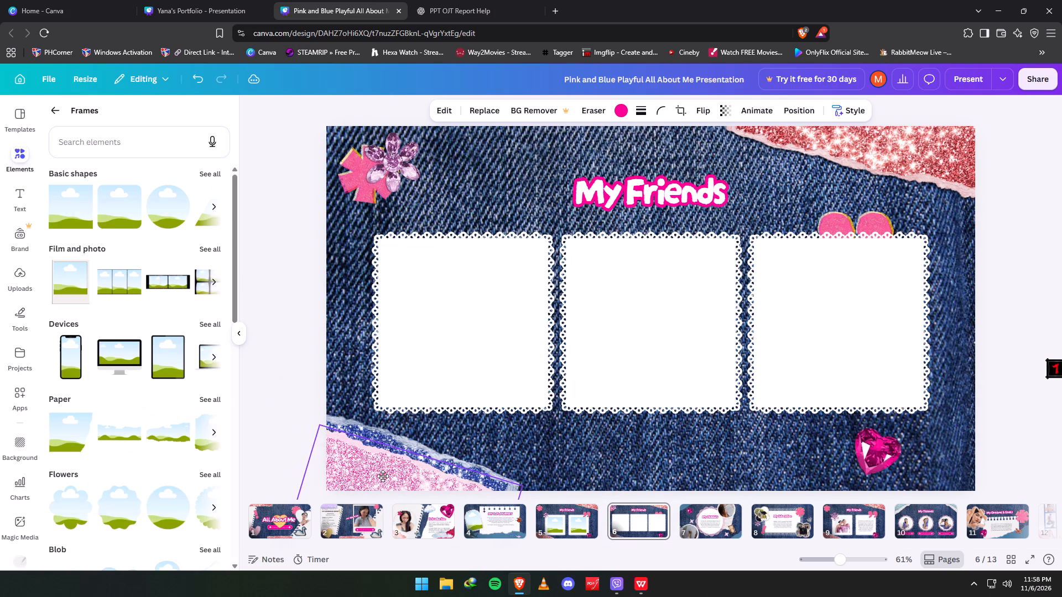
pyautogui.moveTo(383, 476); pyautogui.dragTo(378, 483)
pyautogui.moveTo(315, 433); pyautogui.dragTo(315, 433)
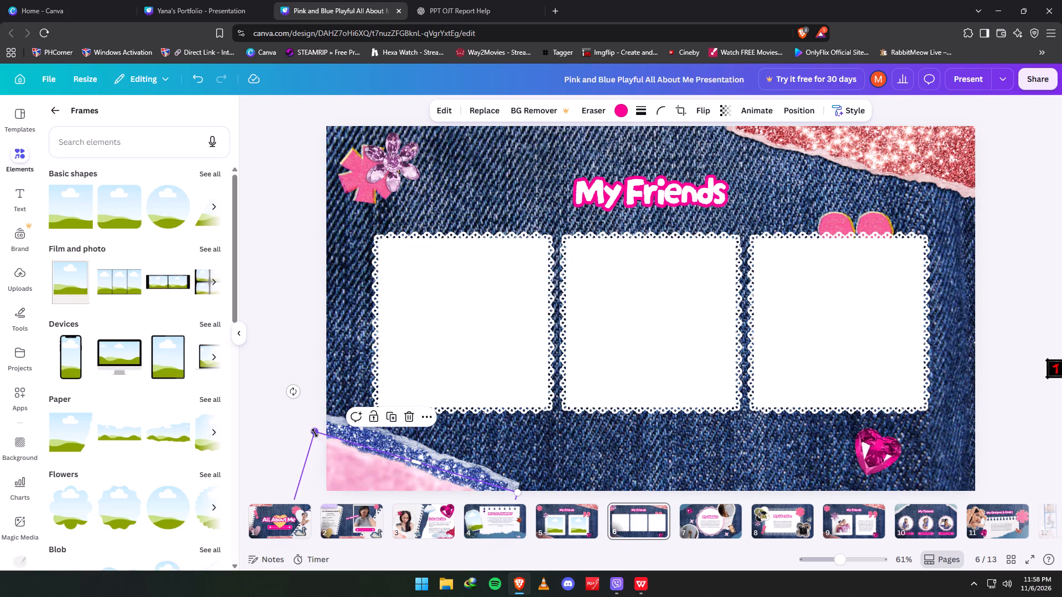
pyautogui.moveTo(315, 433); pyautogui.dragTo(295, 421)
pyautogui.moveTo(348, 464); pyautogui.dragTo(348, 478)
pyautogui.click(1032, 333)
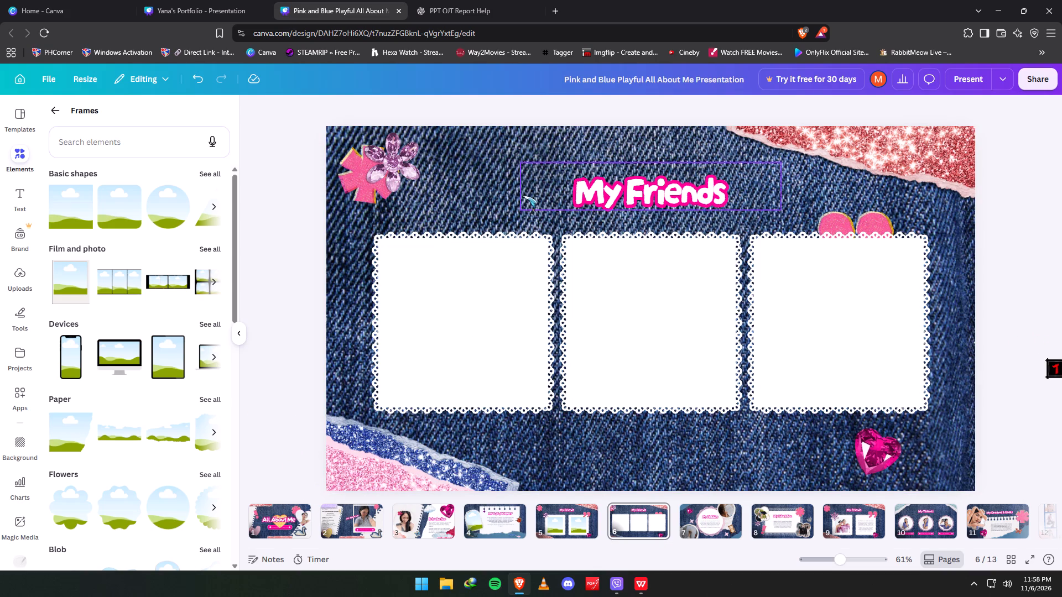
# Move the two pink quotation-mark pieces up and right so they sit side by side above the right card's upper-right corner.
pyautogui.moveTo(839, 221); pyautogui.dragTo(839, 190)
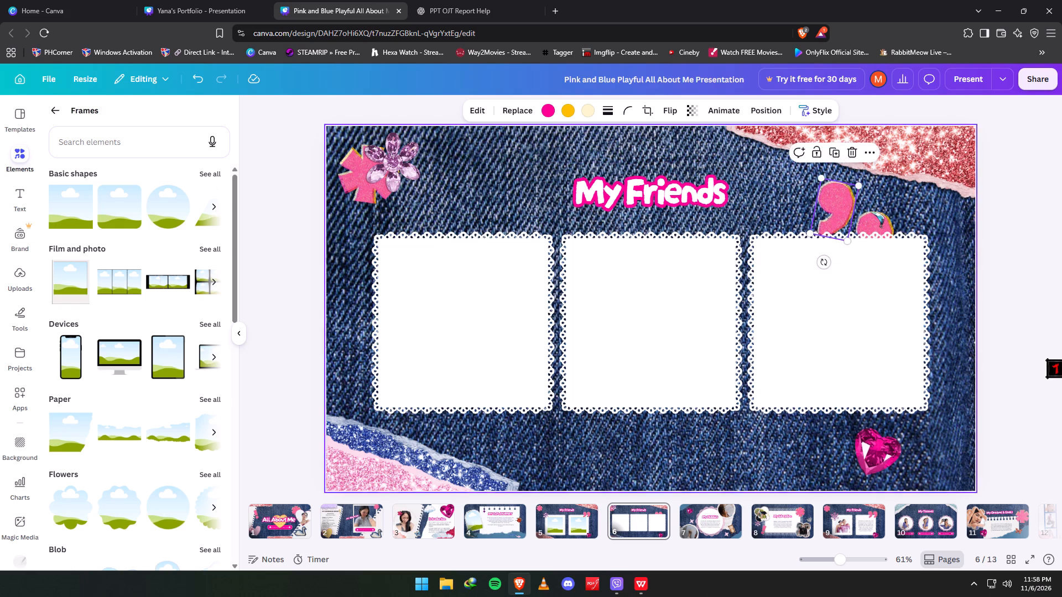
pyautogui.moveTo(872, 217); pyautogui.dragTo(921, 190)
pyautogui.moveTo(837, 206); pyautogui.dragTo(889, 206)
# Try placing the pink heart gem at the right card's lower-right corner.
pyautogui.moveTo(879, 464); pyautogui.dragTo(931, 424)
# Tilt the purple gem flower slightly and place it over the gap between the left and middle lace cards.
pyautogui.moveTo(390, 166); pyautogui.dragTo(376, 237)
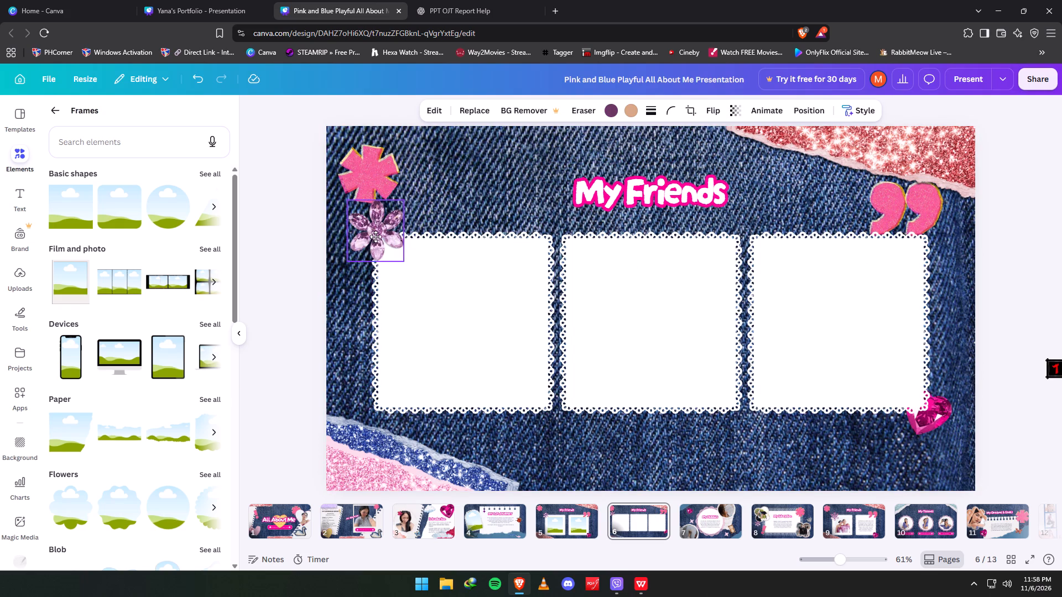
pyautogui.moveTo(376, 237); pyautogui.dragTo(378, 247)
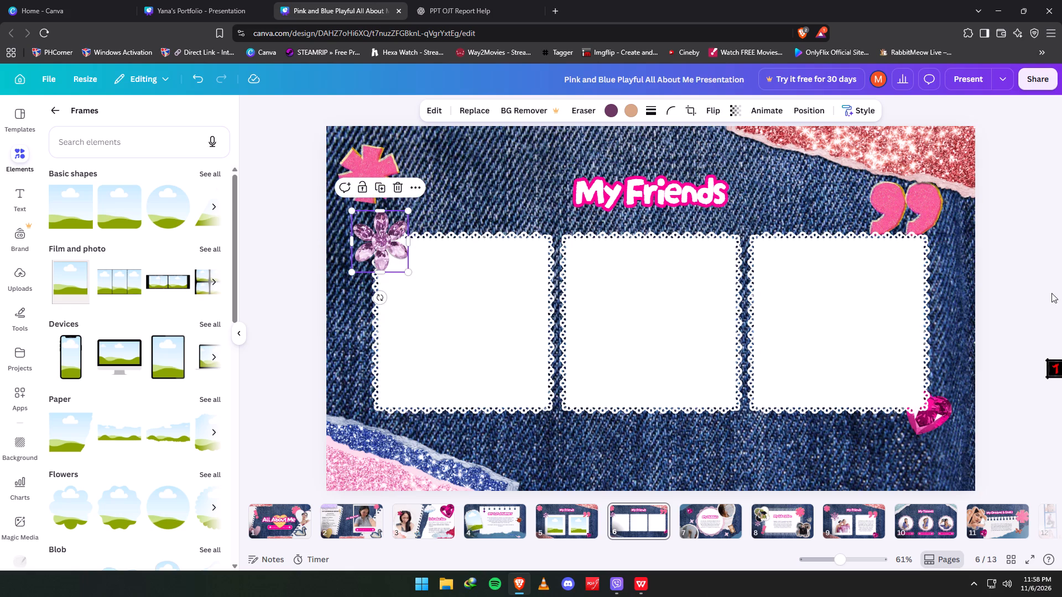
pyautogui.click(1019, 269)
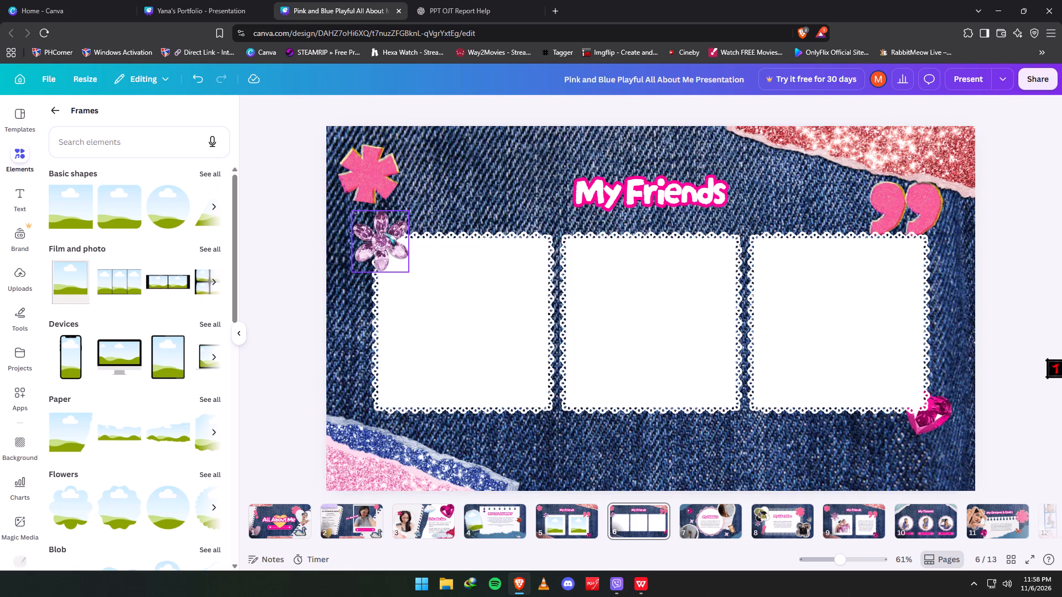
pyautogui.click(381, 232)
pyautogui.moveTo(381, 295); pyautogui.dragTo(369, 293)
pyautogui.moveTo(381, 252); pyautogui.dragTo(421, 255)
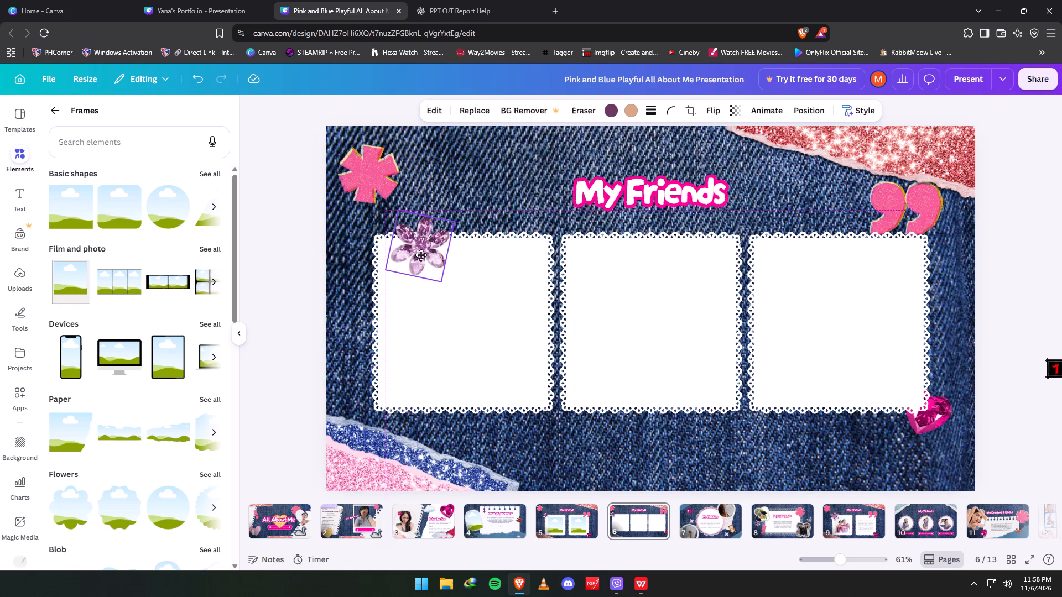
pyautogui.moveTo(421, 255); pyautogui.dragTo(560, 246)
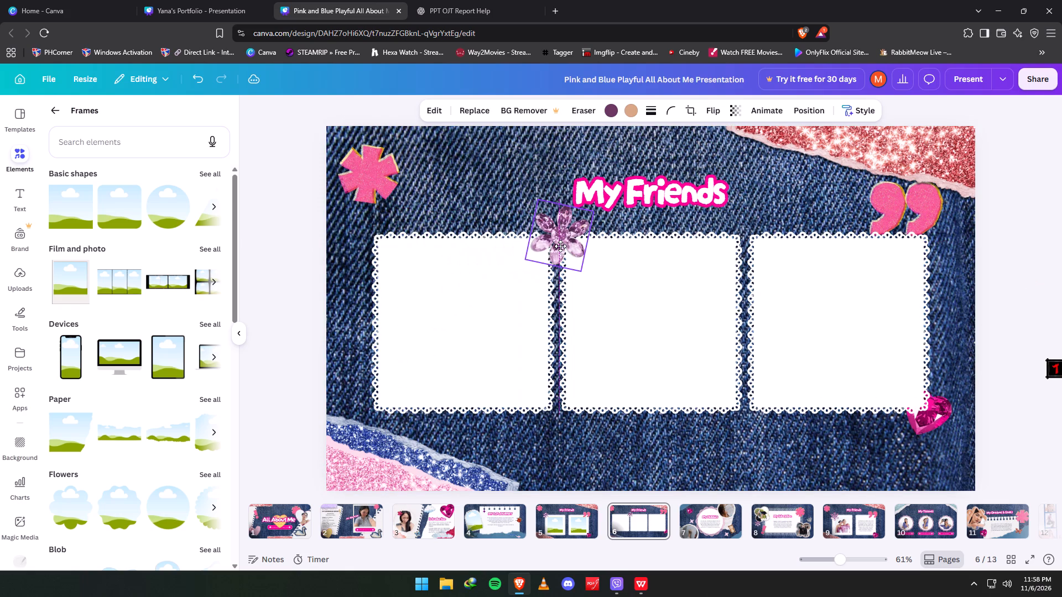
pyautogui.moveTo(560, 246); pyautogui.dragTo(477, 242)
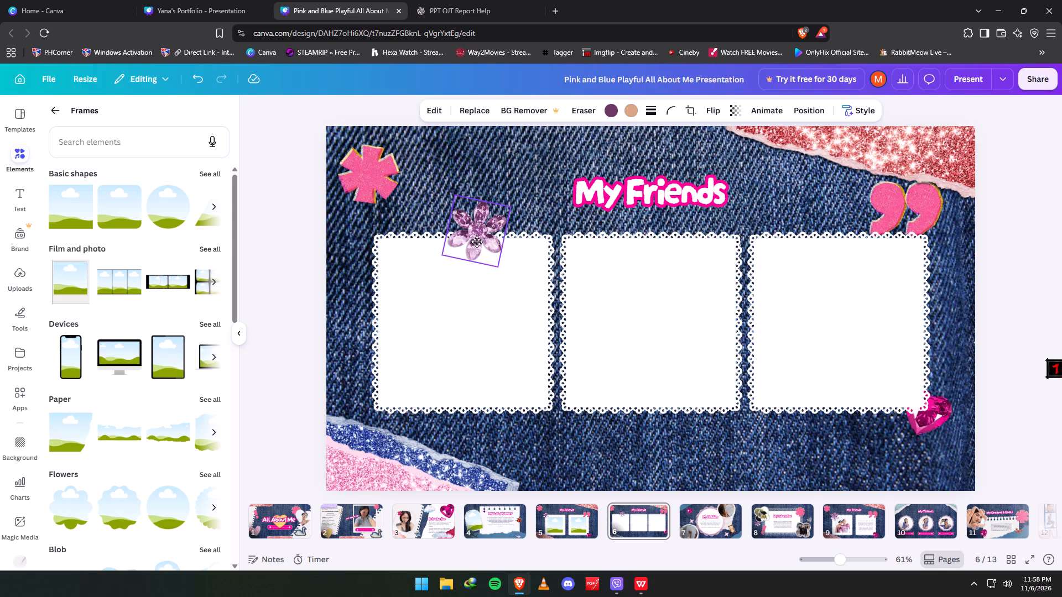
pyautogui.moveTo(477, 242); pyautogui.dragTo(550, 322)
# Move the pink heart gem over the gap between the middle and right lace cards and bring it in front of them.
pyautogui.moveTo(940, 423); pyautogui.dragTo(757, 335)
pyautogui.click(773, 261)
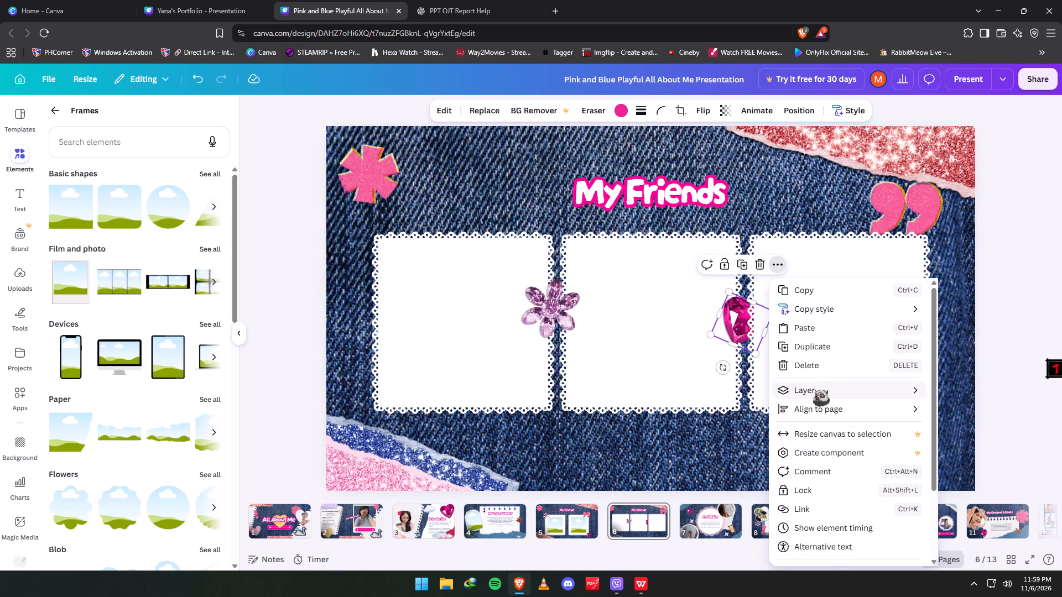
pyautogui.click(715, 407)
pyautogui.doubleClick(1013, 320)
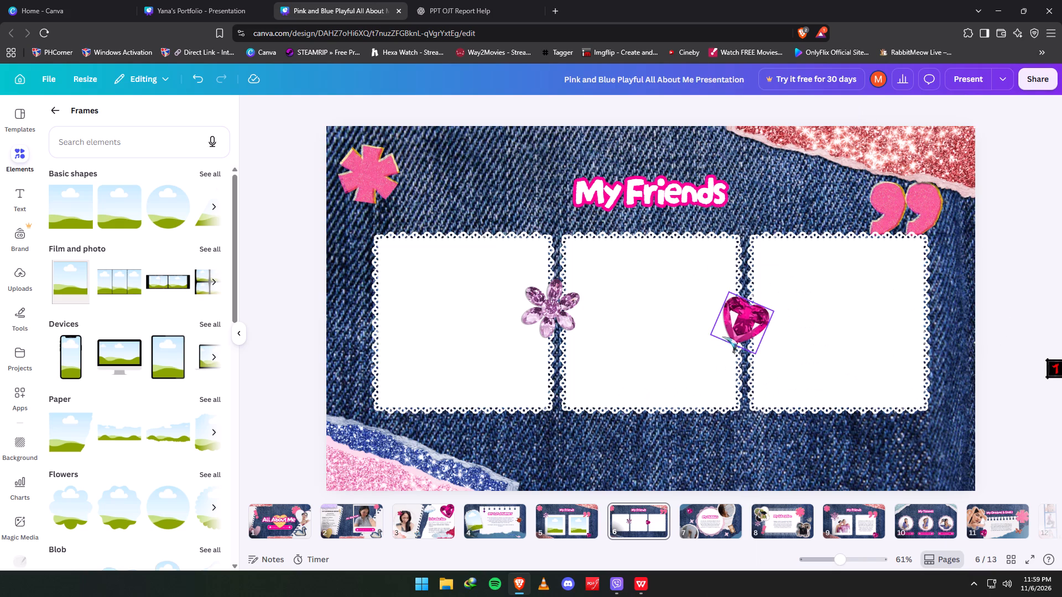
# Shrink the pink heart gem and reposition it over the gap between the middle and right cards.
pyautogui.click(742, 321)
pyautogui.moveTo(753, 356); pyautogui.dragTo(752, 350)
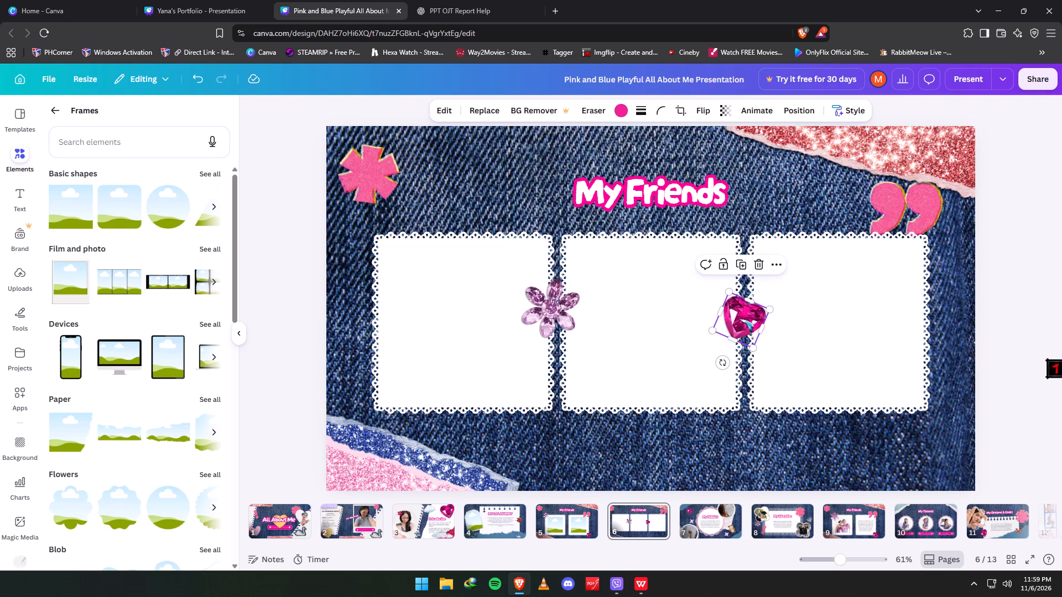
pyautogui.moveTo(756, 346); pyautogui.dragTo(751, 337)
pyautogui.moveTo(729, 316); pyautogui.dragTo(737, 318)
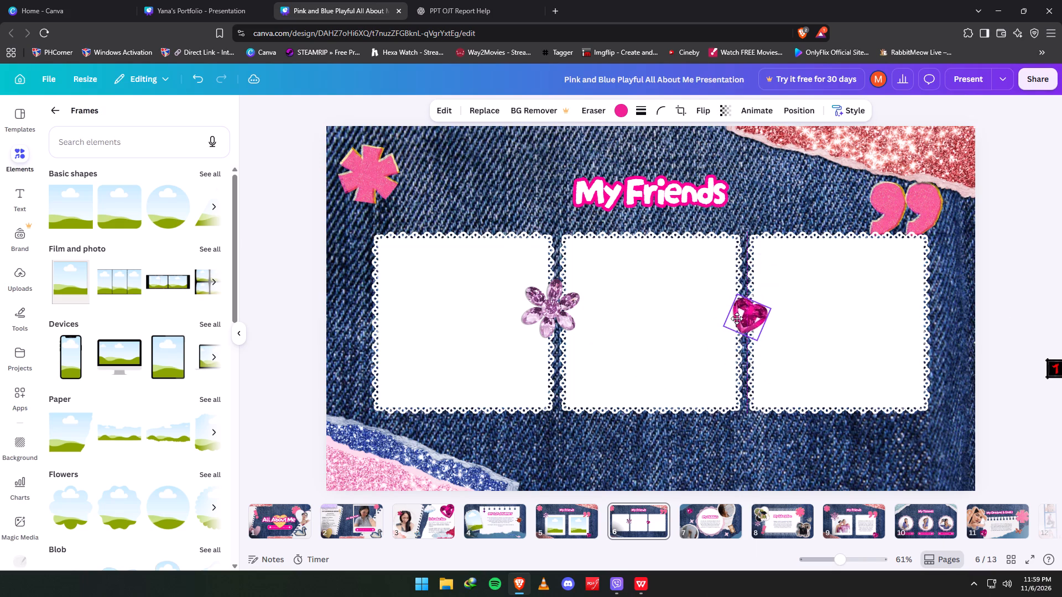
pyautogui.moveTo(737, 318); pyautogui.dragTo(737, 317)
# Tilt the purple gem flower a little more, shrink it slightly and re-centre it over the gap between the left and middle cards.
pyautogui.click(558, 316)
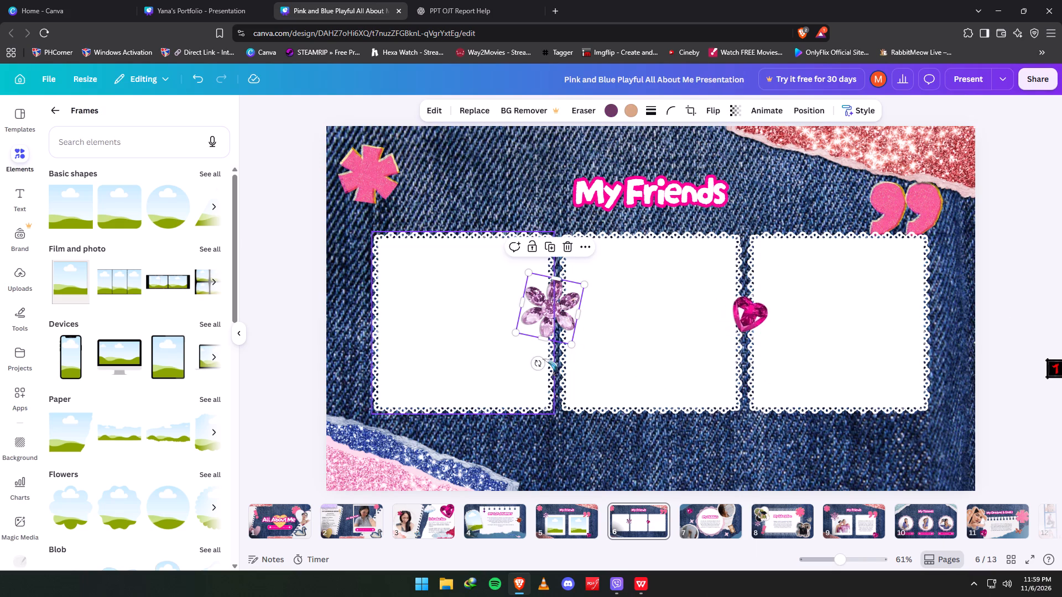
pyautogui.moveTo(535, 363); pyautogui.dragTo(528, 357)
pyautogui.moveTo(567, 347); pyautogui.dragTo(560, 337)
pyautogui.moveTo(540, 301); pyautogui.dragTo(549, 309)
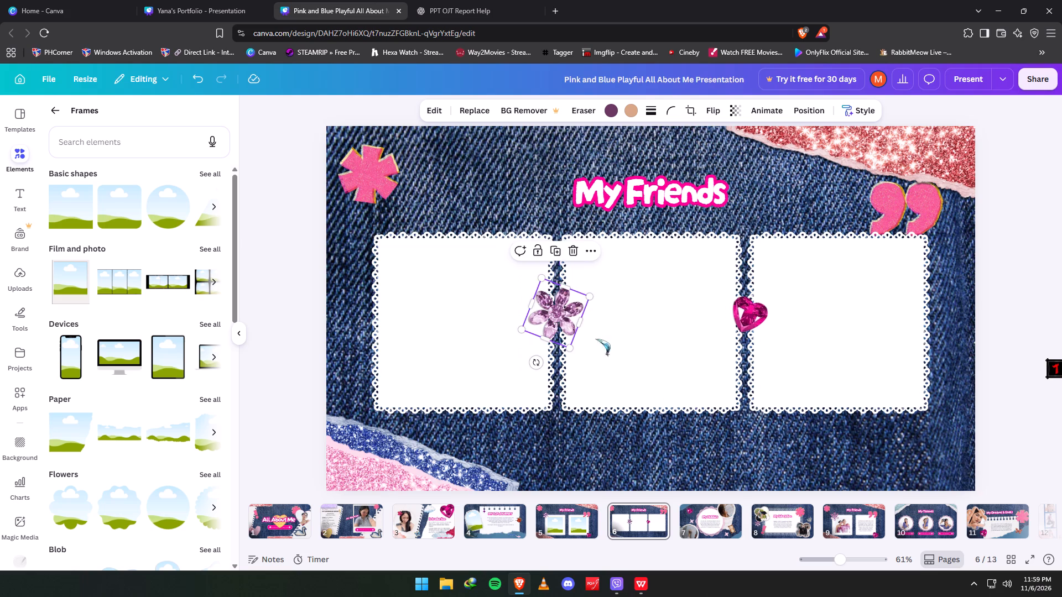
pyautogui.click(694, 478)
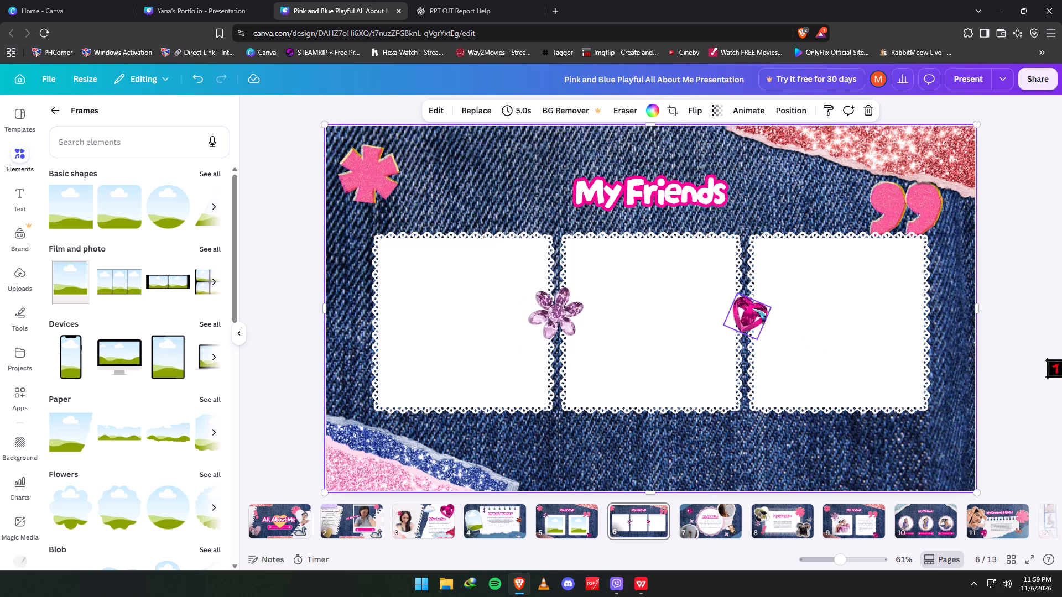
# Nudge the pink heart gem slightly left so it is centred over the gap between the middle and right cards.
pyautogui.click(751, 313)
pyautogui.click(770, 308)
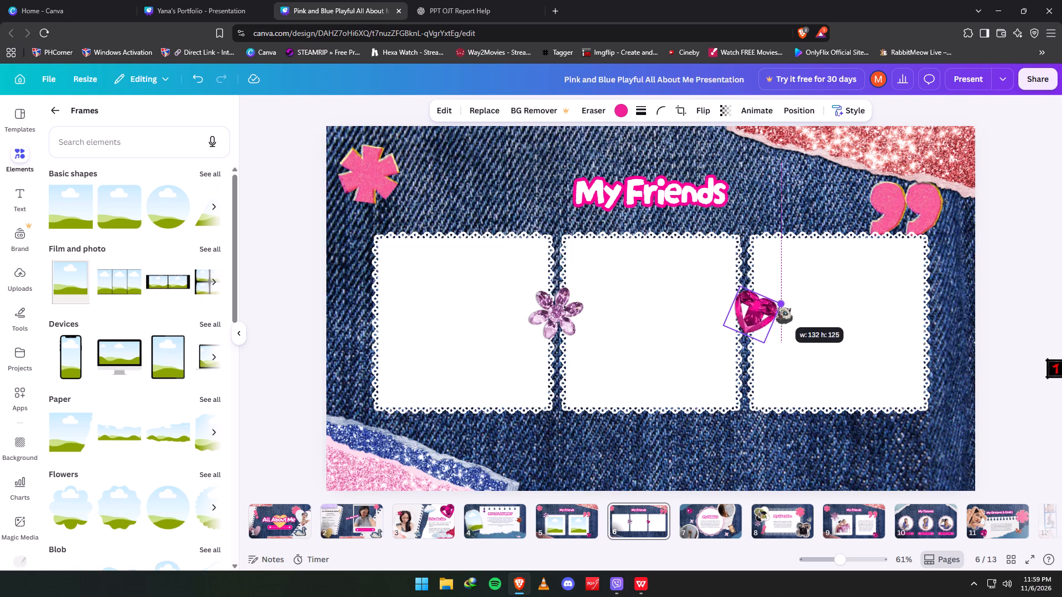
pyautogui.click(746, 310)
pyautogui.click(1026, 295)
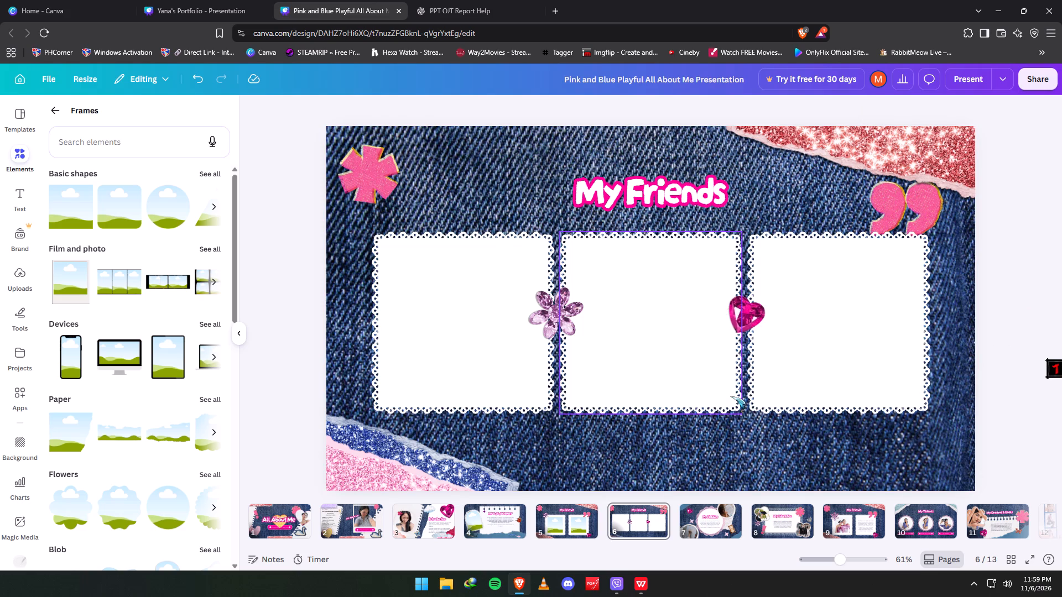
# Compare the layouts of pages 5 and 6, and view the "MY OJT JOURNEY" slide on page 4.
pyautogui.click(565, 523)
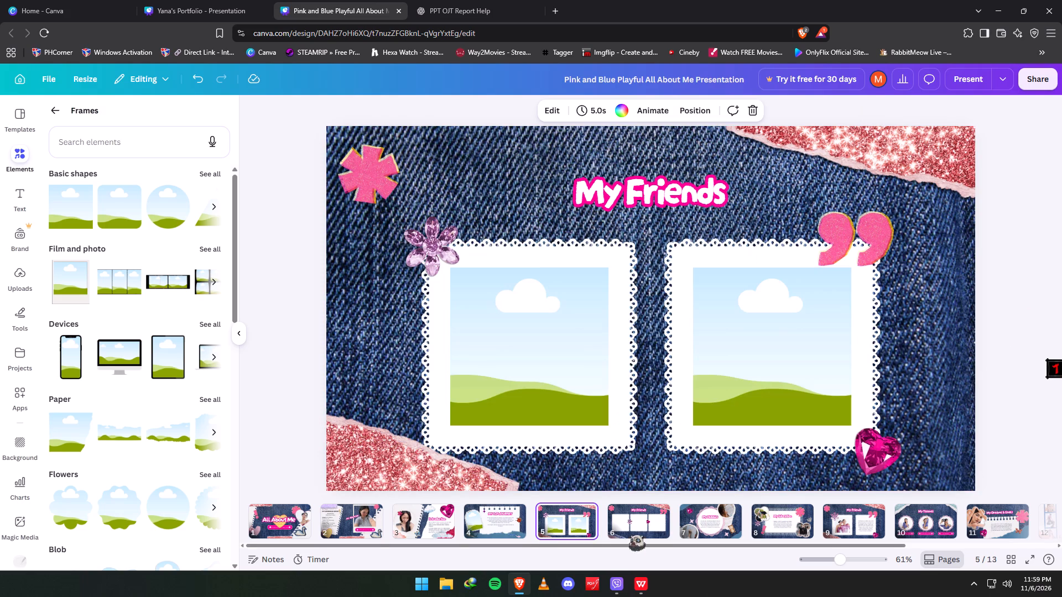
pyautogui.click(640, 523)
pyautogui.click(485, 523)
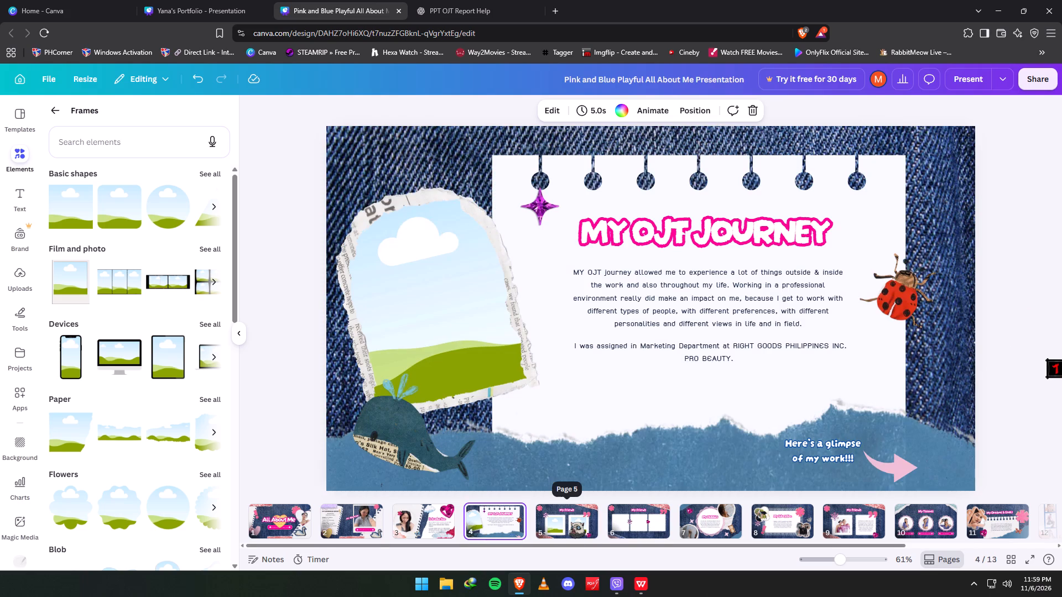
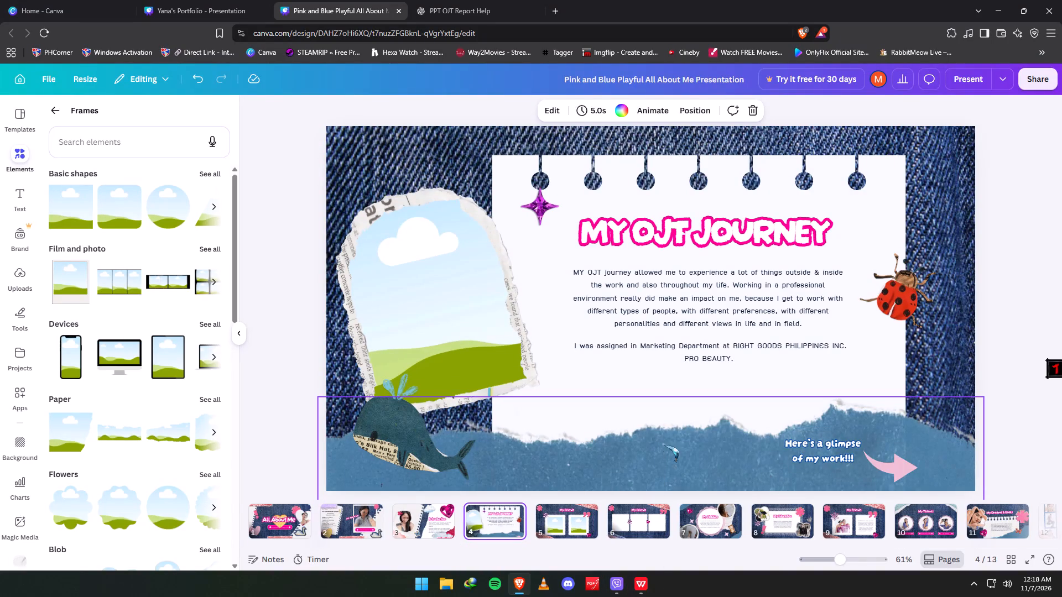
# Change the caption beside the pink arrow on page 4 to read "Here's a glimpse of me & my work!!!".
pyautogui.click(825, 448)
pyautogui.click(808, 460)
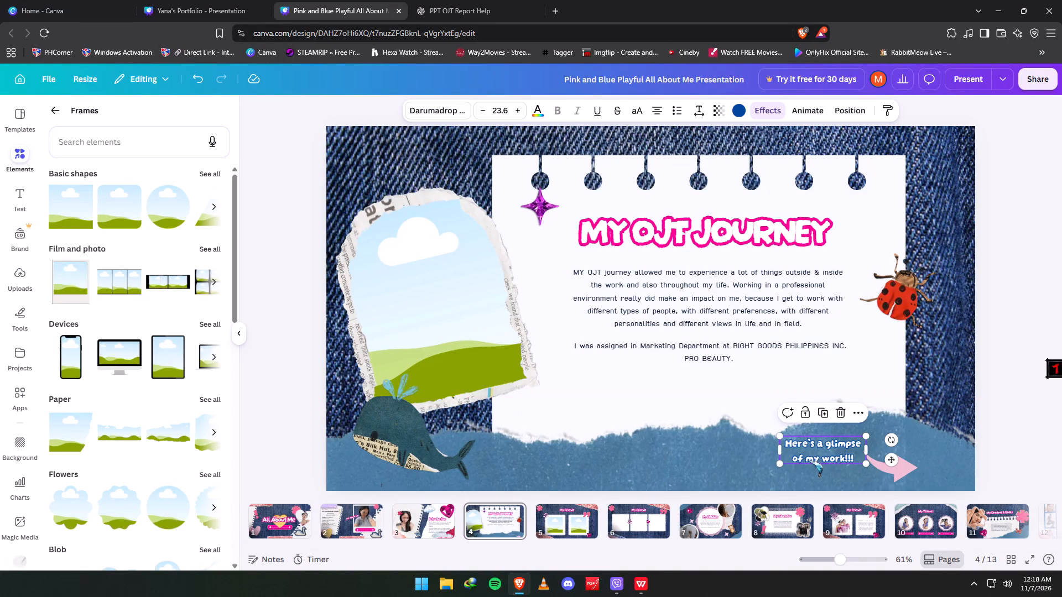
pyautogui.write('me')
pyautogui.press('space')
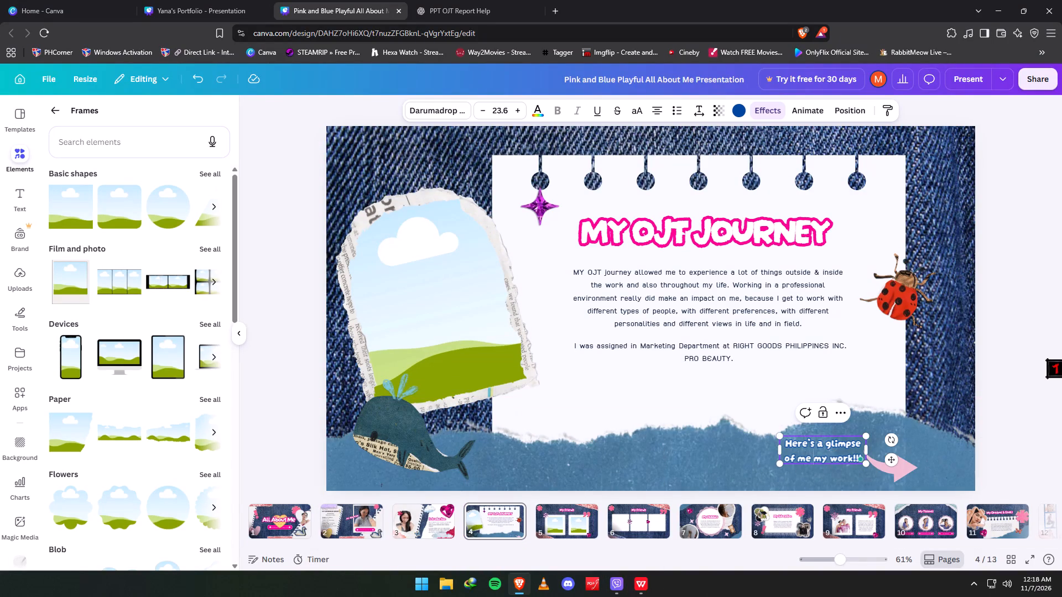
pyautogui.write('&')
pyautogui.press('space')
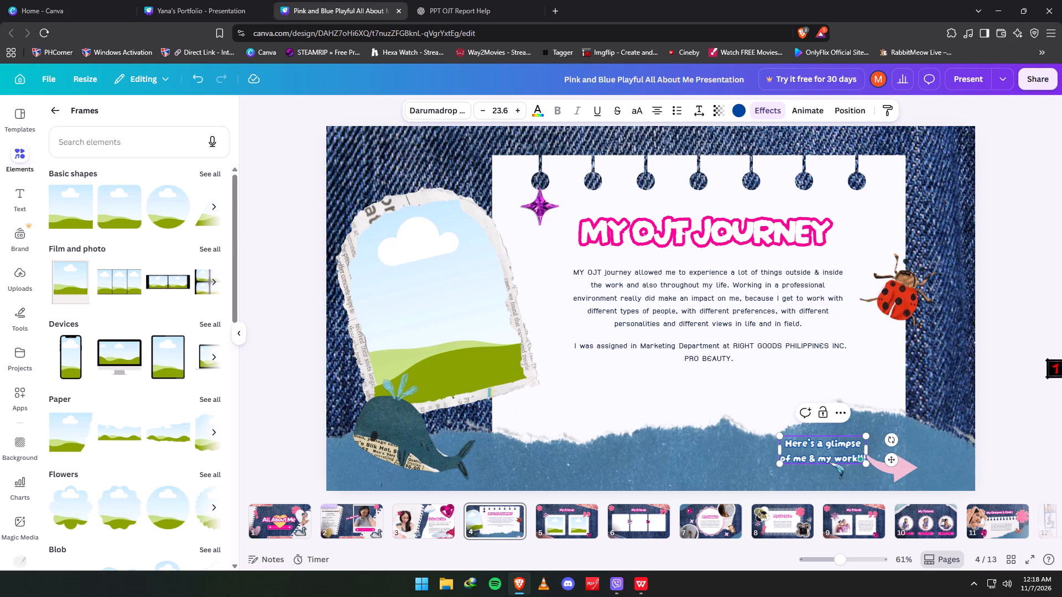
pyautogui.click(1008, 418)
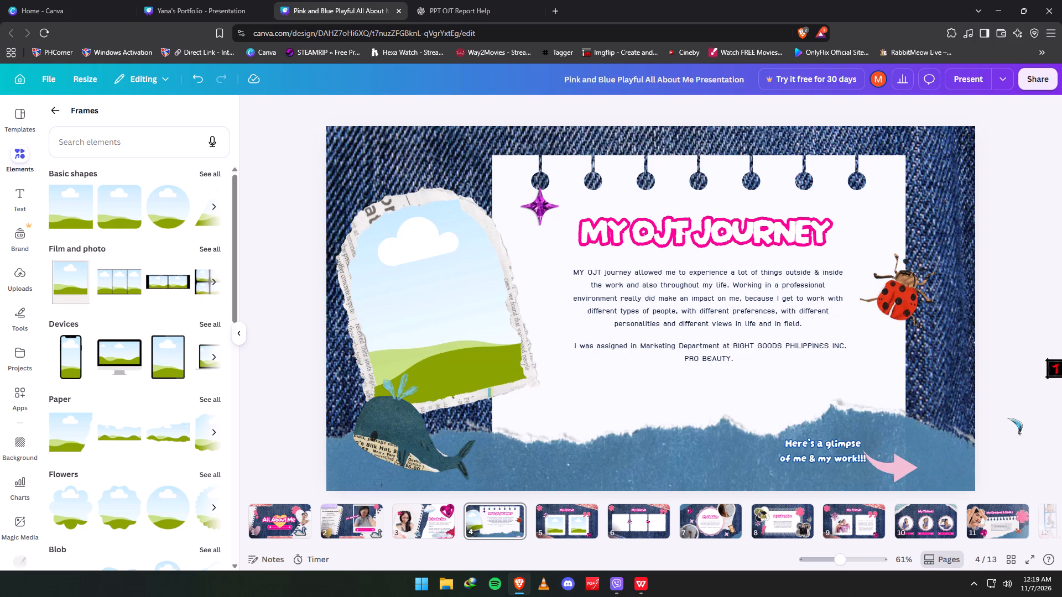
# Move the glimpse caption slightly down and left so it sits level with the start of the pink arrow.
pyautogui.moveTo(837, 451); pyautogui.dragTo(835, 457)
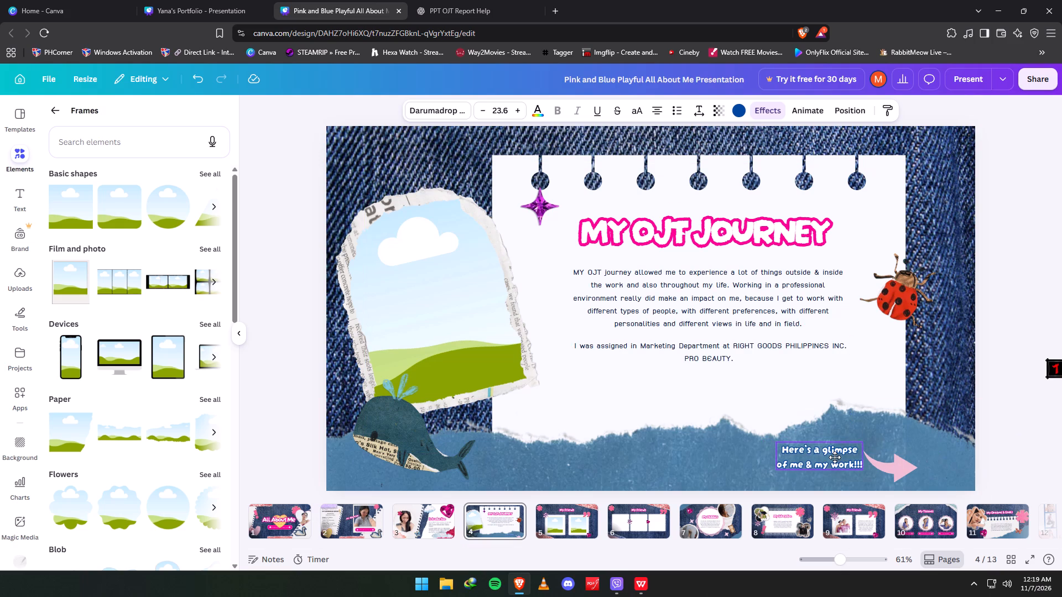
pyautogui.moveTo(835, 457); pyautogui.dragTo(832, 459)
pyautogui.click(1013, 432)
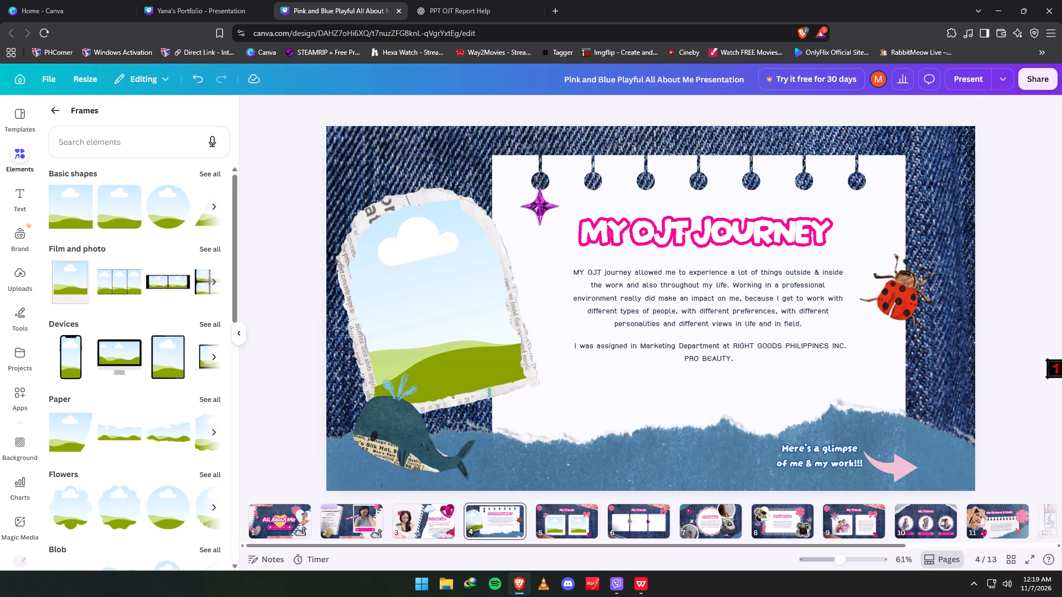
# Compare the "MY OJT JOURNEY" slide on page 4 with the two-photo "My Friends" slide on page 5.
pyautogui.click(558, 519)
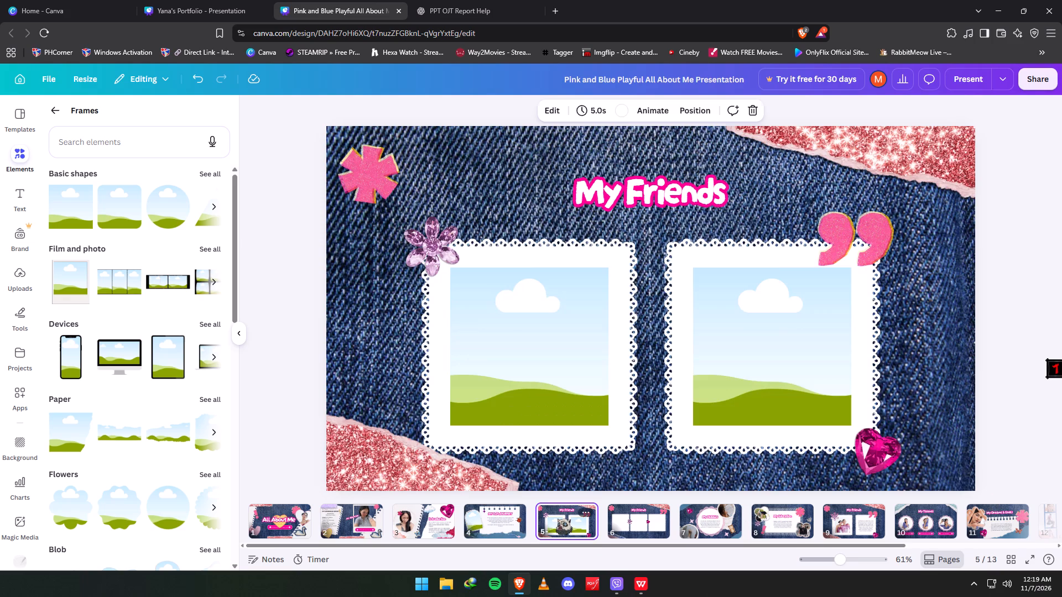
pyautogui.click(494, 529)
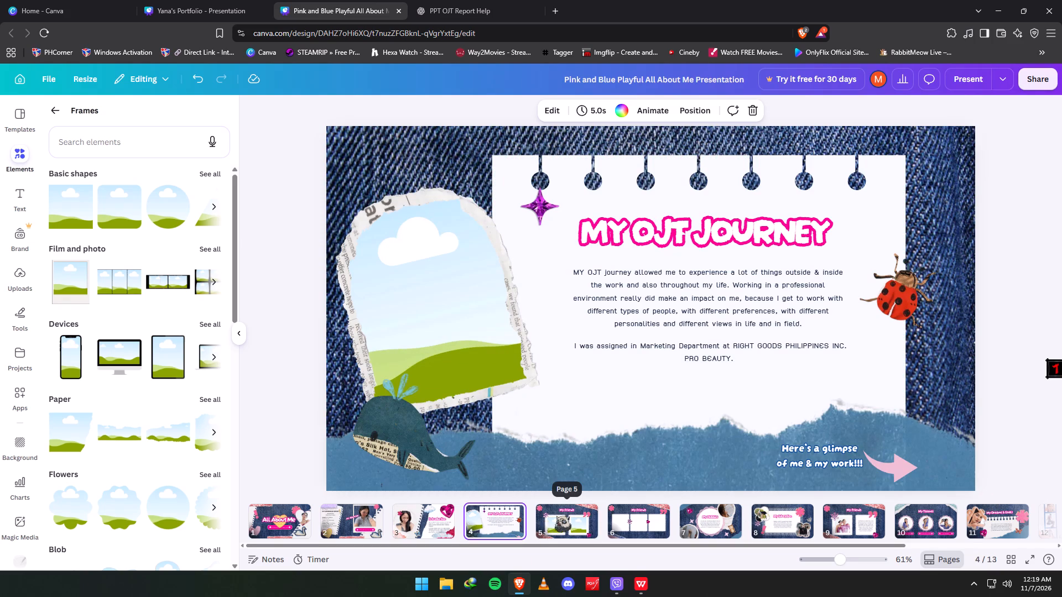
pyautogui.click(560, 523)
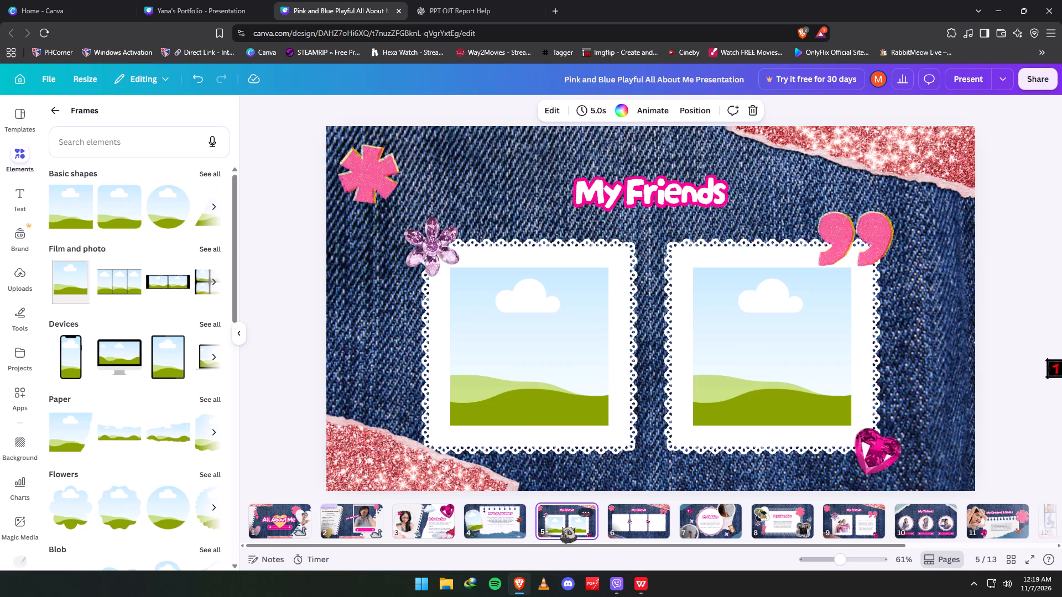
pyautogui.click(506, 518)
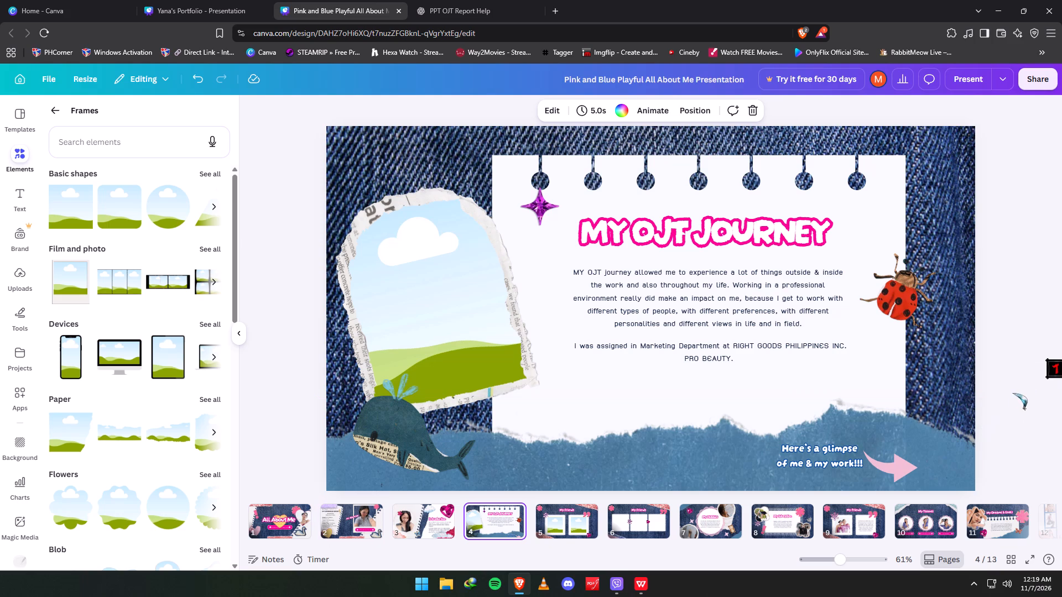
pyautogui.click(560, 523)
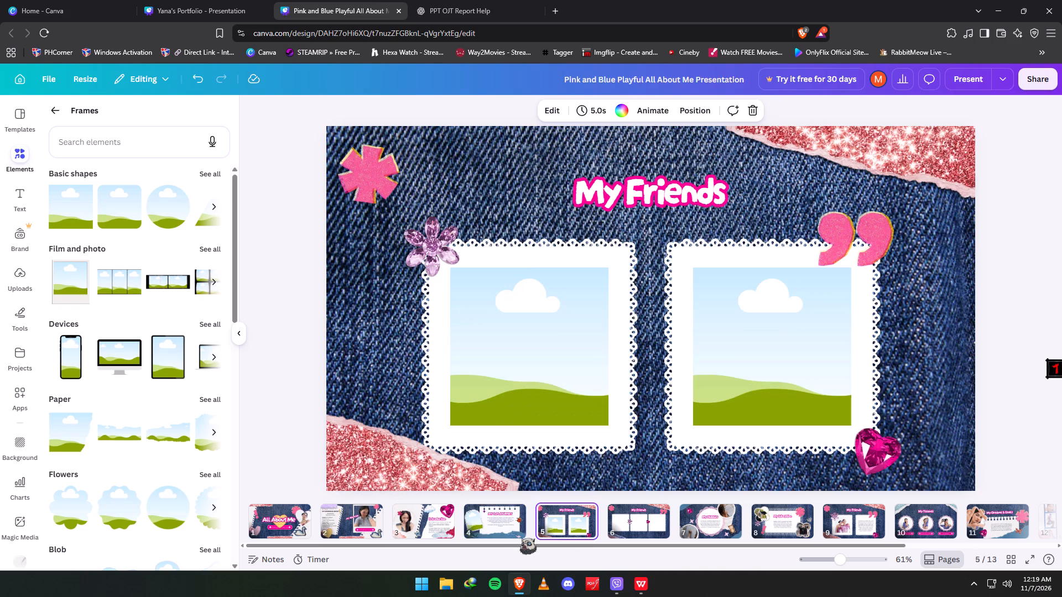
pyautogui.click(503, 532)
pyautogui.click(570, 519)
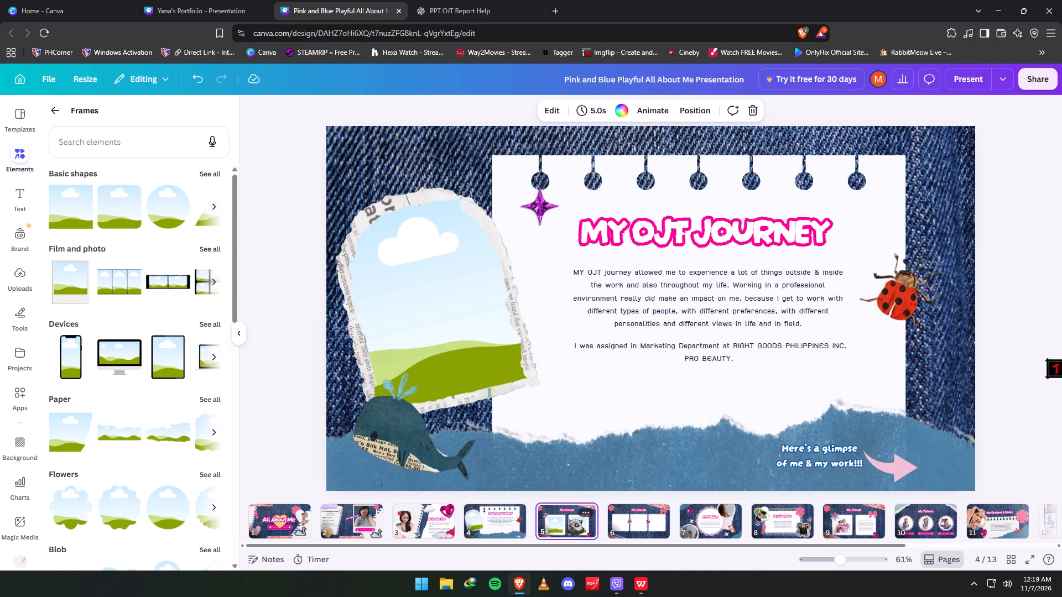
pyautogui.click(535, 320)
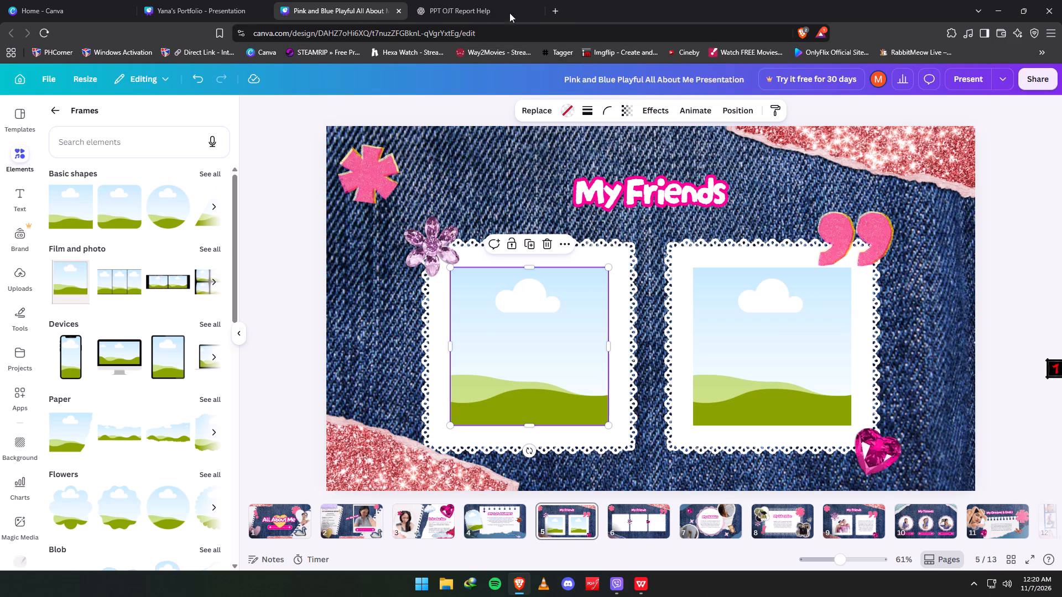
# Create a new blank presentation from the Canva home page.
pyautogui.click(235, 1)
pyautogui.click(85, 7)
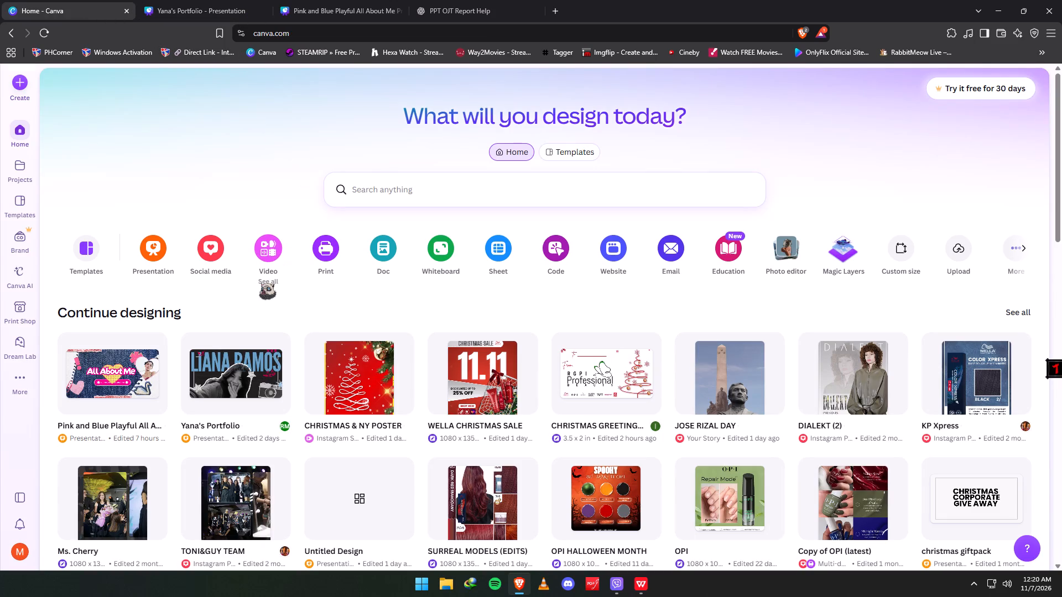
pyautogui.click(149, 250)
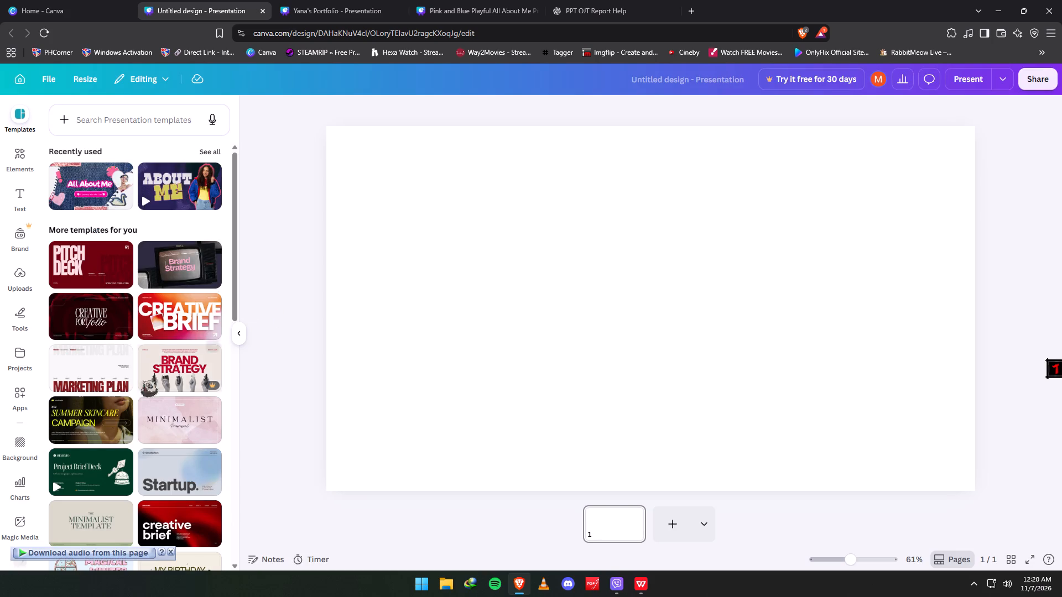
# Look over the suggested presentation templates and search them for "self introduction".
pyautogui.scroll(-6, 174, 411)
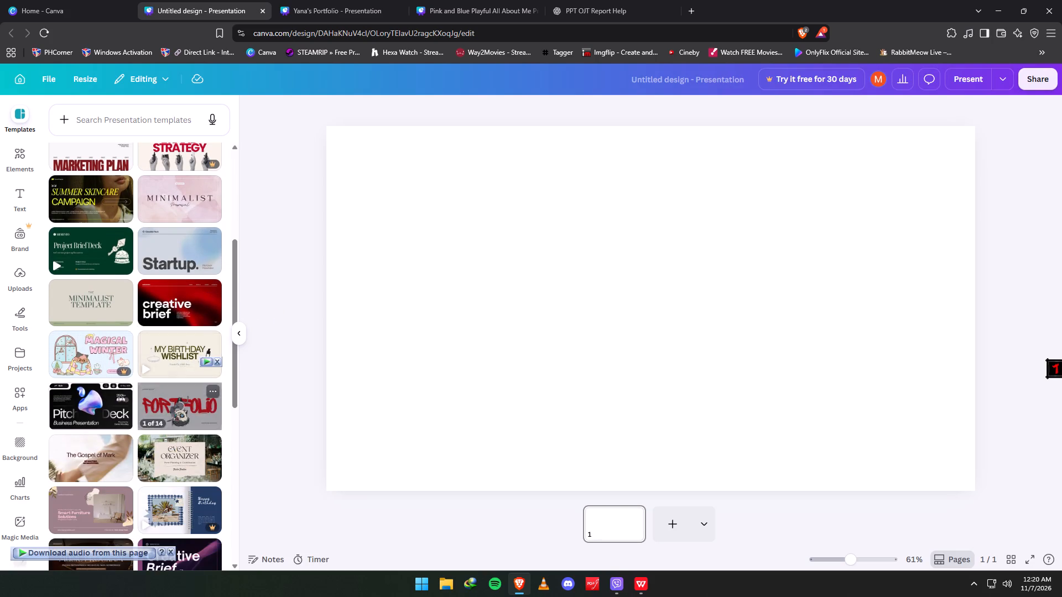
pyautogui.scroll(-3, 175, 409)
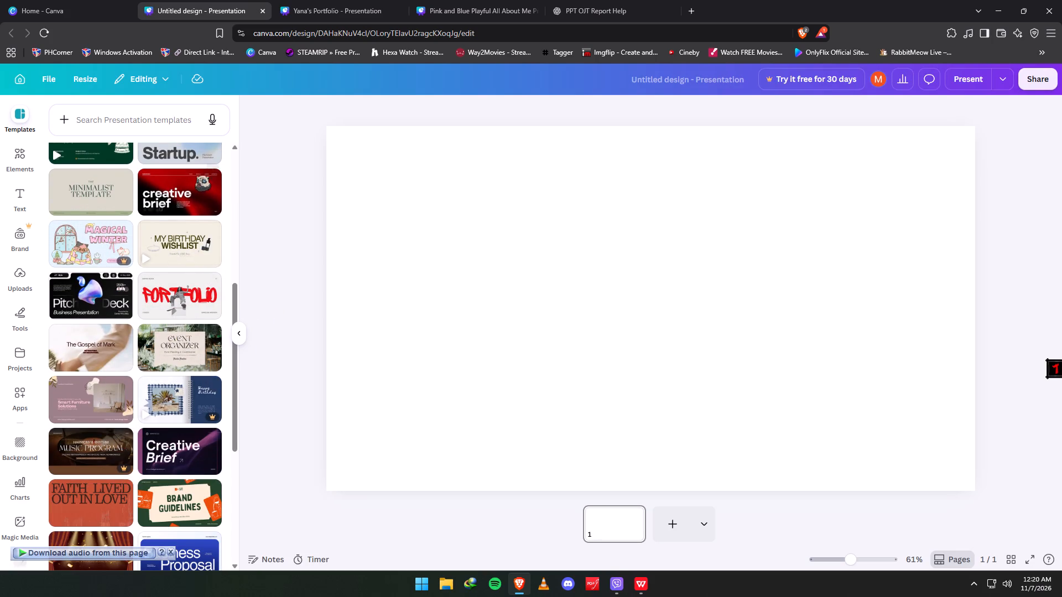
pyautogui.click(128, 128)
pyautogui.click(124, 116)
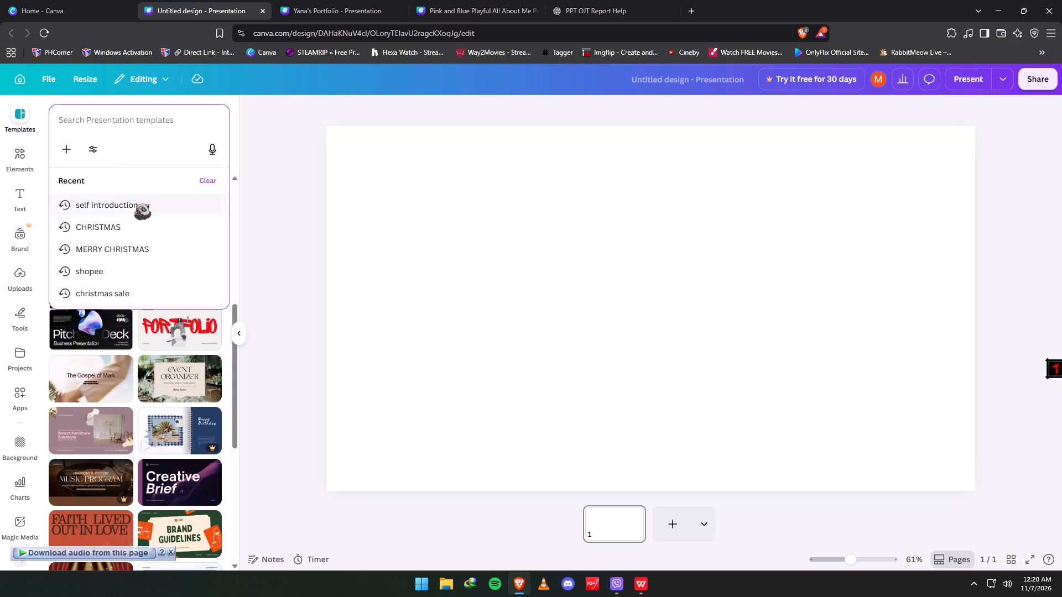
pyautogui.click(137, 203)
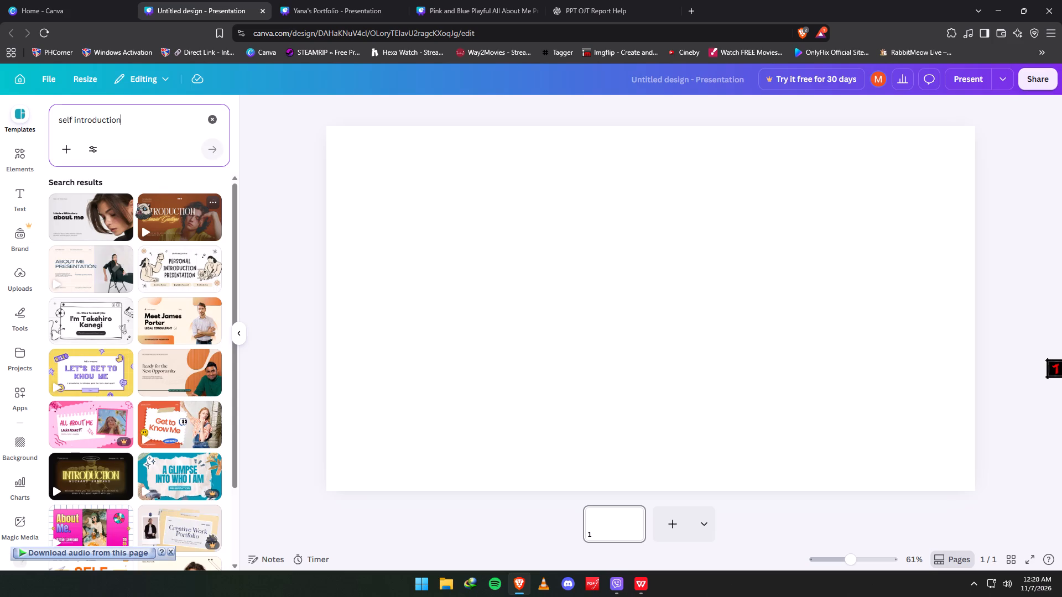
# Examine the "self introduction" template results for a suitable slide design.
pyautogui.scroll(-4, 150, 326)
pyautogui.scroll(-4, 196, 366)
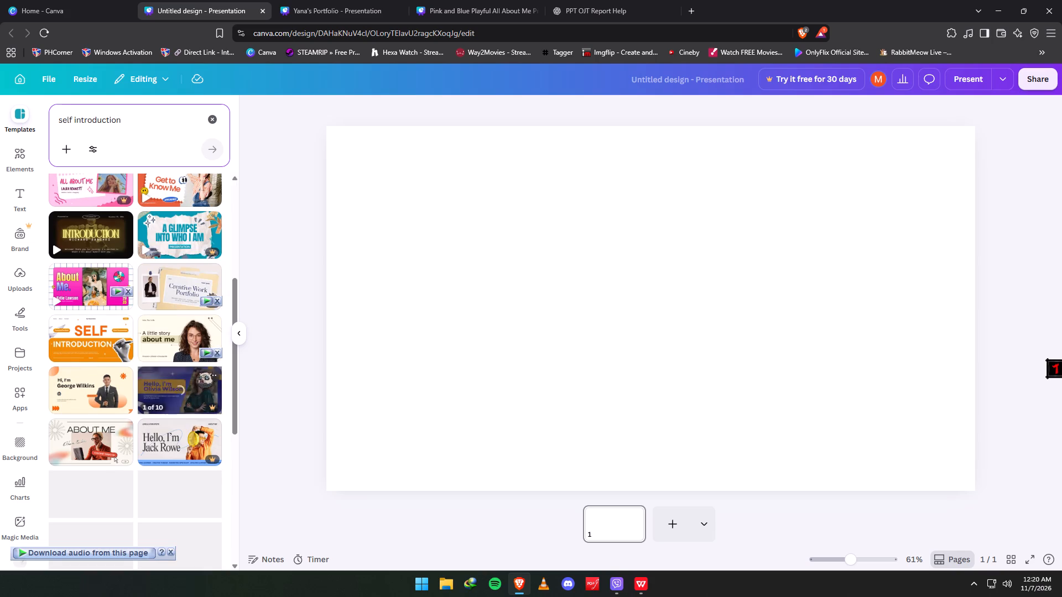
pyautogui.scroll(-2, 153, 485)
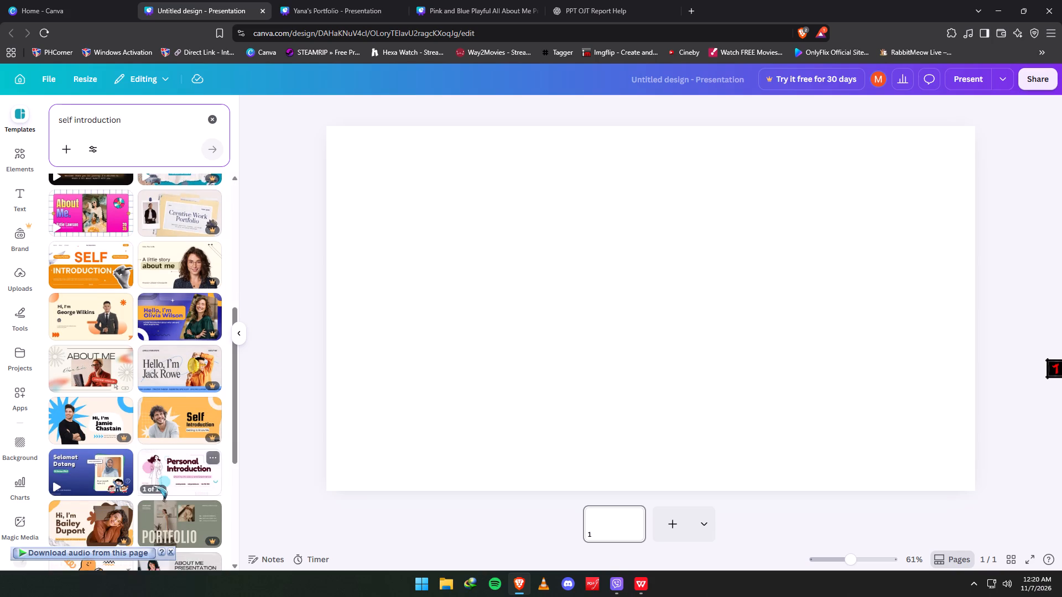
pyautogui.scroll(-8, 153, 487)
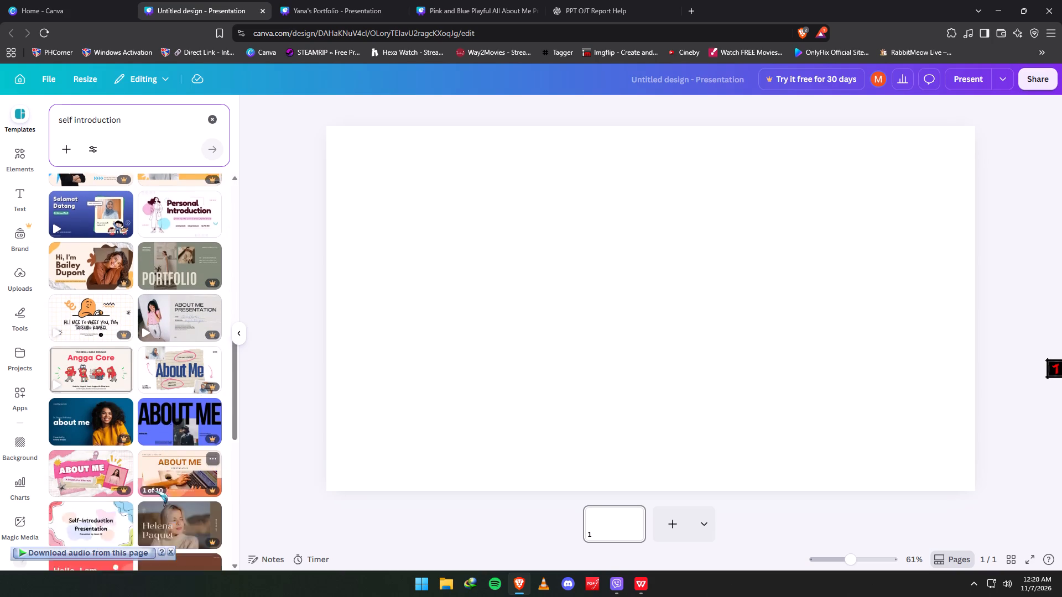
pyautogui.scroll(-2, 153, 490)
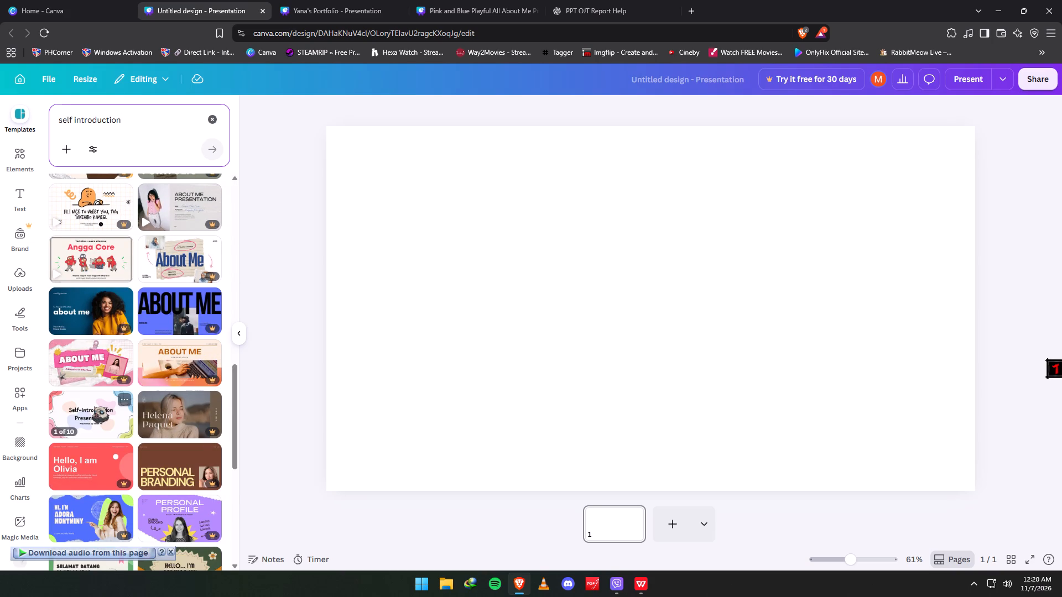
pyautogui.scroll(-3, 96, 412)
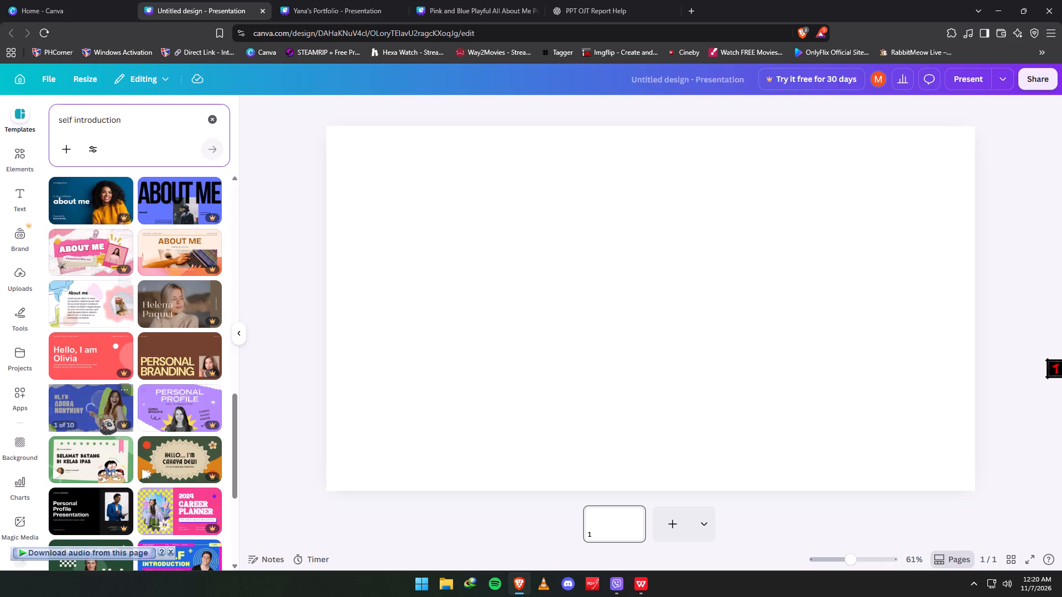
pyautogui.scroll(-3, 102, 420)
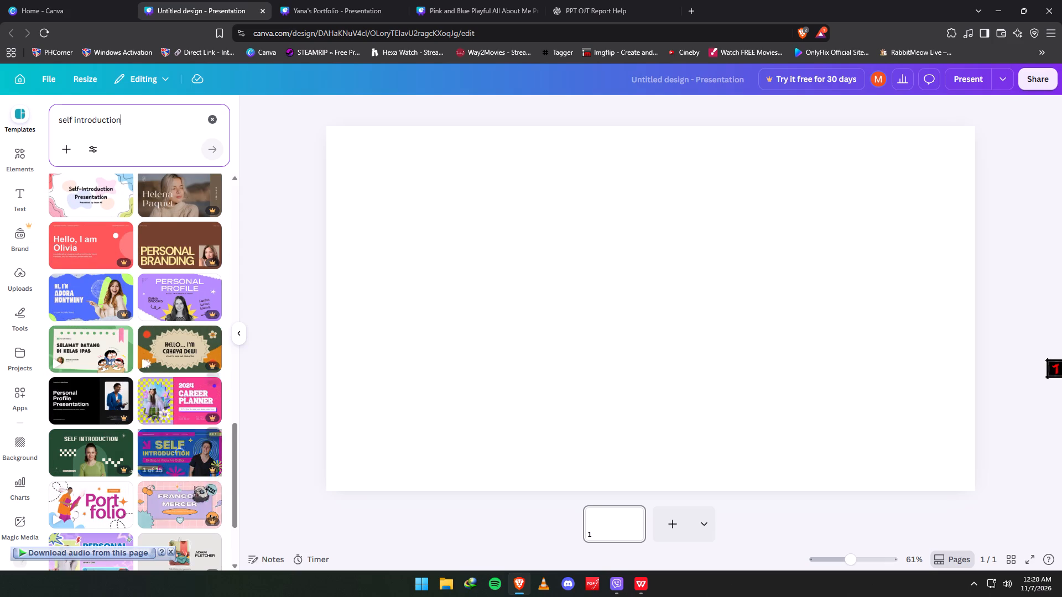
pyautogui.scroll(-3, 95, 484)
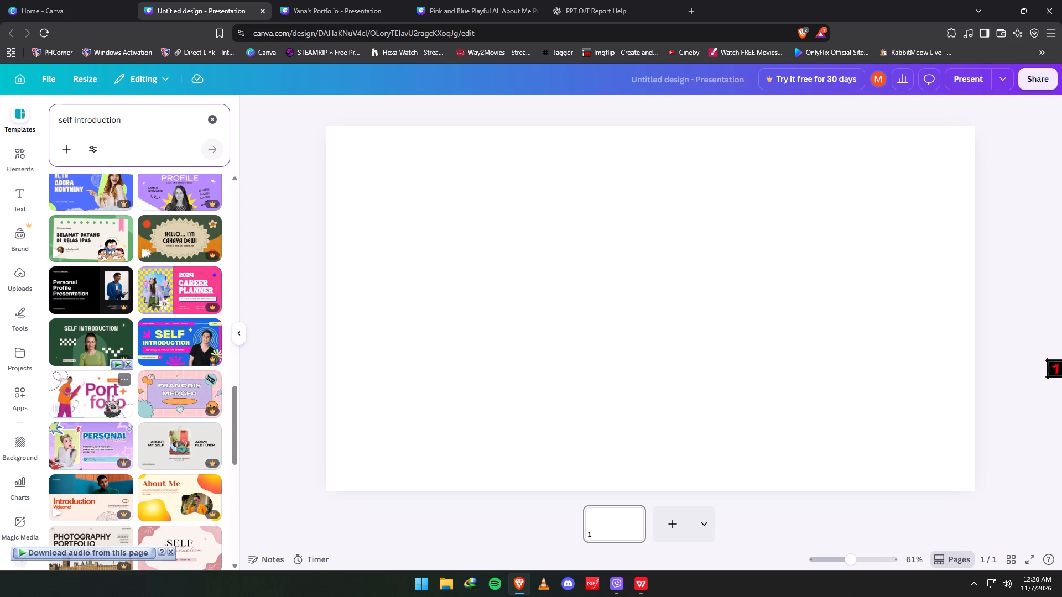
pyautogui.scroll(-3, 163, 474)
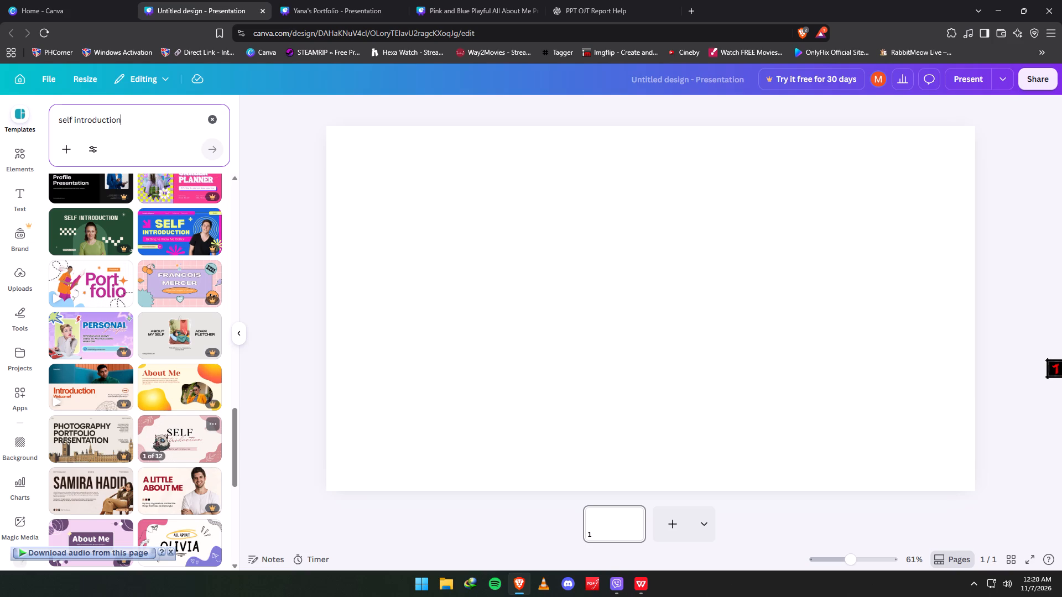
pyautogui.scroll(-3, 110, 443)
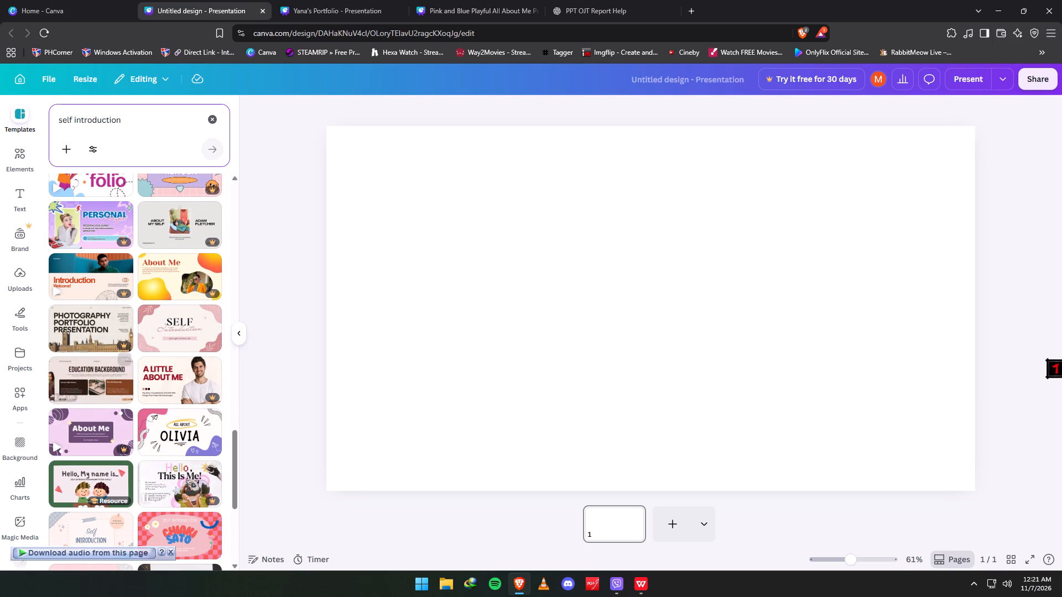
pyautogui.scroll(-6, 170, 517)
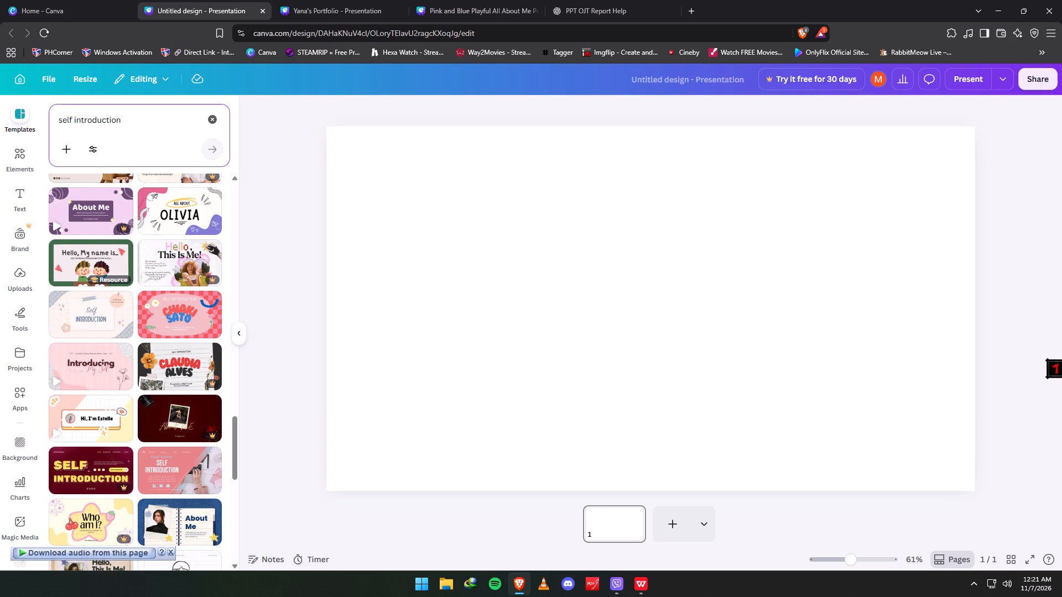
# Narrow the template search to "self introduction workplace".
pyautogui.press('space')
pyautogui.write('work')
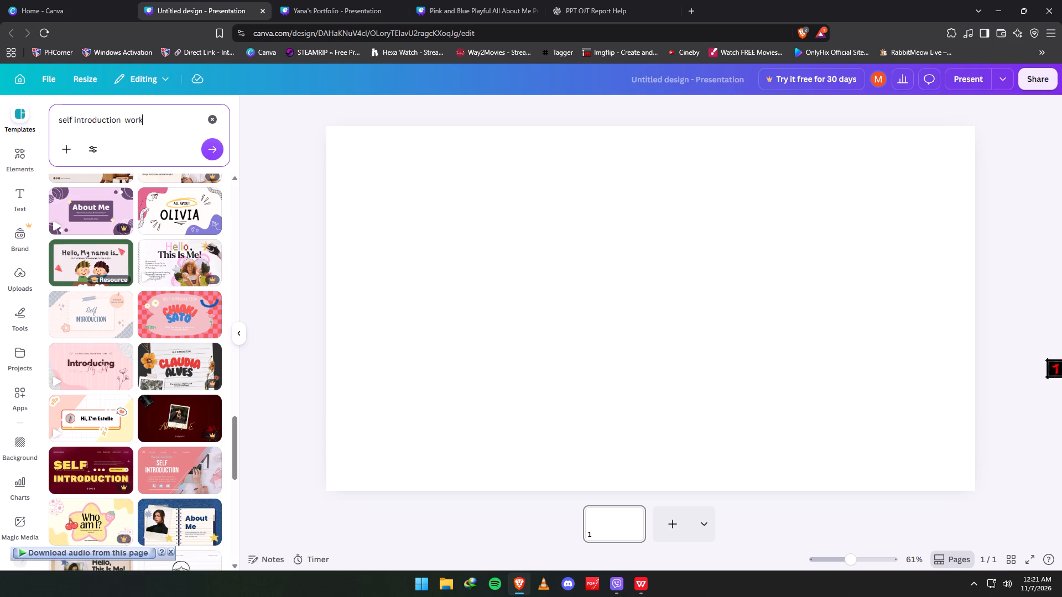
pyautogui.write('place')
pyautogui.press('Return')
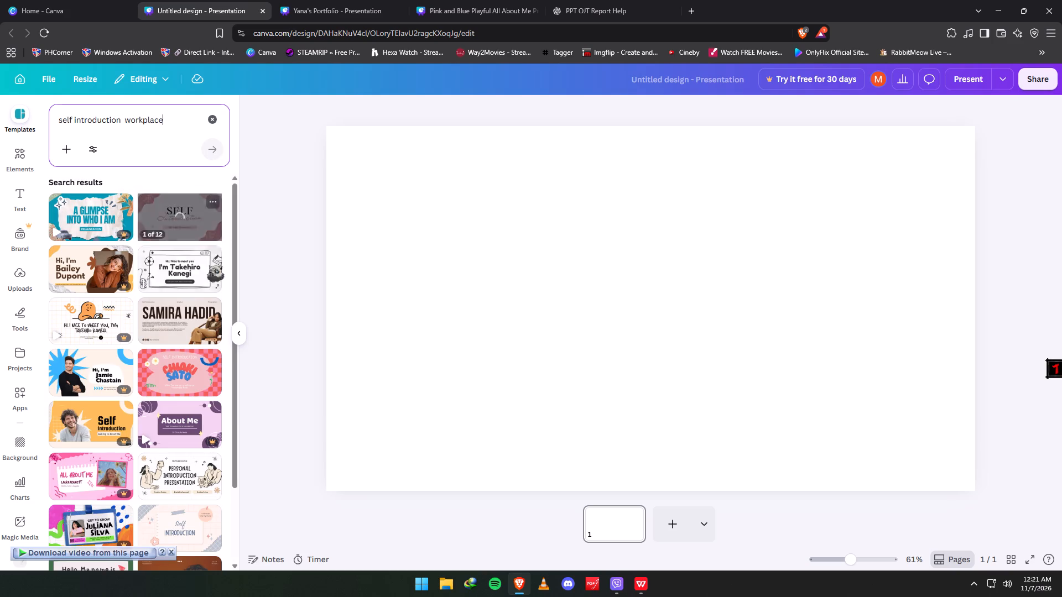
# Examine the "self introduction workplace" template results for a slide design that suits the OJT presentation.
pyautogui.scroll(-5, 150, 462)
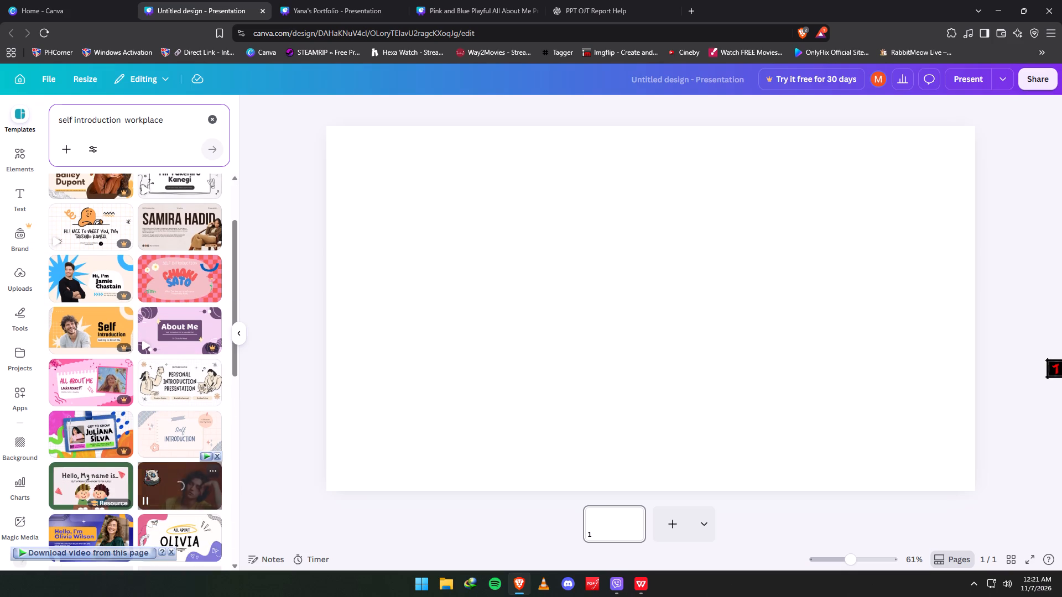
pyautogui.scroll(-7, 145, 469)
pyautogui.scroll(-2, 195, 475)
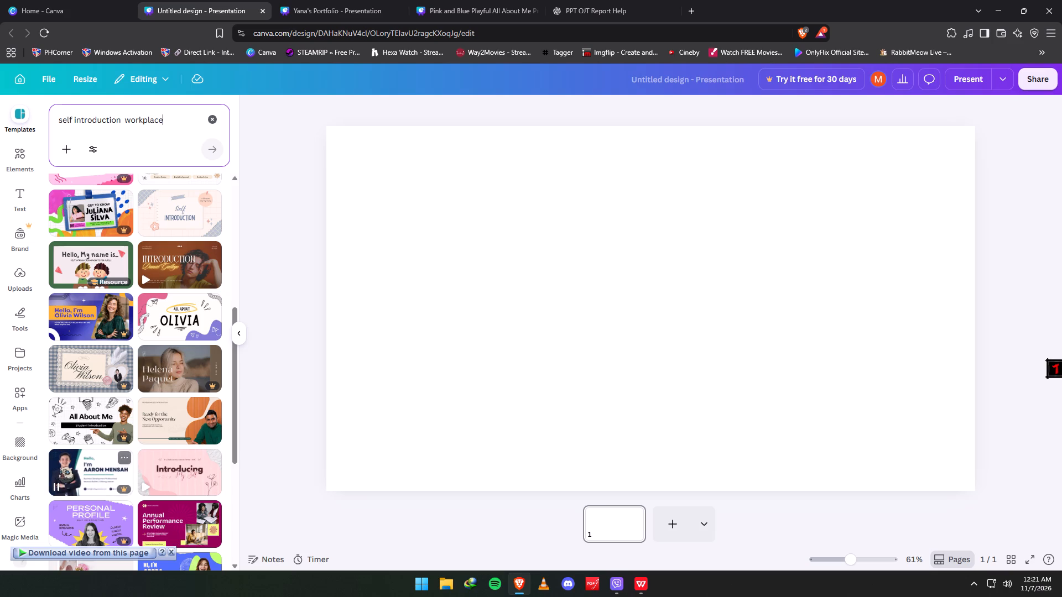
pyautogui.scroll(-1, 60, 467)
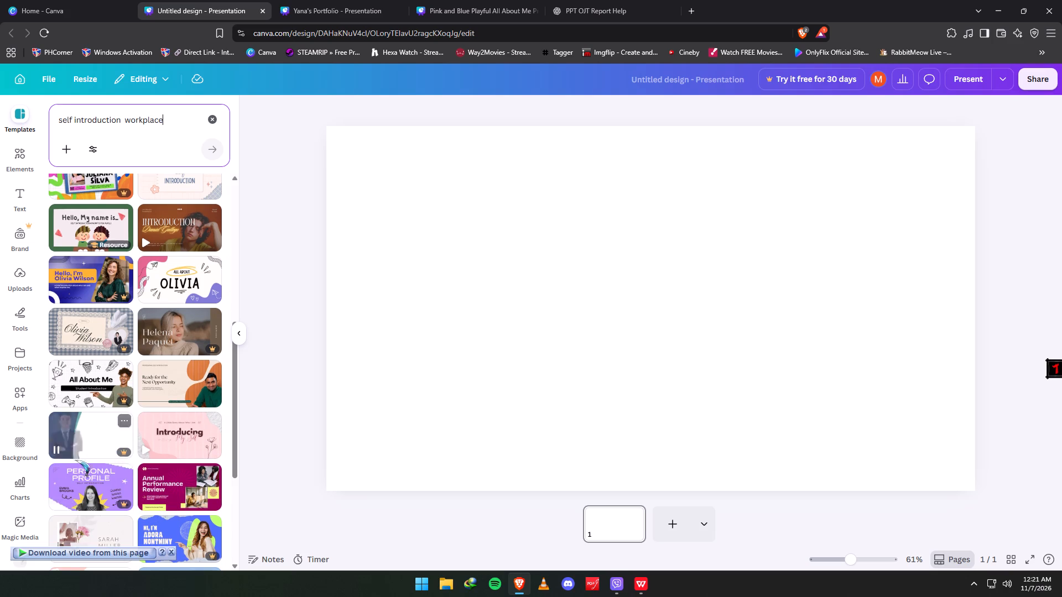
pyautogui.scroll(-3, 139, 481)
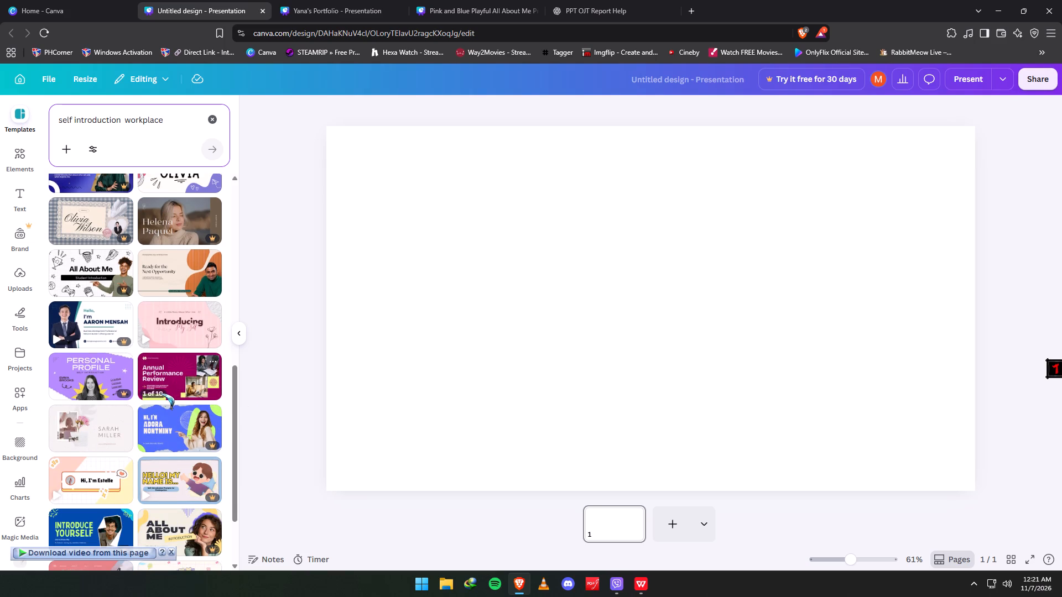
pyautogui.scroll(-3, 172, 503)
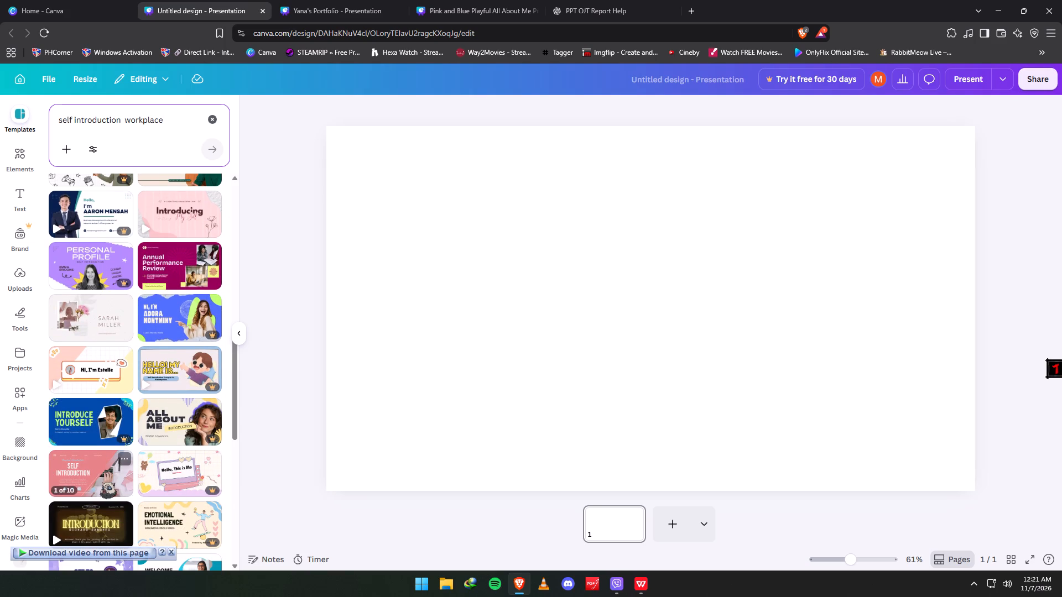
pyautogui.scroll(-7, 101, 483)
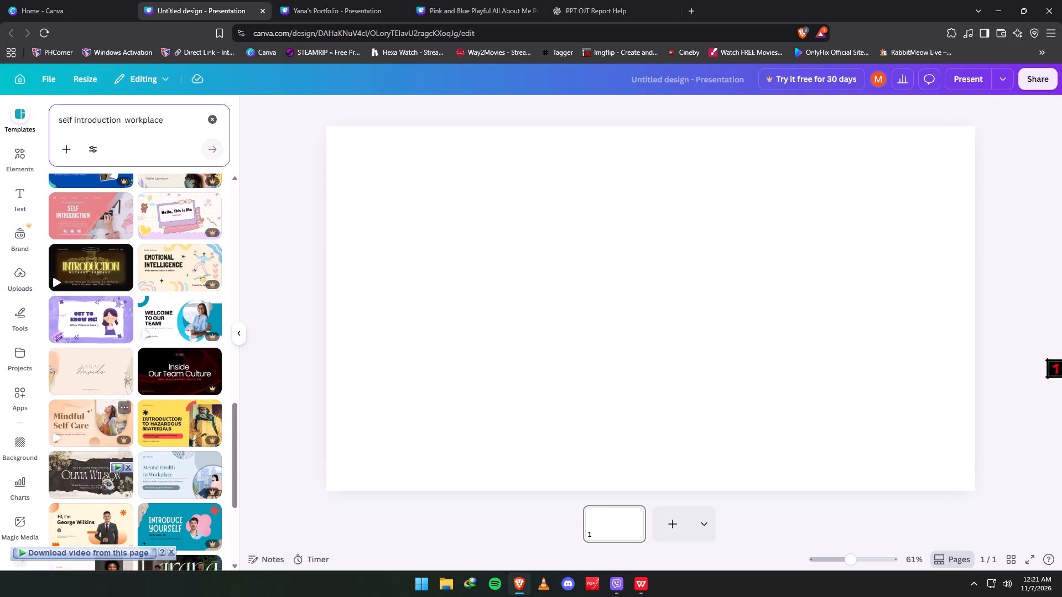
pyautogui.scroll(-2, 101, 478)
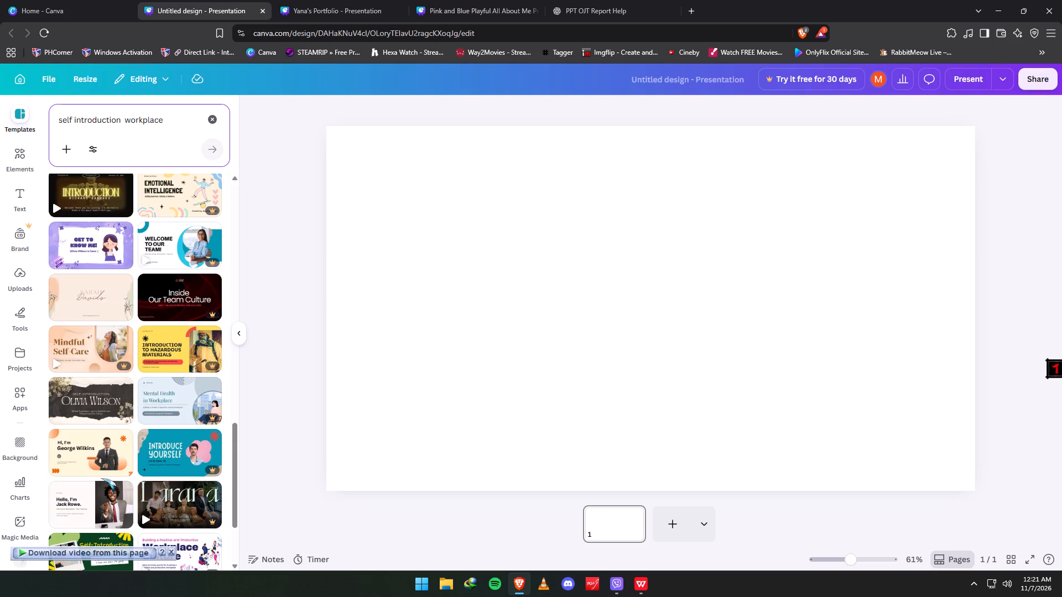
pyautogui.scroll(-6, 137, 479)
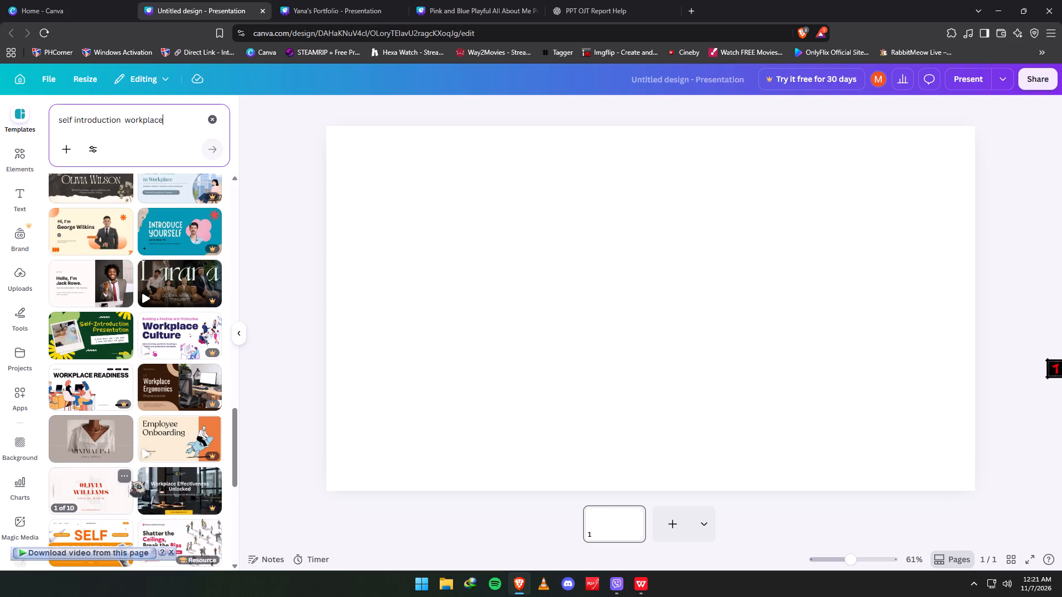
pyautogui.scroll(-3, 132, 481)
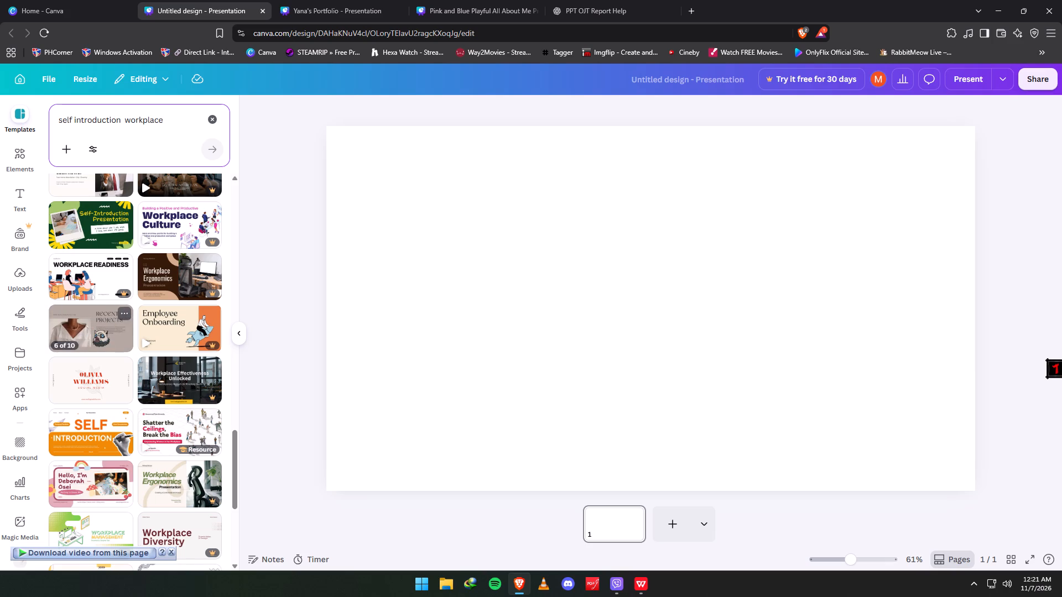
pyautogui.scroll(-2, 111, 441)
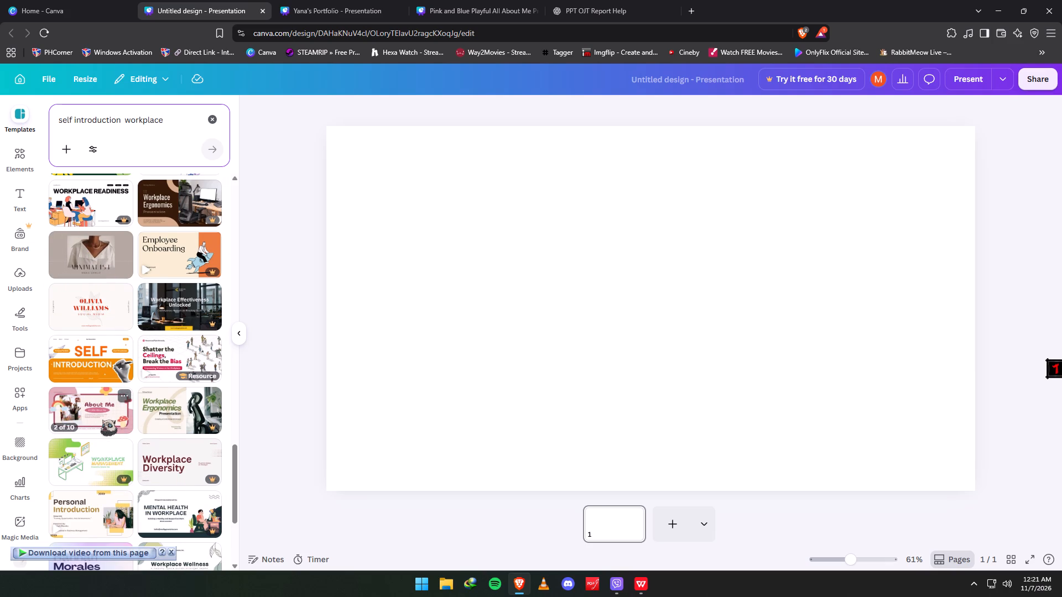
pyautogui.scroll(-1, 209, 445)
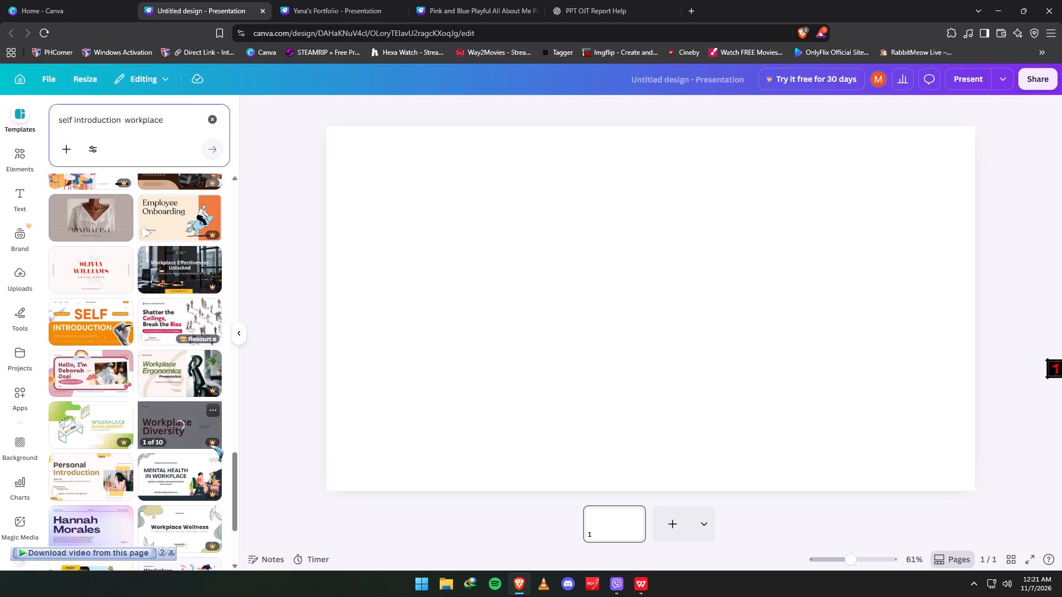
pyautogui.scroll(-1, 209, 445)
pyautogui.scroll(-3, 147, 463)
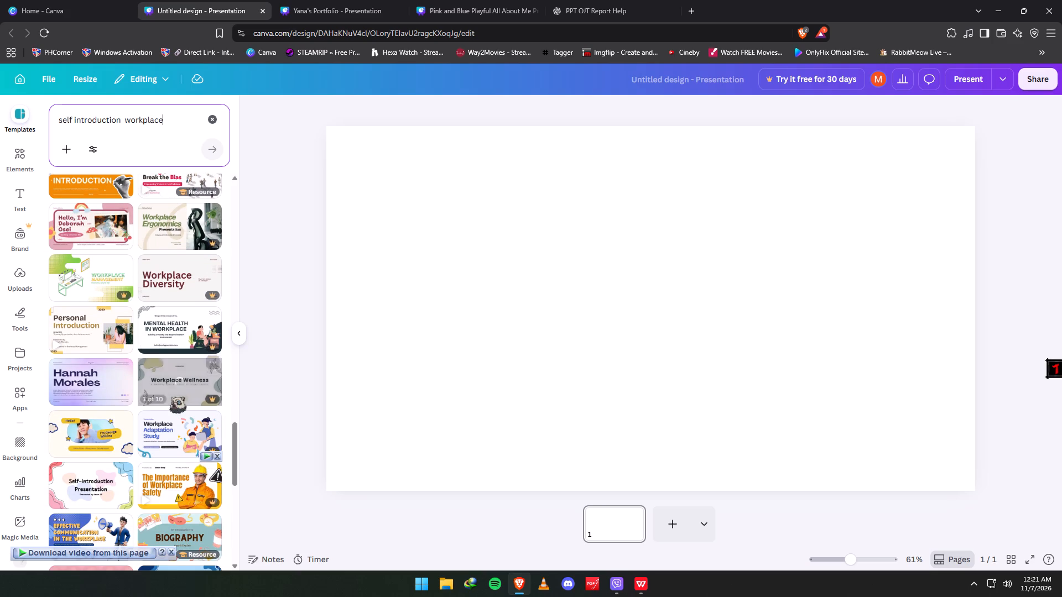
pyautogui.scroll(-3, 102, 450)
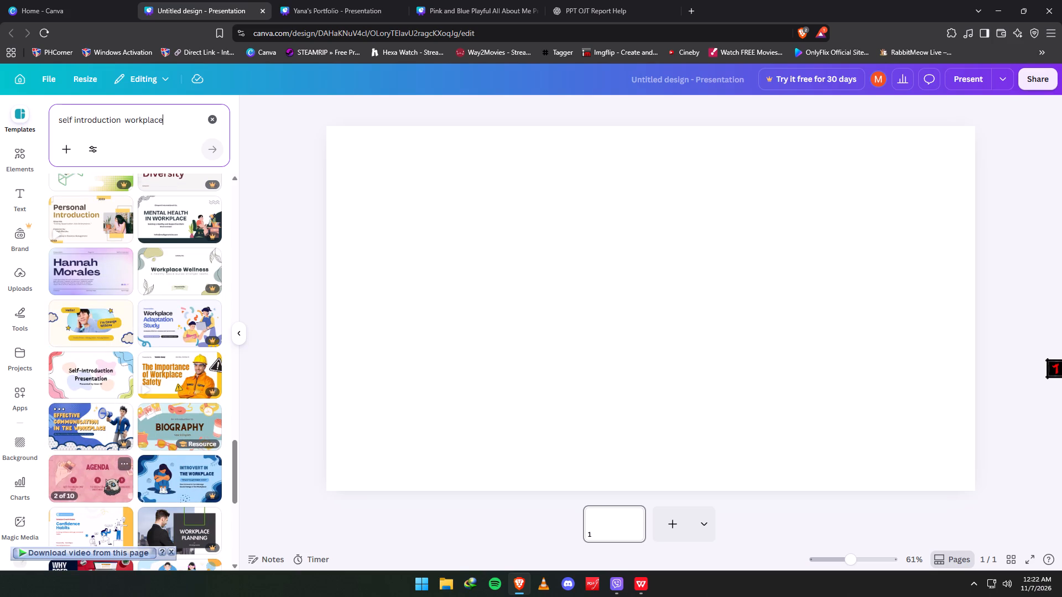
pyautogui.scroll(-3, 106, 479)
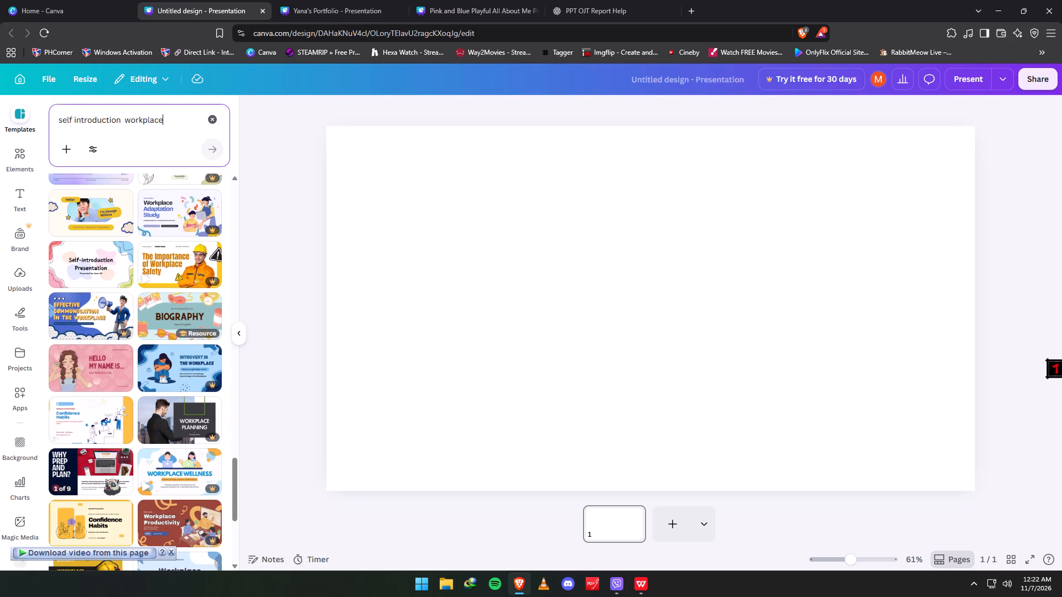
pyautogui.scroll(-3, 106, 479)
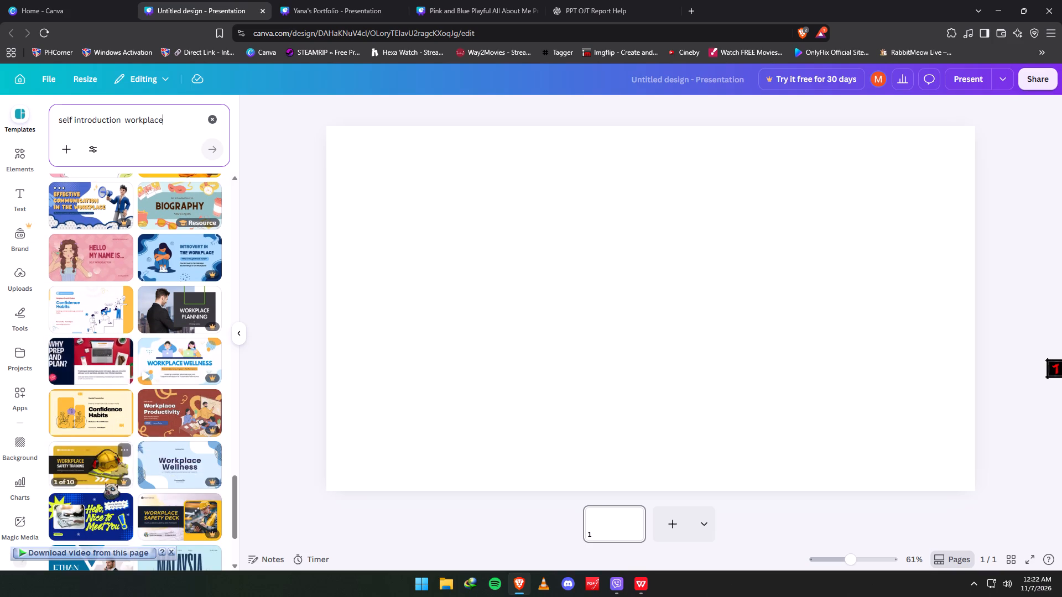
pyautogui.scroll(-9, 105, 483)
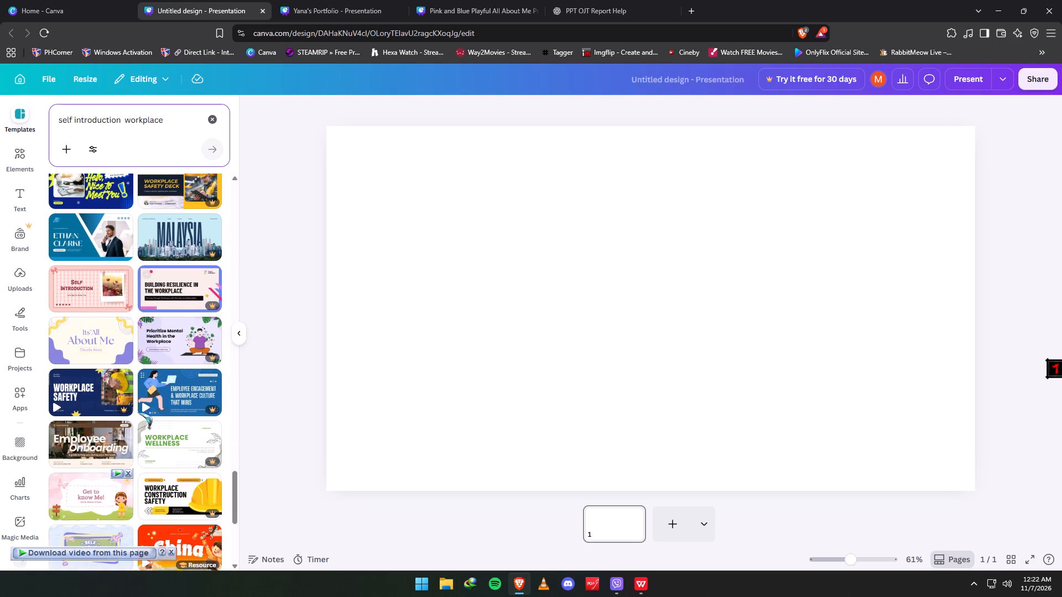
pyautogui.scroll(-6, 152, 417)
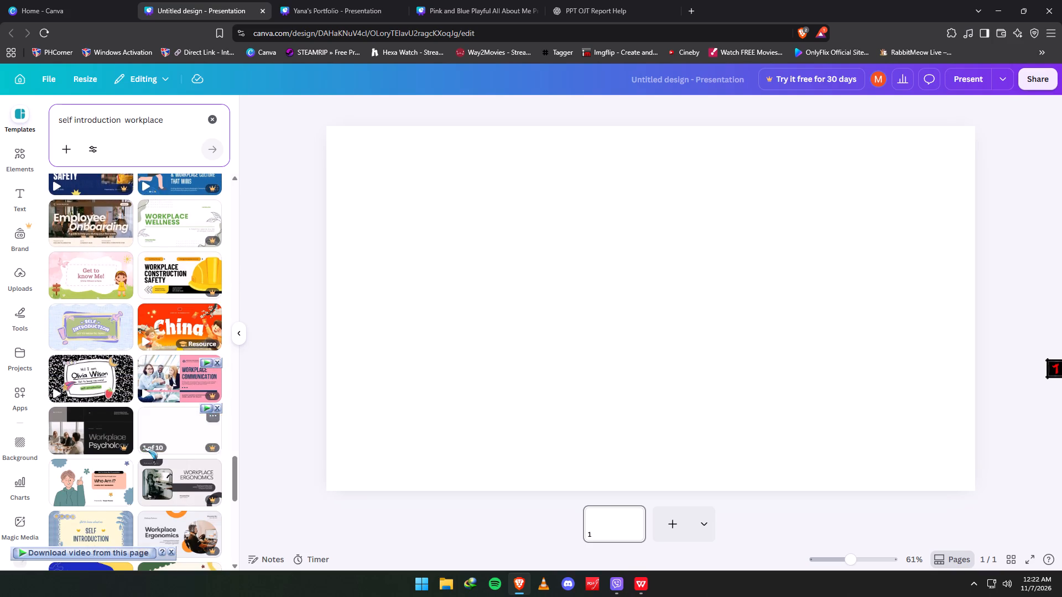
pyautogui.scroll(-6, 143, 448)
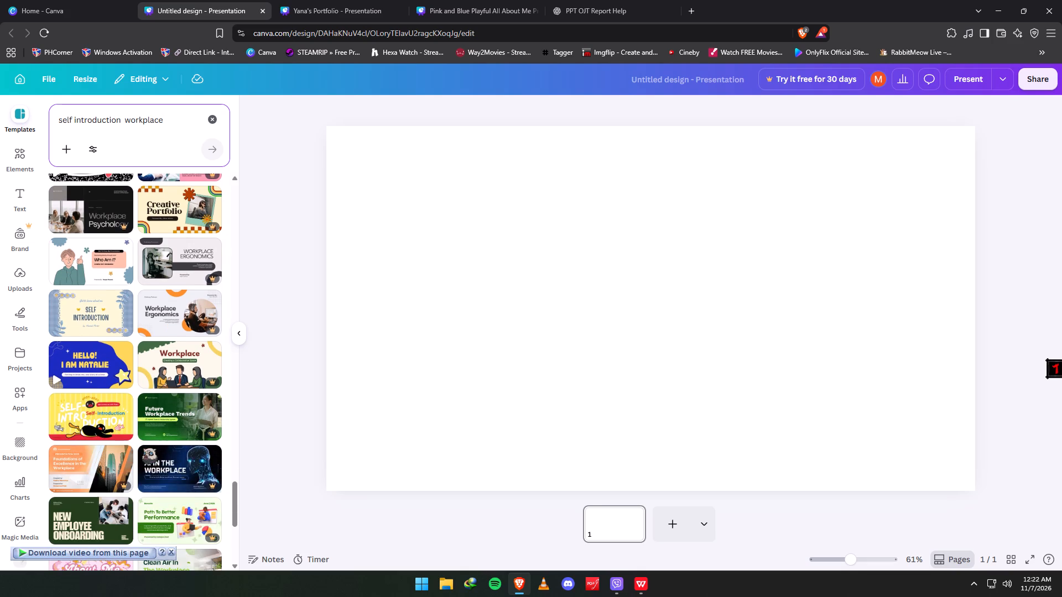
pyautogui.scroll(-7, 143, 448)
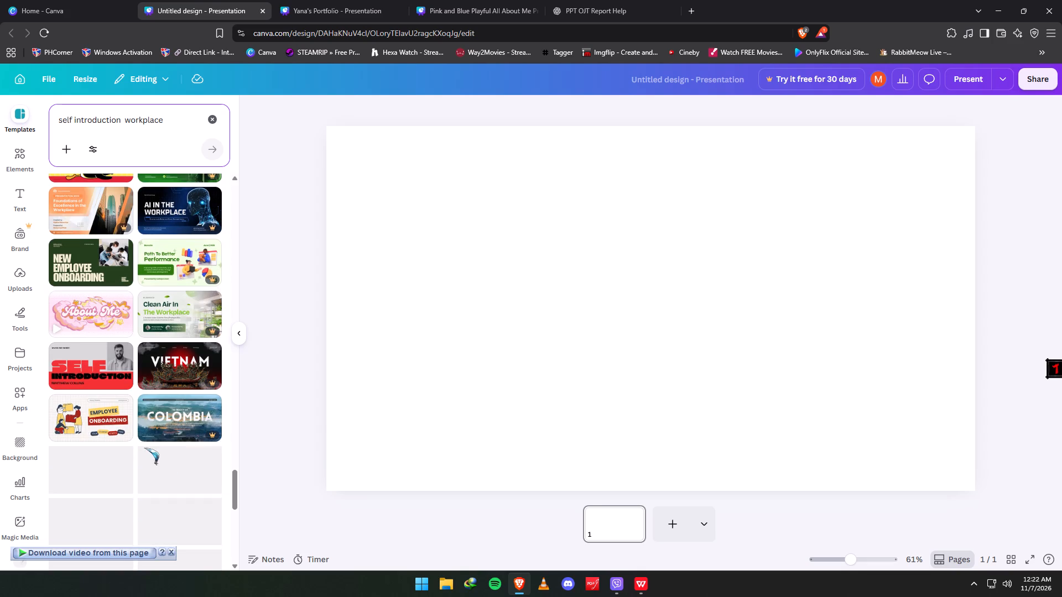
pyautogui.scroll(-6, 144, 447)
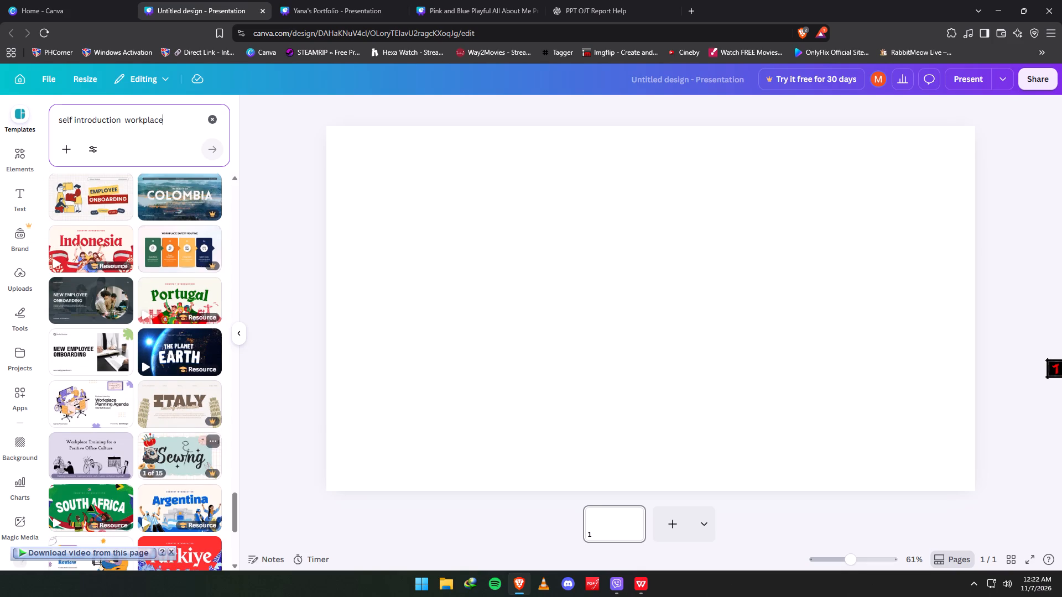
pyautogui.scroll(-10, 144, 447)
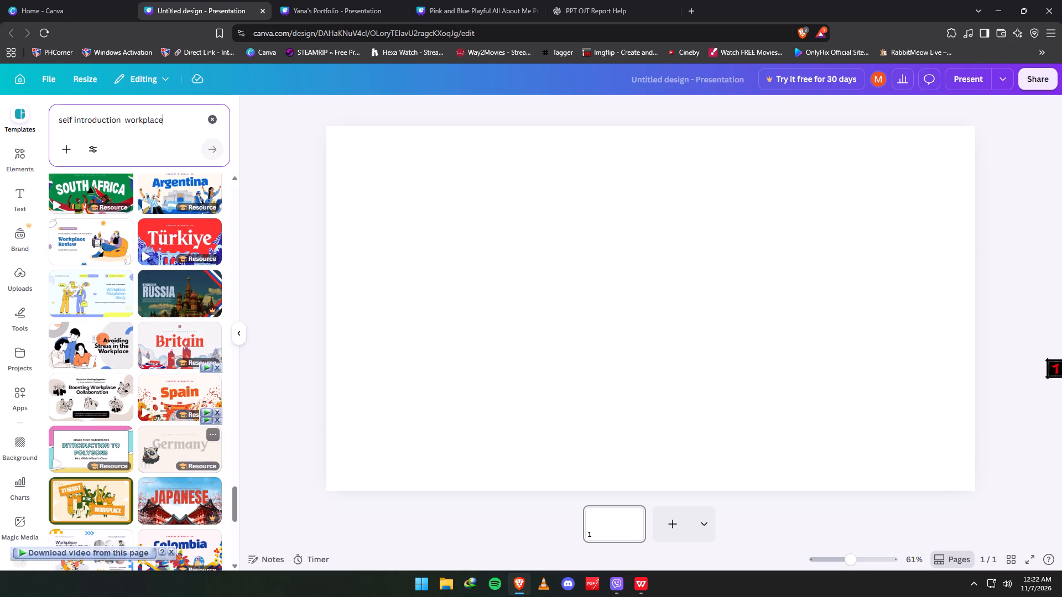
pyautogui.scroll(-10, 144, 447)
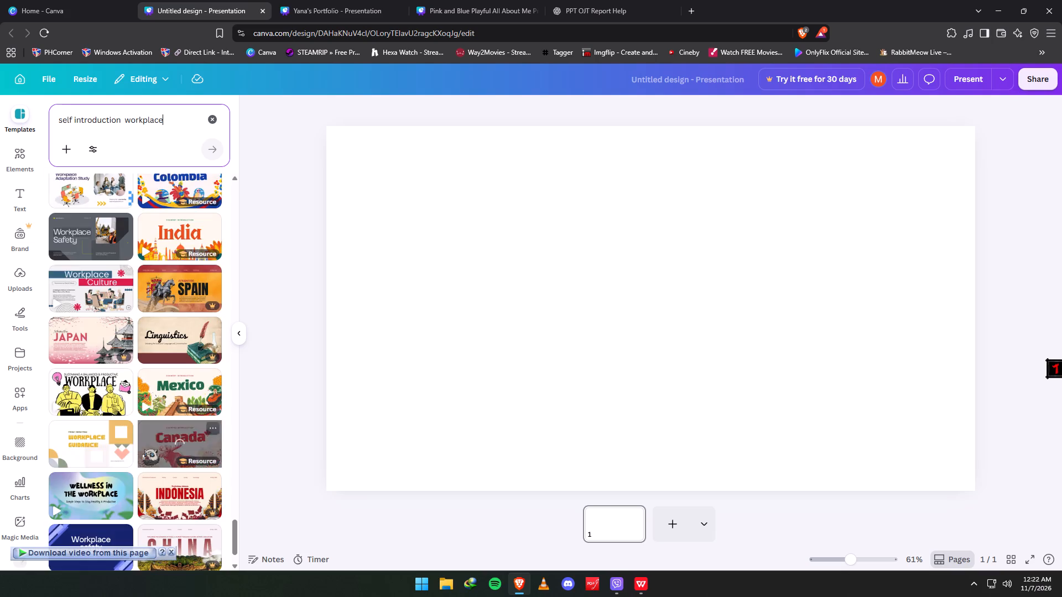
pyautogui.scroll(-8, 144, 449)
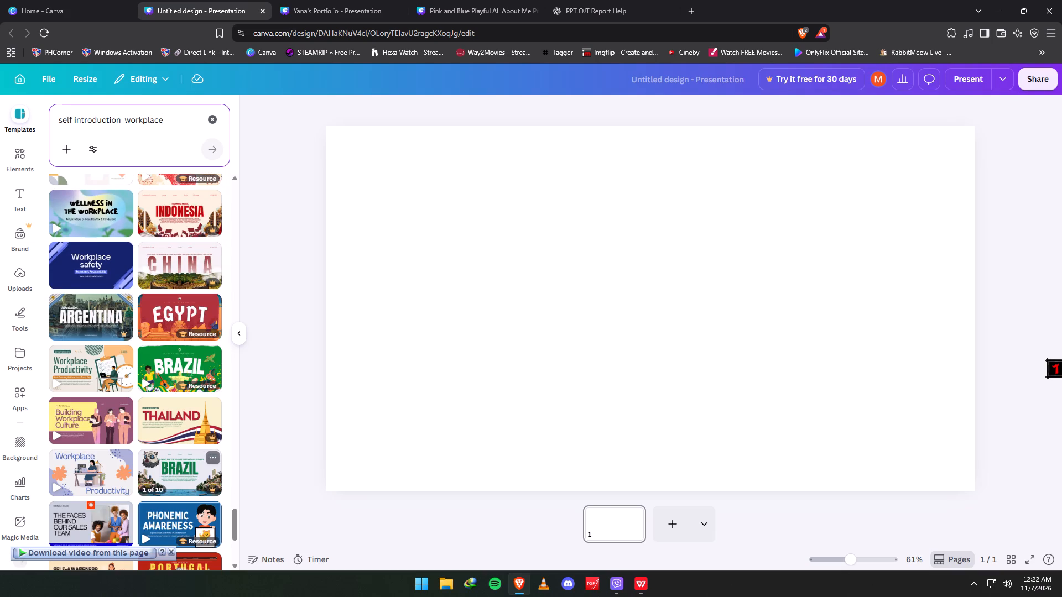
pyautogui.scroll(-3, 144, 451)
# Remove "workplace" from the template search and search for "self introductio" instead.
pyautogui.moveTo(174, 125); pyautogui.dragTo(123, 127)
pyautogui.press('BackSpace')
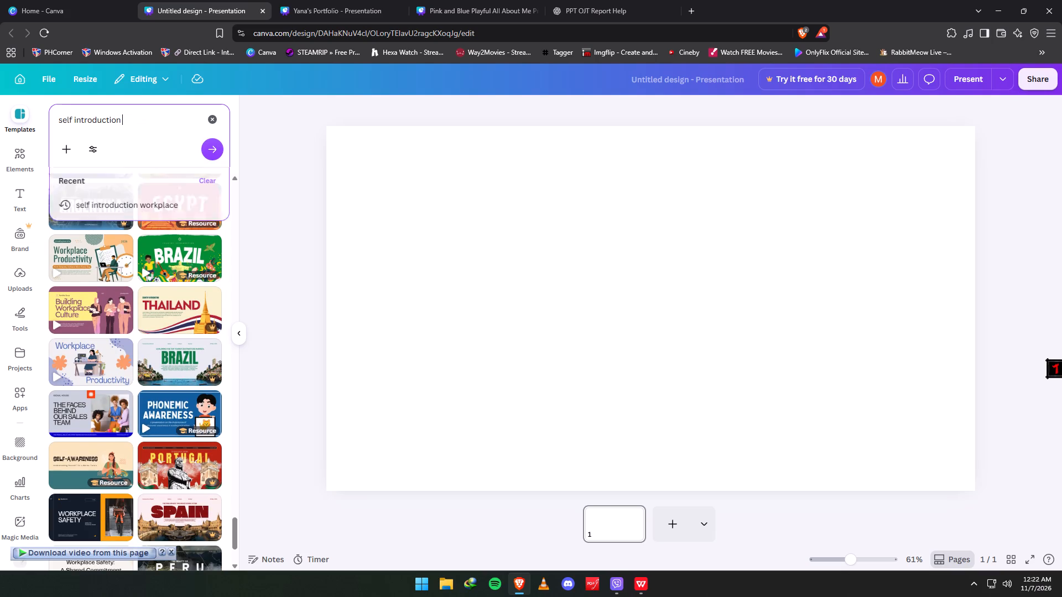
pyautogui.press('BackSpace')
pyautogui.press('BackSpace')
pyautogui.press('Return')
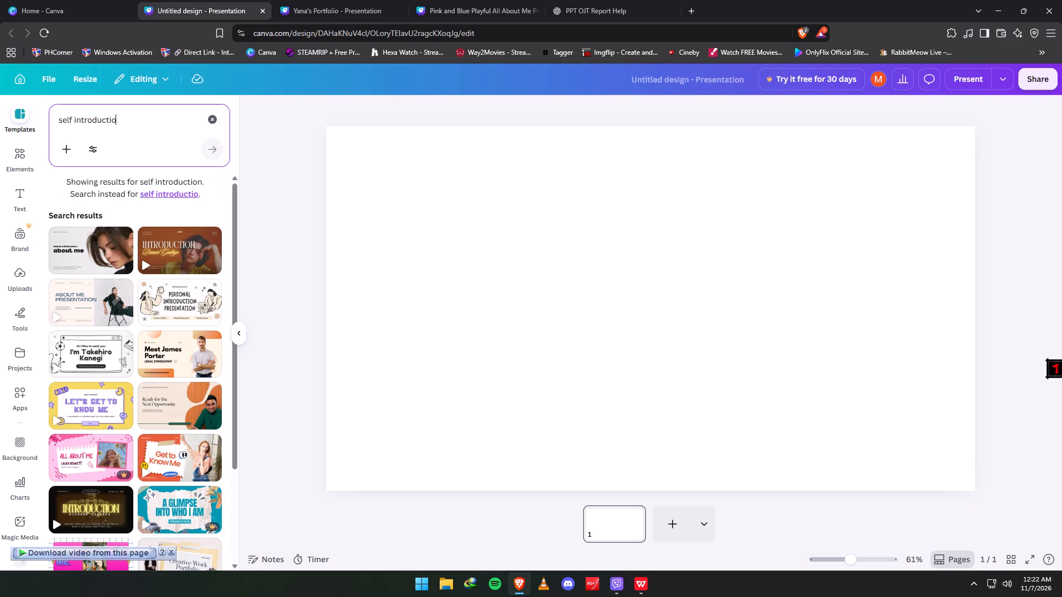
# Examine the "self introductio" template results through to the end of the list for a slide design that suits the OJT presentation.
pyautogui.scroll(-12, 270, 399)
pyautogui.scroll(-4, 124, 536)
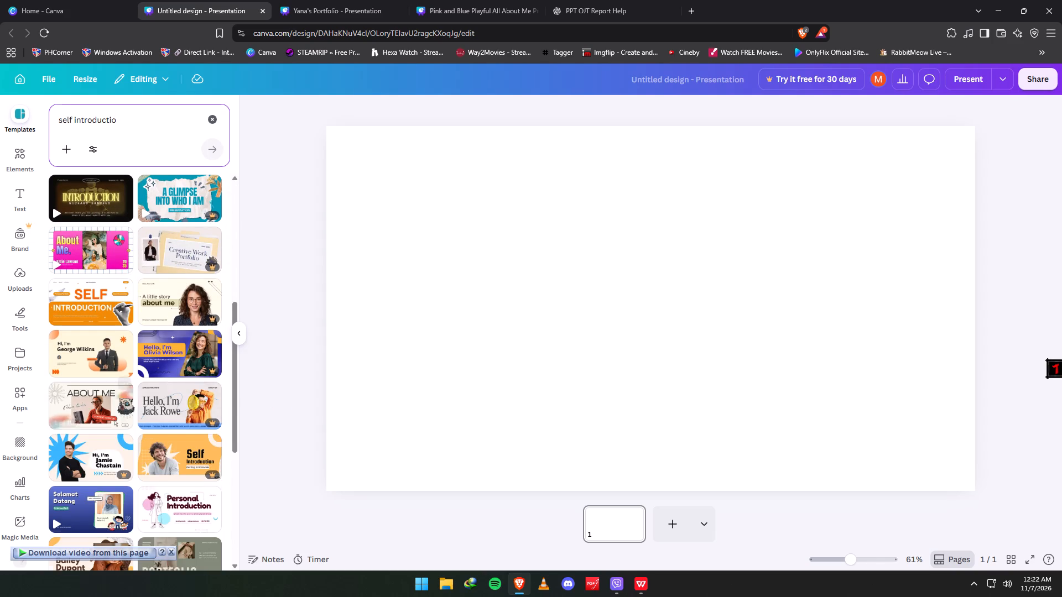
pyautogui.scroll(-3, 132, 452)
pyautogui.click(169, 549)
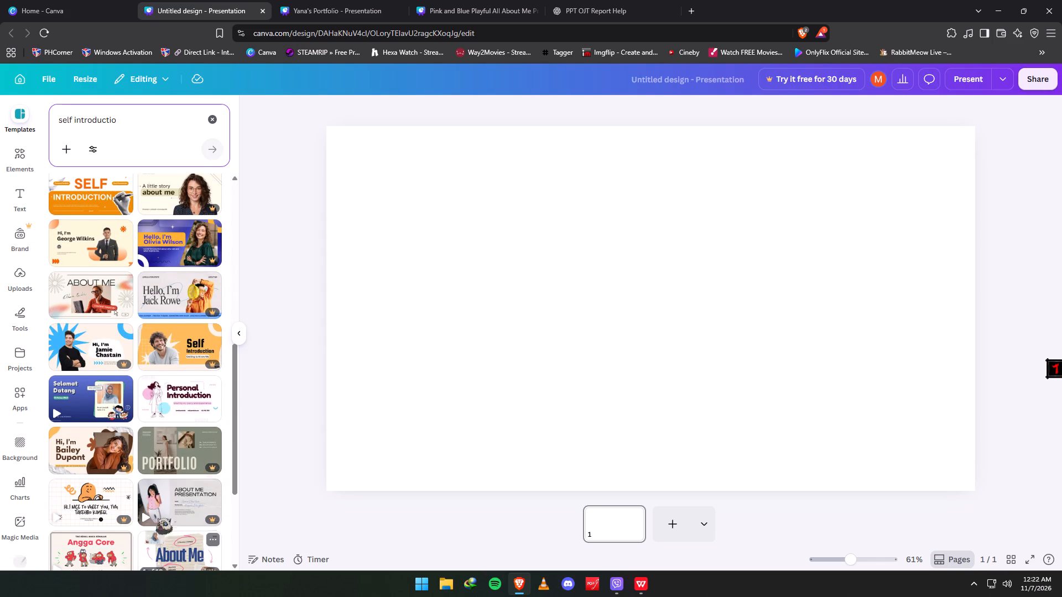
pyautogui.scroll(-3, 136, 477)
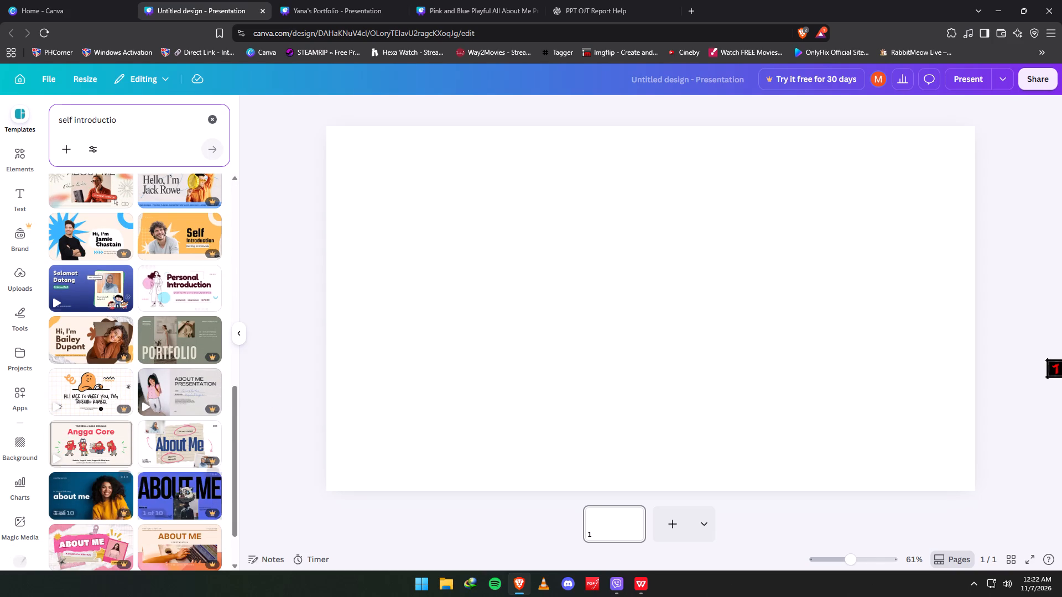
pyautogui.scroll(-11, 180, 486)
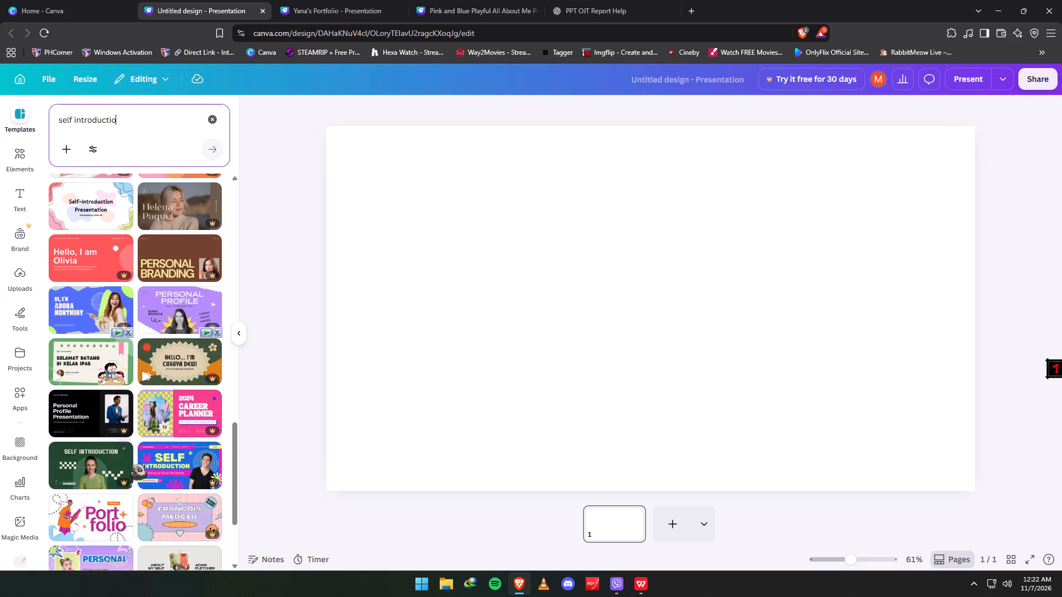
pyautogui.scroll(-2, 133, 465)
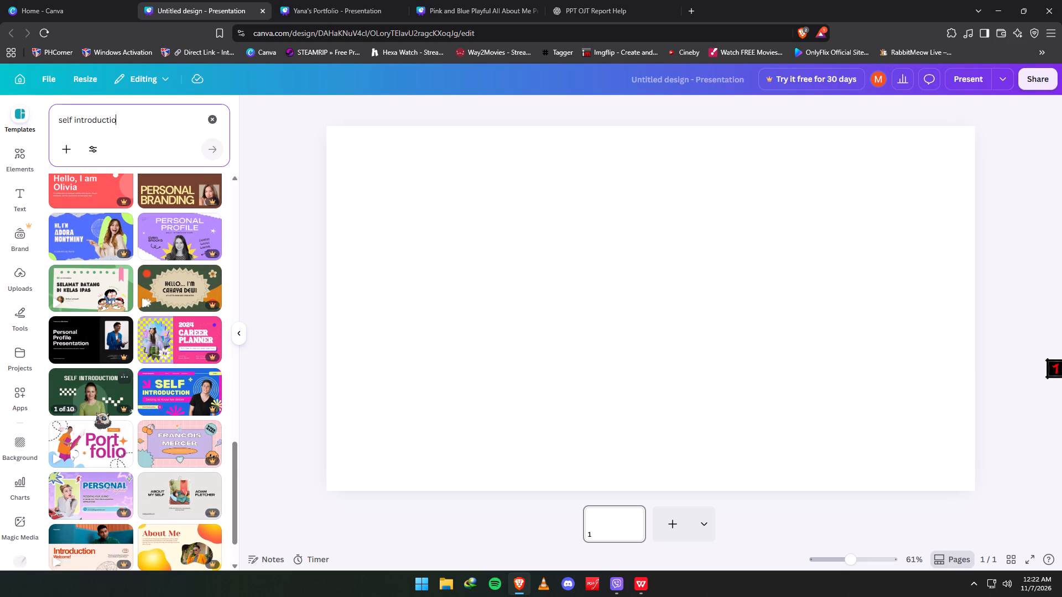
pyautogui.scroll(-6, 127, 418)
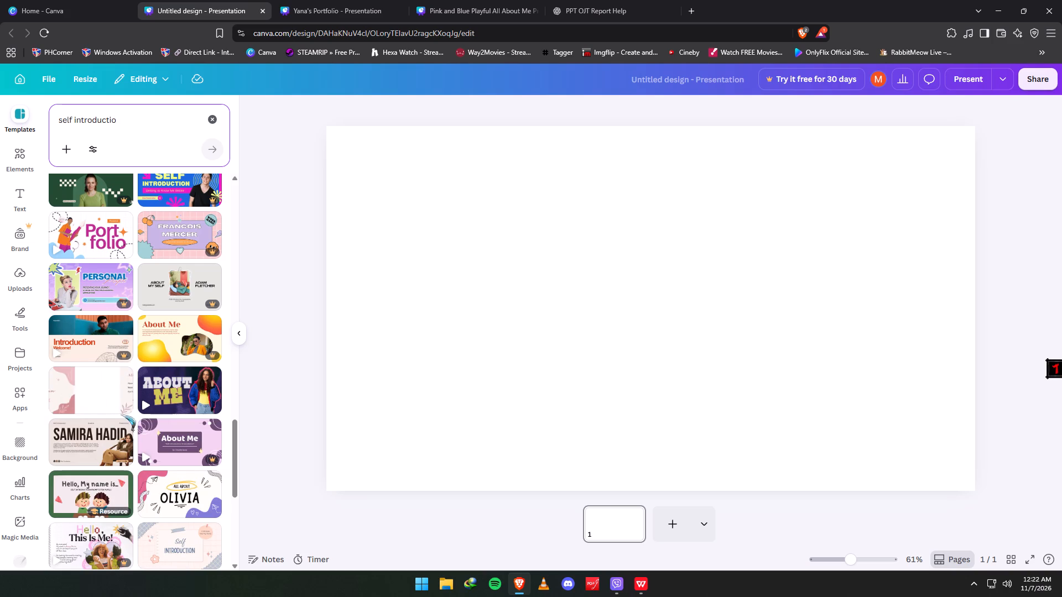
pyautogui.scroll(-3, 165, 484)
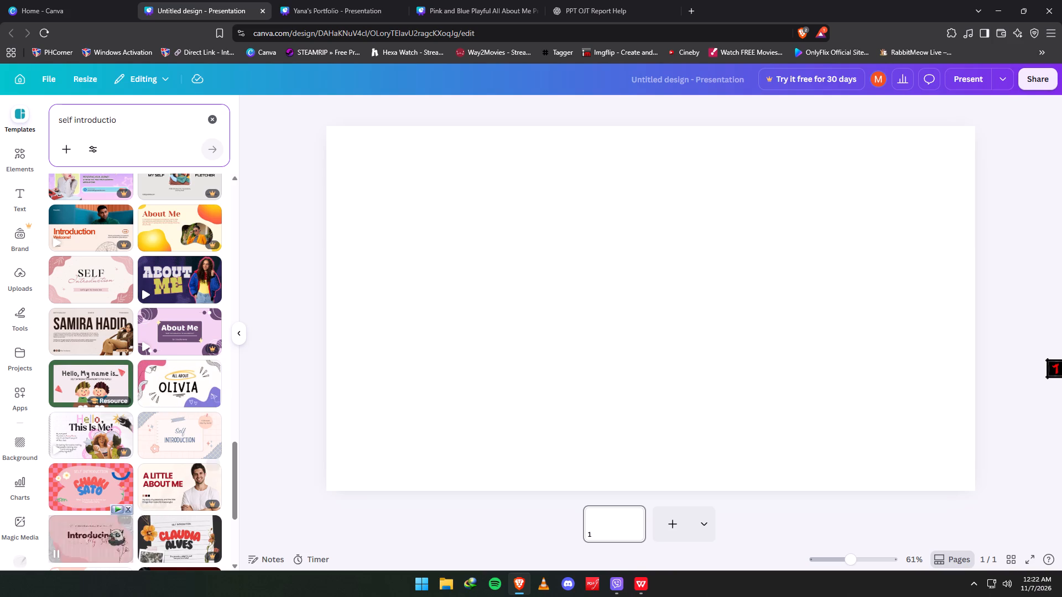
pyautogui.scroll(-2, 106, 530)
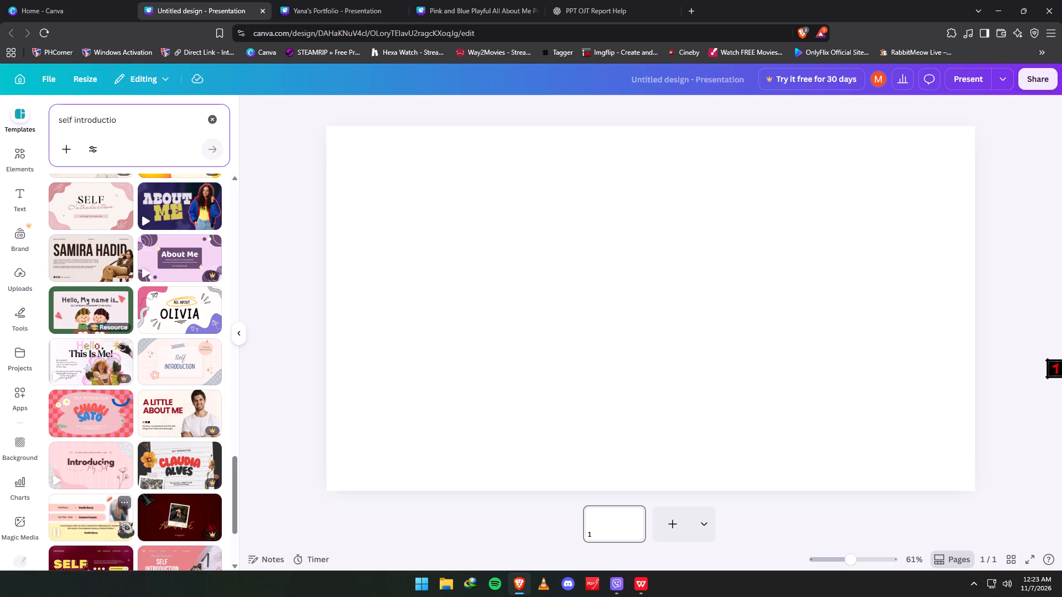
pyautogui.scroll(-3, 119, 522)
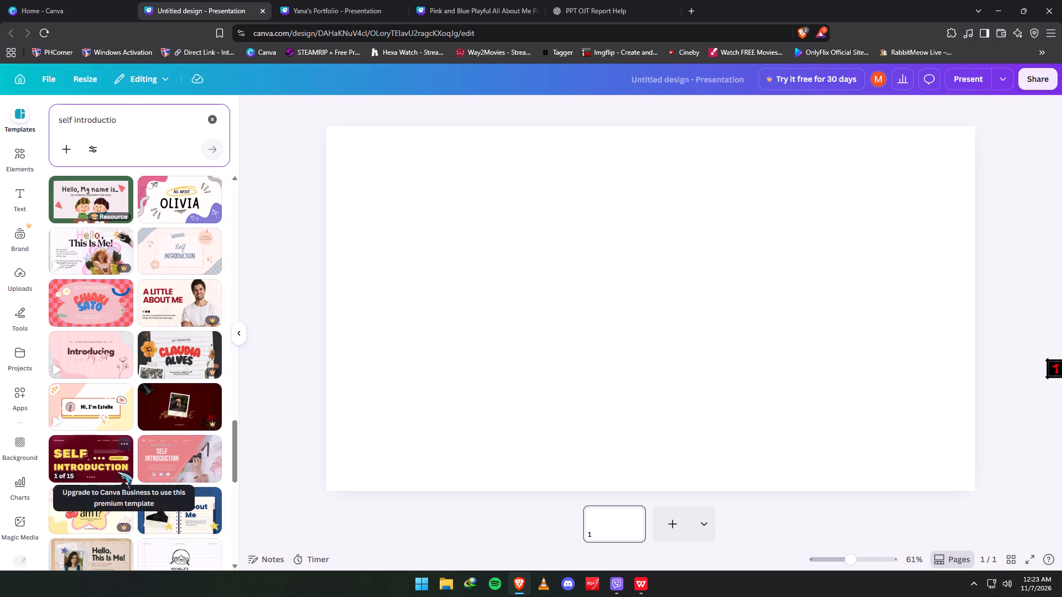
pyautogui.scroll(-2, 156, 513)
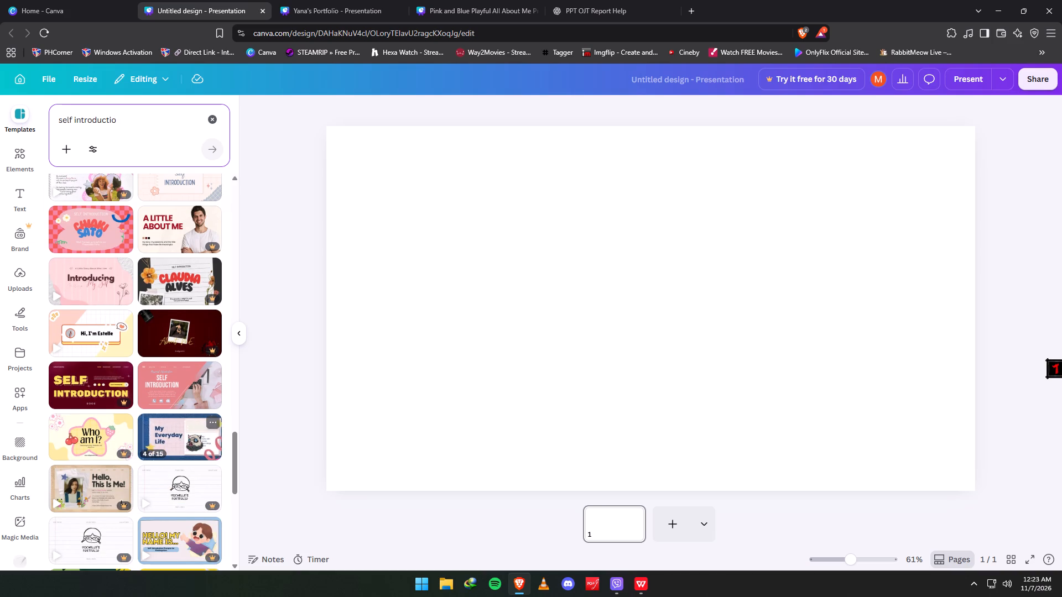
pyautogui.scroll(-4, 138, 512)
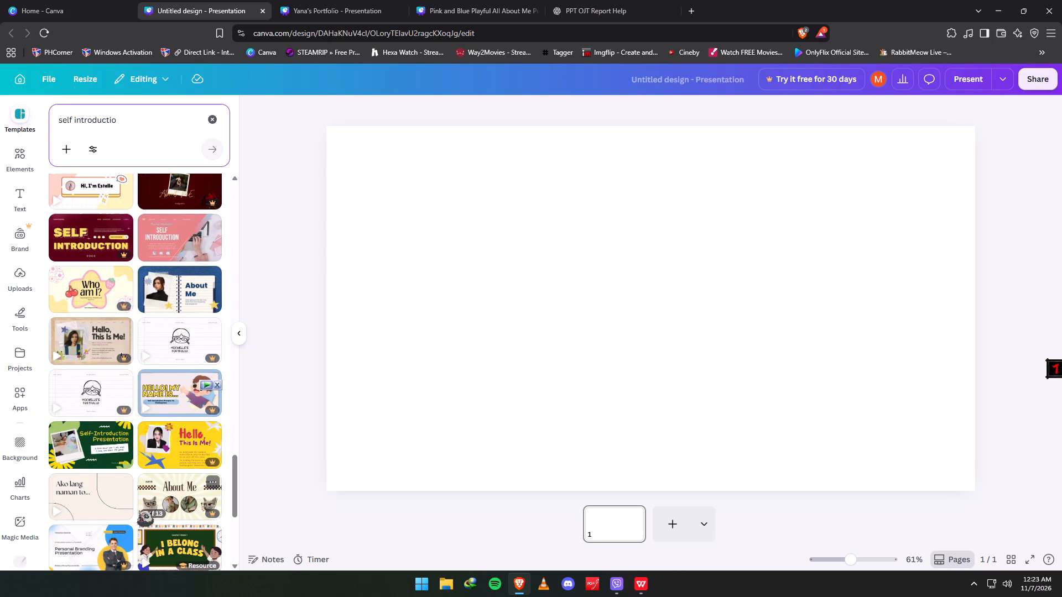
pyautogui.scroll(-2, 139, 510)
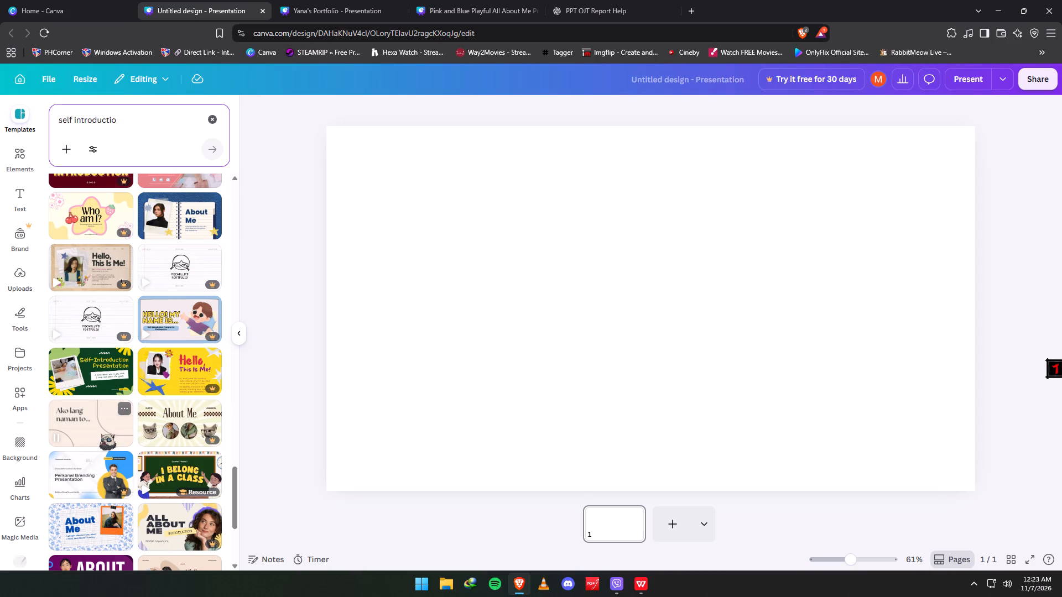
pyautogui.scroll(-3, 101, 434)
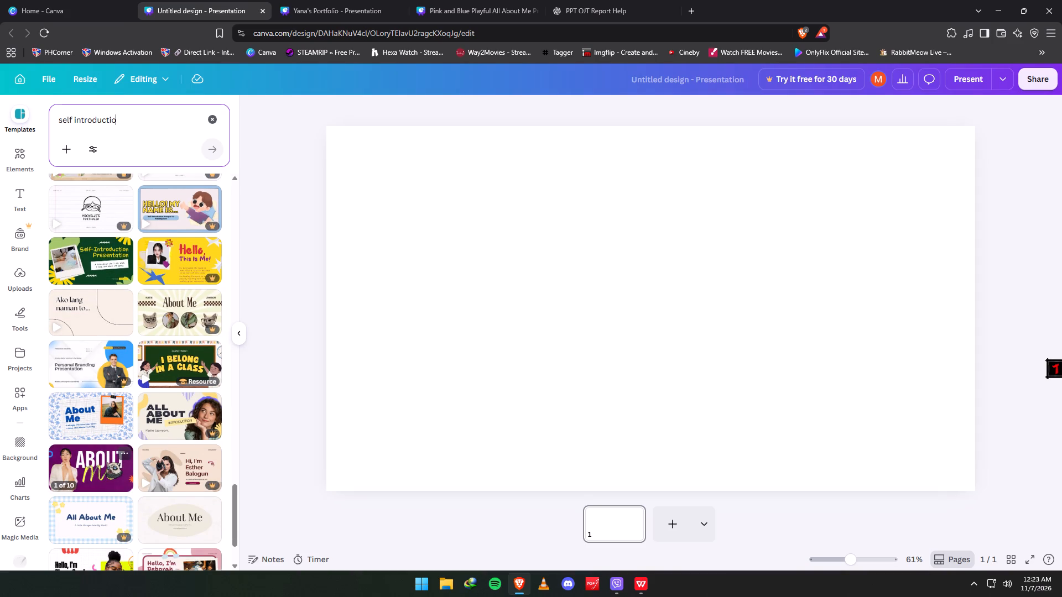
pyautogui.scroll(-2, 107, 462)
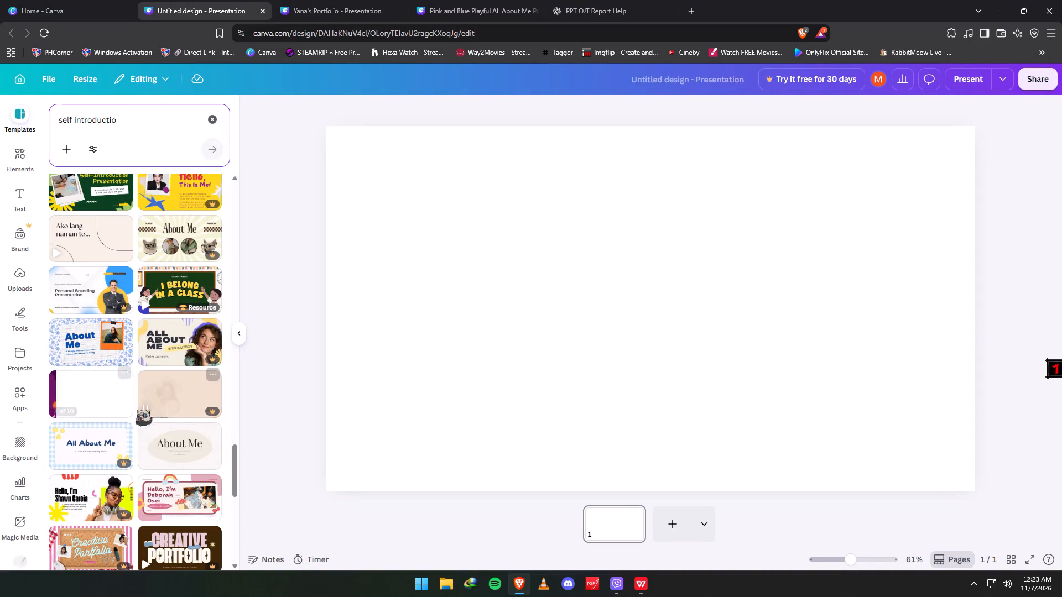
pyautogui.scroll(-3, 170, 412)
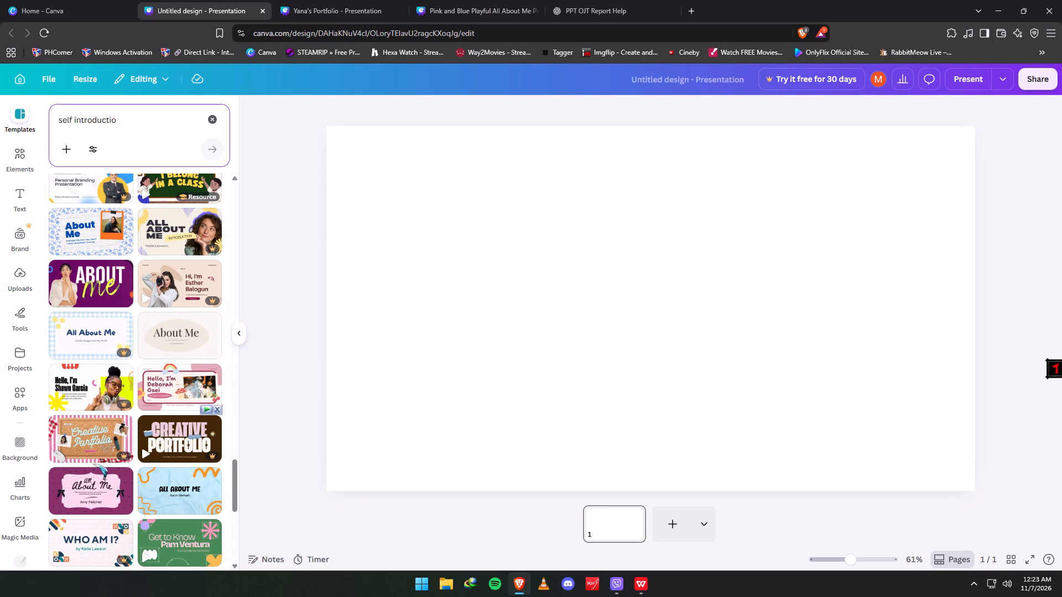
pyautogui.scroll(-2, 93, 464)
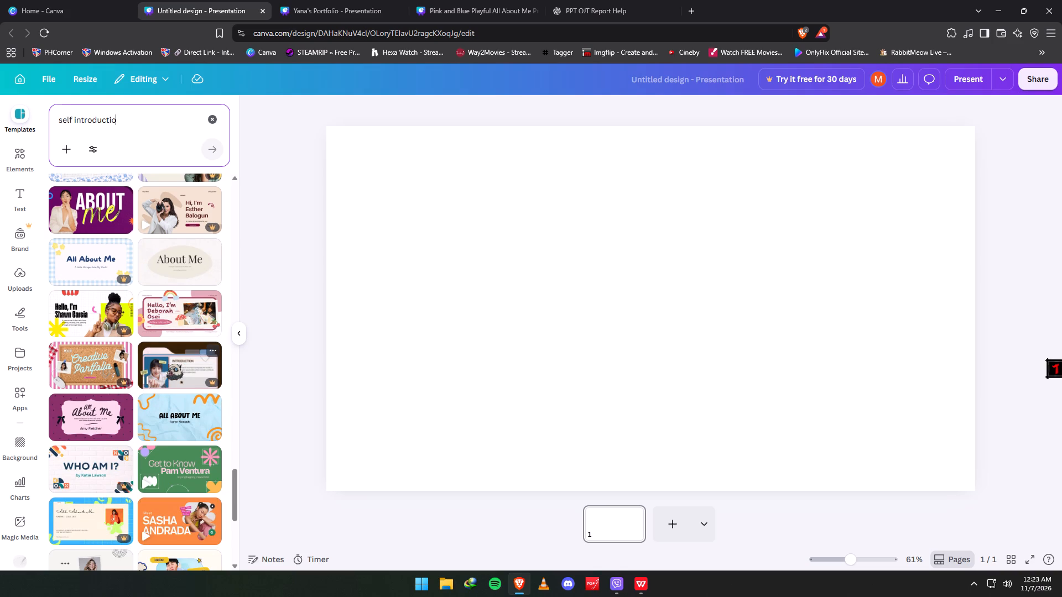
pyautogui.scroll(-4, 173, 363)
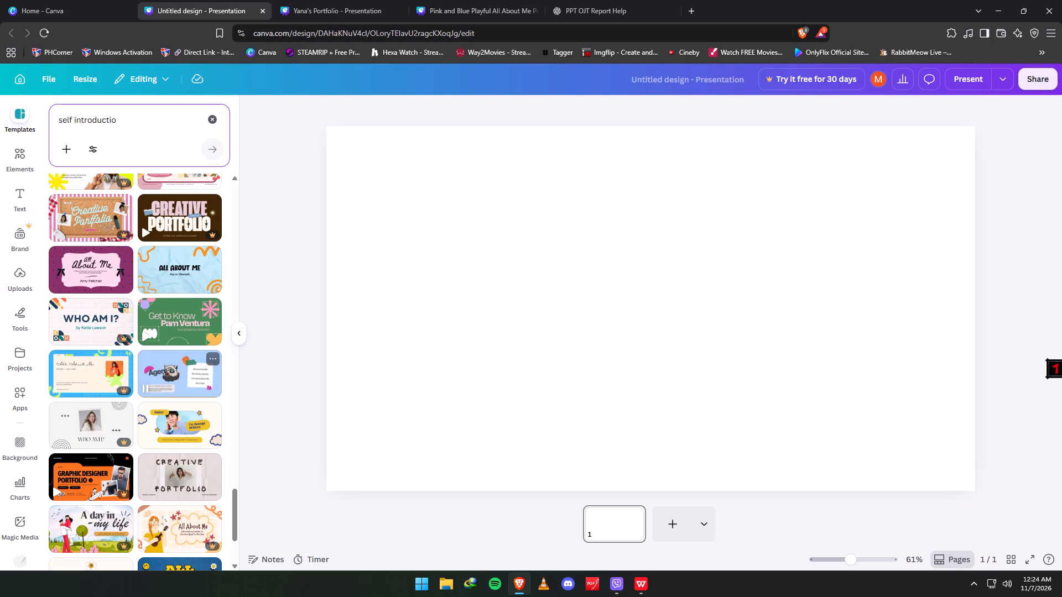
pyautogui.scroll(-4, 192, 465)
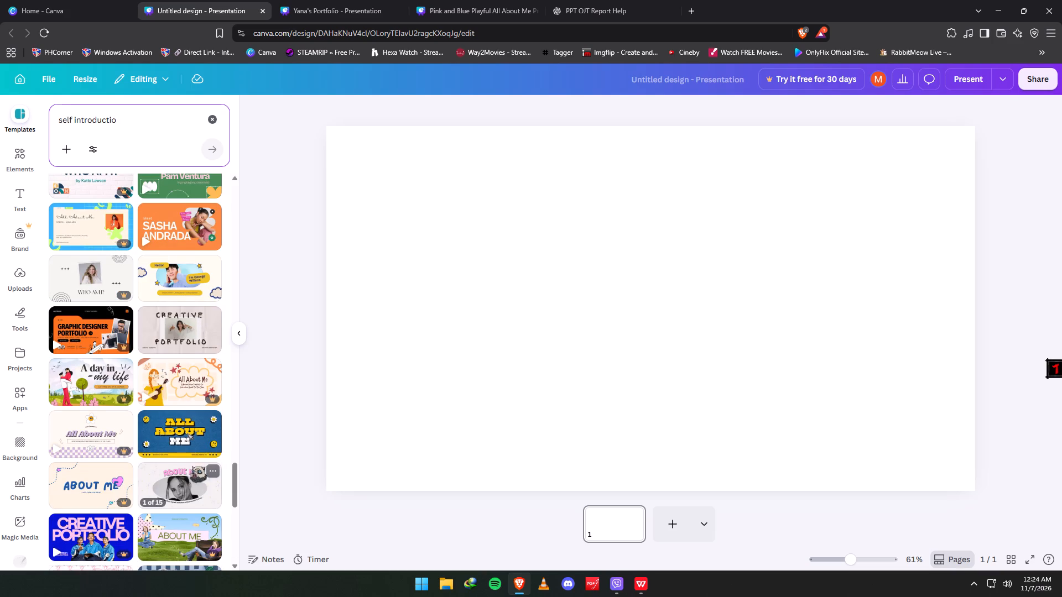
pyautogui.scroll(-1, 186, 468)
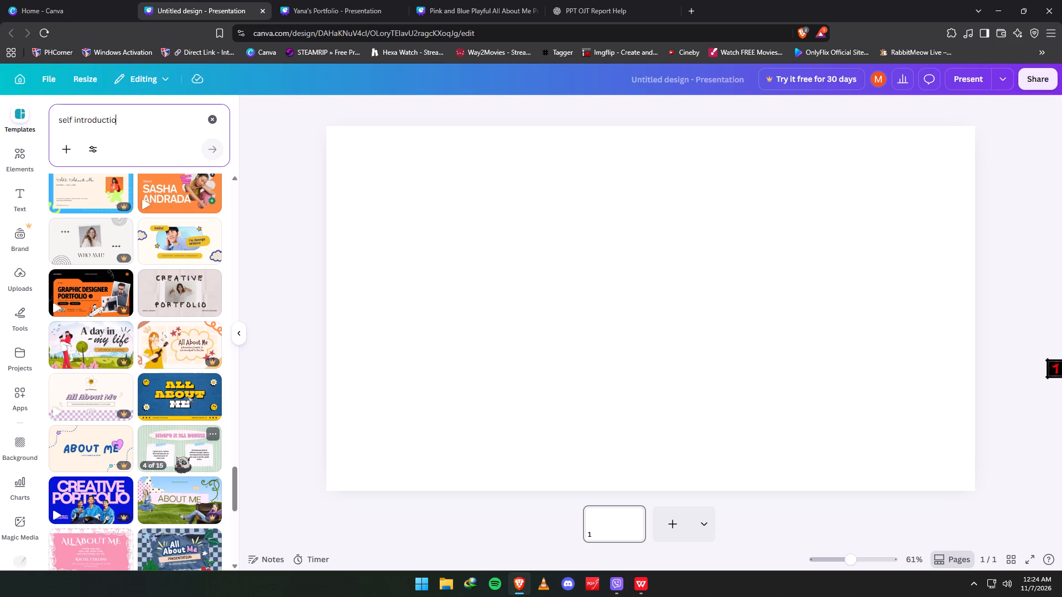
pyautogui.scroll(-3, 176, 457)
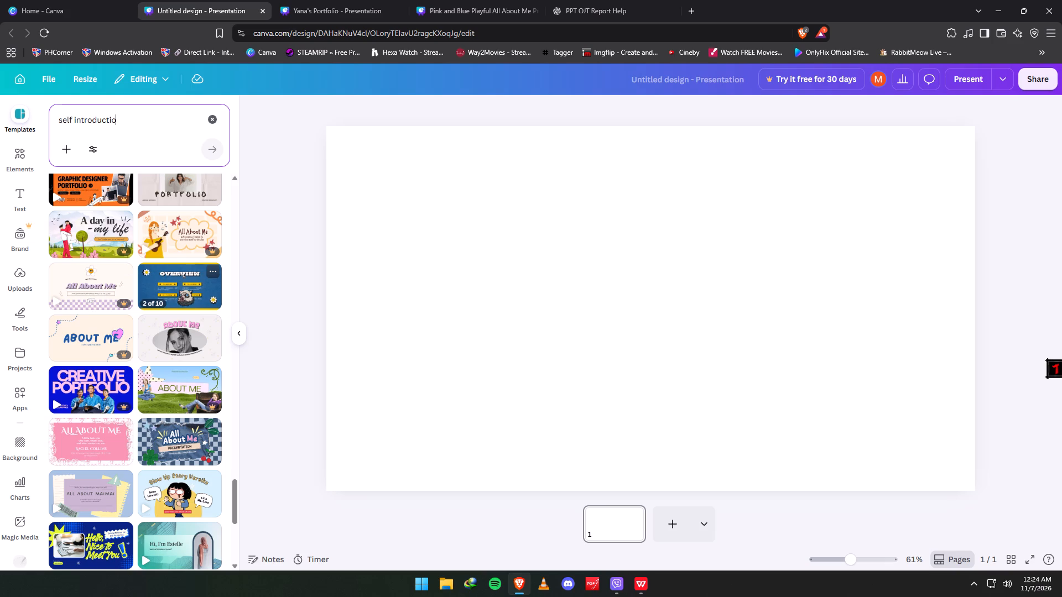
pyautogui.scroll(-3, 164, 474)
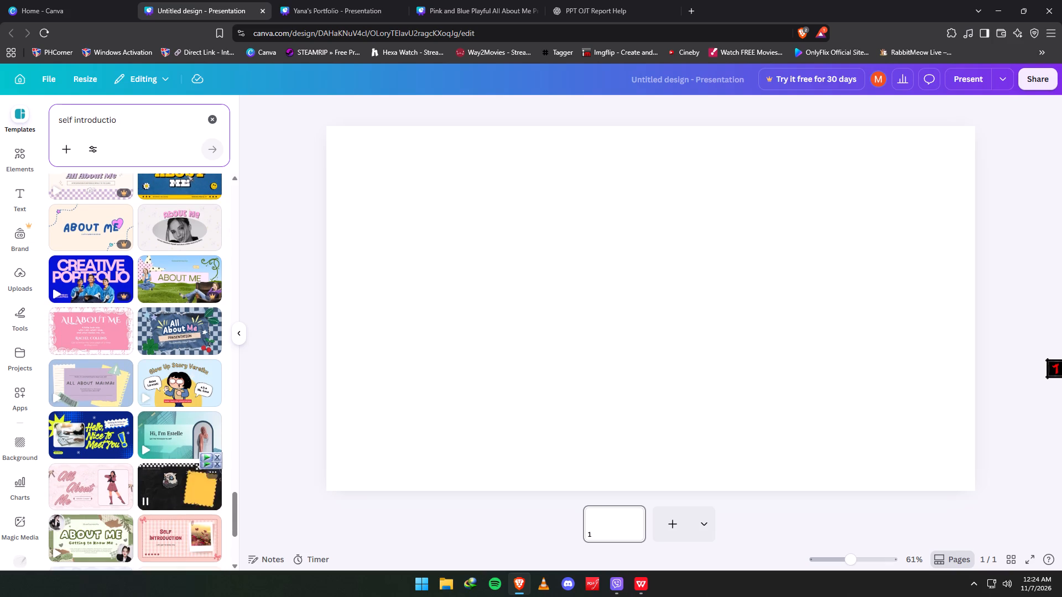
pyautogui.scroll(-9, 164, 472)
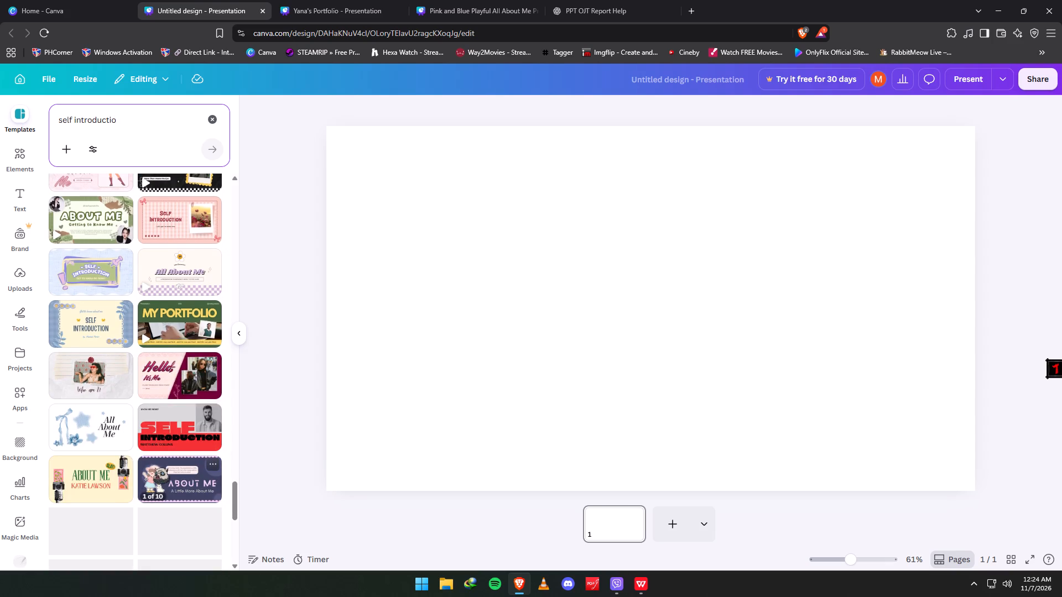
pyautogui.scroll(-2, 85, 468)
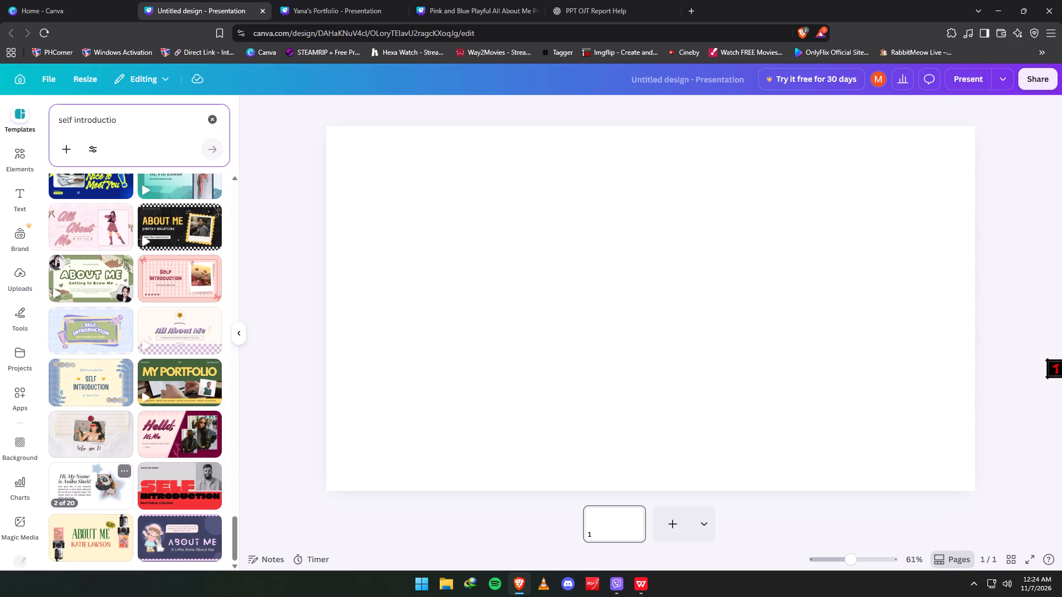
pyautogui.scroll(-4, 97, 474)
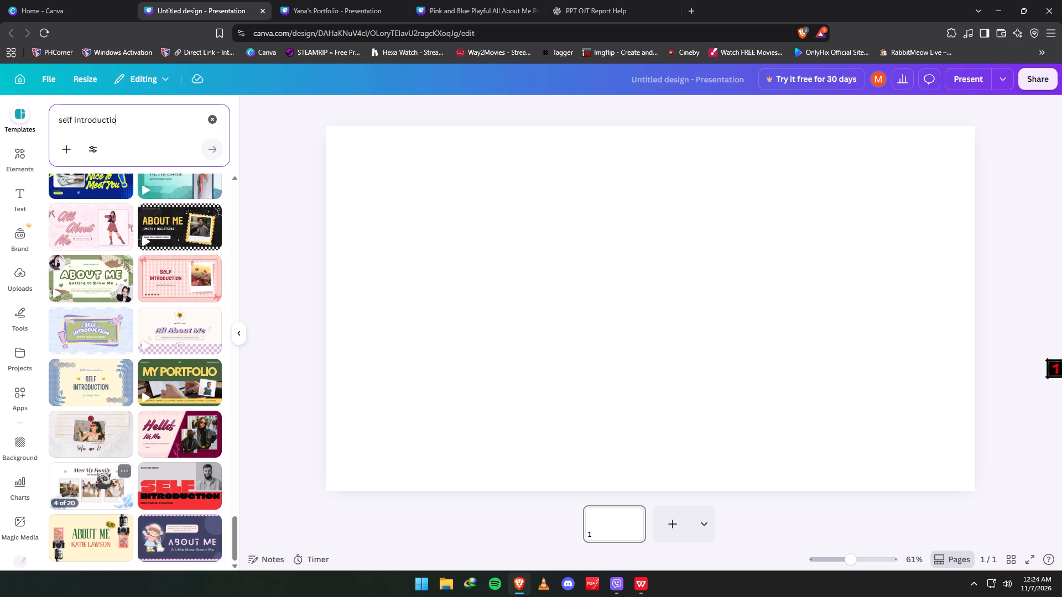
pyautogui.scroll(-3, 148, 458)
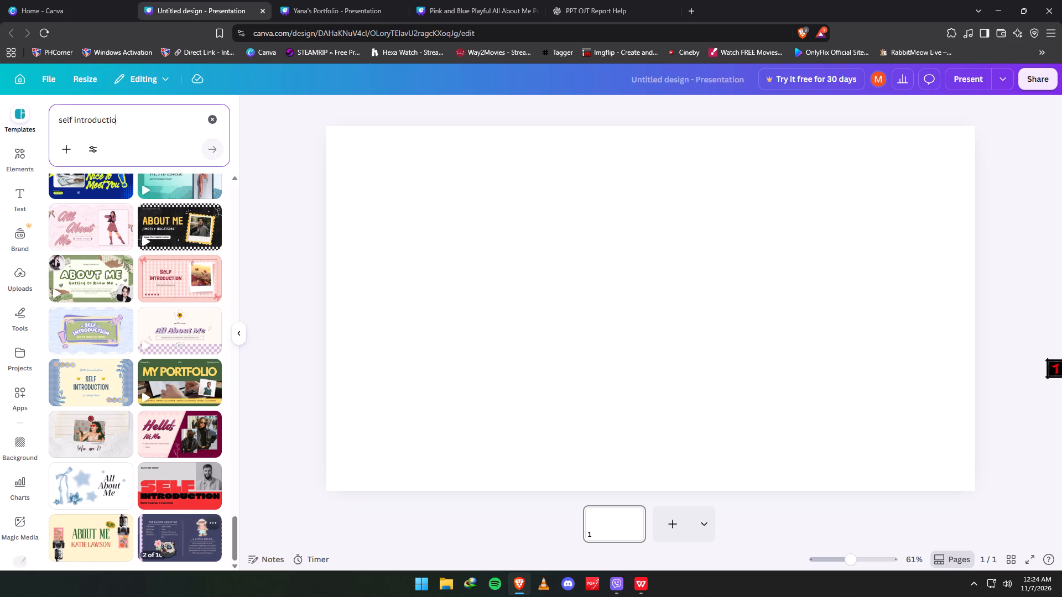
# Examine the "self introductio" template results back up the list for a slide design that suits the OJT presentation.
pyautogui.scroll(6, 161, 539)
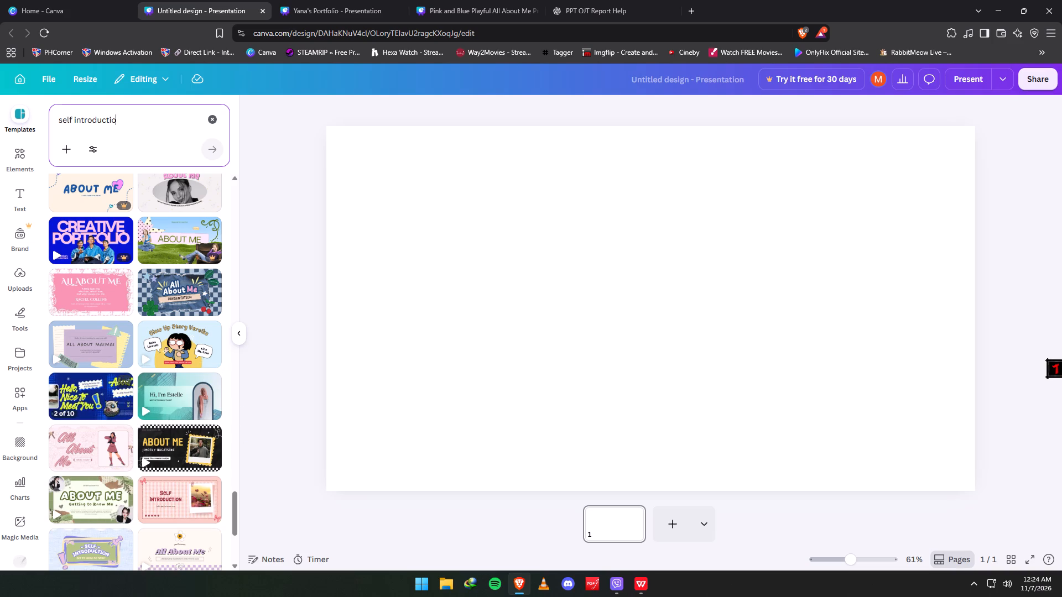
pyautogui.scroll(1, 139, 464)
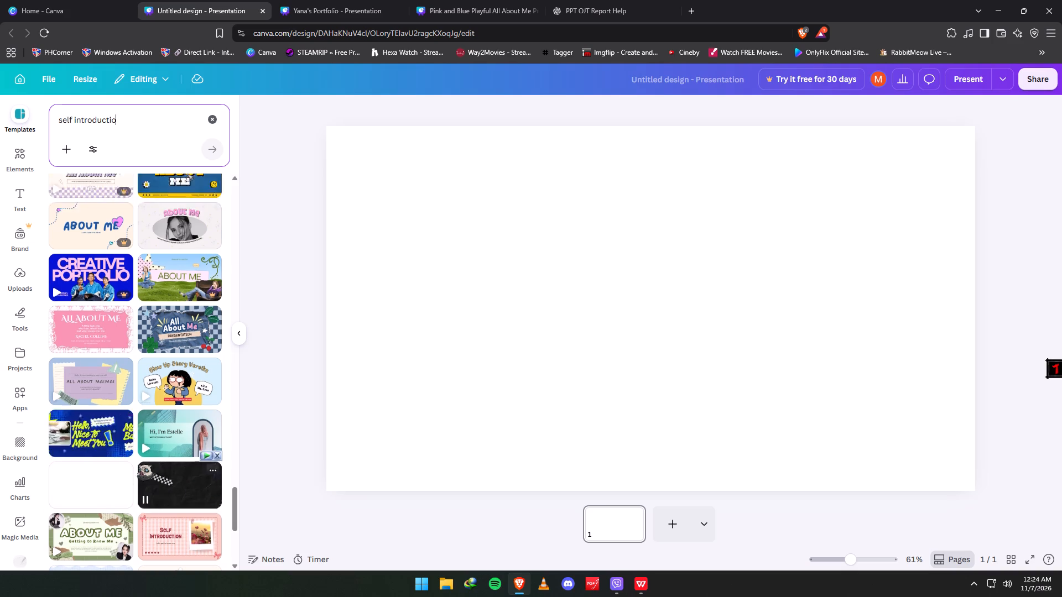
pyautogui.scroll(1, 139, 464)
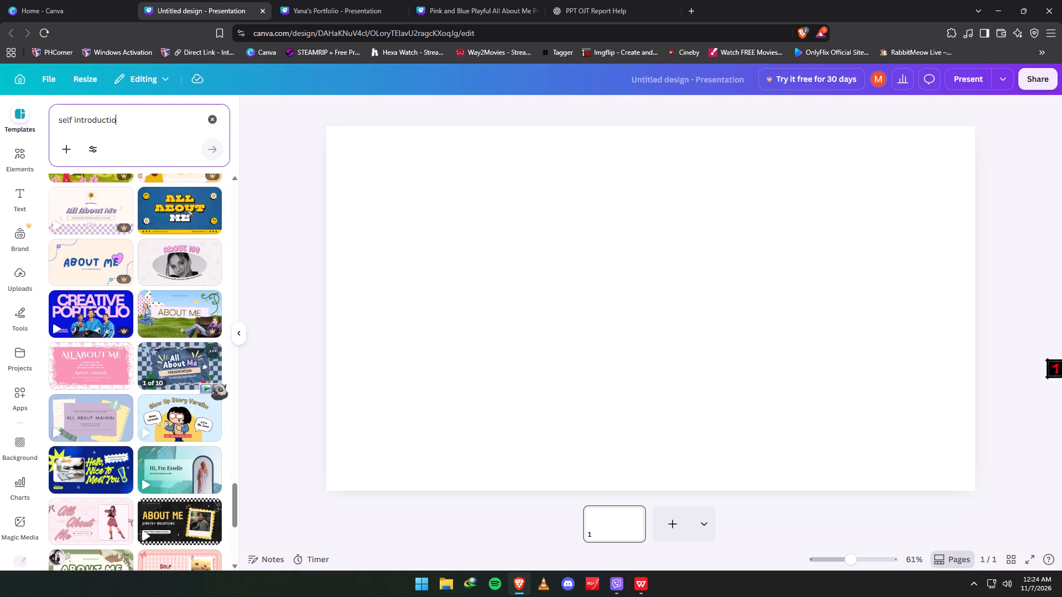
pyautogui.click(216, 385)
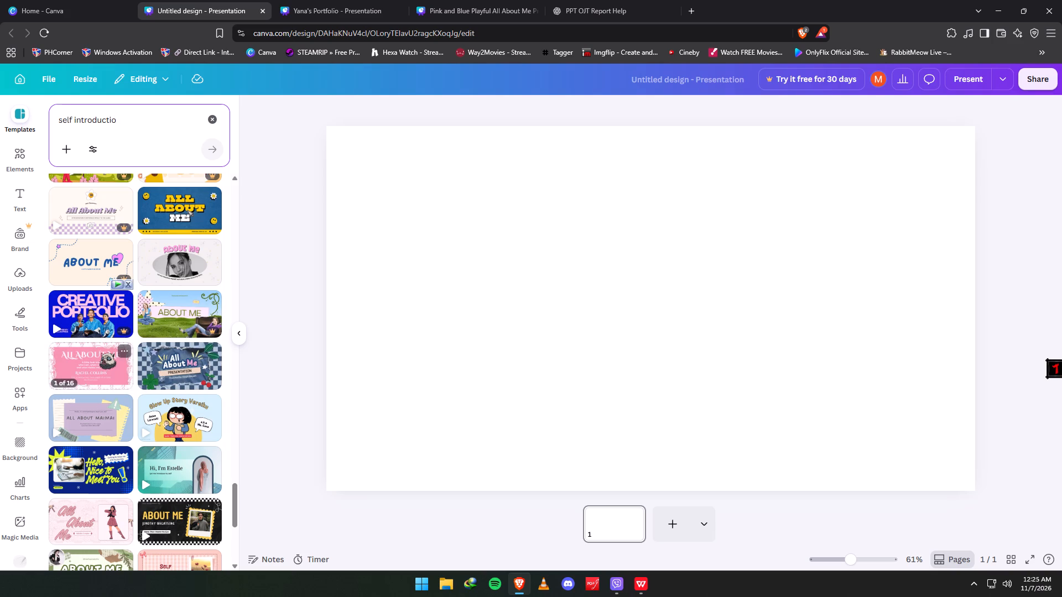
pyautogui.scroll(2, 134, 371)
pyautogui.scroll(1, 169, 401)
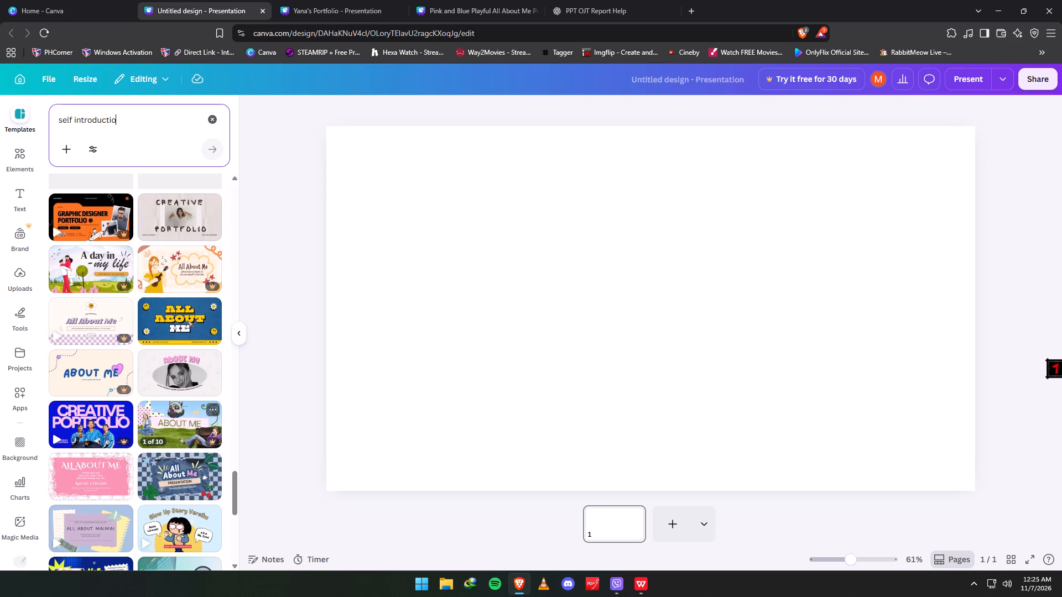
pyautogui.scroll(1, 169, 401)
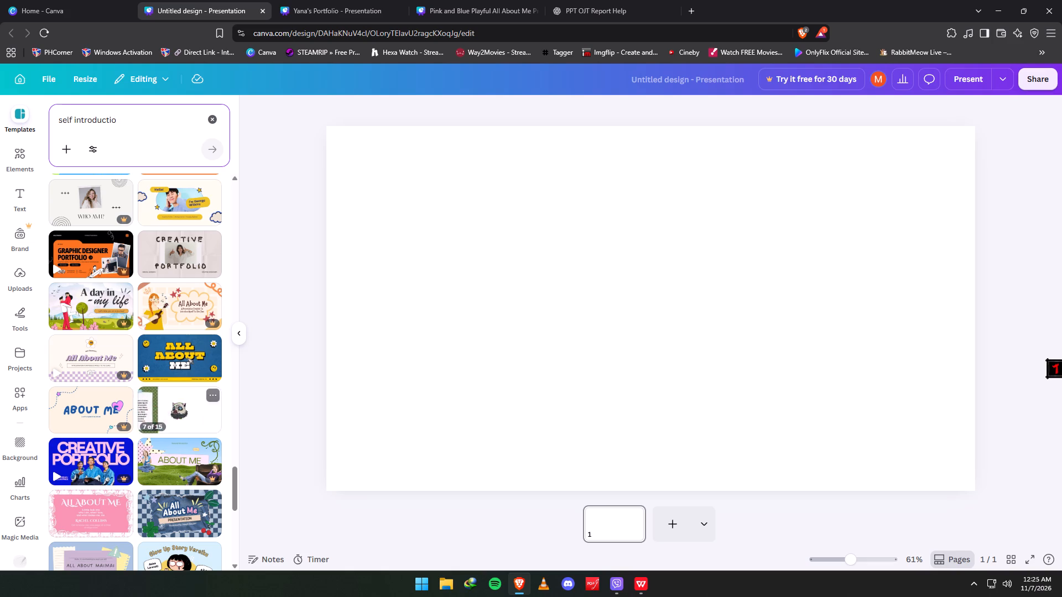
pyautogui.scroll(6, 169, 460)
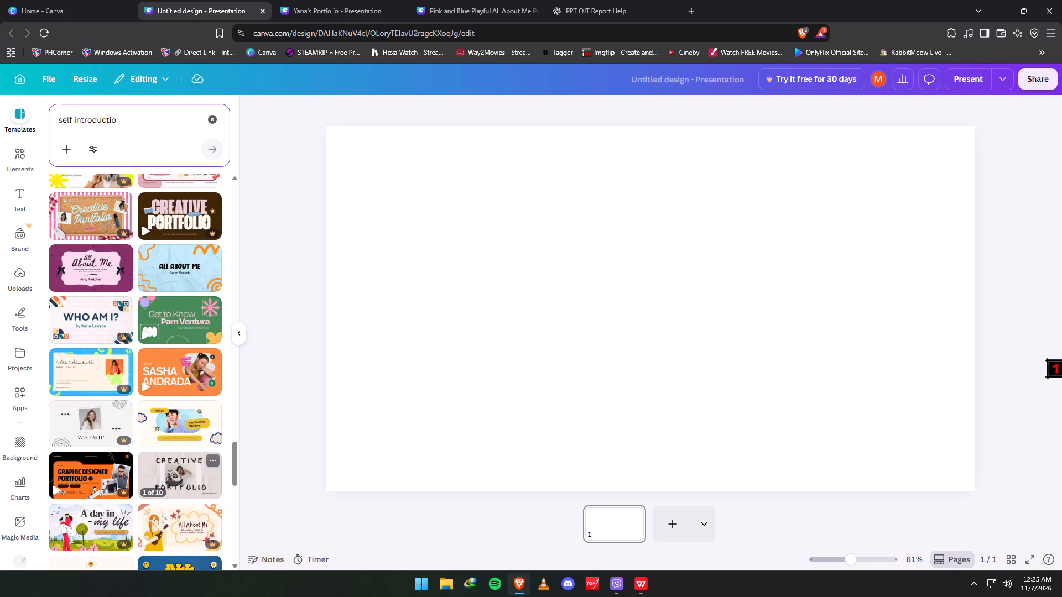
pyautogui.scroll(5, 167, 470)
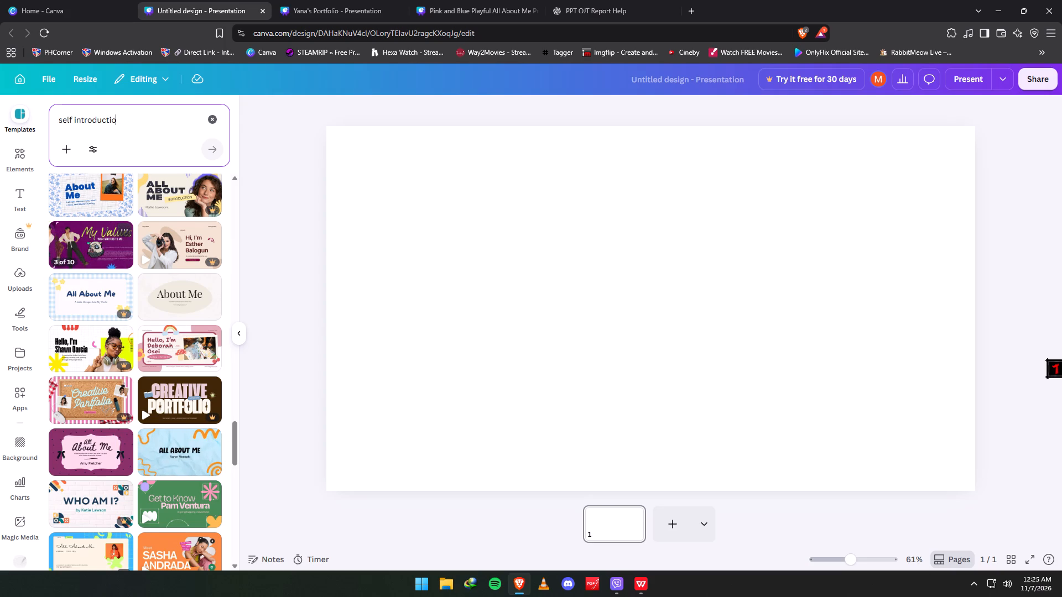
pyautogui.scroll(2, 112, 362)
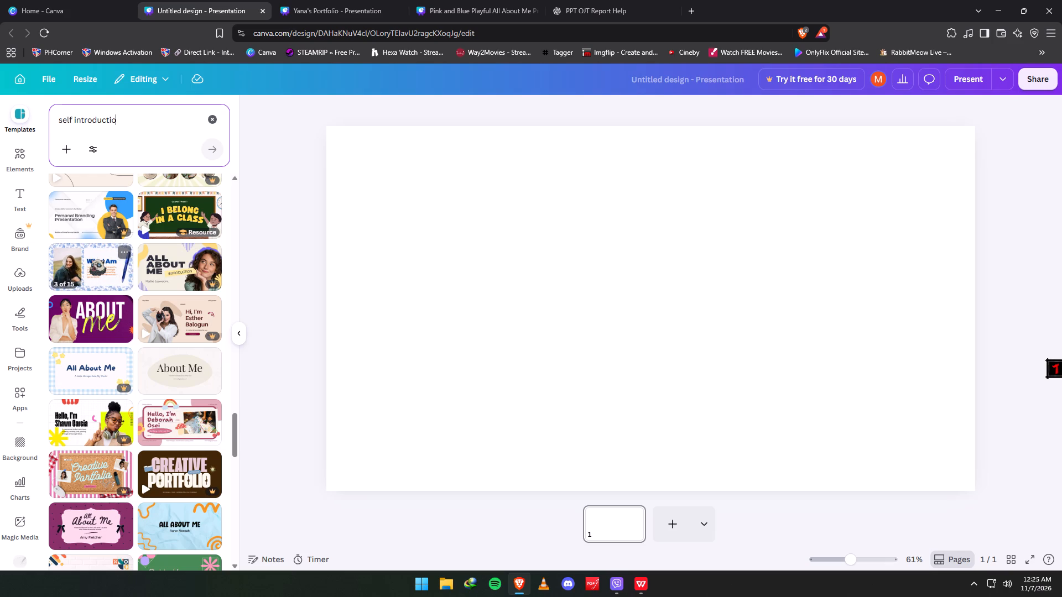
pyautogui.scroll(-7, 168, 452)
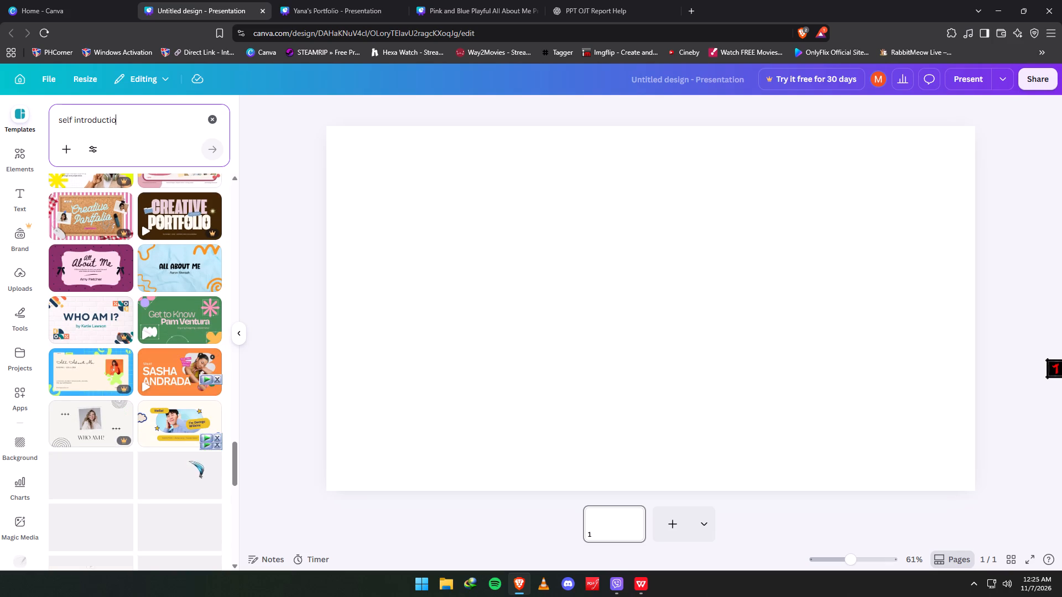
pyautogui.scroll(-3, 190, 459)
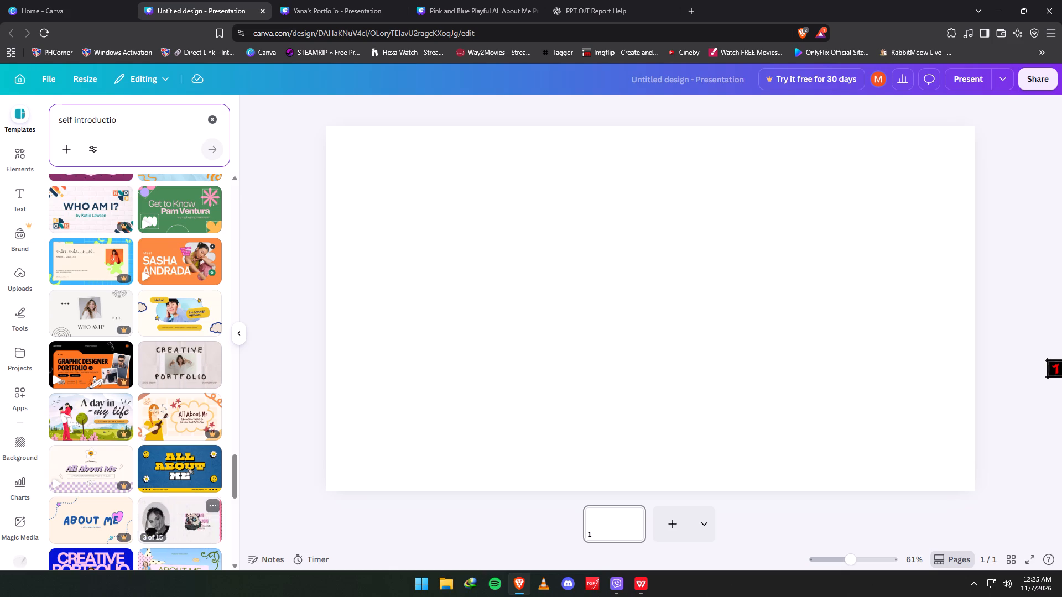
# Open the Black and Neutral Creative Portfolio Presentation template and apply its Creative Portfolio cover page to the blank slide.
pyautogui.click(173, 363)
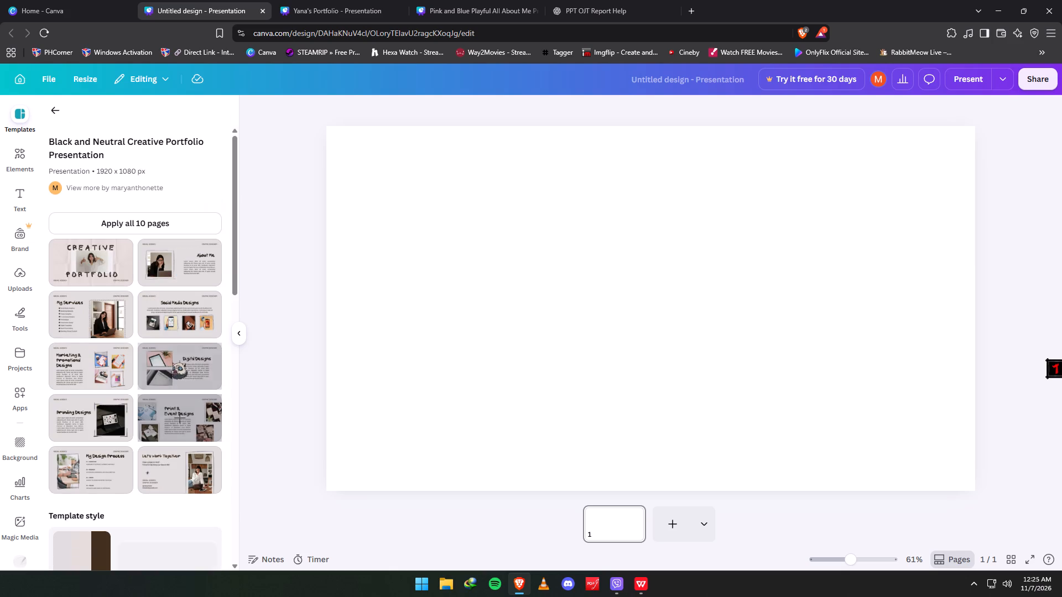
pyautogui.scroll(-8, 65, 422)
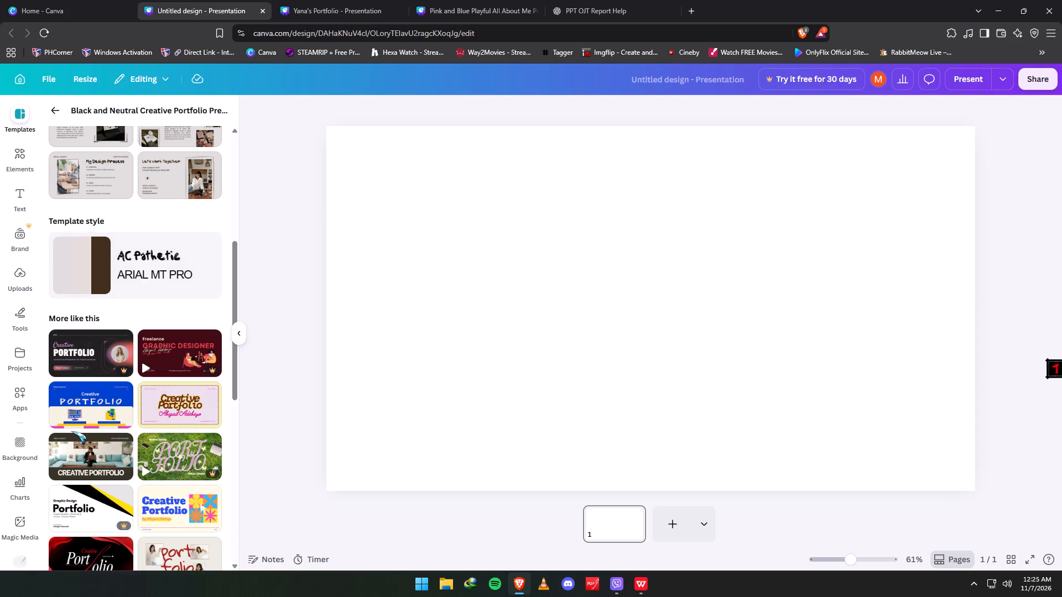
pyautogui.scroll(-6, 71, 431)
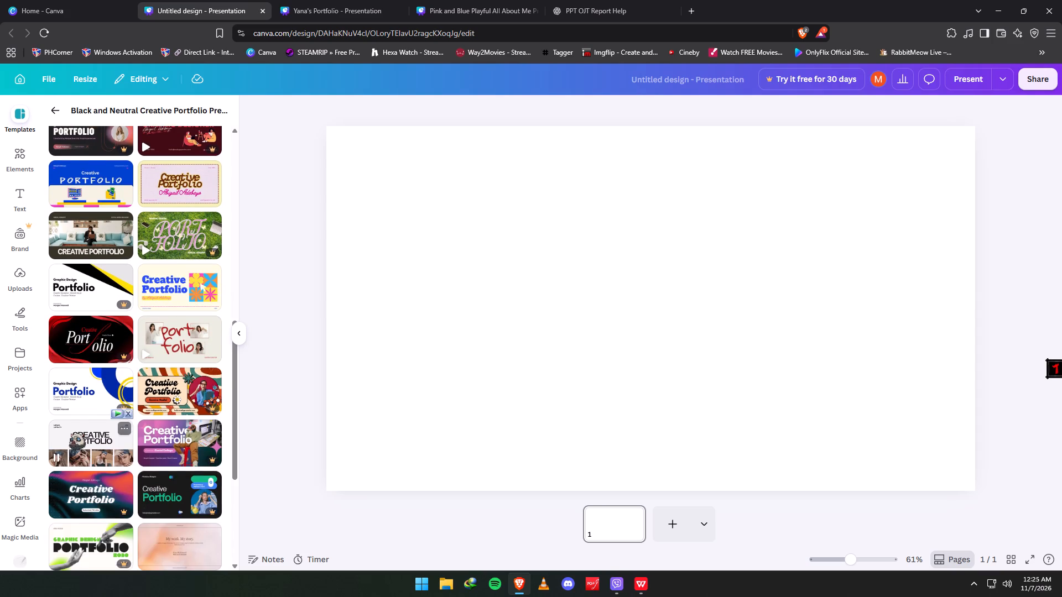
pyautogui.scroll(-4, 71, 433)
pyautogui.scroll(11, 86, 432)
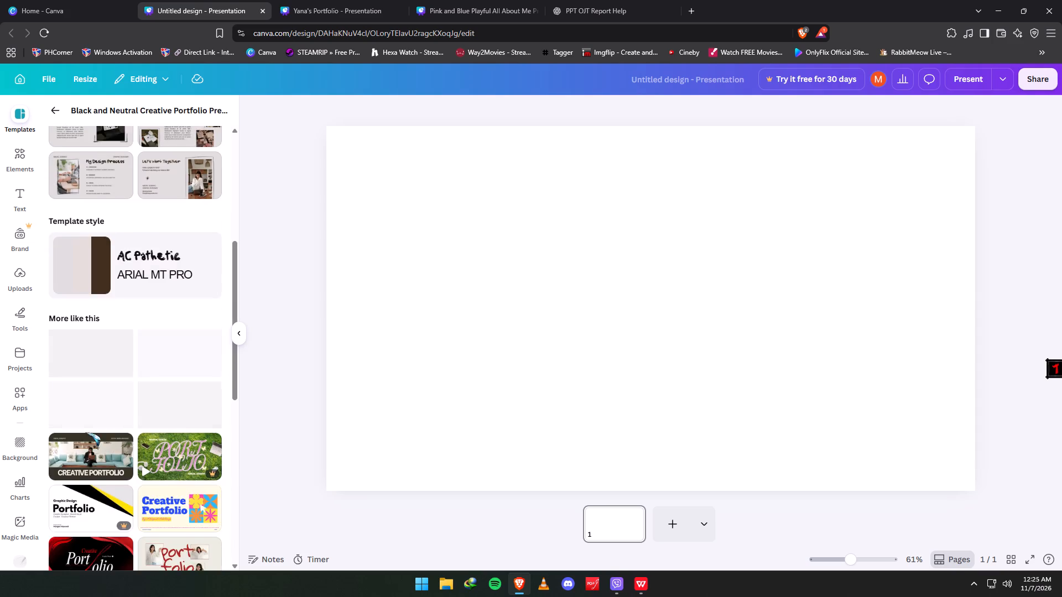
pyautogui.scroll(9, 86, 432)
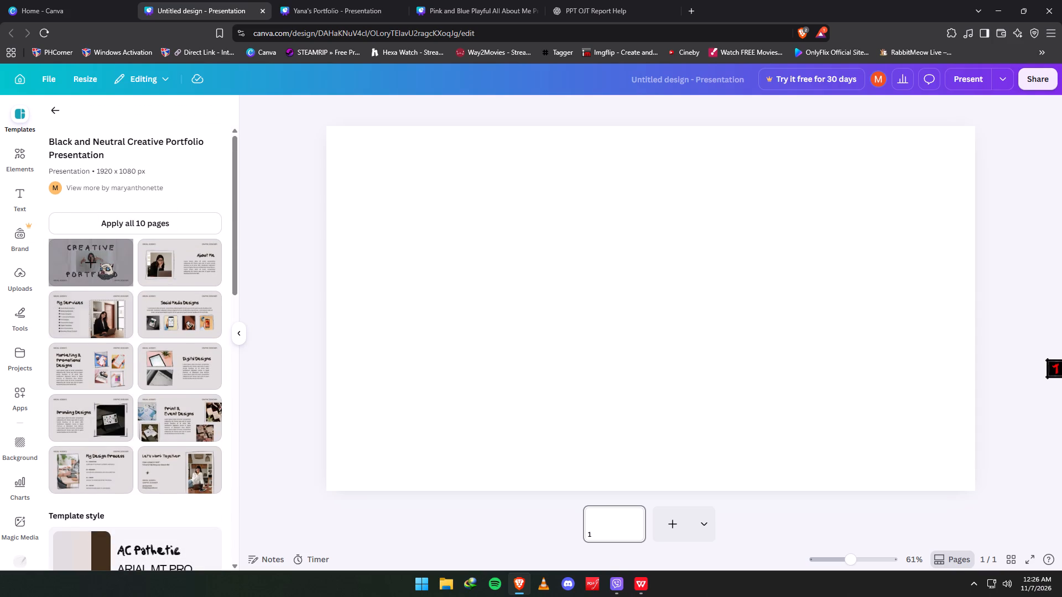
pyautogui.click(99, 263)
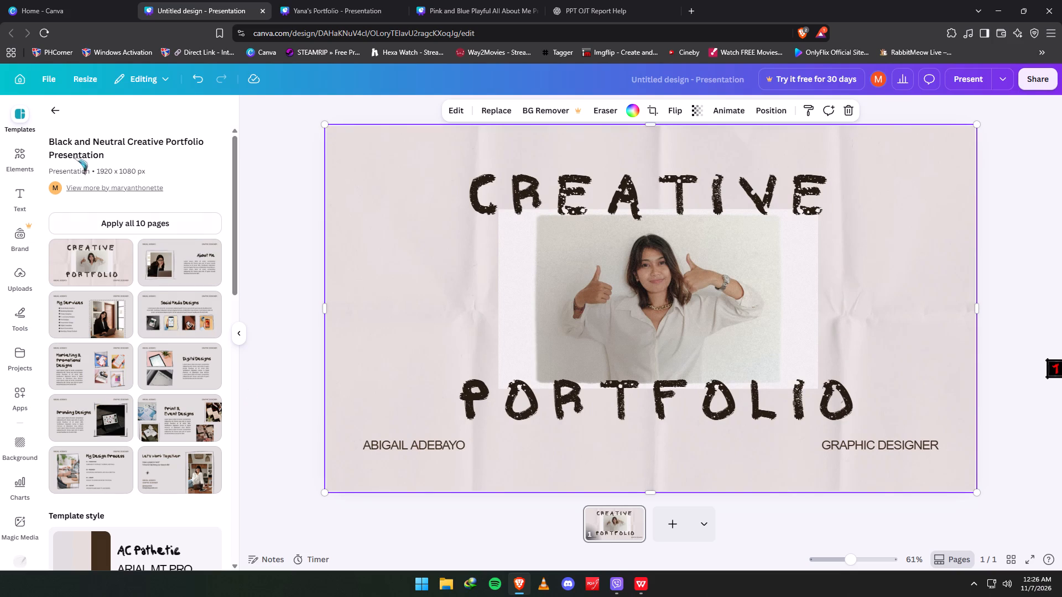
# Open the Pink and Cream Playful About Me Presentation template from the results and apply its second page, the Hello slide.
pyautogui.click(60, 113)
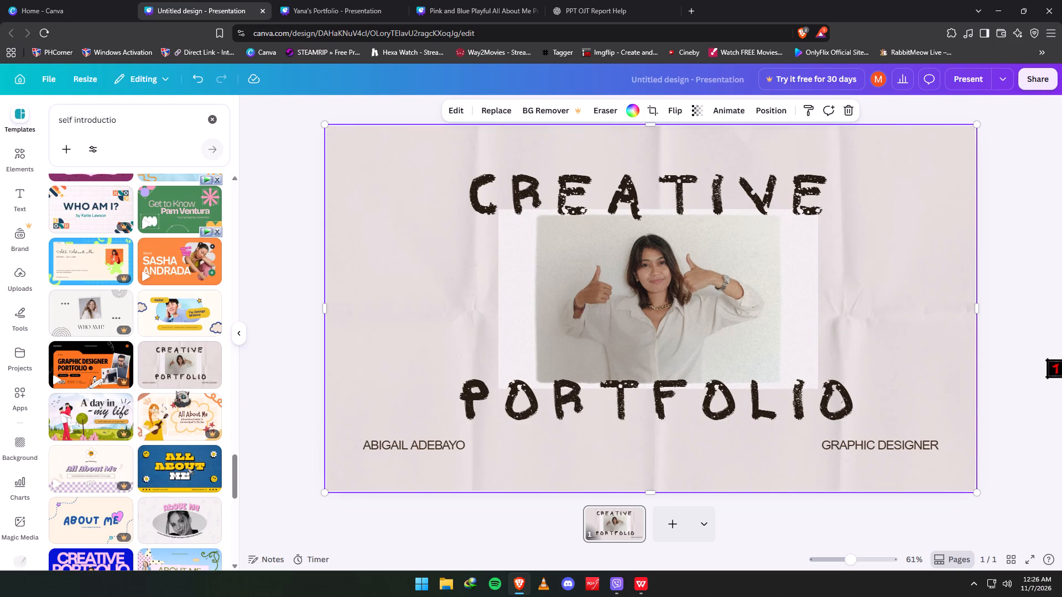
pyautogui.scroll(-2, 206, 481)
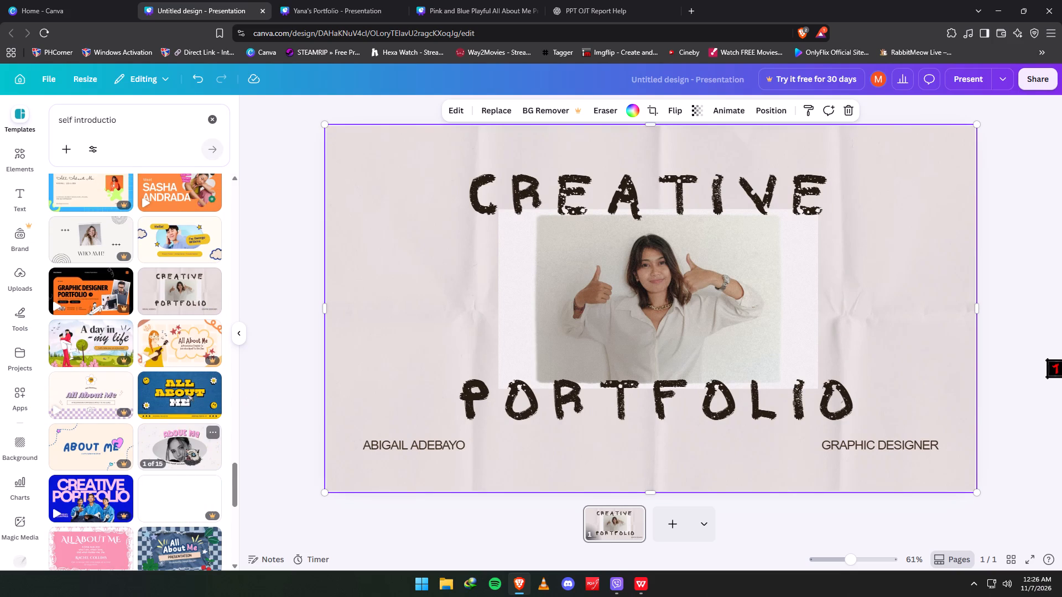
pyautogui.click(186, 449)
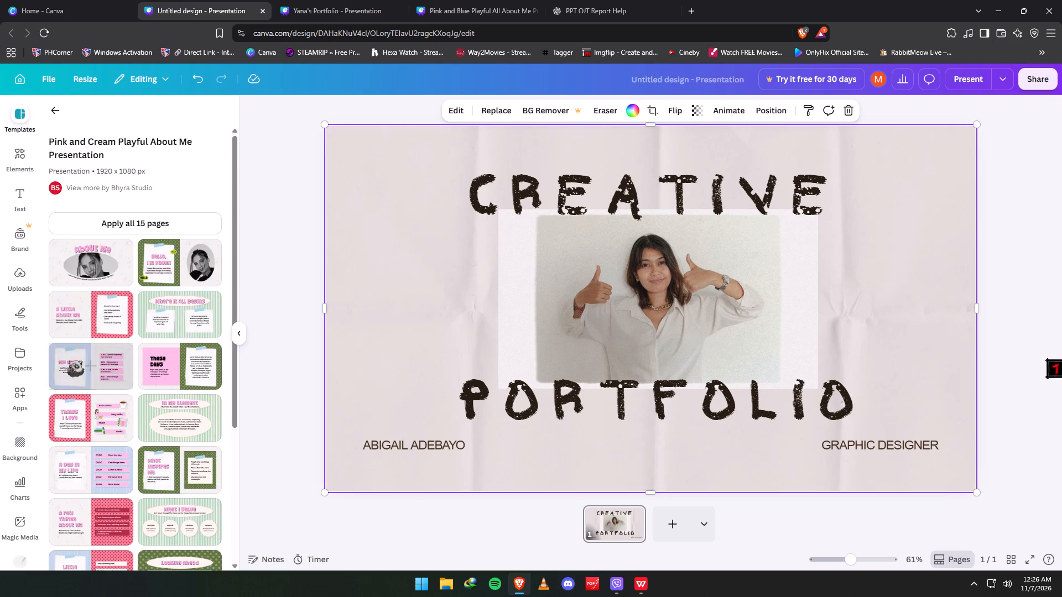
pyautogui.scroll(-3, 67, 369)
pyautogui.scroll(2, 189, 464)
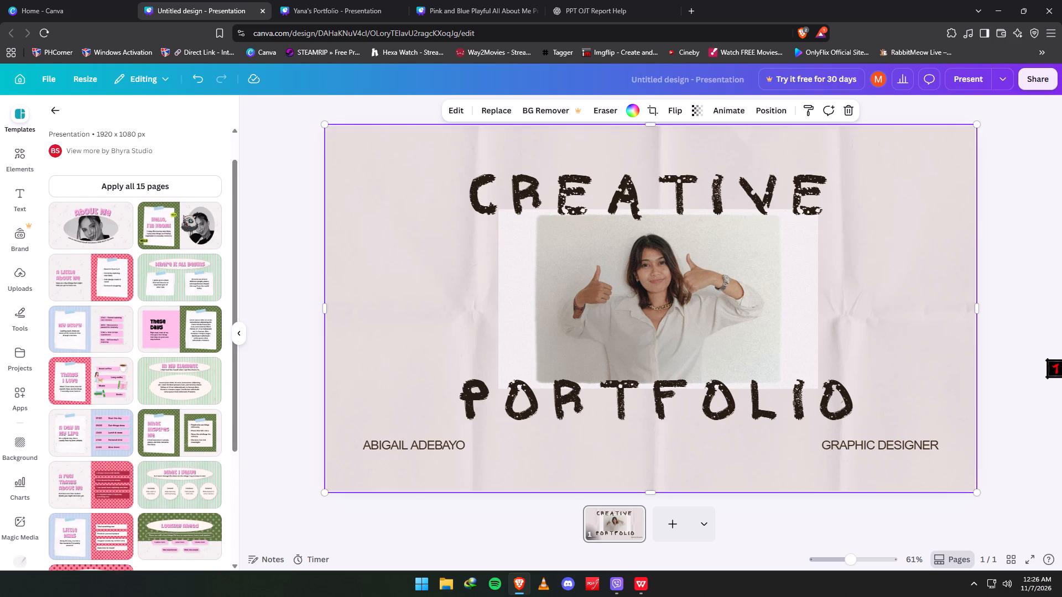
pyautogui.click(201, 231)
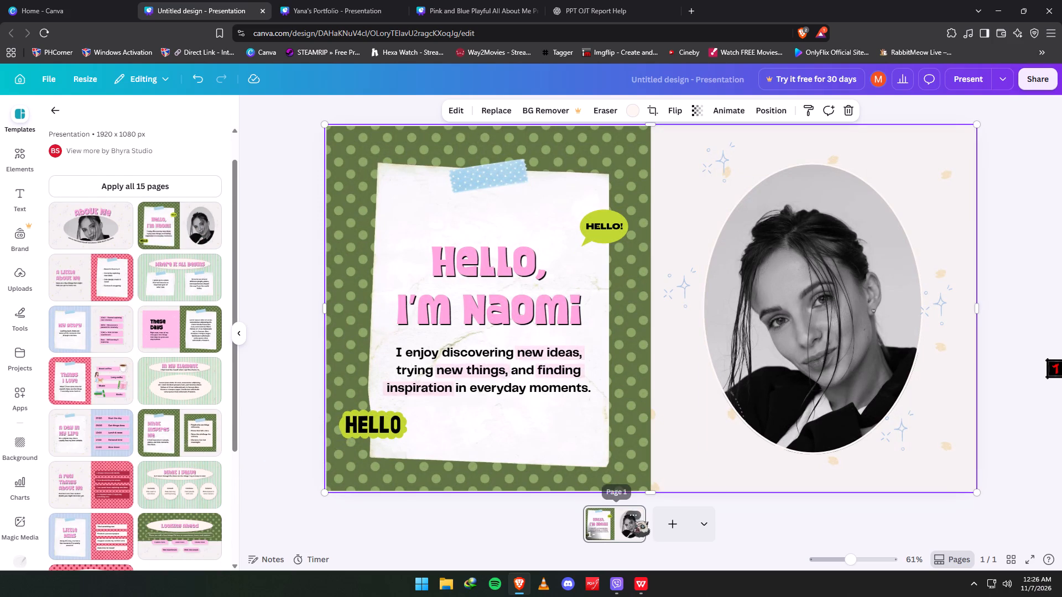
# Apply all 18 pages of the "Newbie Introduction Presentation in Orange and Pink Cool and Young Style" template to the design.
pyautogui.click(50, 106)
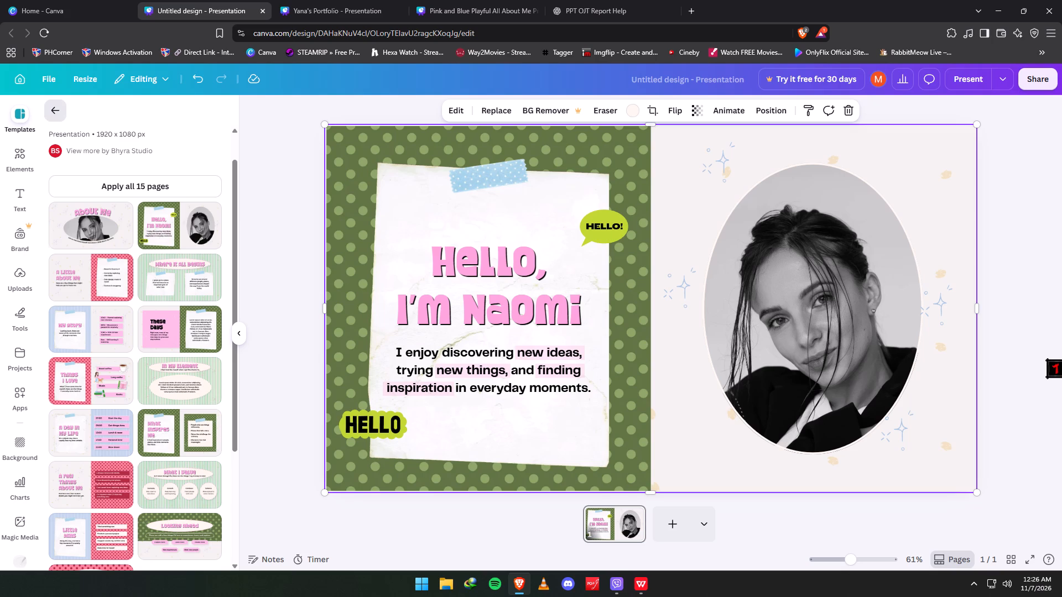
pyautogui.scroll(-2, 173, 383)
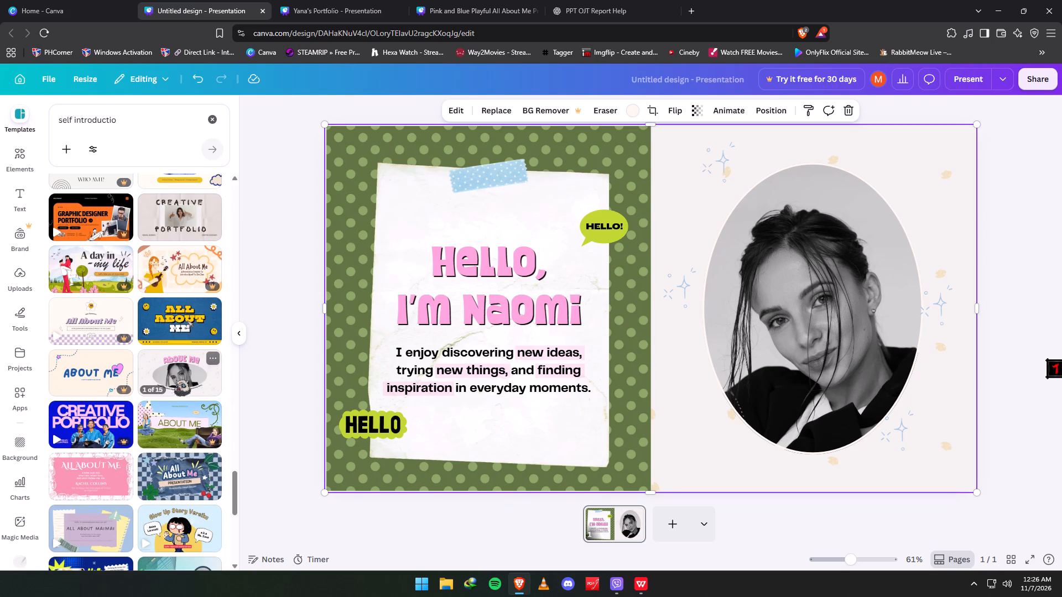
pyautogui.scroll(6, 176, 380)
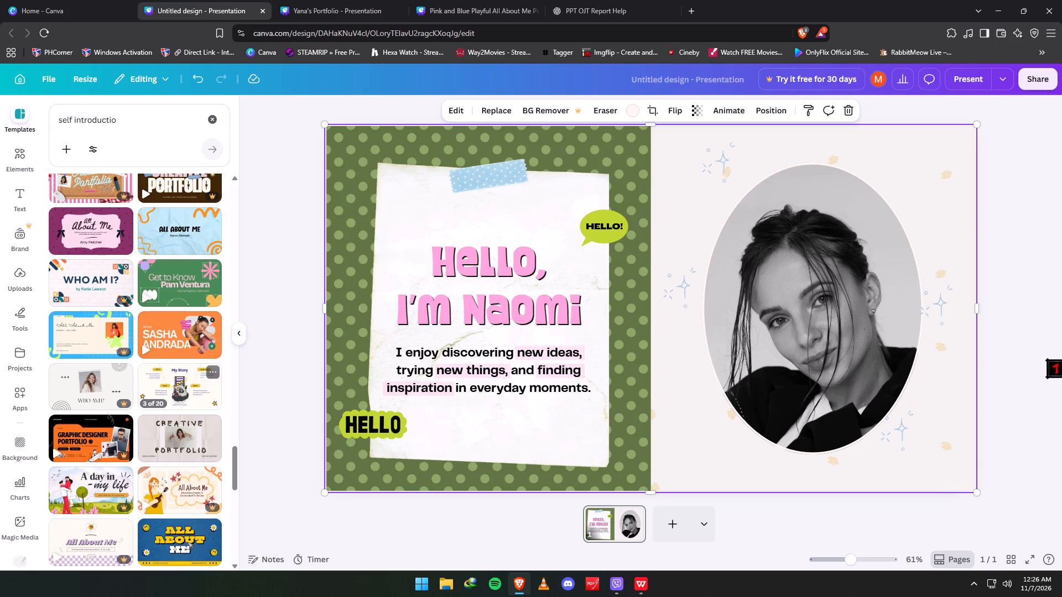
pyautogui.click(169, 327)
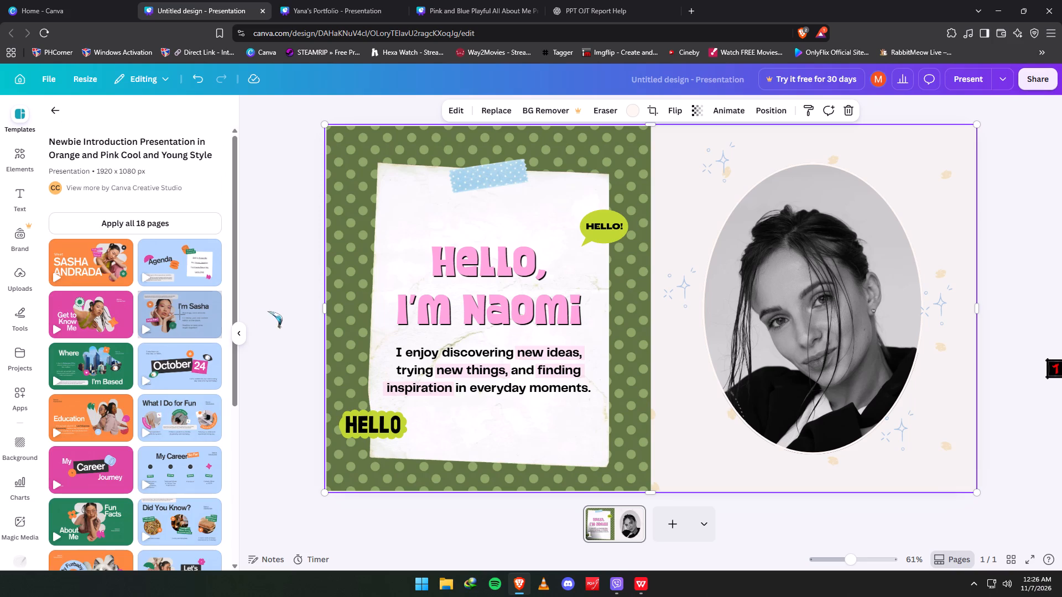
pyautogui.click(139, 225)
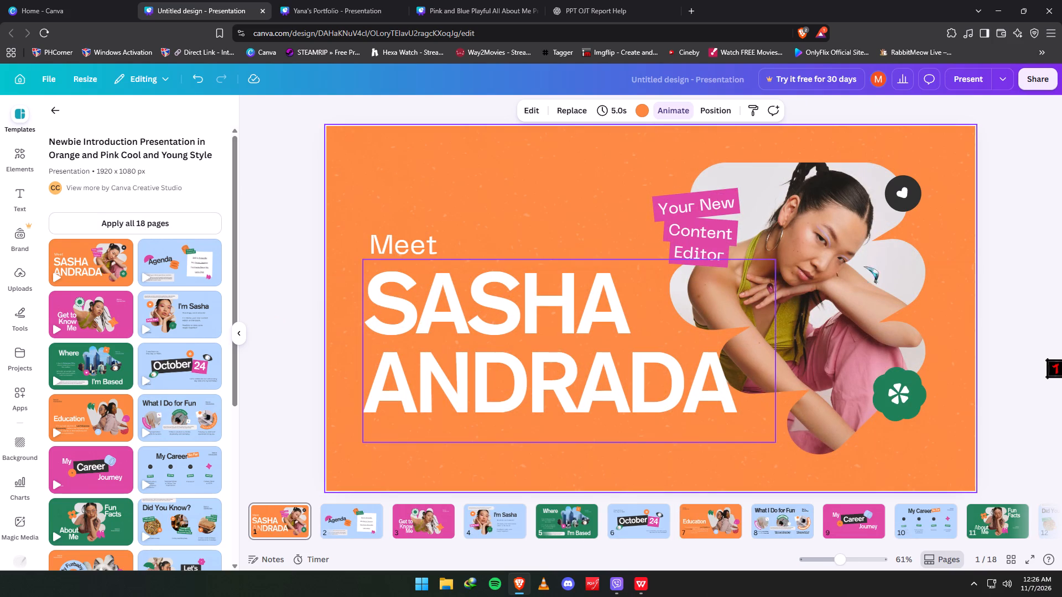
# Check the cover and Agenda slides of the applied template, toggling the page thumbnails off and back on.
pyautogui.click(955, 559)
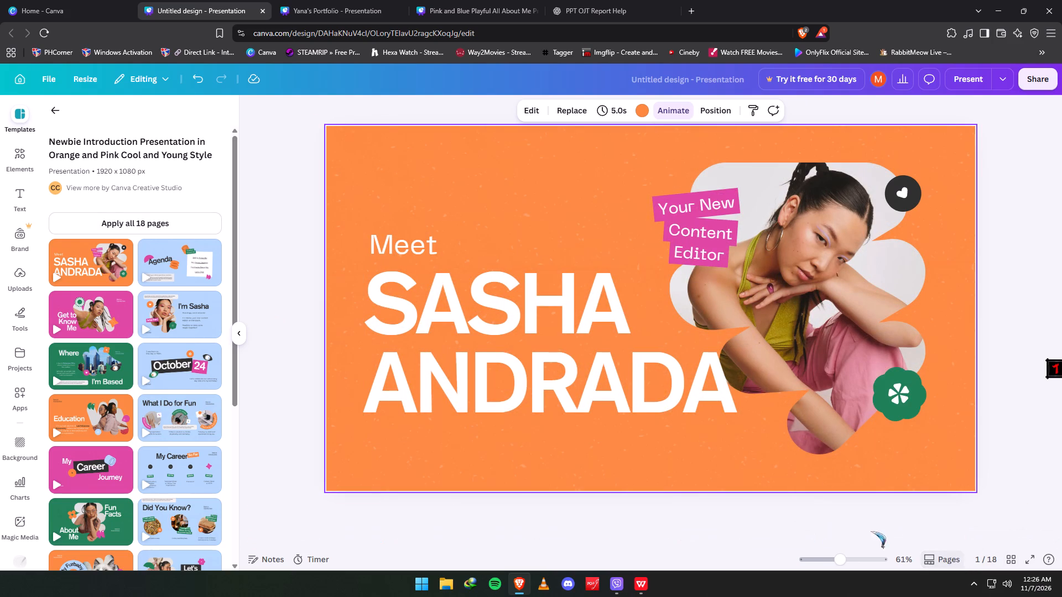
pyautogui.click(940, 558)
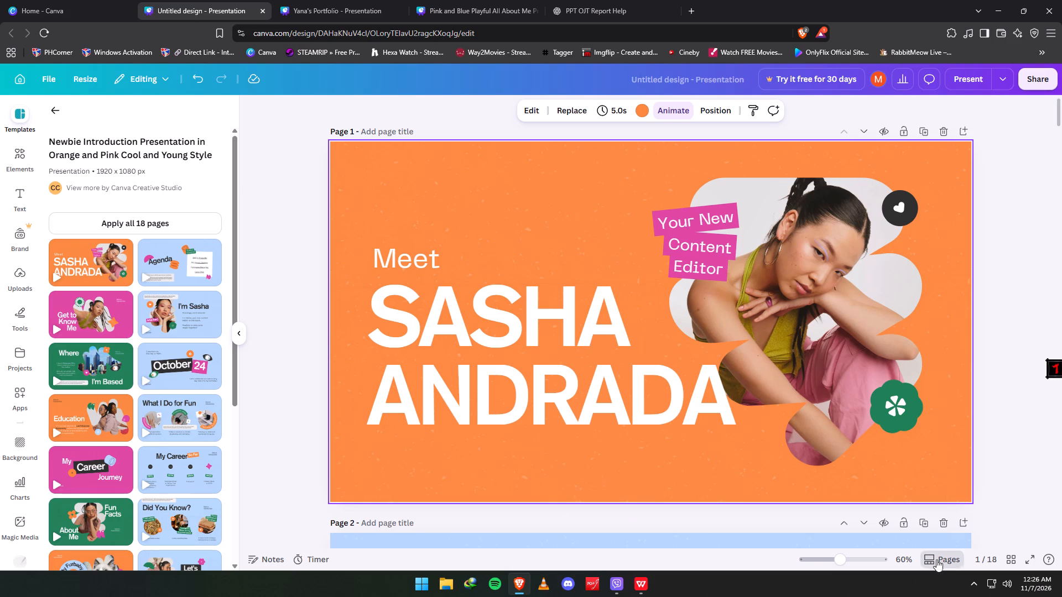
pyautogui.scroll(-3, 363, 443)
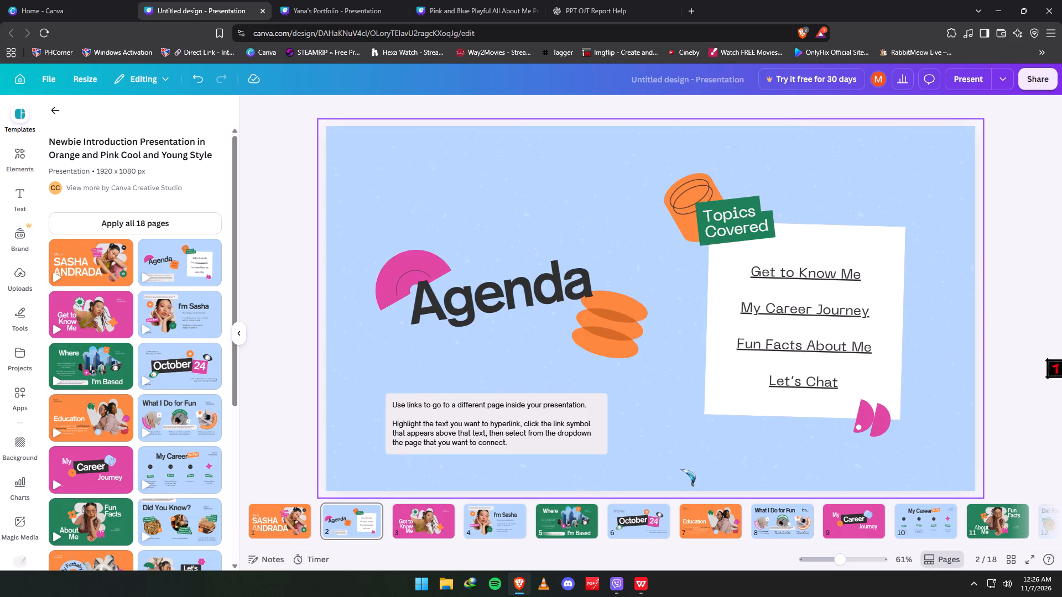
pyautogui.scroll(2, 681, 469)
pyautogui.scroll(2, 362, 499)
pyautogui.scroll(-3, 355, 481)
pyautogui.scroll(2, 360, 479)
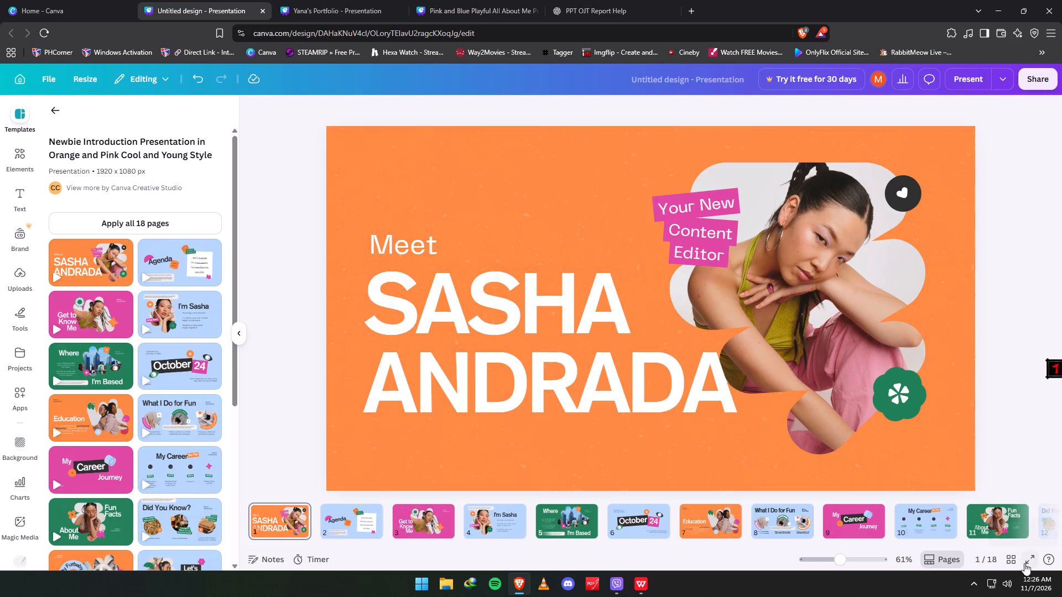
# Preview the animated cover and Agenda slides in full screen and return to the editor.
pyautogui.click(1026, 558)
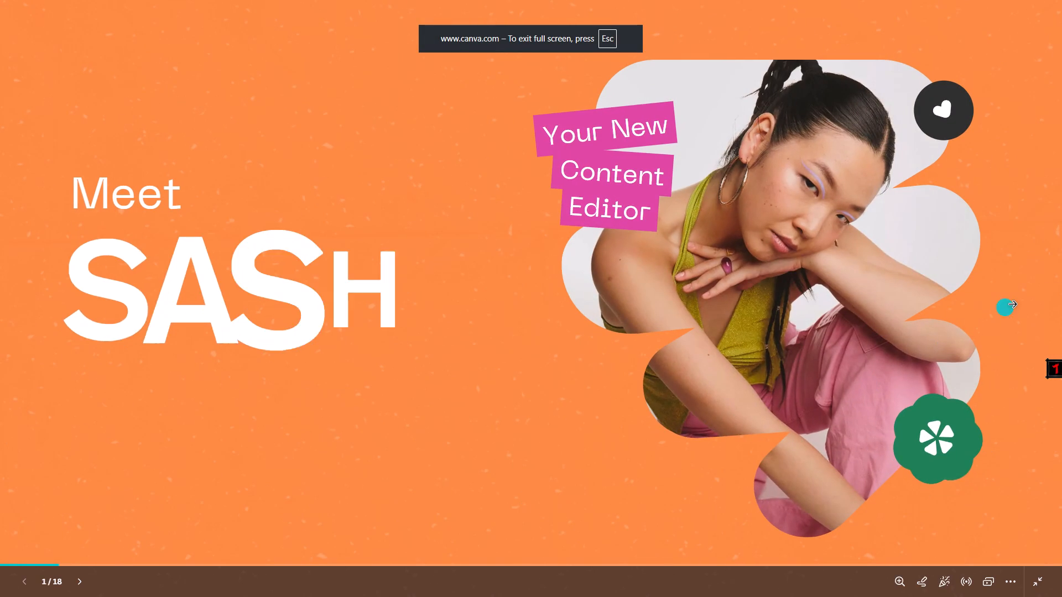
pyautogui.click(1012, 304)
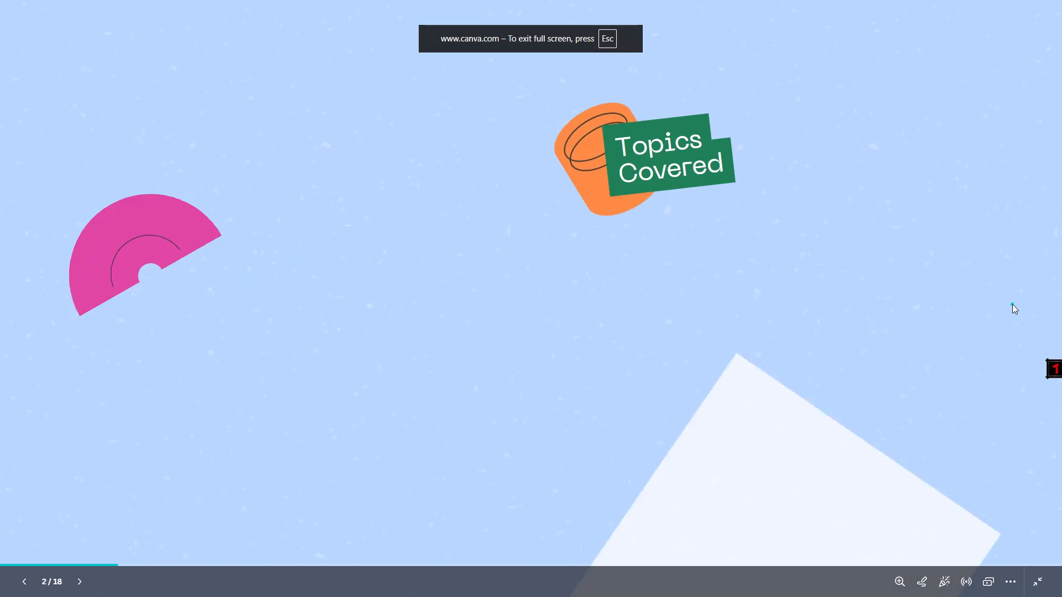
pyautogui.press('Escape')
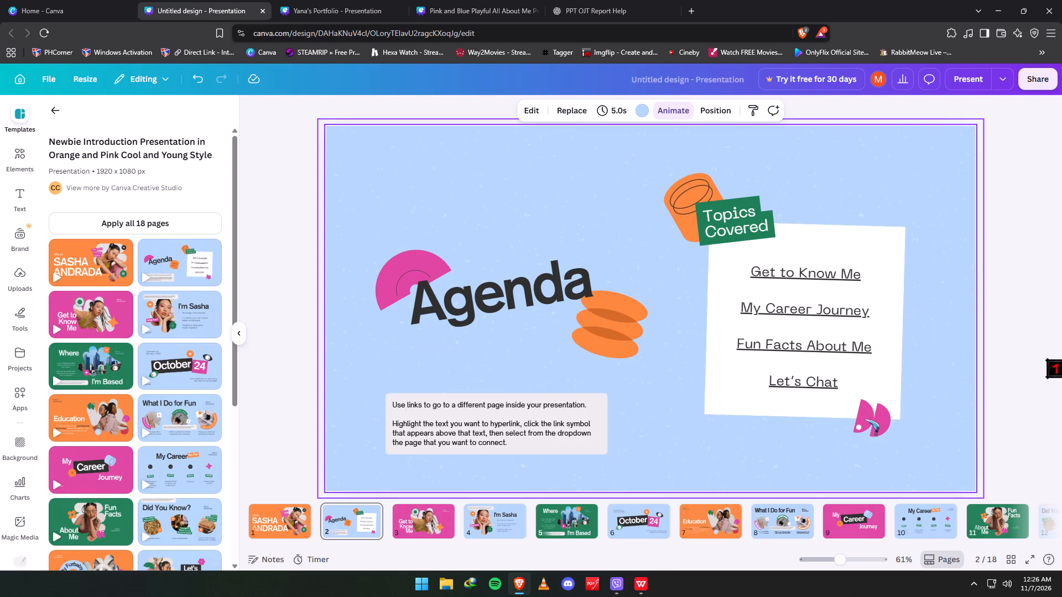
# Select the textured background of the cover slide and search the templates for "aesthetic background".
pyautogui.click(271, 508)
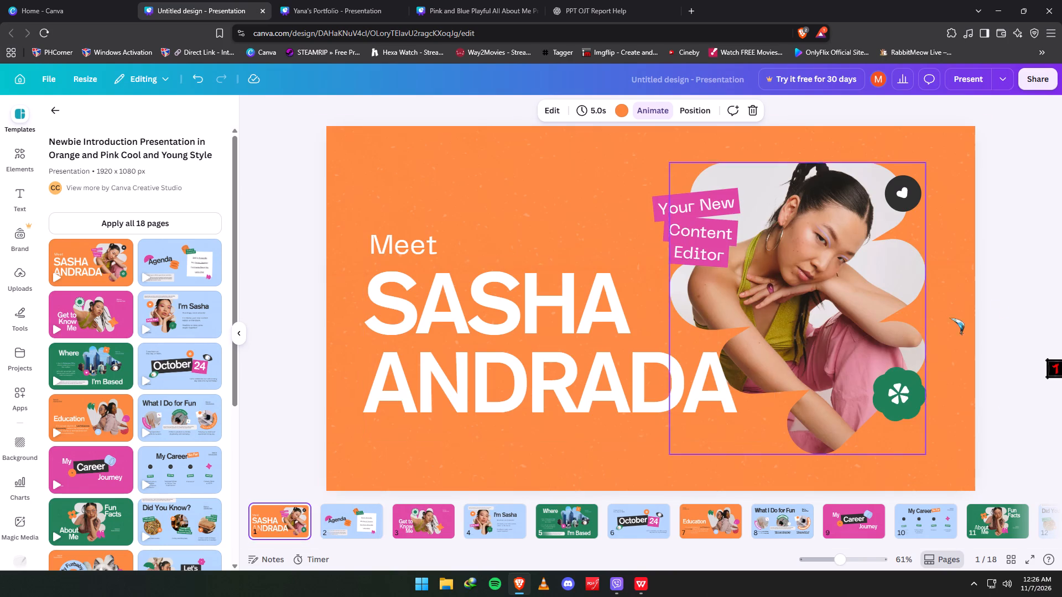
pyautogui.click(545, 186)
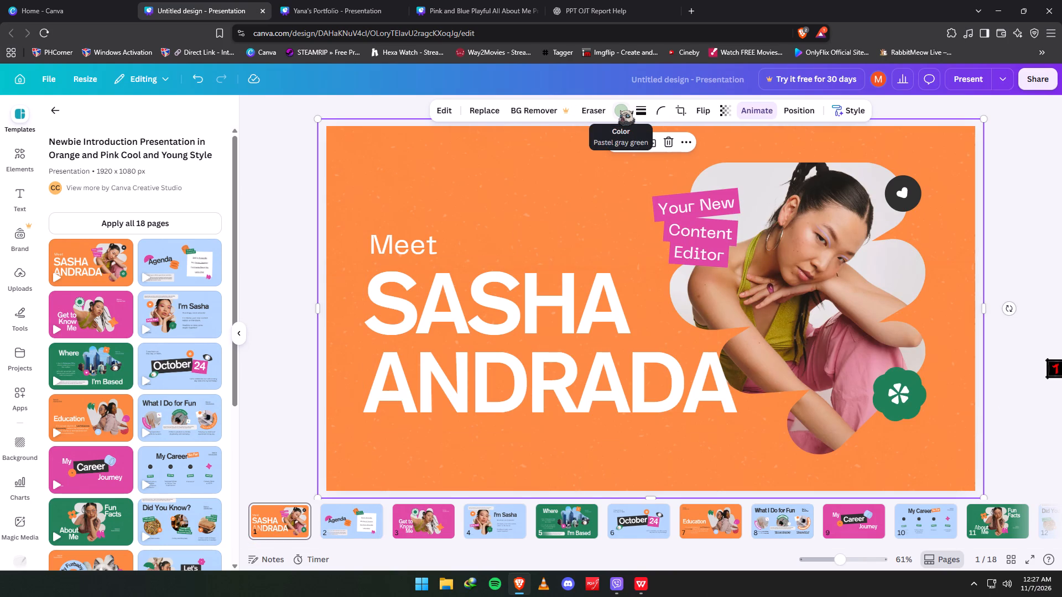
pyautogui.click(14, 149)
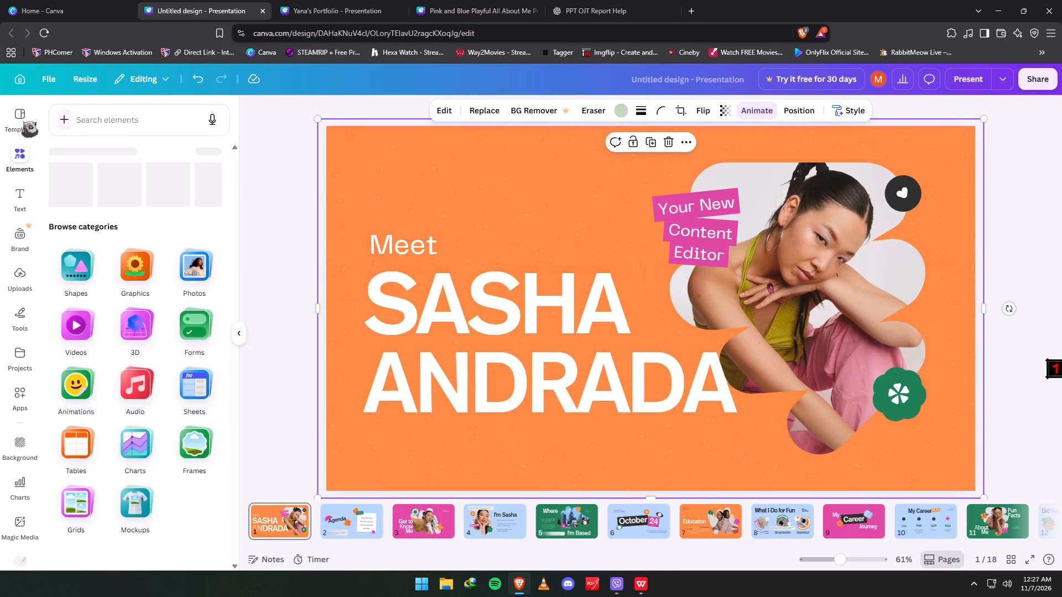
pyautogui.click(13, 114)
pyautogui.click(55, 111)
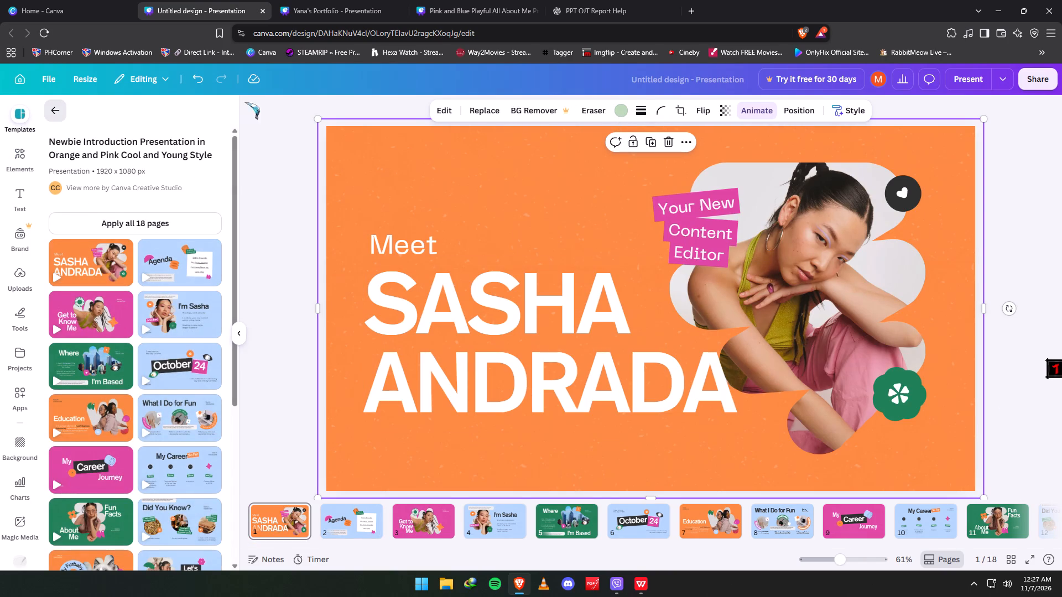
pyautogui.click(213, 118)
pyautogui.write('aesthethiv')
pyautogui.press('space')
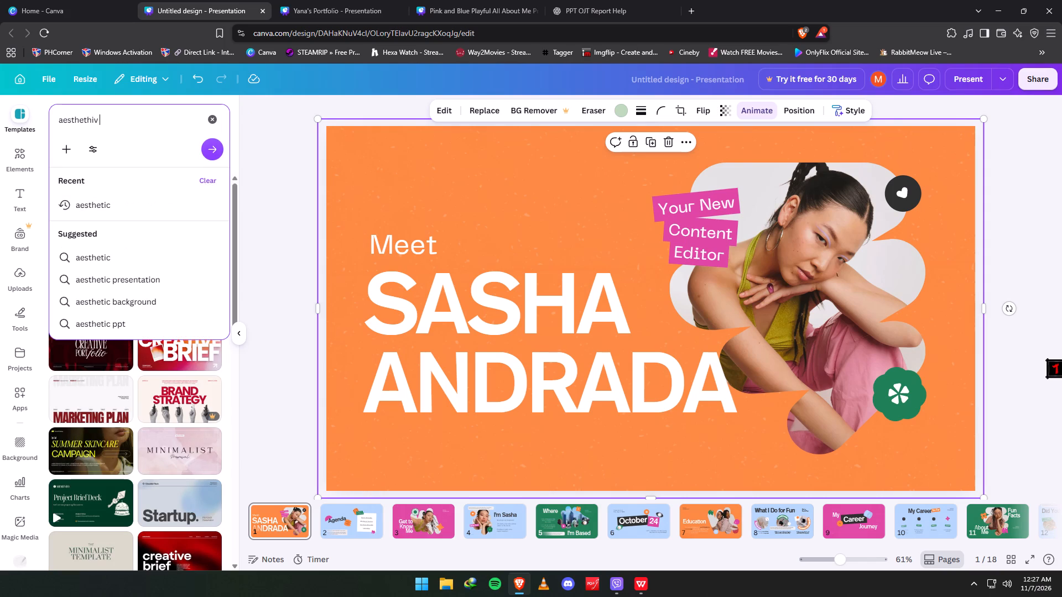
pyautogui.press('BackSpace')
pyautogui.press('BackSpace')
pyautogui.press('space')
pyautogui.press('BackSpace')
pyautogui.press('BackSpace')
pyautogui.press('c')
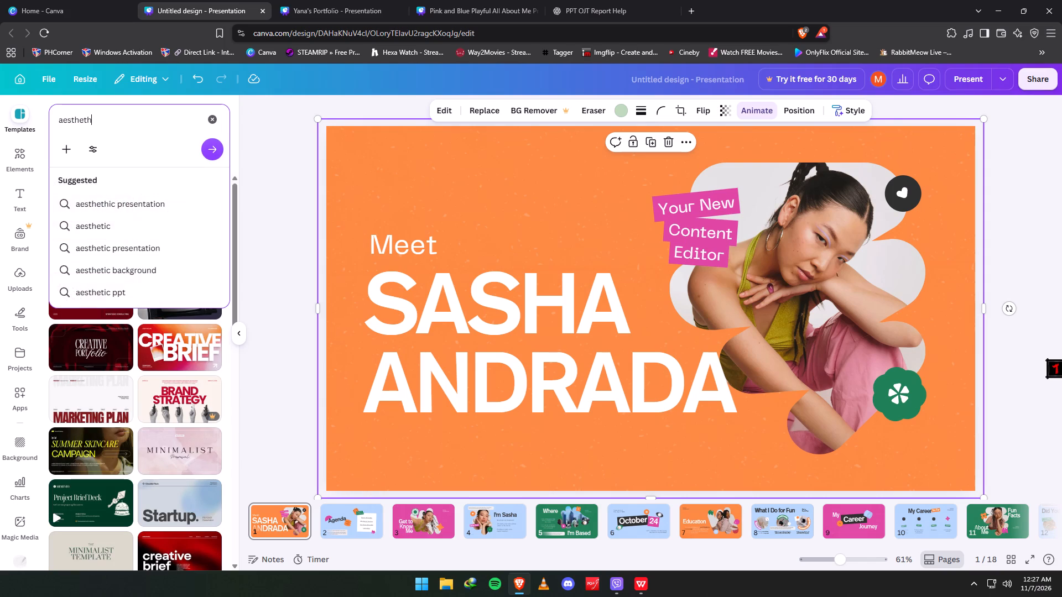
pyautogui.press('BackSpace')
pyautogui.press('BackSpace')
pyautogui.write('ic background')
pyautogui.press('Return')
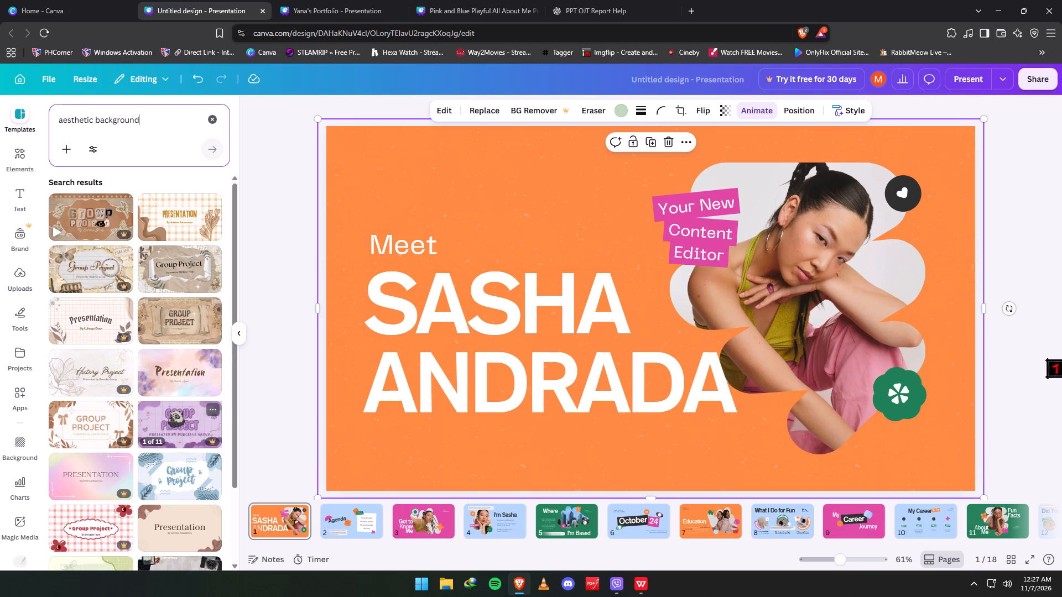
# Browse the "aesthetic background" template results for a suitable presentation design.
pyautogui.scroll(-6, 170, 411)
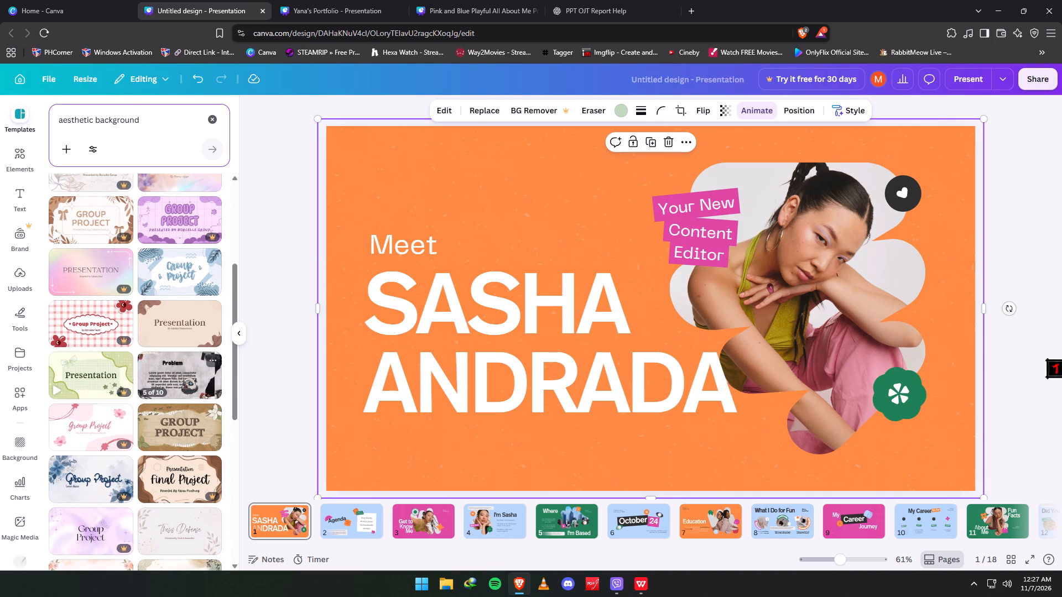
pyautogui.scroll(-5, 183, 378)
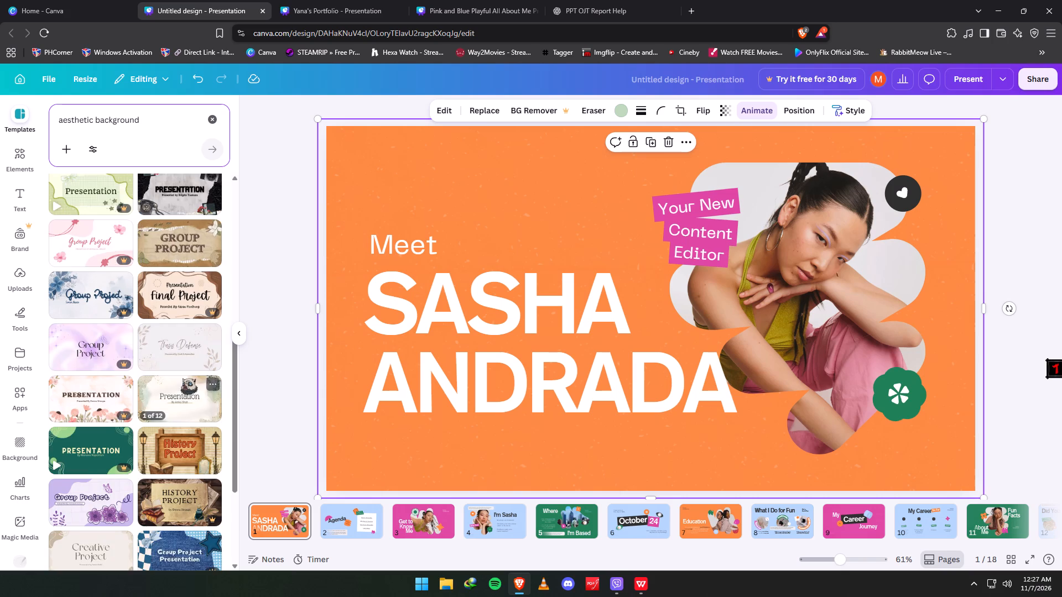
pyautogui.scroll(-3, 183, 379)
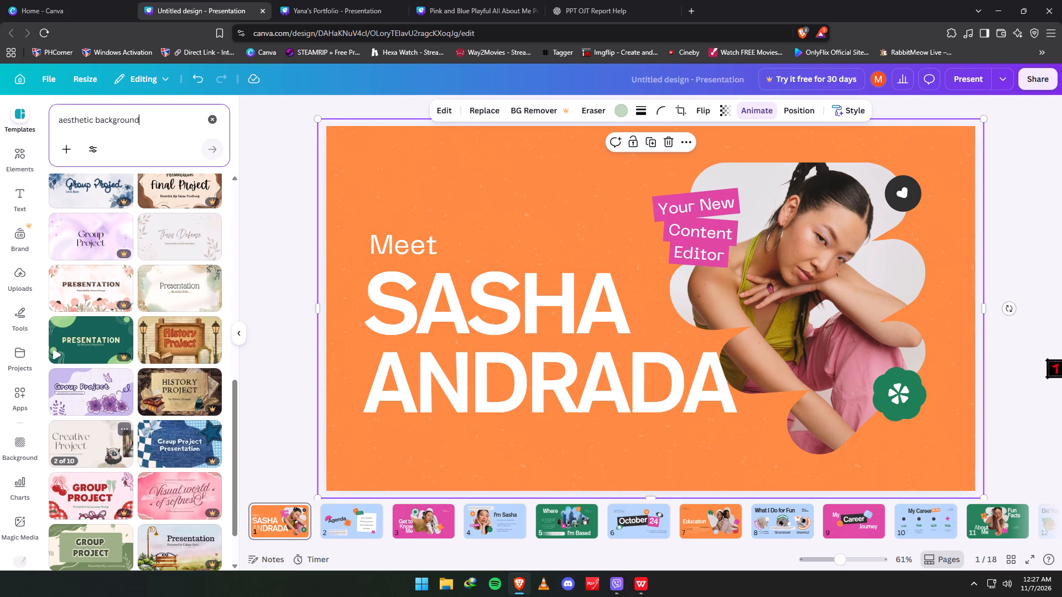
pyautogui.scroll(-5, 172, 469)
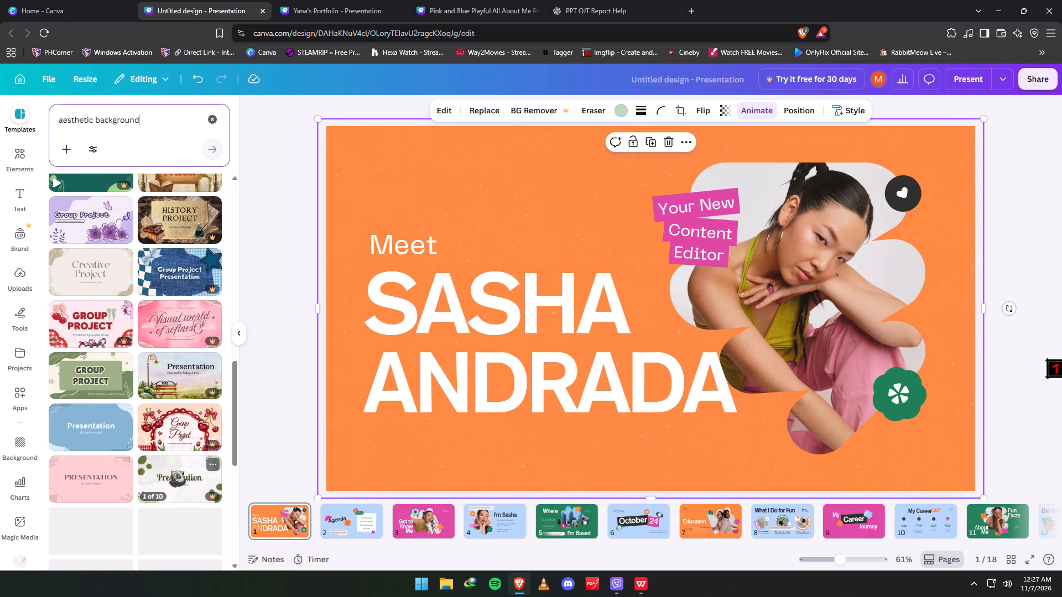
pyautogui.scroll(-7, 161, 506)
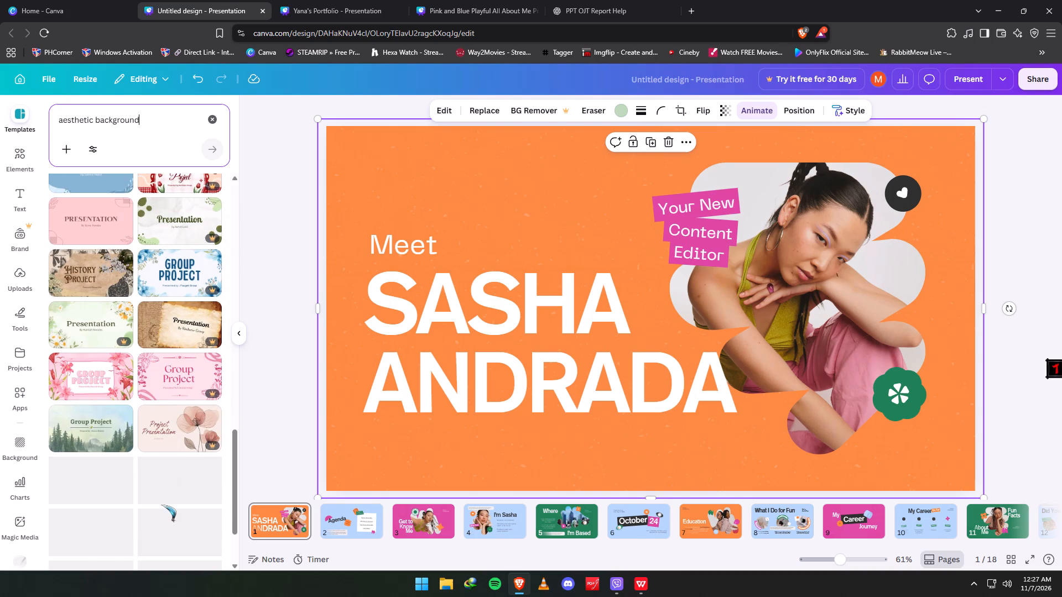
pyautogui.scroll(-8, 162, 505)
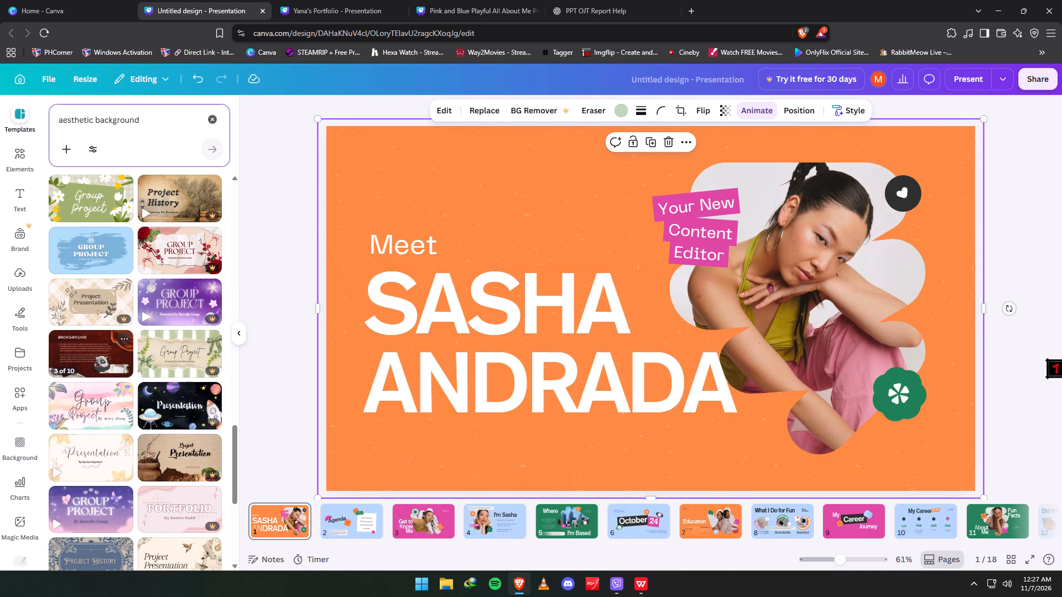
pyautogui.scroll(-1, 159, 548)
pyautogui.scroll(-3, 170, 495)
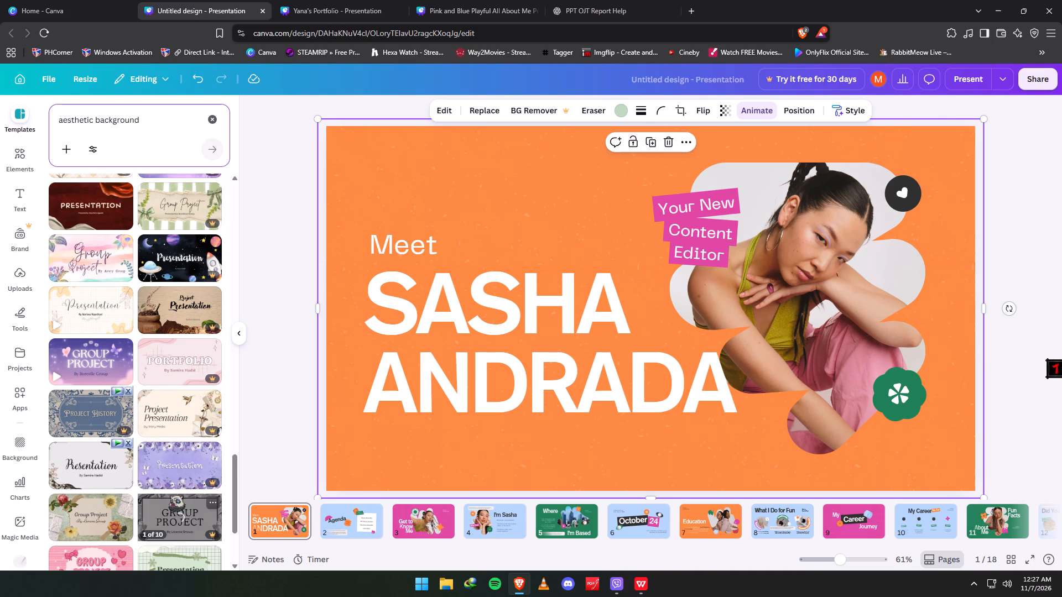
pyautogui.scroll(-5, 170, 495)
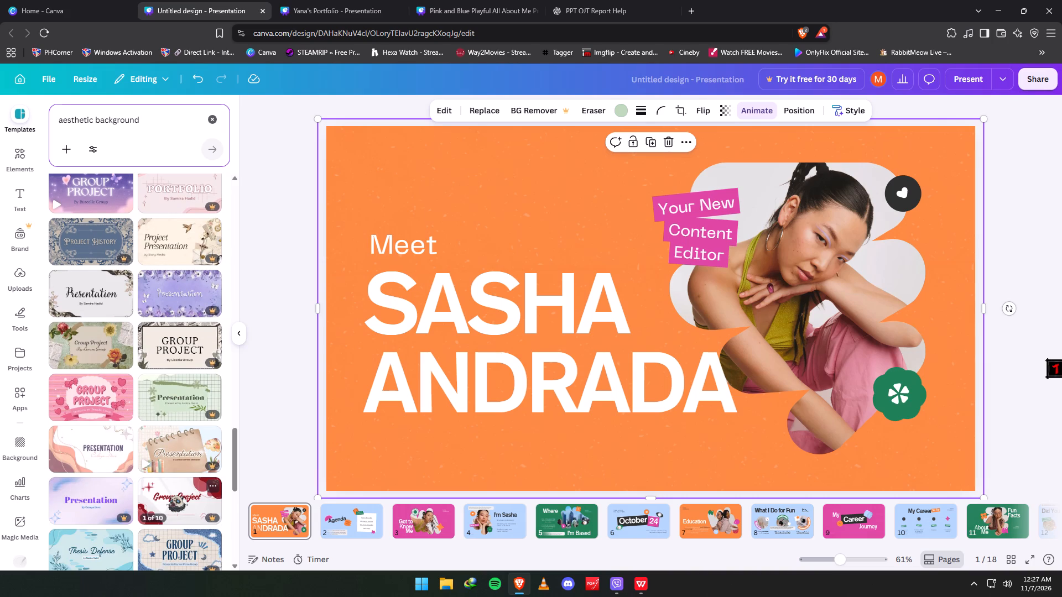
pyautogui.scroll(-9, 170, 495)
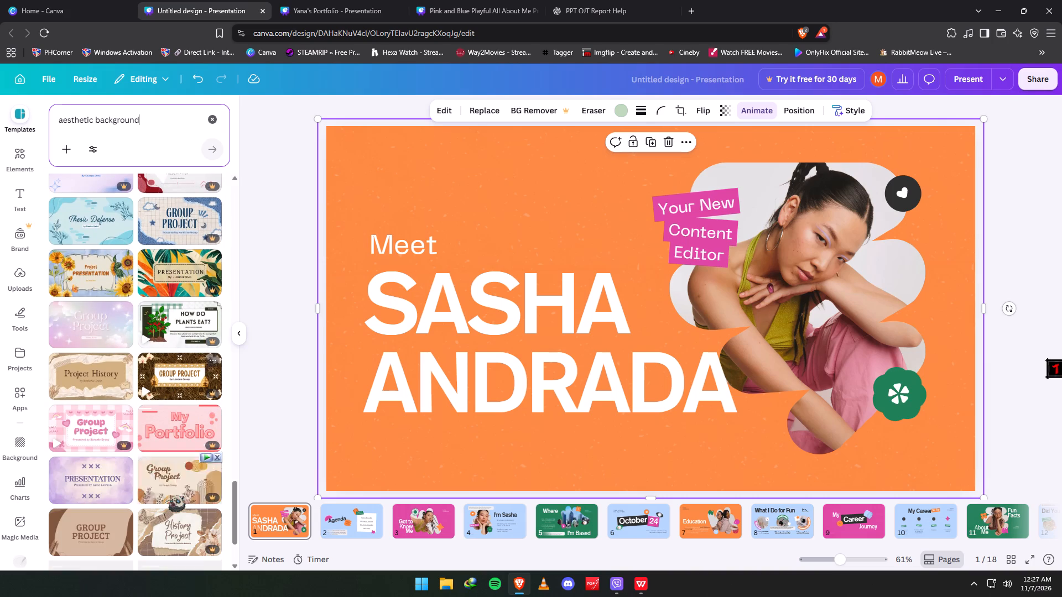
pyautogui.scroll(-6, 170, 495)
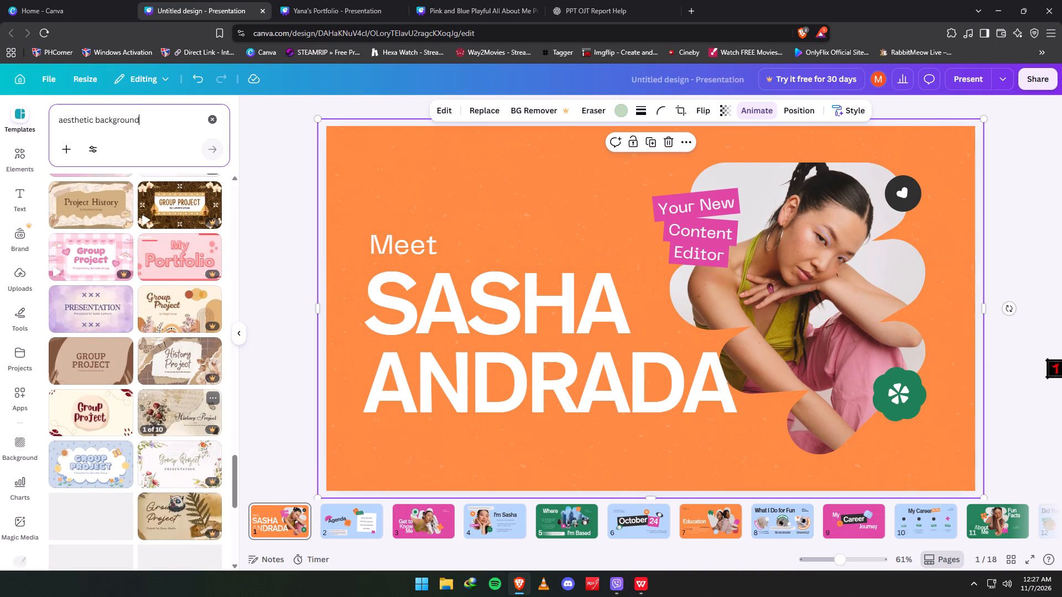
pyautogui.scroll(-2, 170, 495)
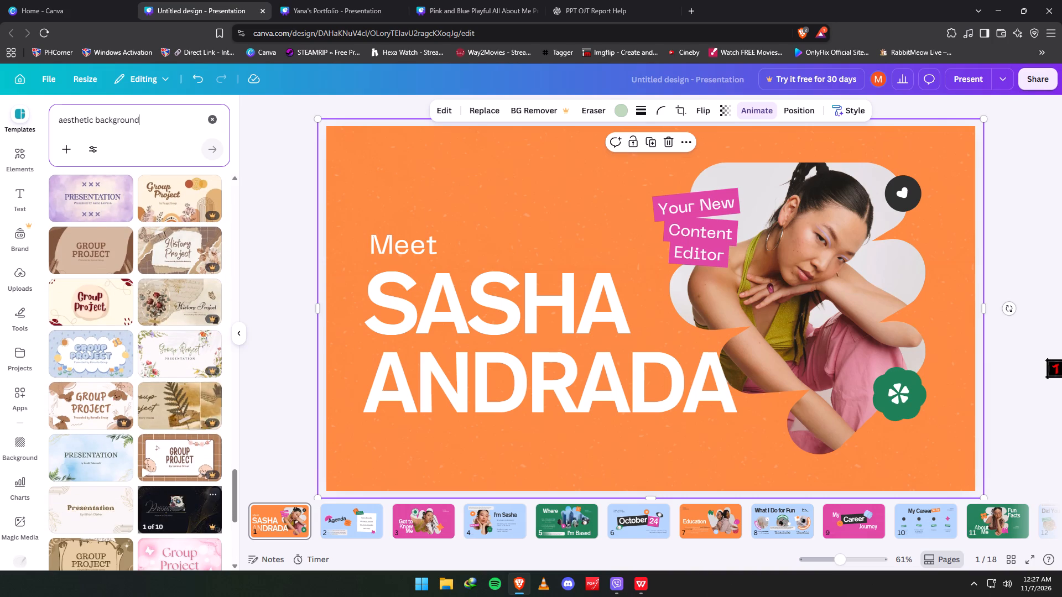
pyautogui.scroll(-6, 170, 495)
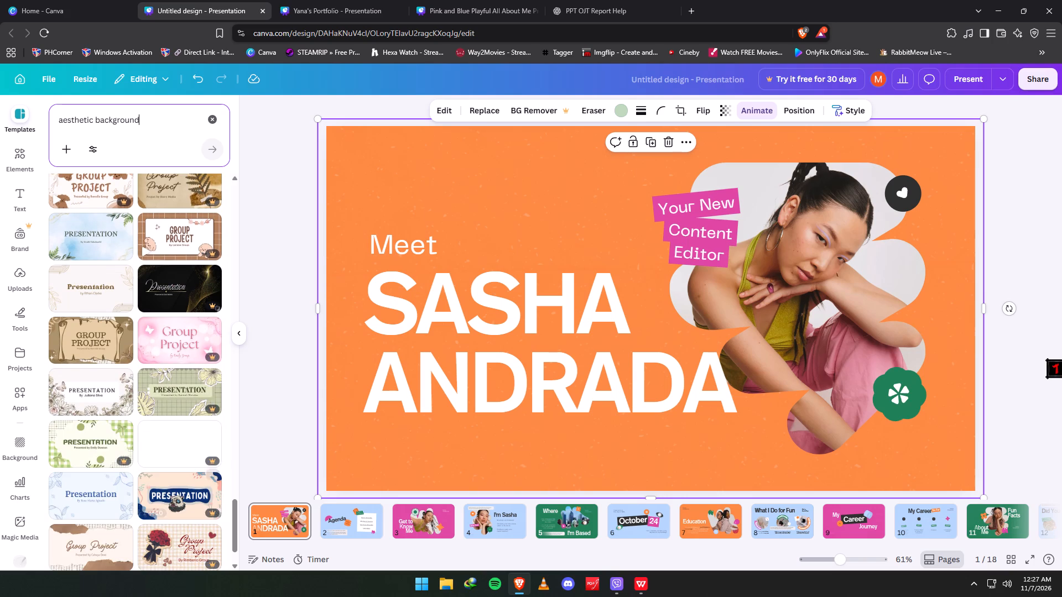
pyautogui.scroll(-5, 170, 495)
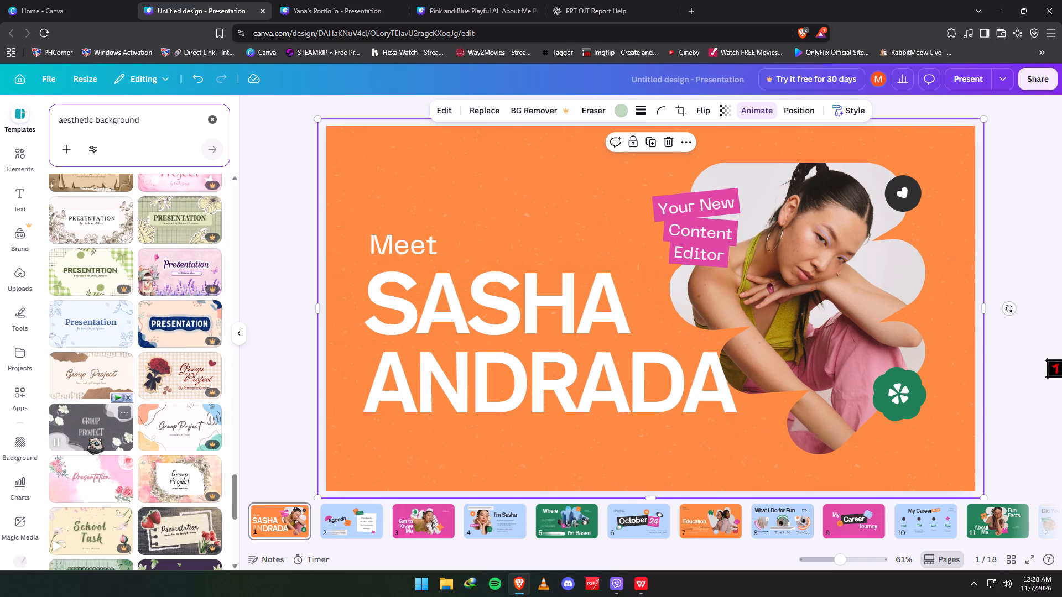
pyautogui.scroll(-6, 112, 484)
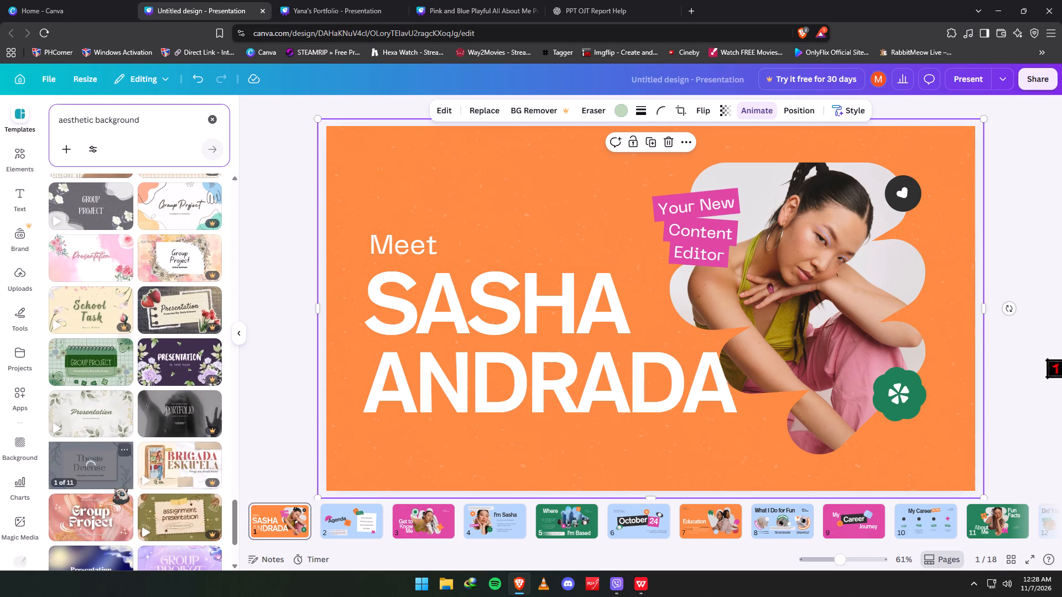
pyautogui.scroll(-6, 114, 488)
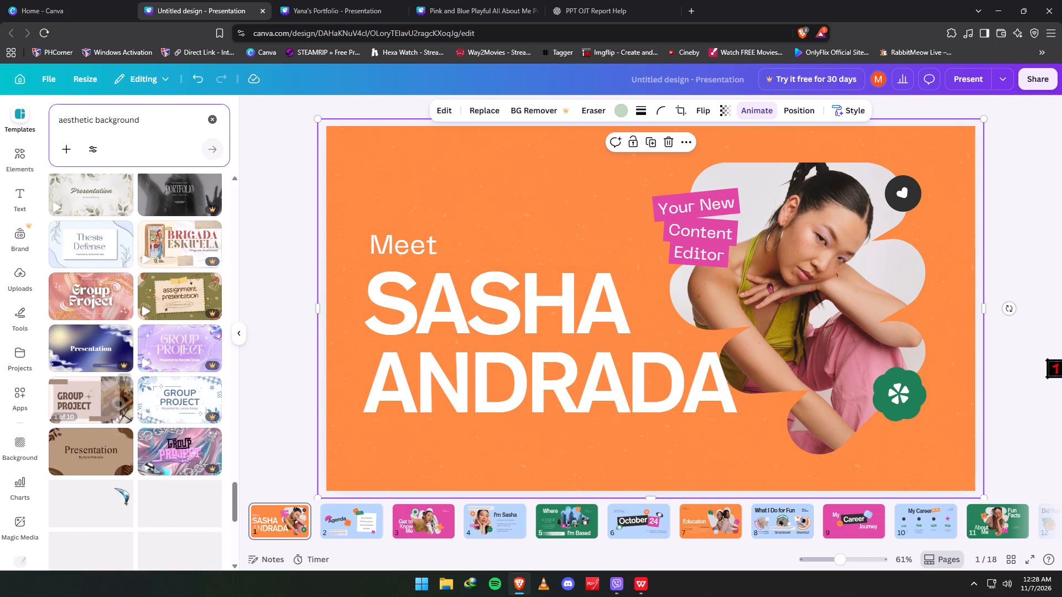
pyautogui.scroll(-3, 114, 488)
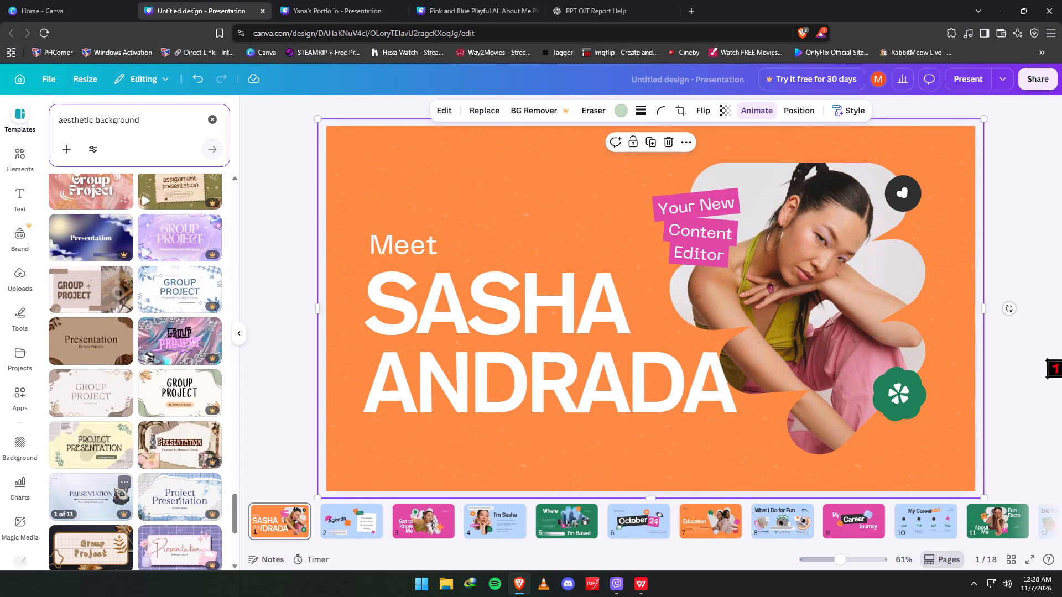
pyautogui.scroll(-7, 114, 488)
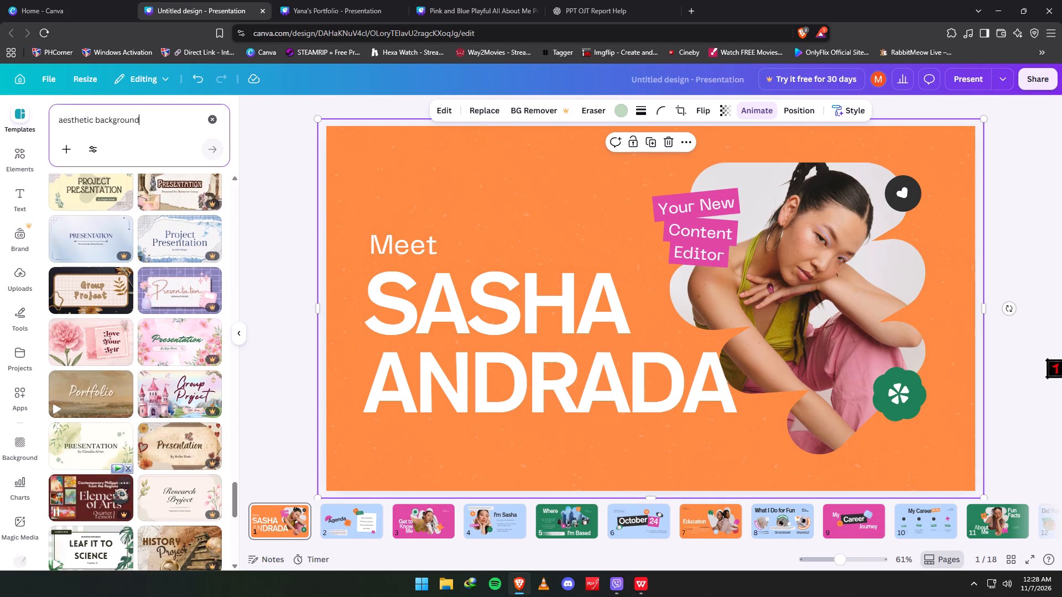
pyautogui.scroll(-4, 114, 488)
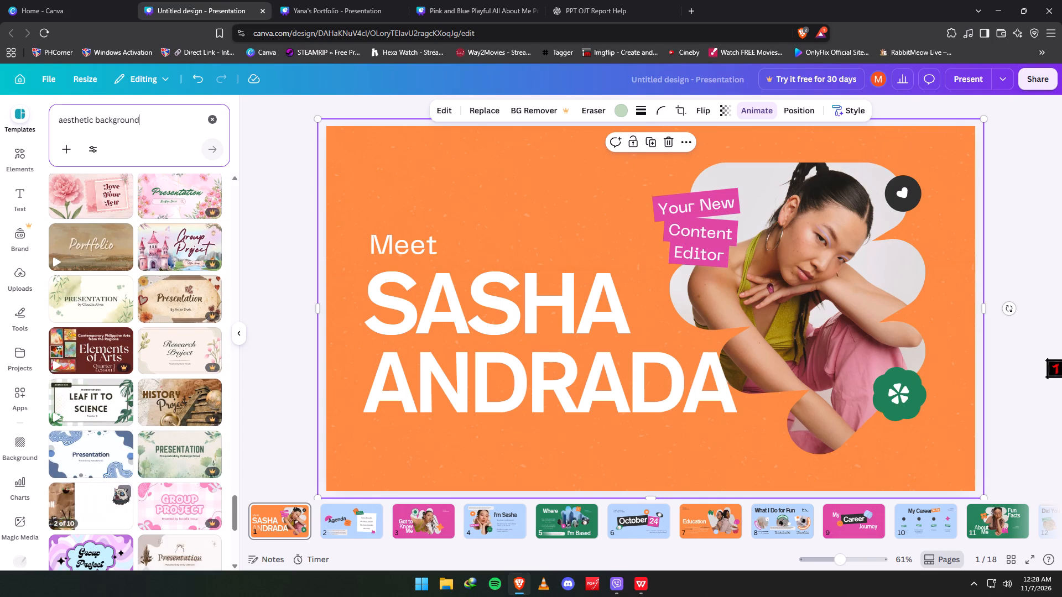
pyautogui.scroll(-10, 114, 488)
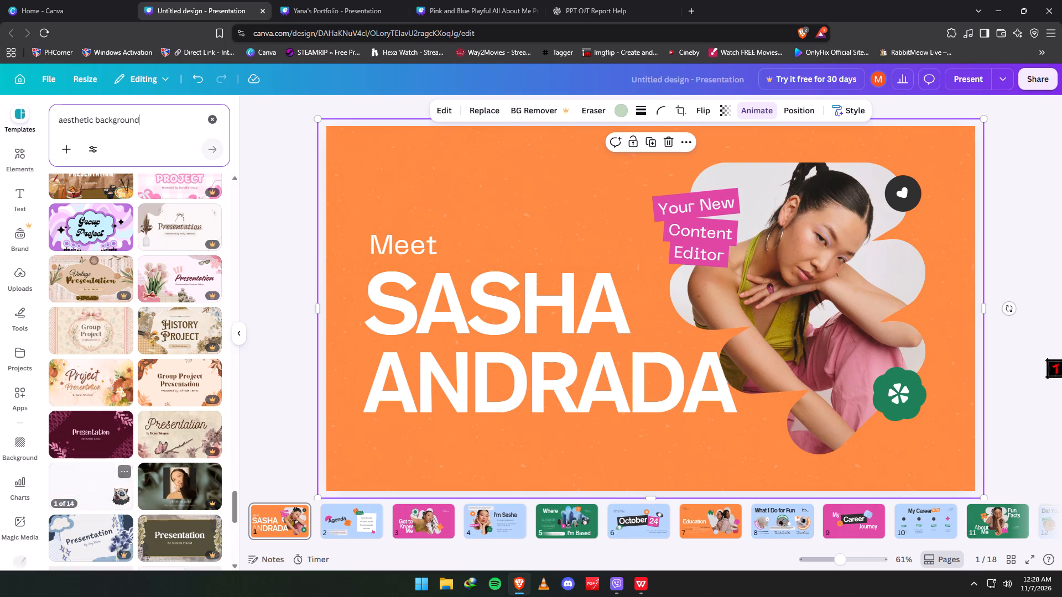
pyautogui.scroll(-3, 183, 493)
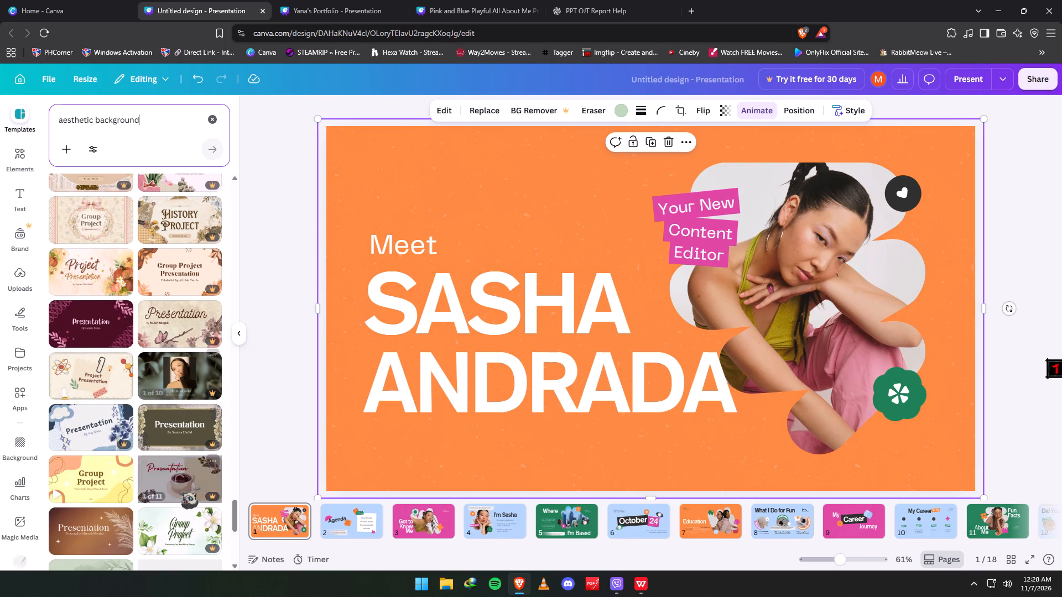
pyautogui.scroll(-2, 183, 493)
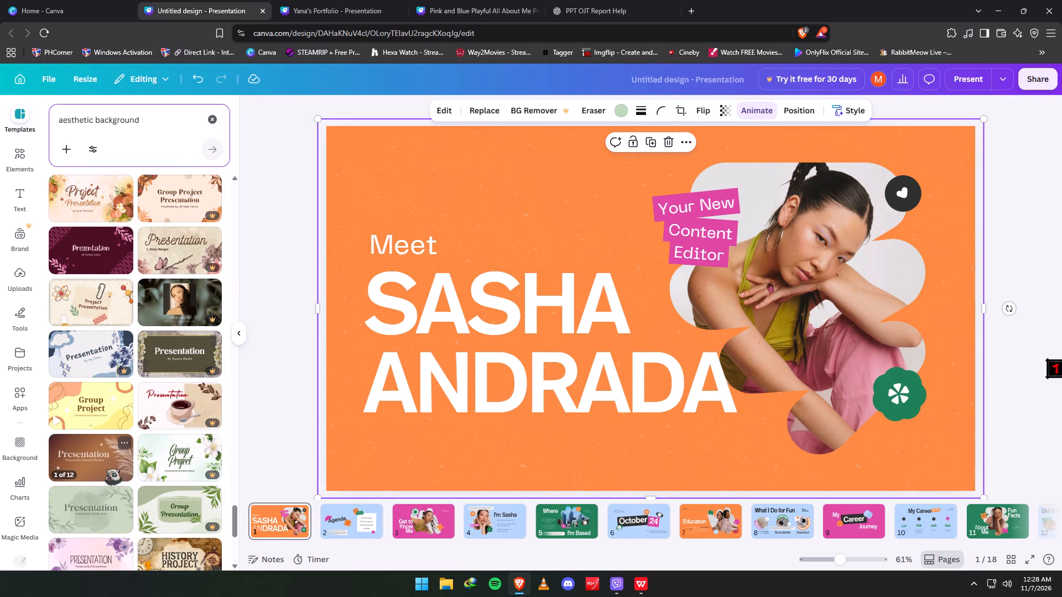
pyautogui.scroll(-11, 107, 469)
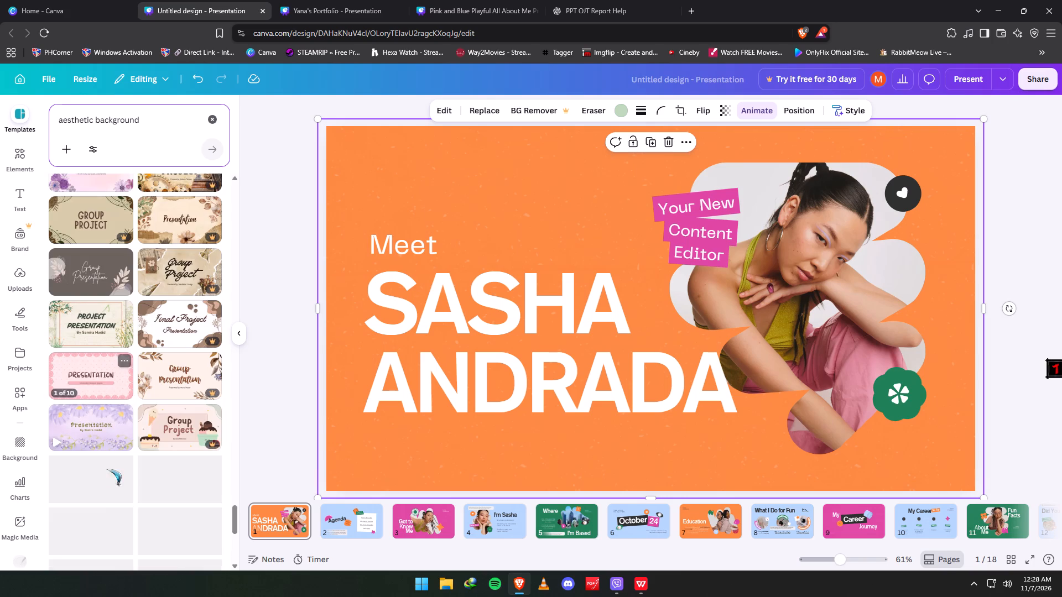
# Search the elements library for "aesthetic background" and show all matching graphics.
pyautogui.click(17, 156)
pyautogui.click(111, 120)
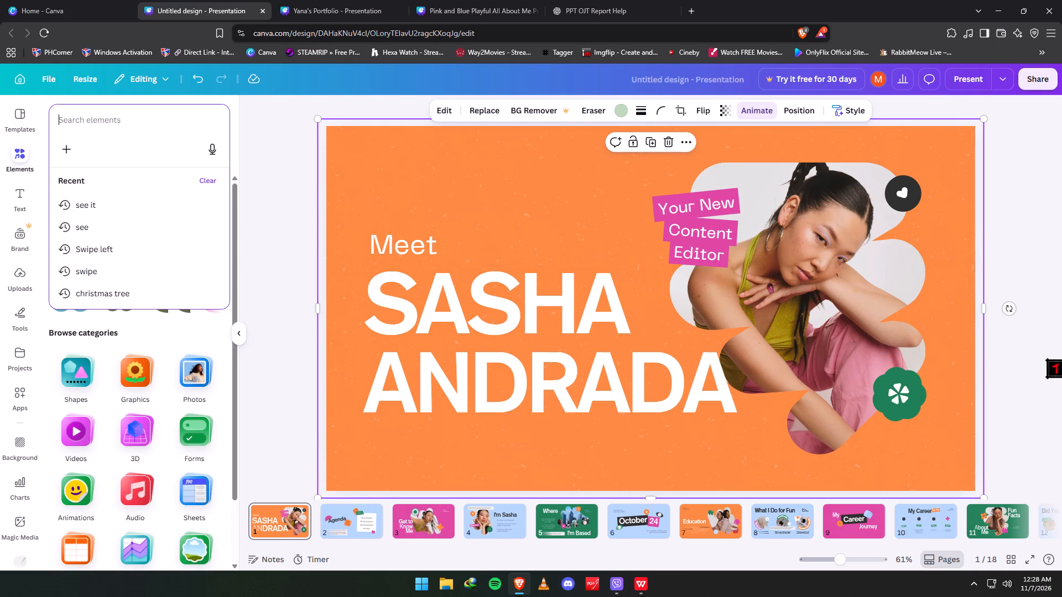
pyautogui.write('aes')
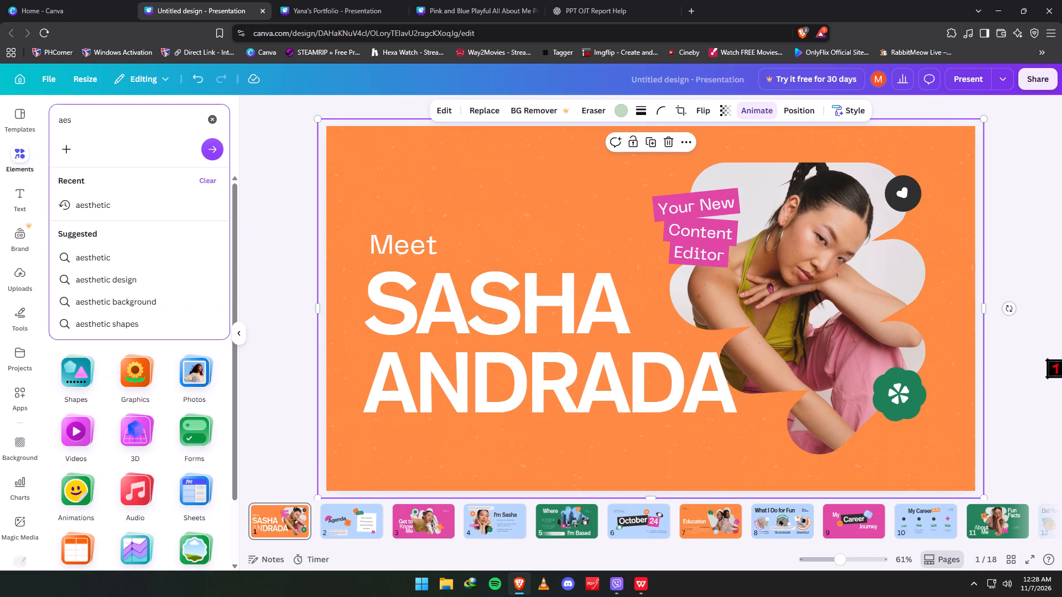
pyautogui.click(132, 304)
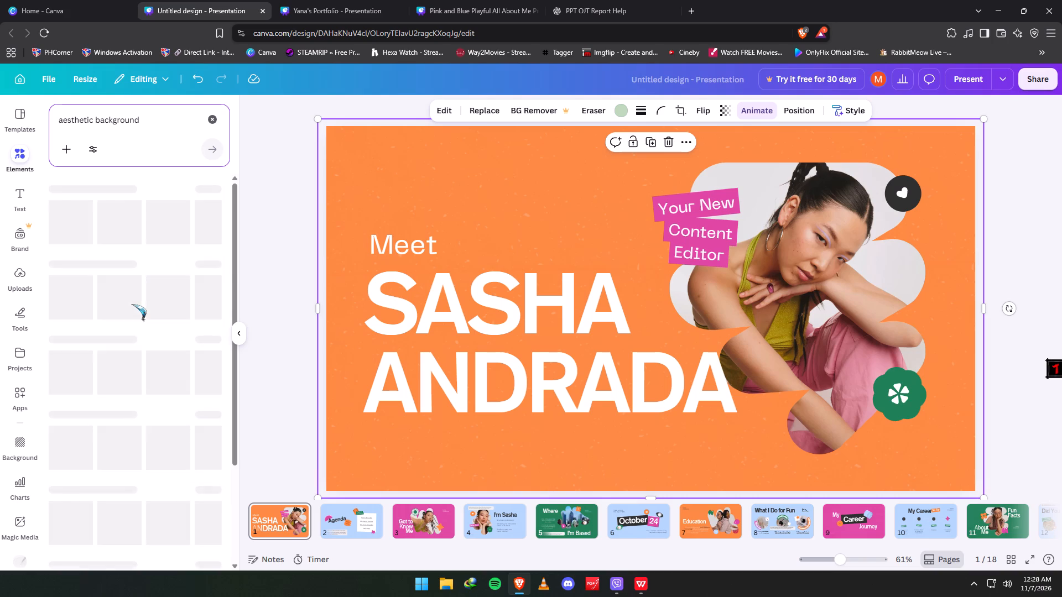
pyautogui.click(207, 212)
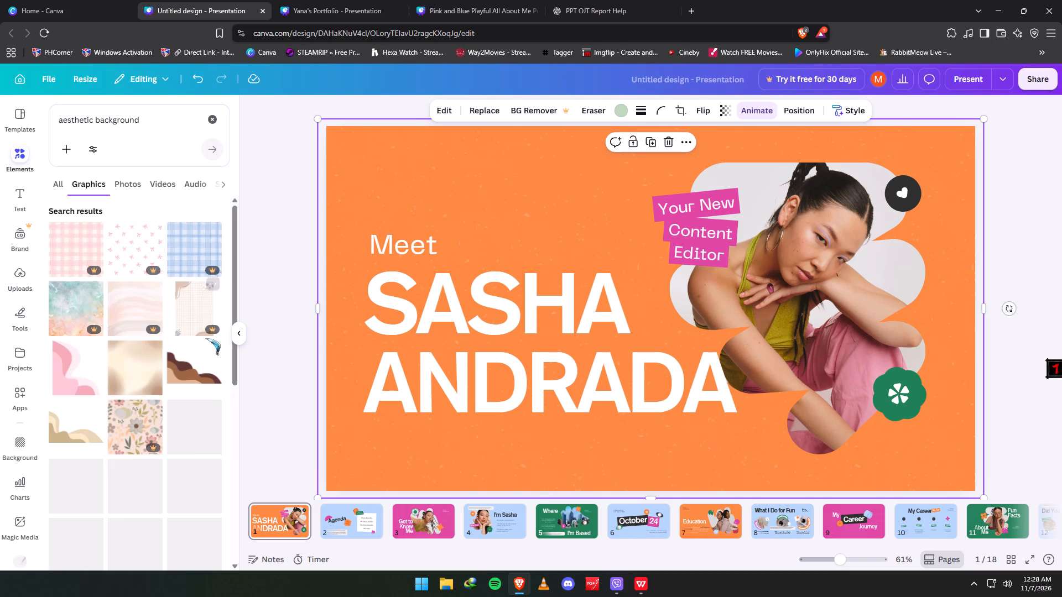
# Browse the "aesthetic background" graphics for a design that could serve as the slide background.
pyautogui.scroll(-12, 128, 425)
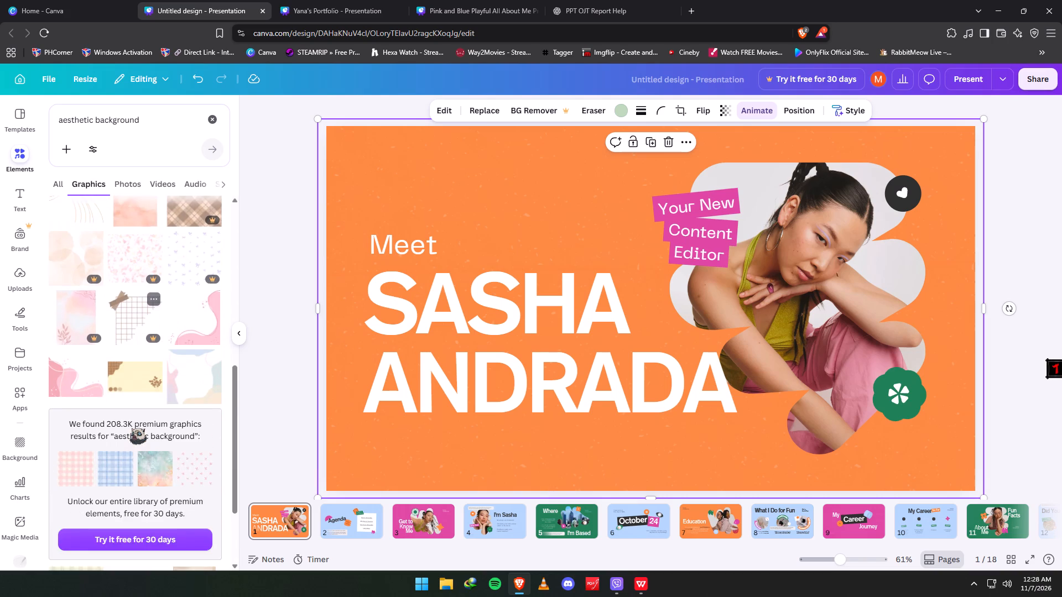
pyautogui.scroll(-11, 132, 428)
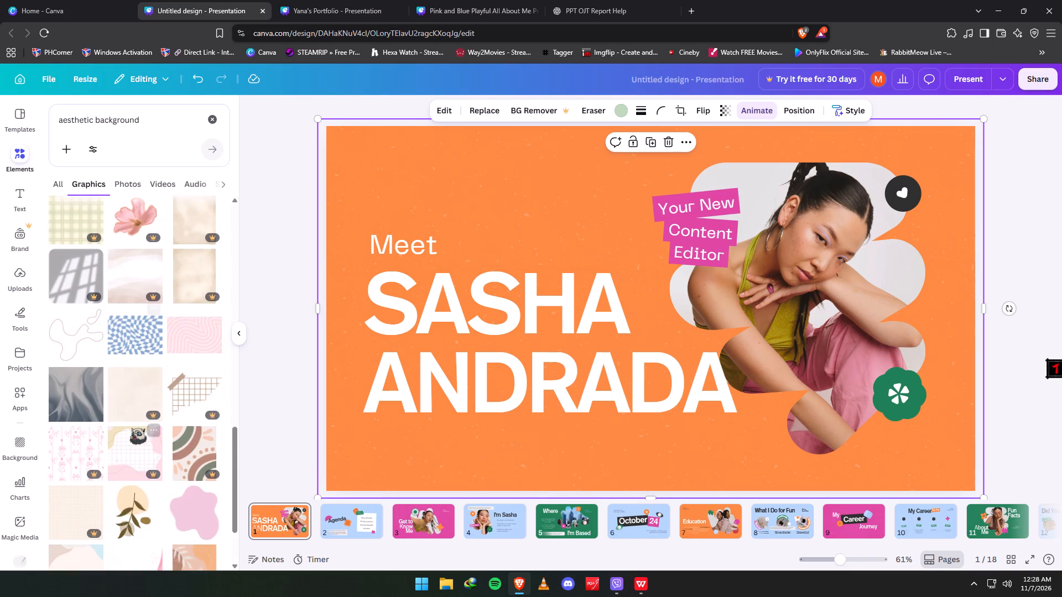
pyautogui.scroll(-4, 132, 428)
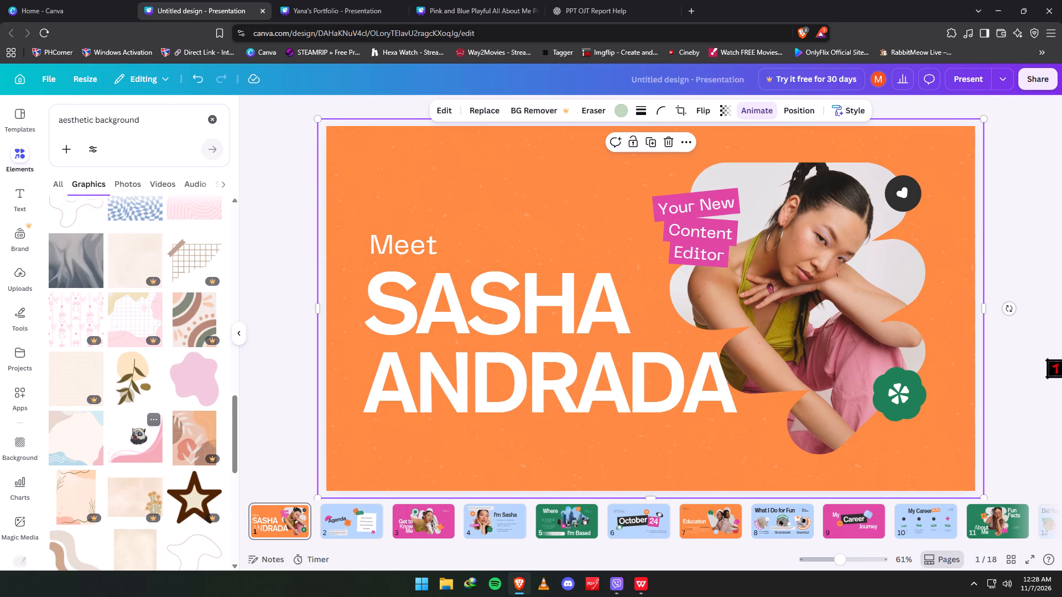
pyautogui.scroll(-4, 132, 428)
pyautogui.scroll(3, 132, 427)
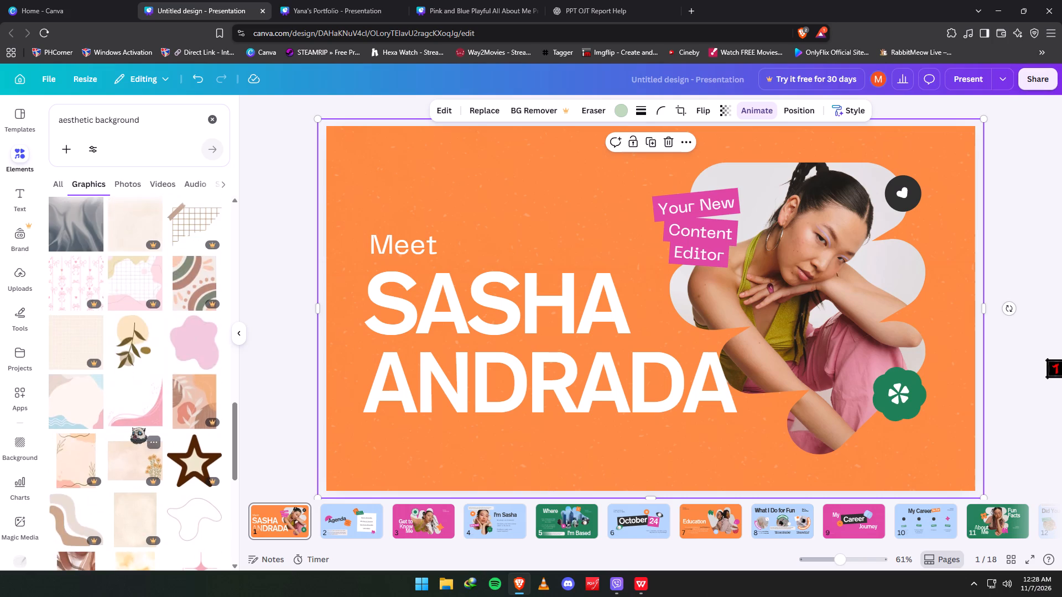
pyautogui.scroll(-8, 132, 427)
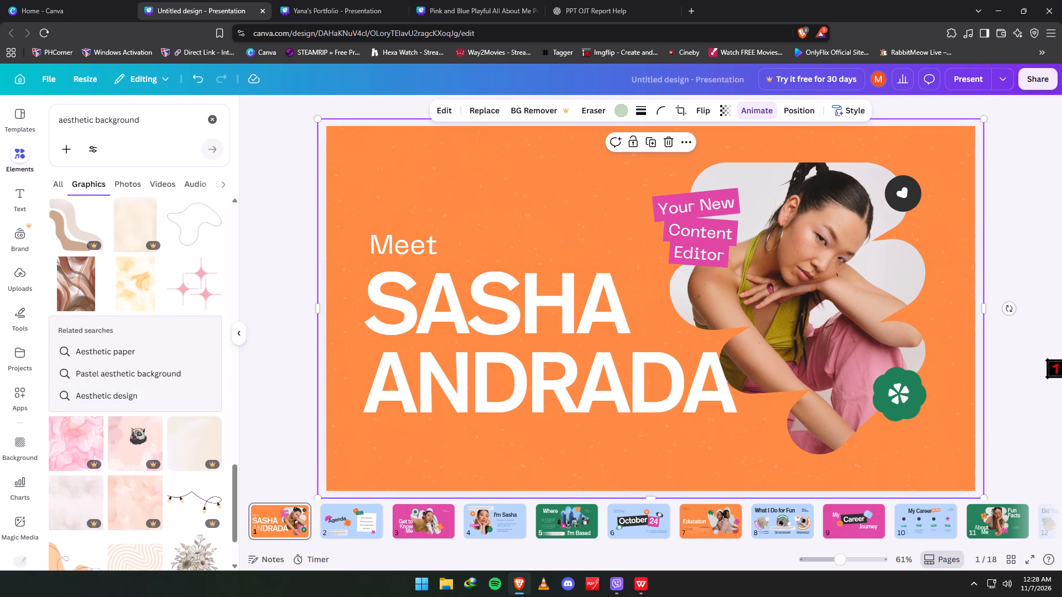
pyautogui.scroll(-7, 132, 428)
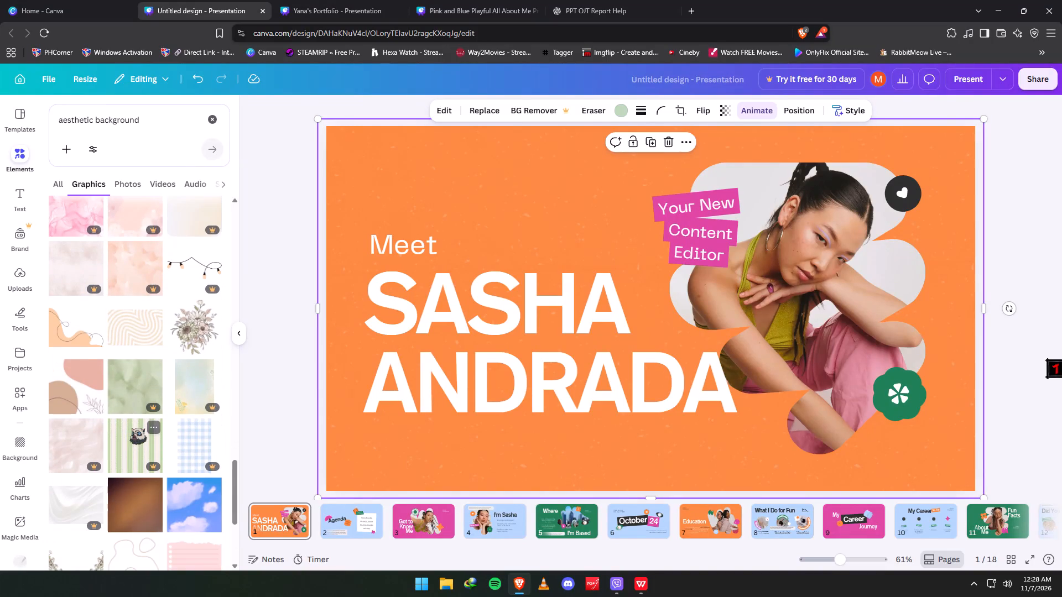
pyautogui.scroll(-4, 132, 428)
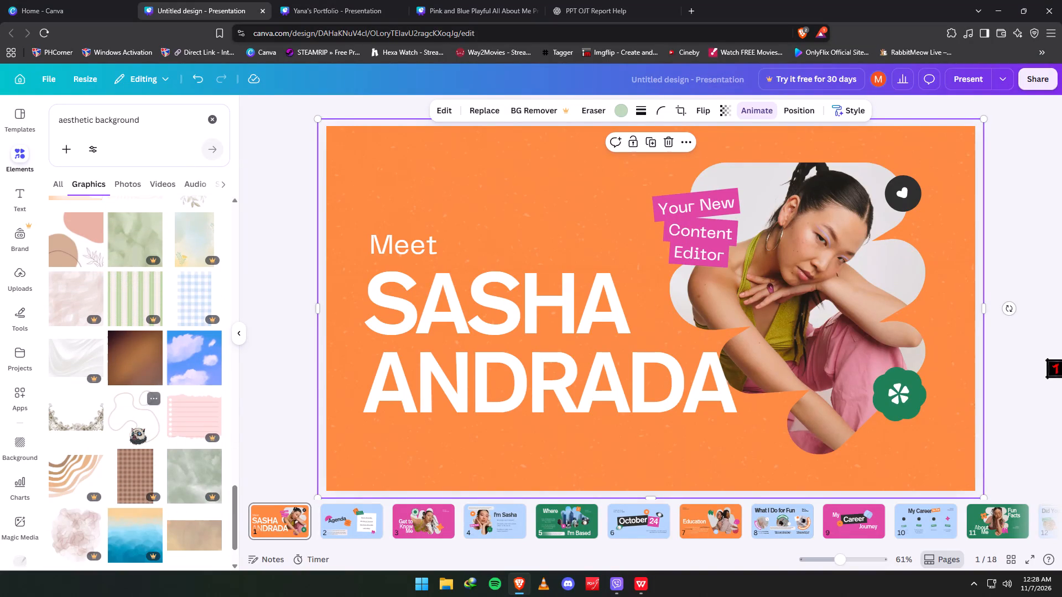
pyautogui.scroll(-8, 132, 428)
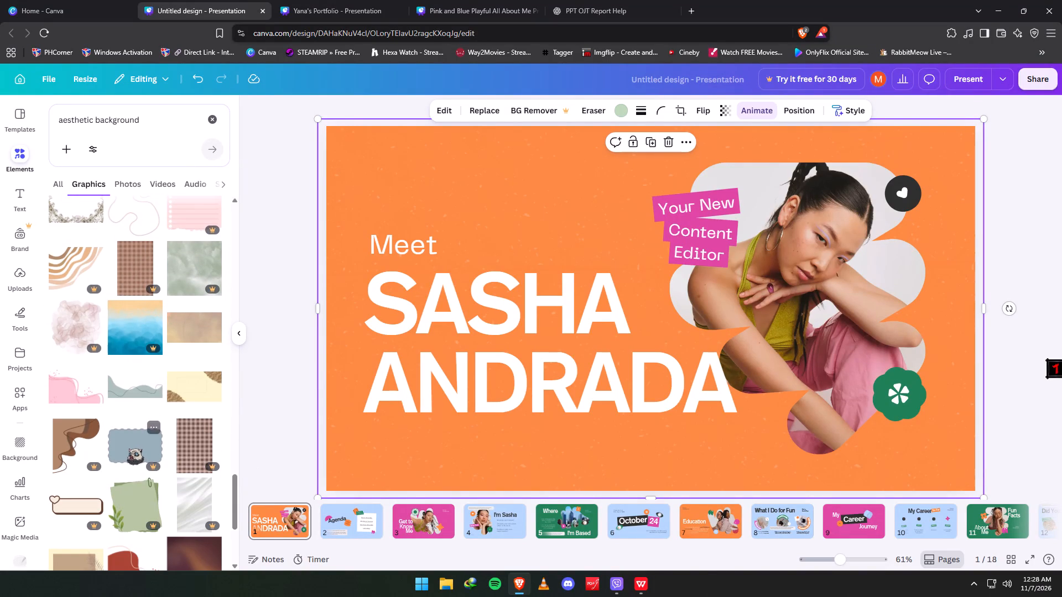
pyautogui.scroll(-5, 129, 448)
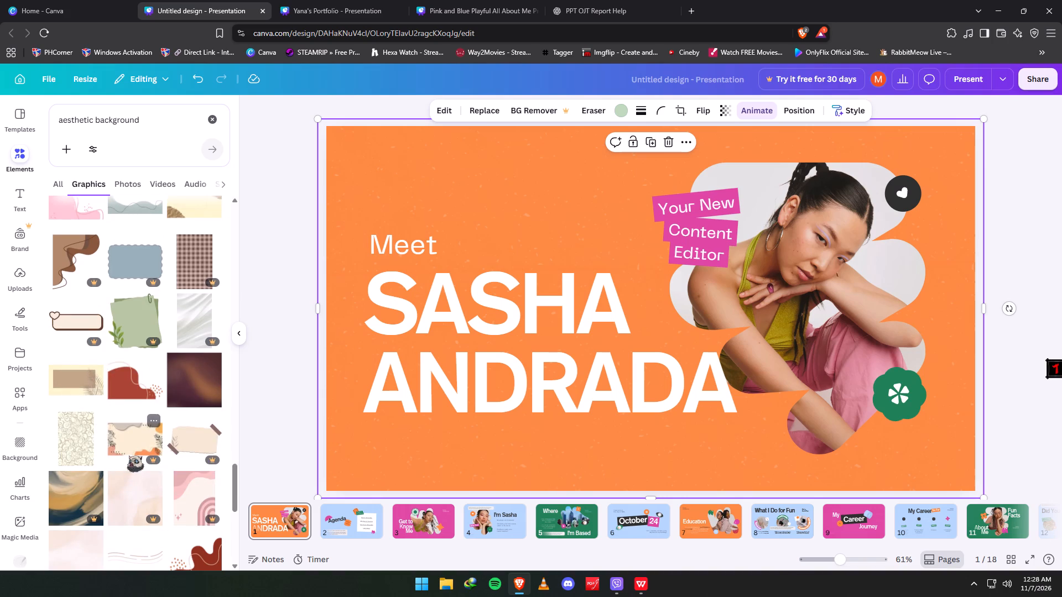
pyautogui.scroll(-4, 129, 455)
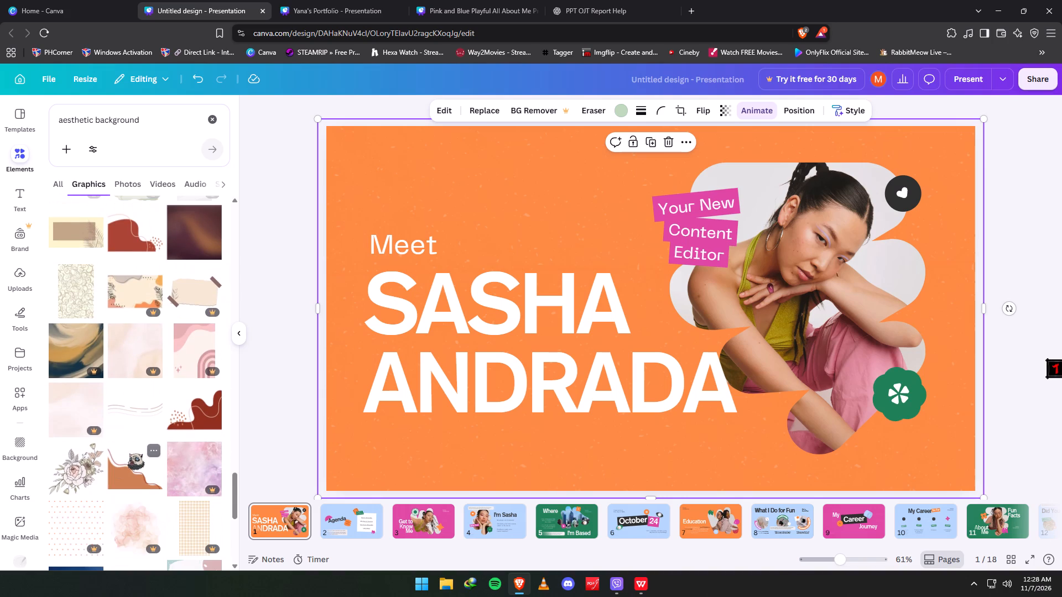
pyautogui.scroll(-11, 129, 453)
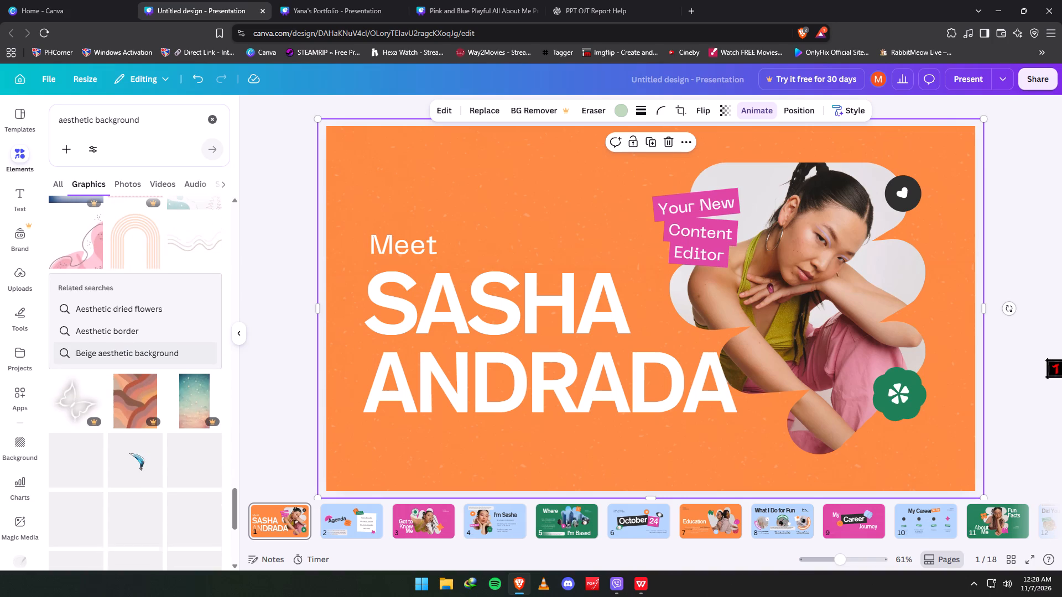
pyautogui.scroll(-2, 130, 451)
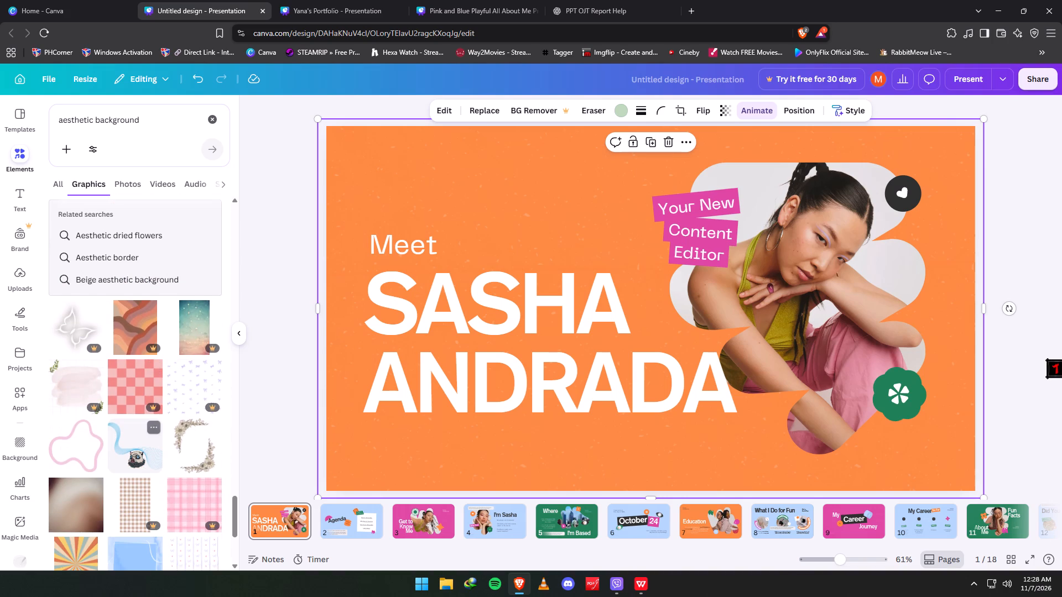
pyautogui.scroll(-7, 131, 451)
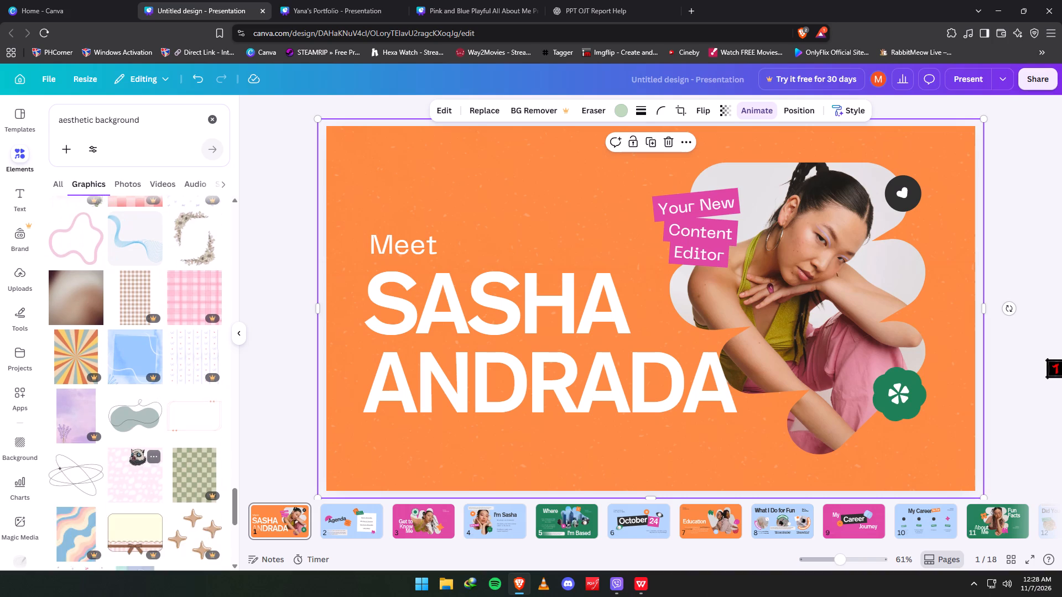
pyautogui.scroll(-11, 131, 449)
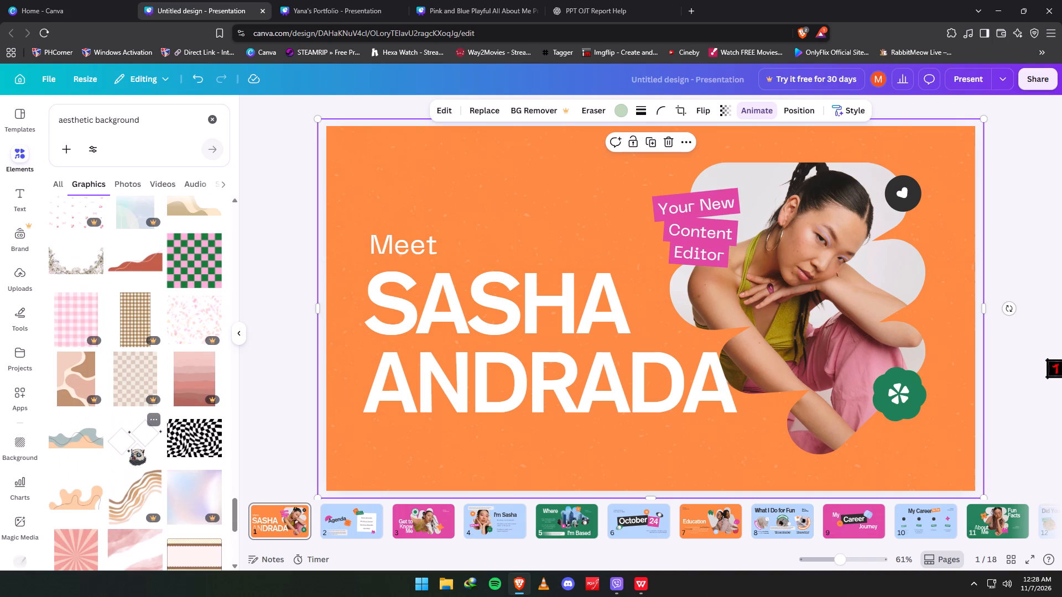
pyautogui.scroll(-4, 131, 449)
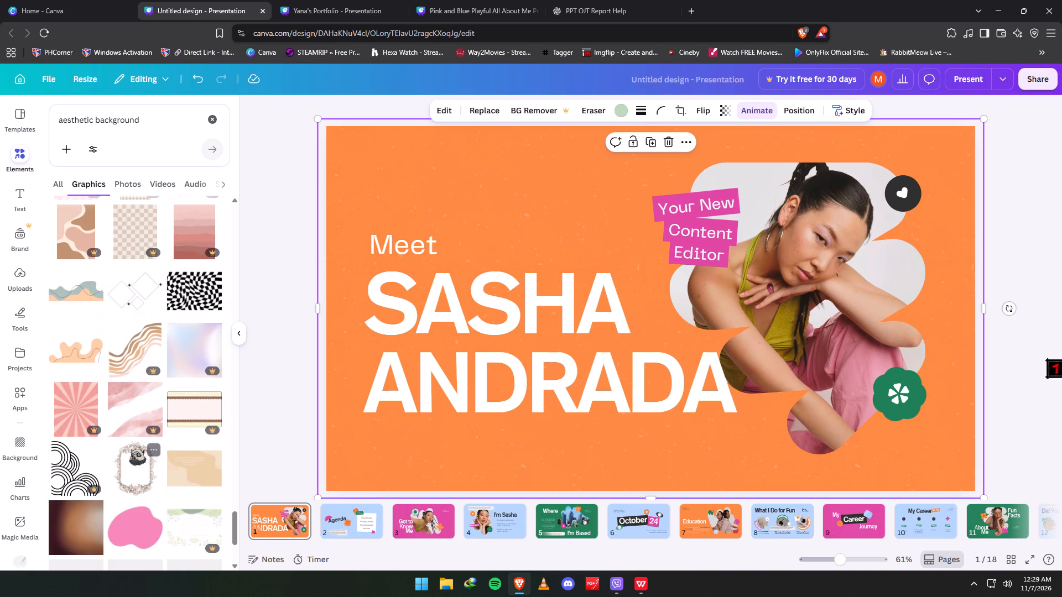
pyautogui.scroll(-7, 131, 449)
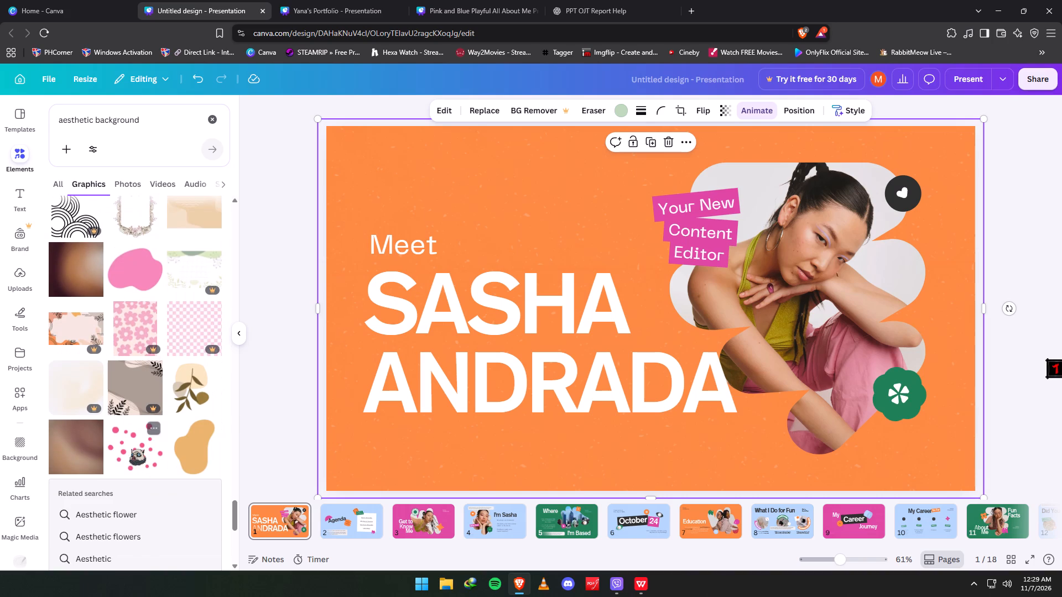
pyautogui.scroll(-8, 131, 449)
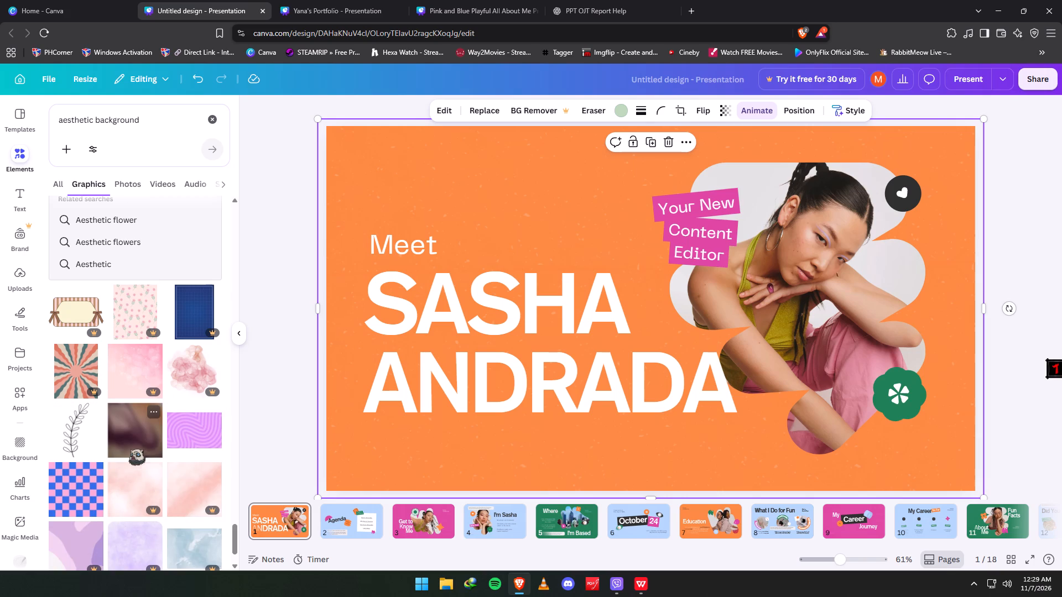
pyautogui.scroll(-4, 131, 449)
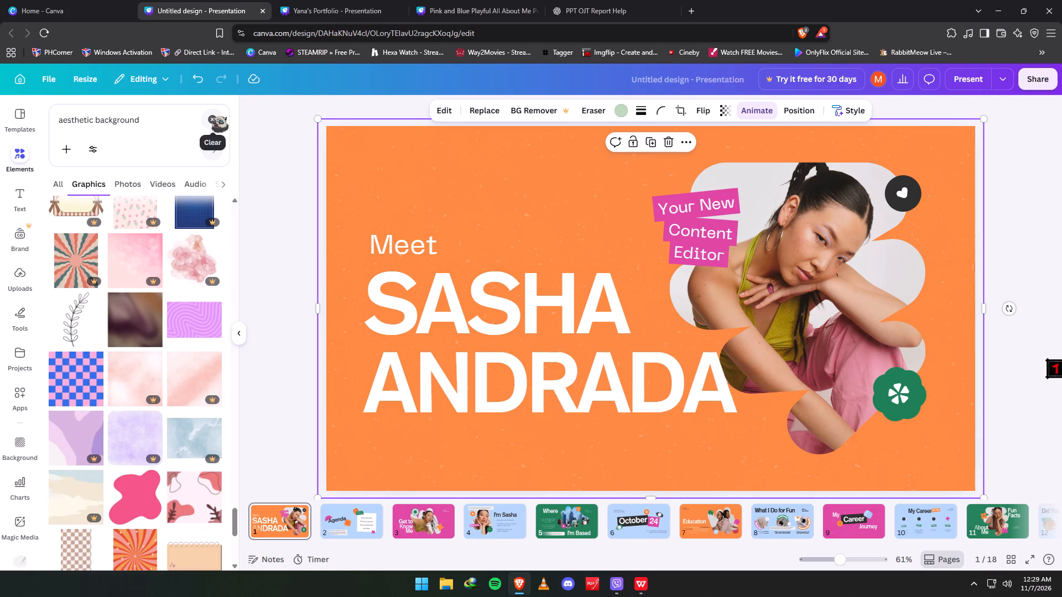
# Replace the elements search with "paper aesthetic" and show all matching graphics.
pyautogui.click(214, 116)
pyautogui.write('paper')
pyautogui.press('space')
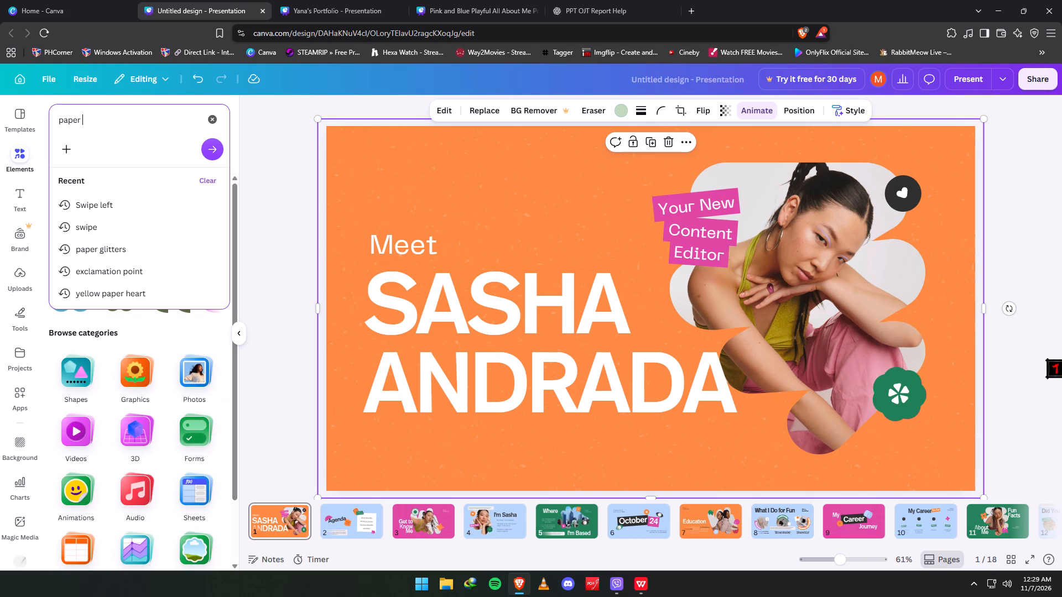
pyautogui.write('aes')
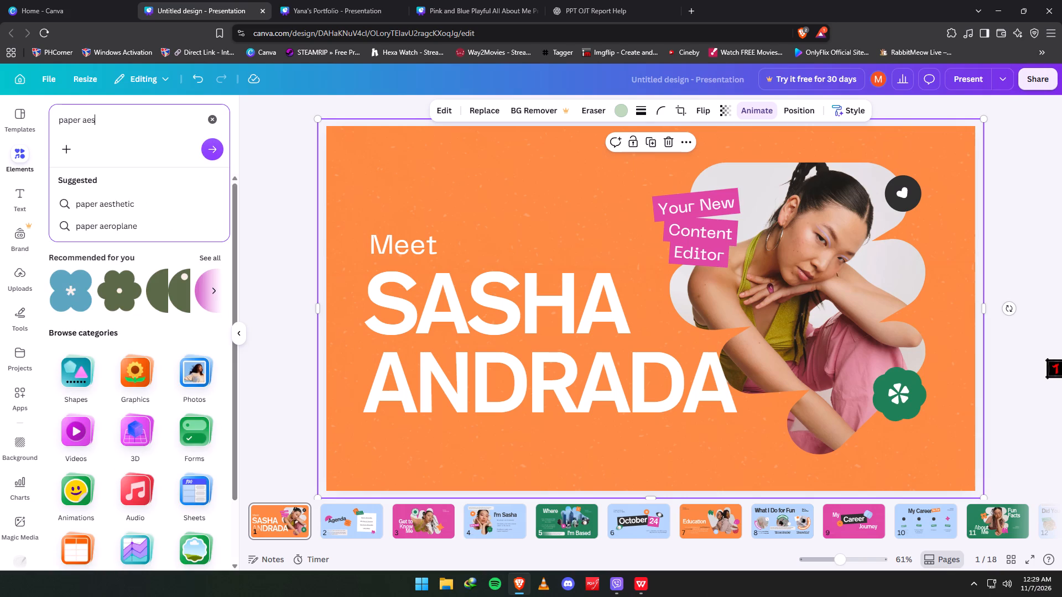
pyautogui.click(102, 204)
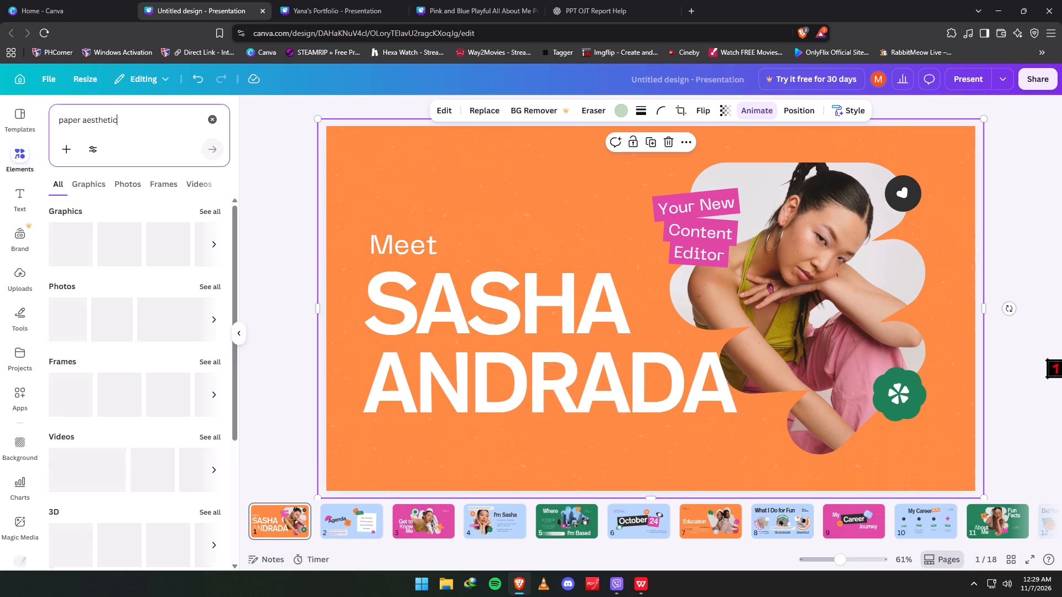
pyautogui.click(204, 205)
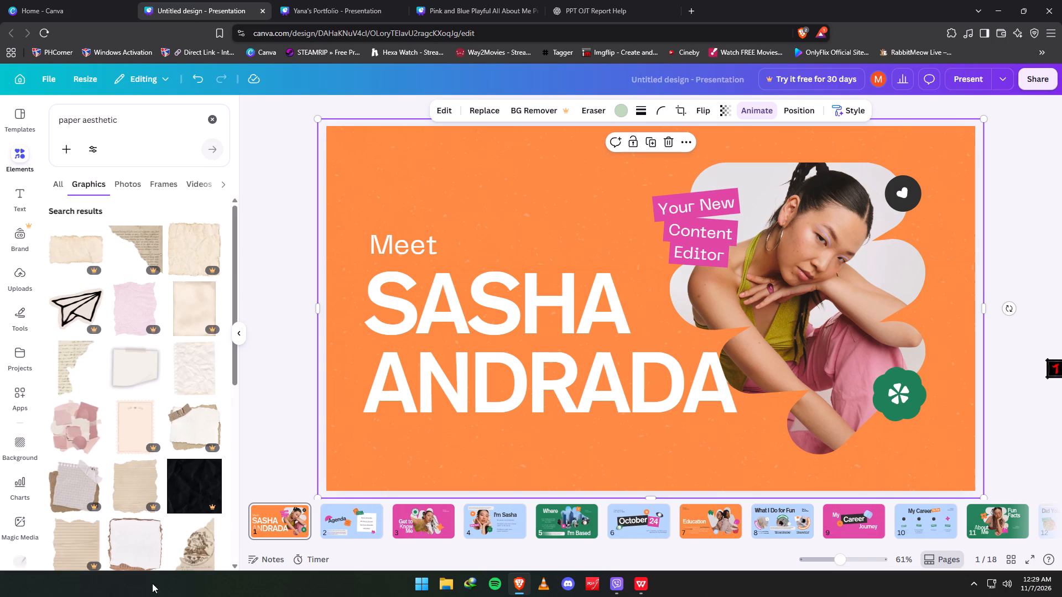
# Browse the "paper aesthetic" graphics for a torn-paper or textured design that could suit the slide background.
pyautogui.scroll(-8, 194, 381)
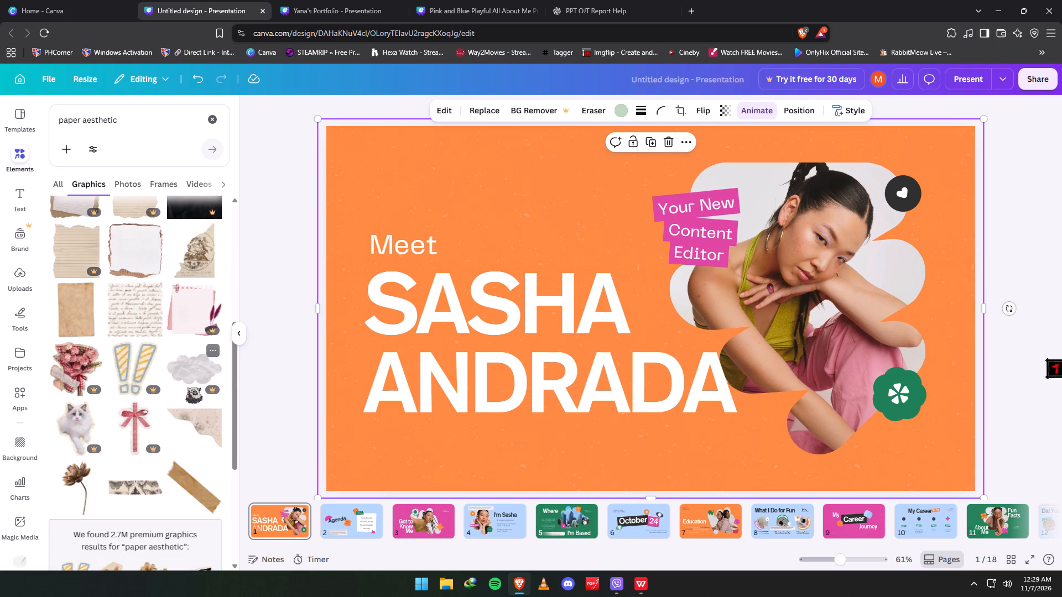
pyautogui.scroll(-16, 187, 386)
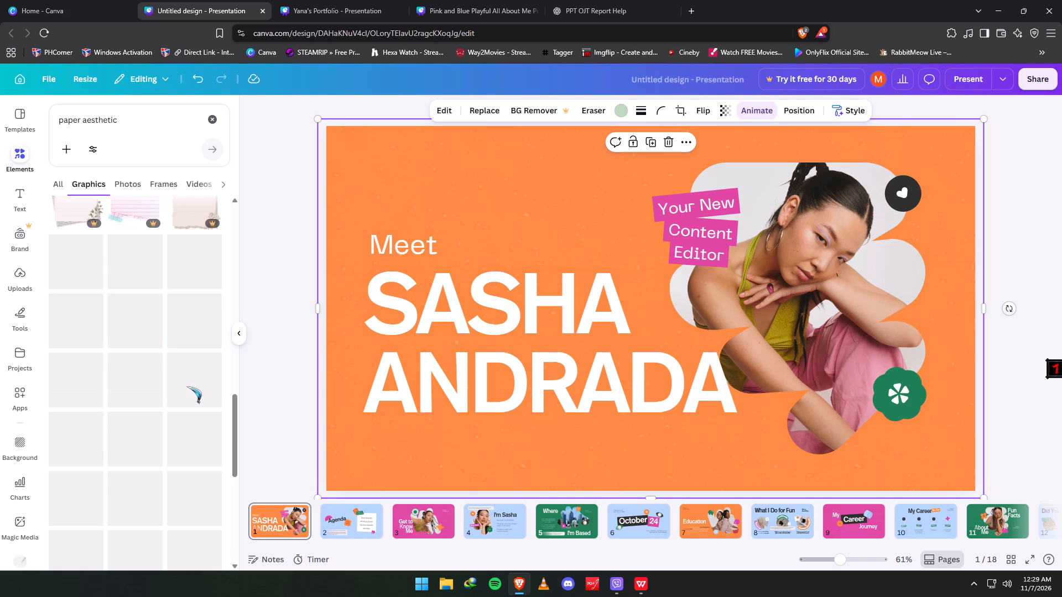
pyautogui.scroll(-4, 187, 386)
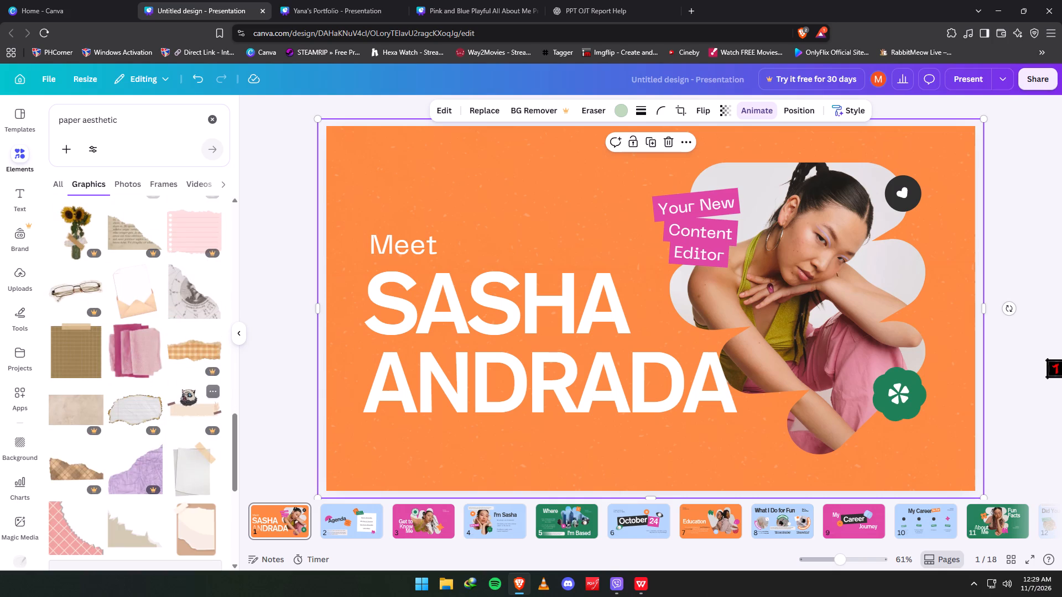
pyautogui.scroll(-8, 182, 389)
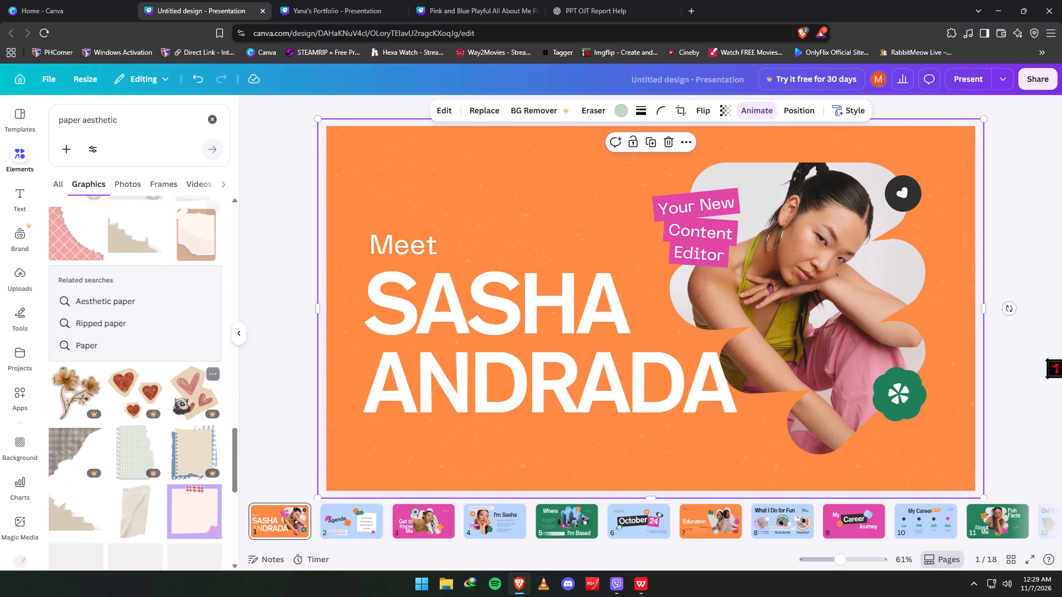
pyautogui.scroll(-4, 175, 398)
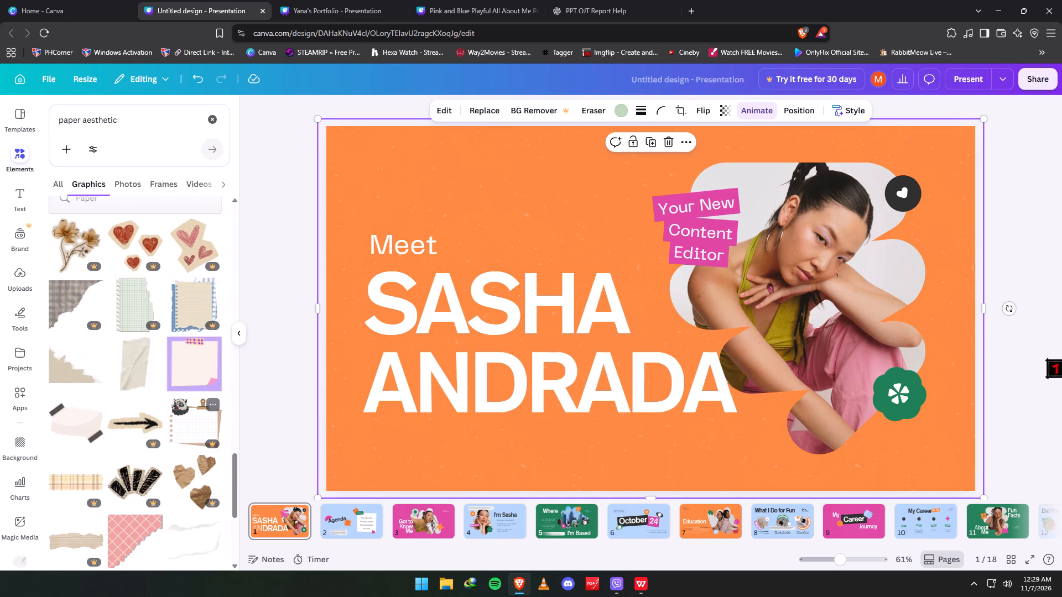
pyautogui.scroll(-3, 174, 399)
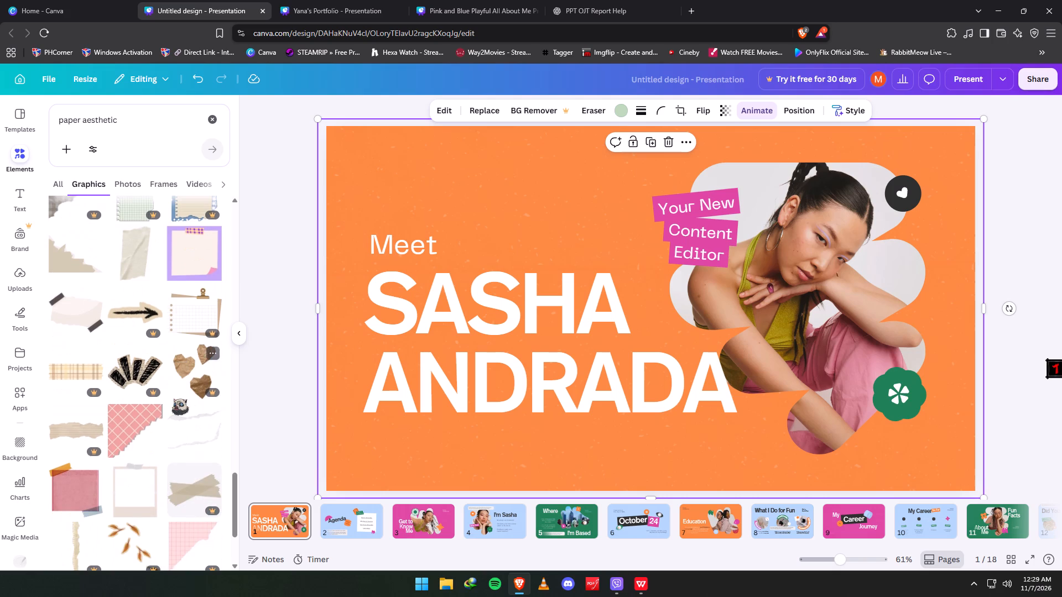
pyautogui.scroll(-7, 174, 399)
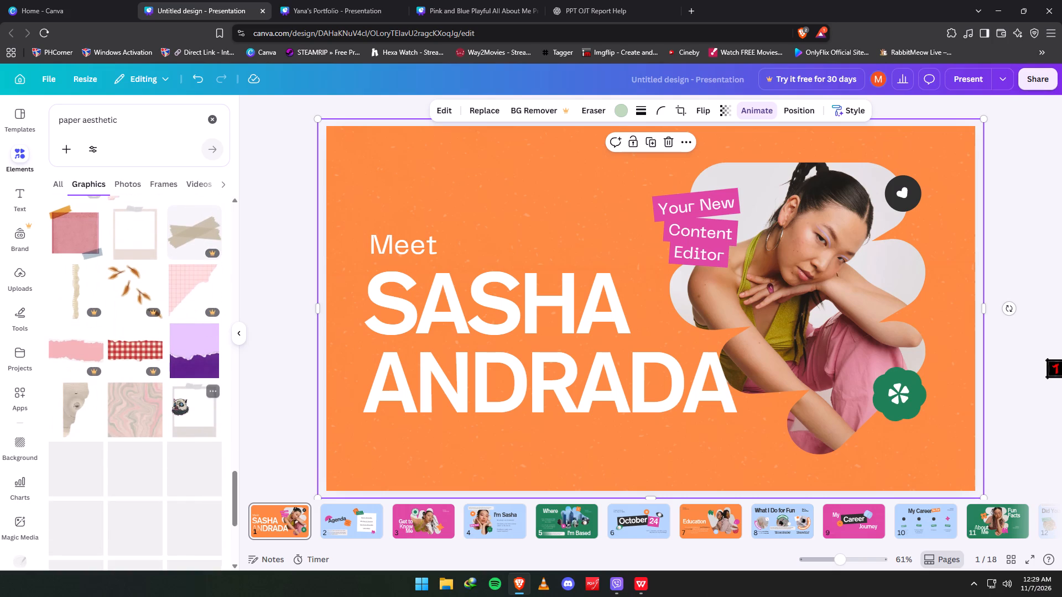
pyautogui.scroll(-2, 154, 422)
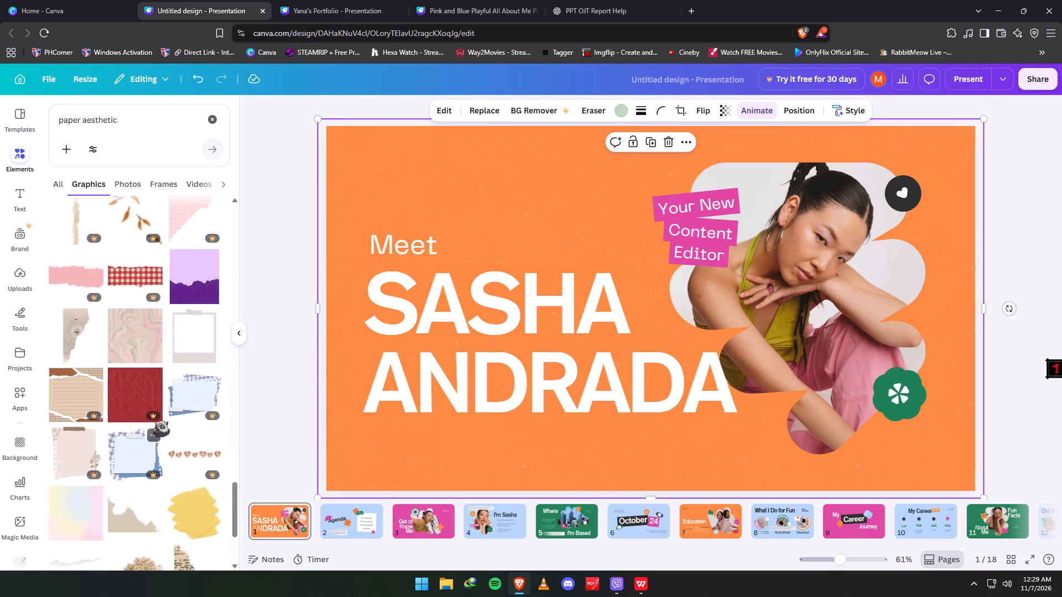
pyautogui.scroll(-6, 155, 417)
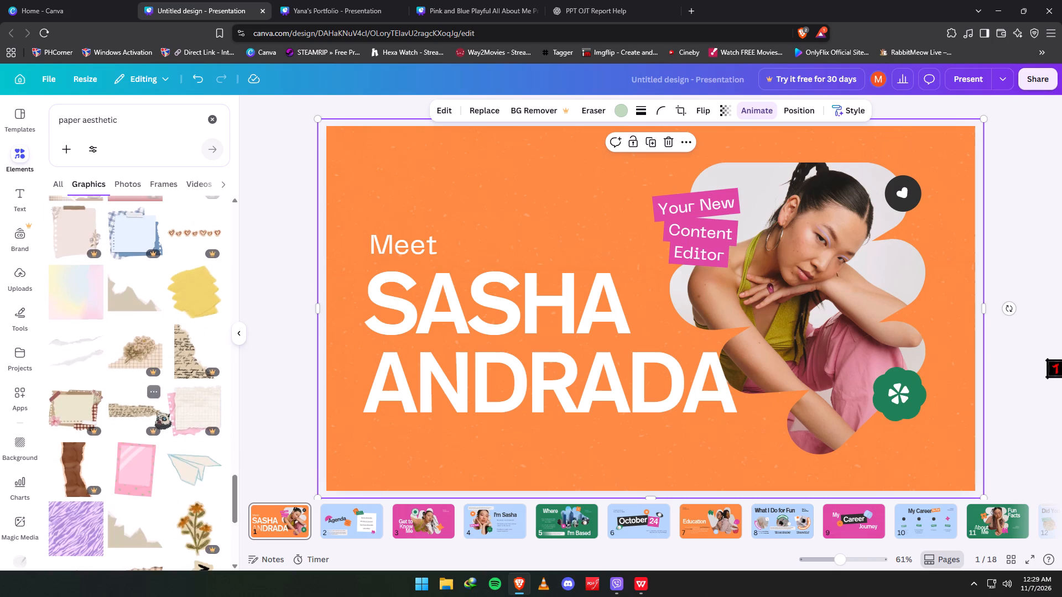
pyautogui.scroll(-12, 157, 413)
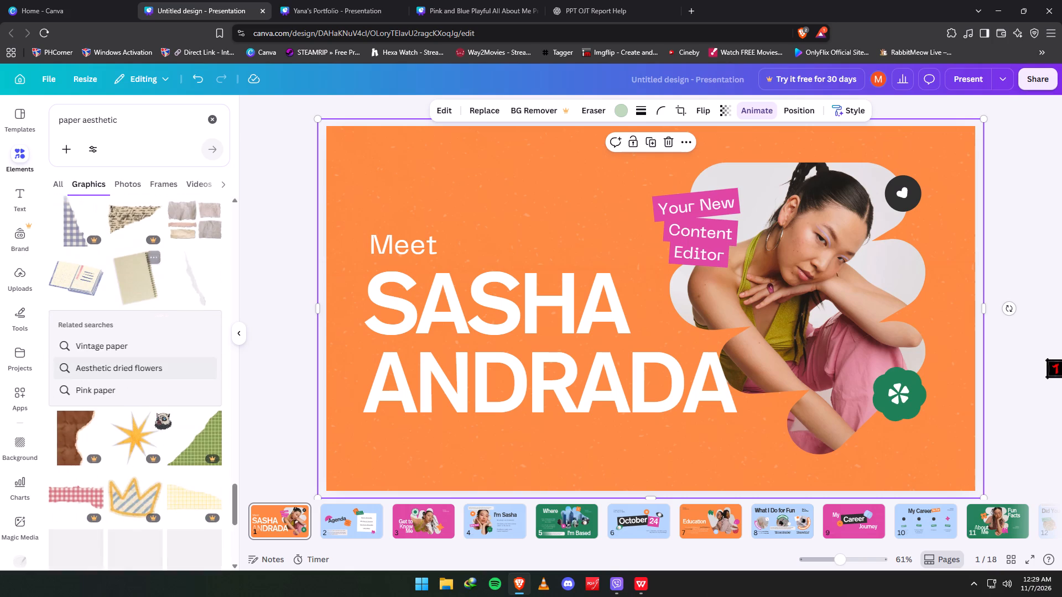
pyautogui.scroll(-3, 157, 413)
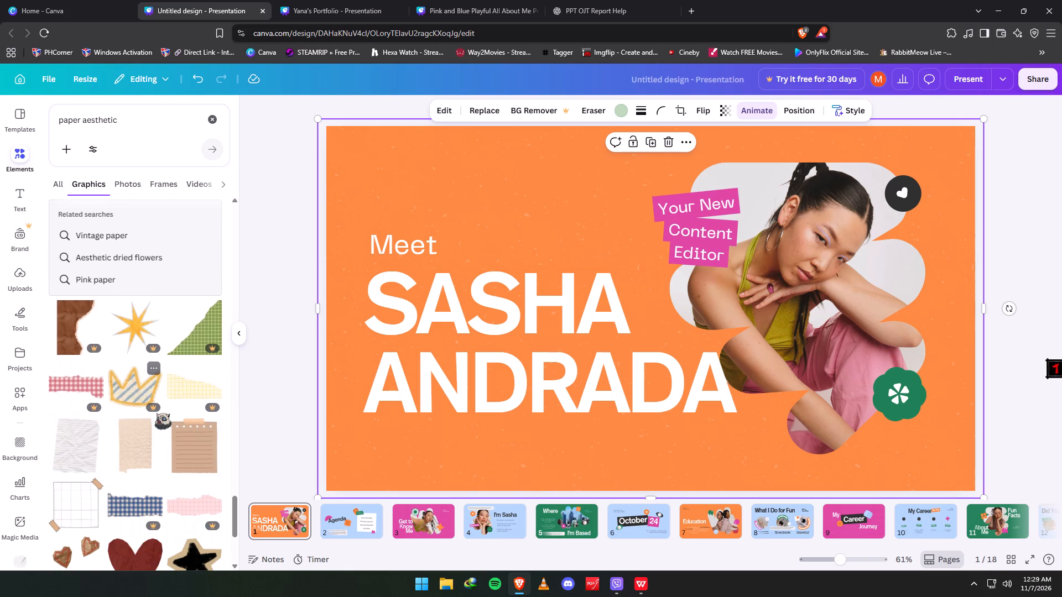
pyautogui.scroll(-15, 157, 413)
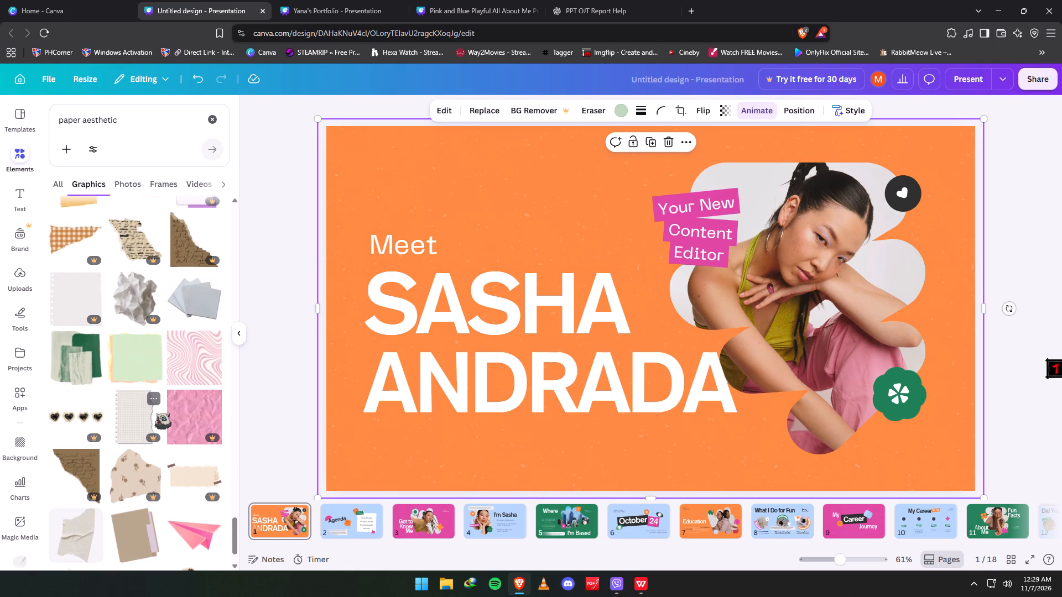
pyautogui.scroll(-8, 157, 413)
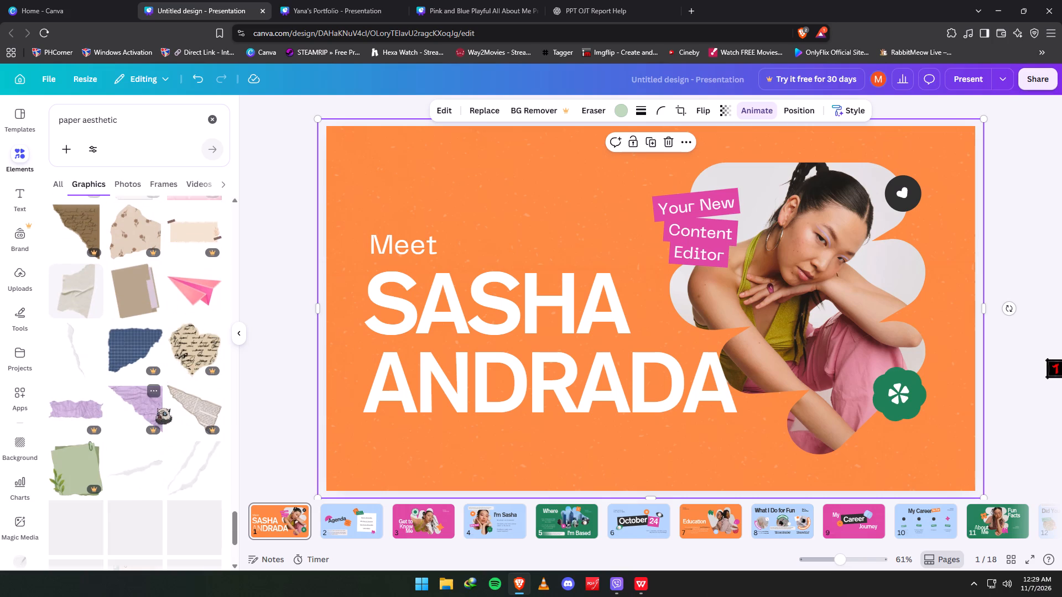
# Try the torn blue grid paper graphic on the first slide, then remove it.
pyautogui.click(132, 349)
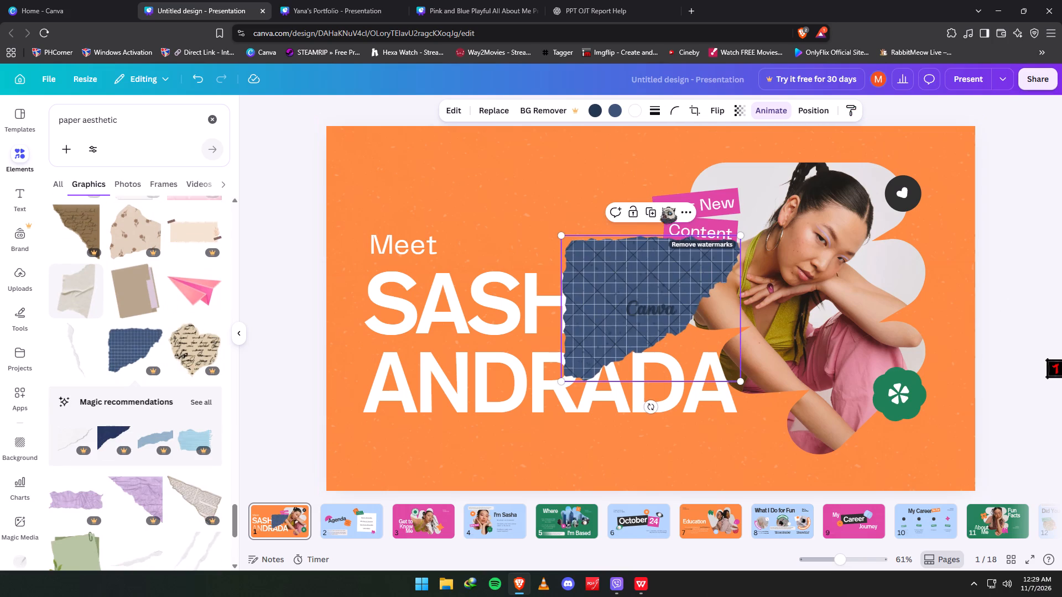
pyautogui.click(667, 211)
# Browse further through the "paper aesthetic" graphics for another paper design to use on the slides.
pyautogui.scroll(-4, 180, 447)
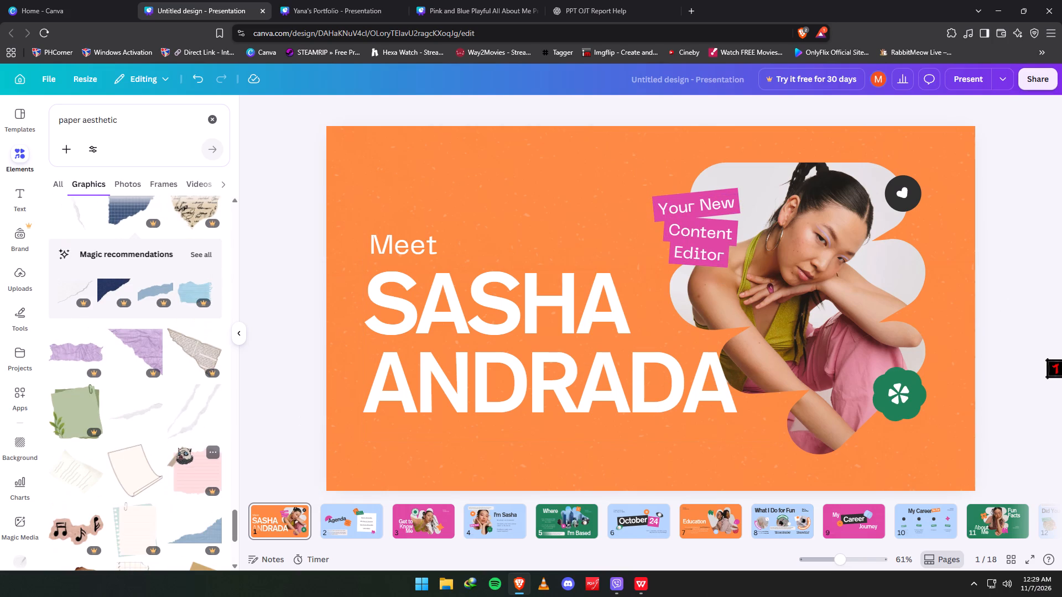
pyautogui.scroll(-12, 178, 448)
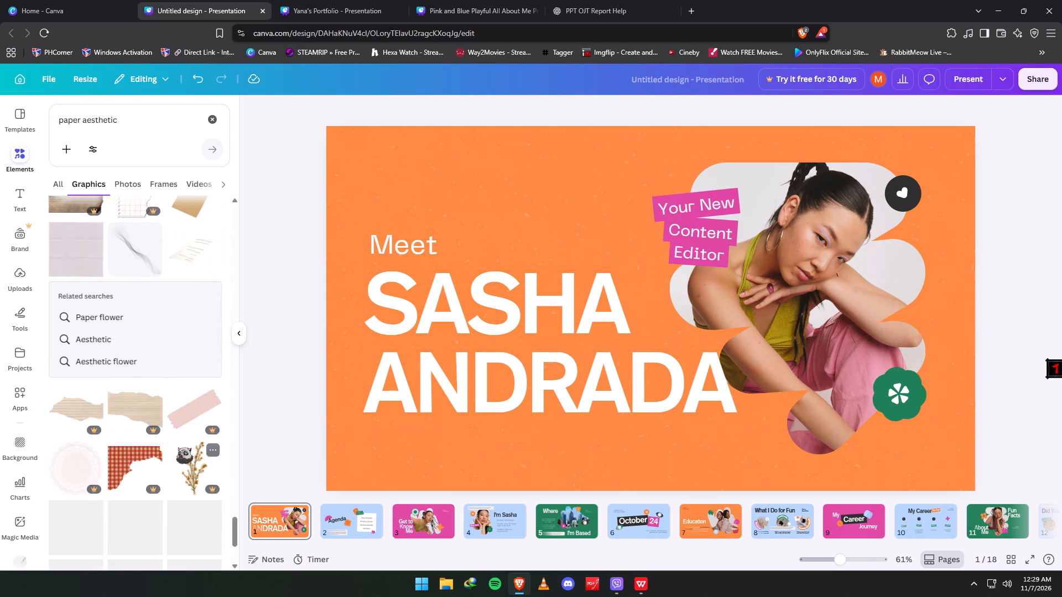
pyautogui.scroll(-9, 178, 447)
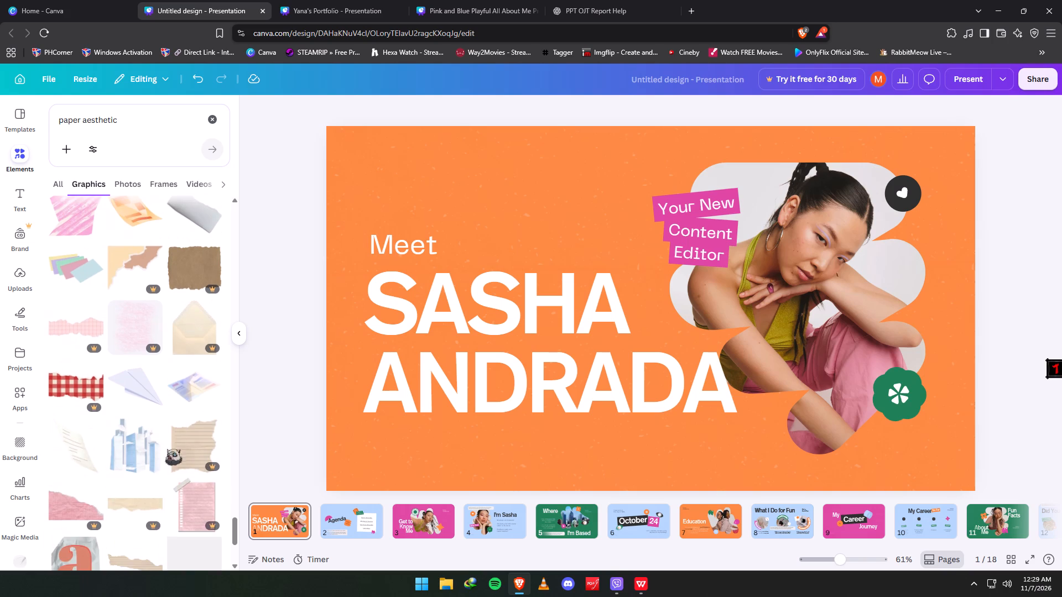
pyautogui.scroll(-12, 165, 446)
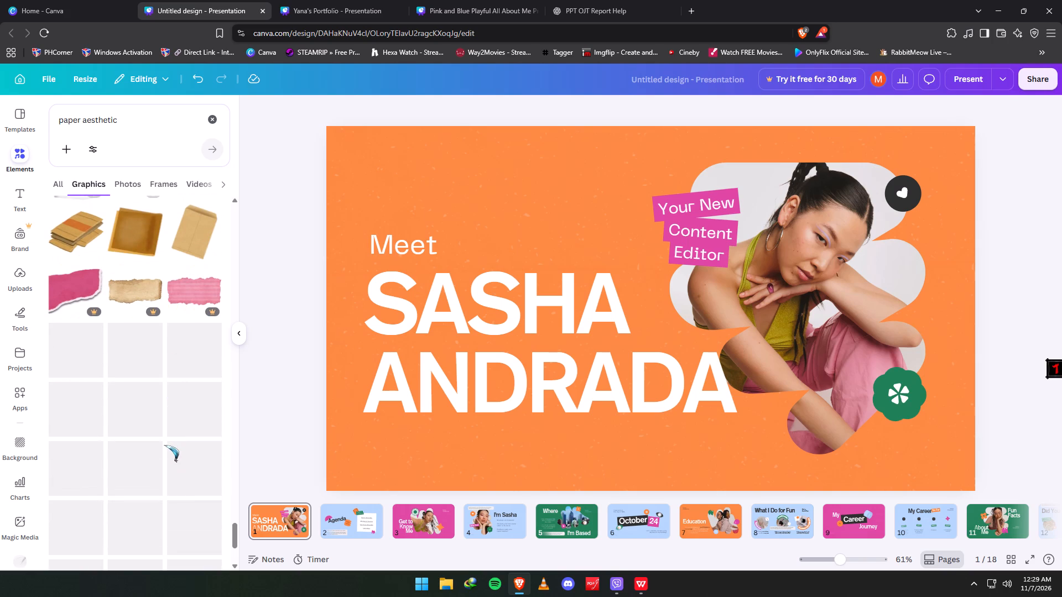
# Switch to Yana's Portfolio and examine its PROJECTS slide as a style reference.
pyautogui.click(339, 0)
pyautogui.click(481, 0)
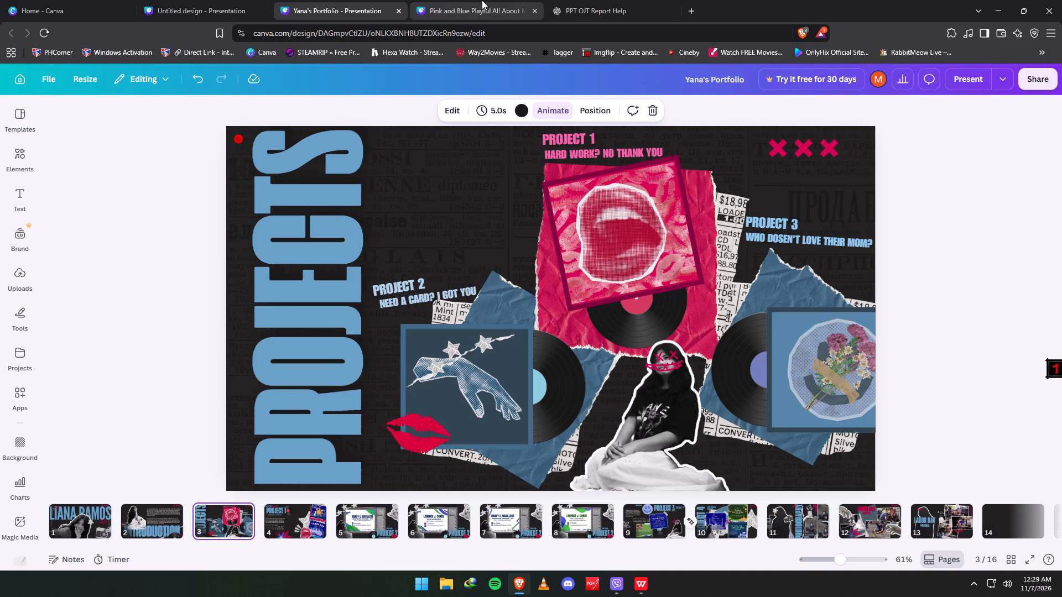
pyautogui.click(337, 0)
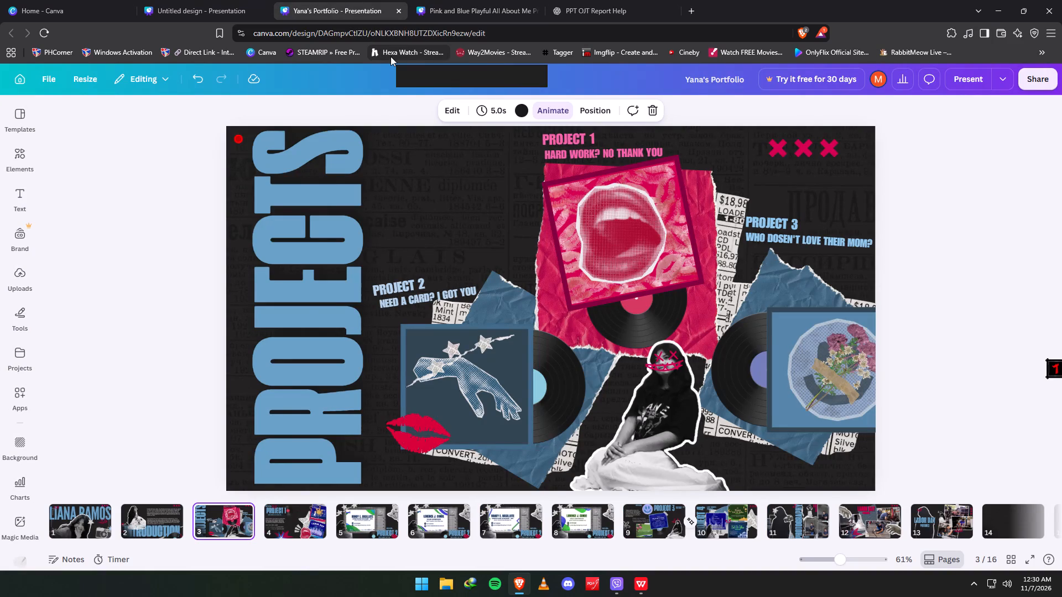
# In the Pink and Blue Playful All About Me presentation, delete both white lace borders behind slide 5's photo frames.
pyautogui.click(446, 0)
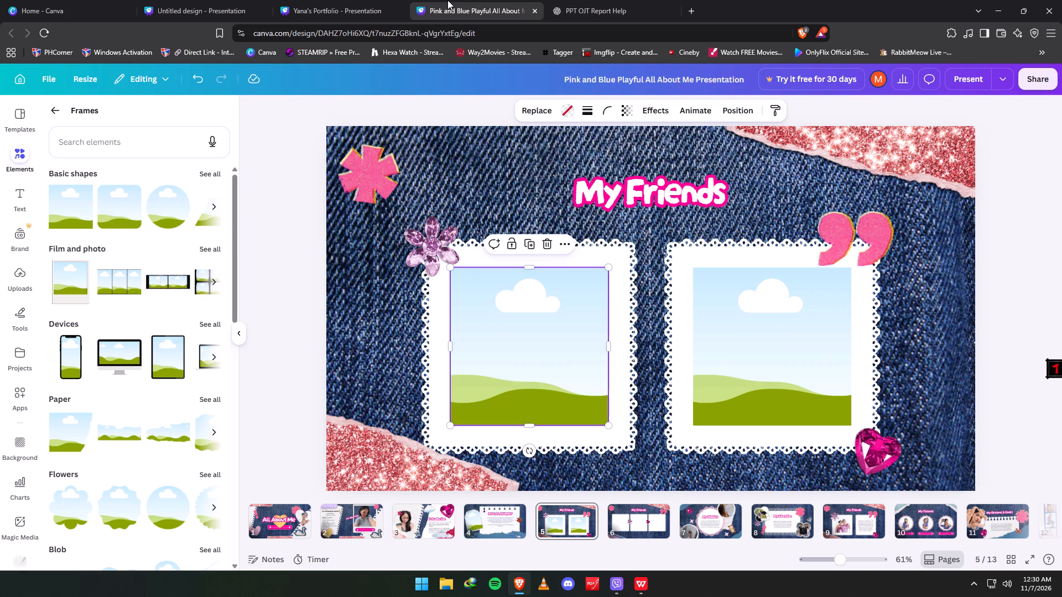
pyautogui.click(616, 265)
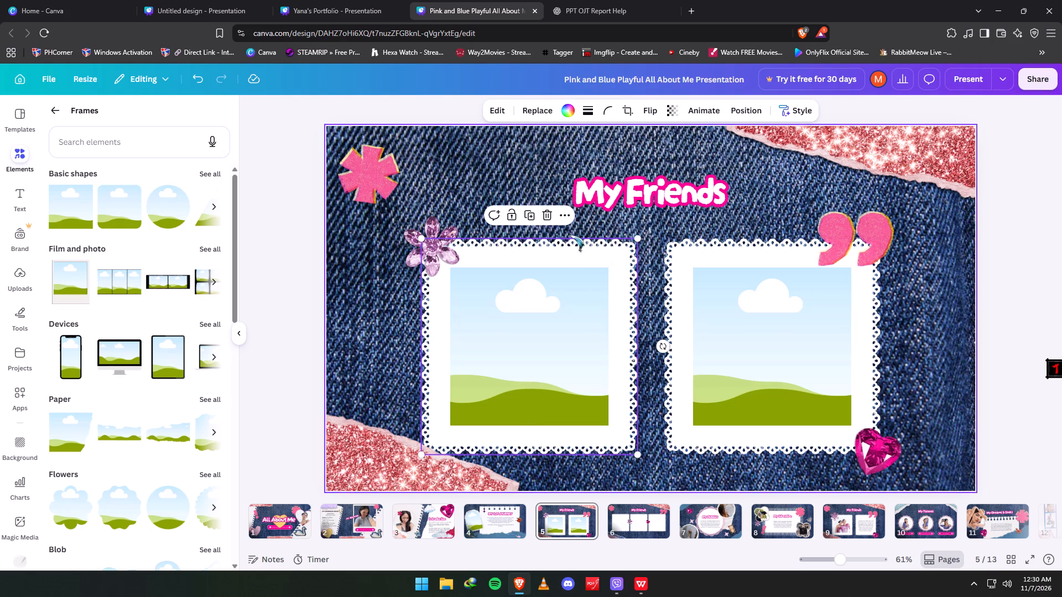
pyautogui.click(543, 218)
pyautogui.click(772, 253)
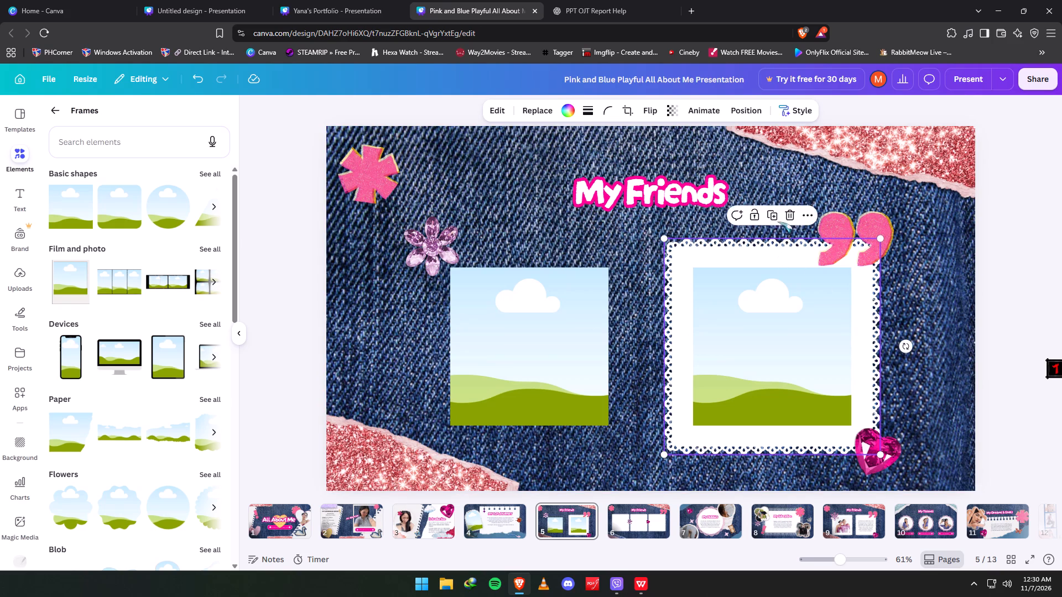
pyautogui.click(789, 217)
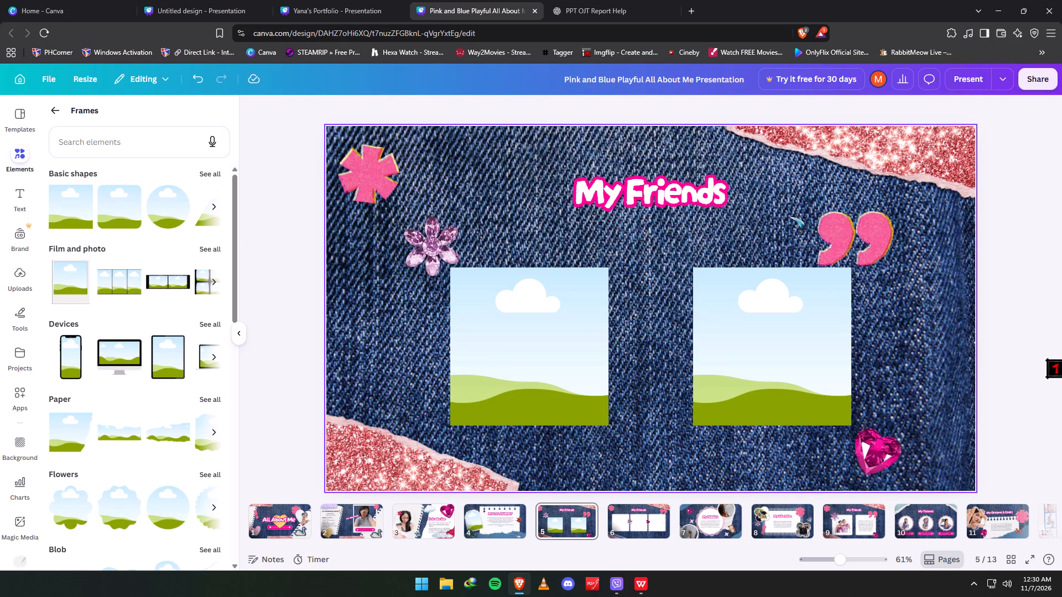
# Delete the purple gem flower, the pair of pink quotation marks and the pink gem heart around the photo frames.
pyautogui.click(423, 249)
pyautogui.click(446, 189)
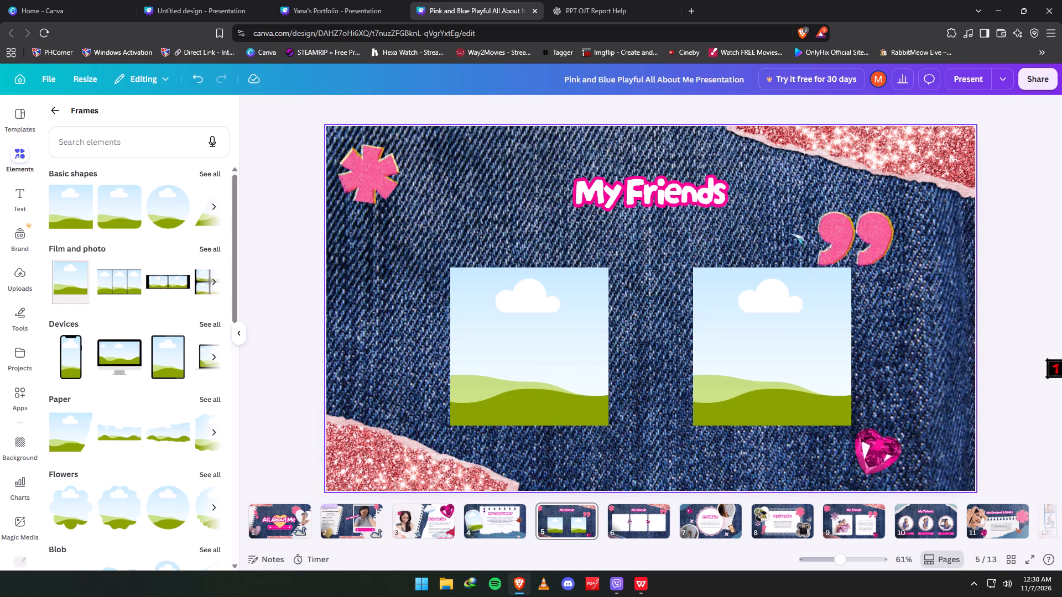
pyautogui.moveTo(803, 214); pyautogui.dragTo(896, 247)
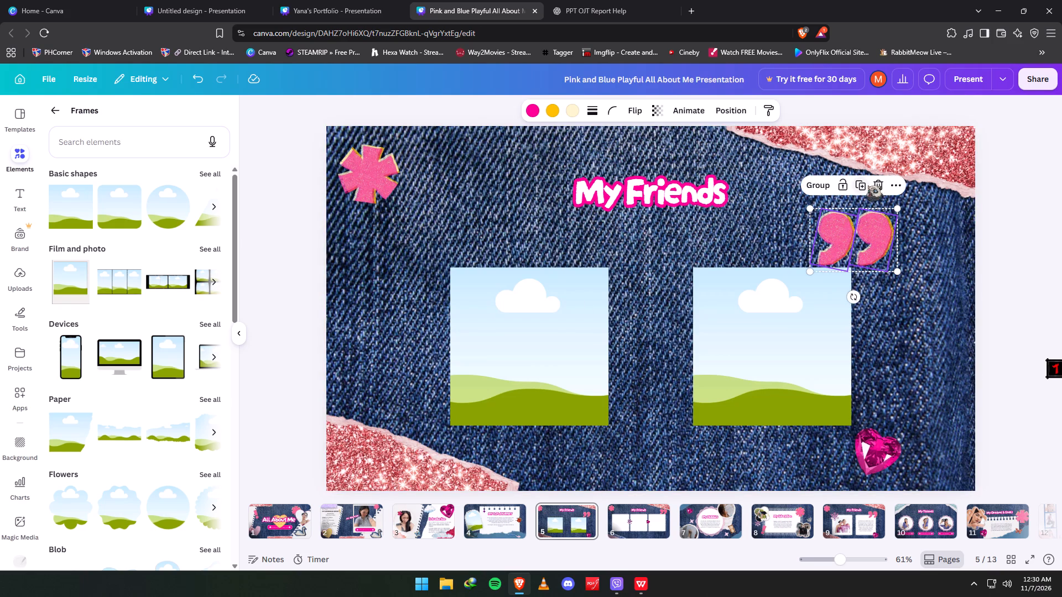
pyautogui.click(874, 183)
pyautogui.click(881, 461)
pyautogui.click(891, 393)
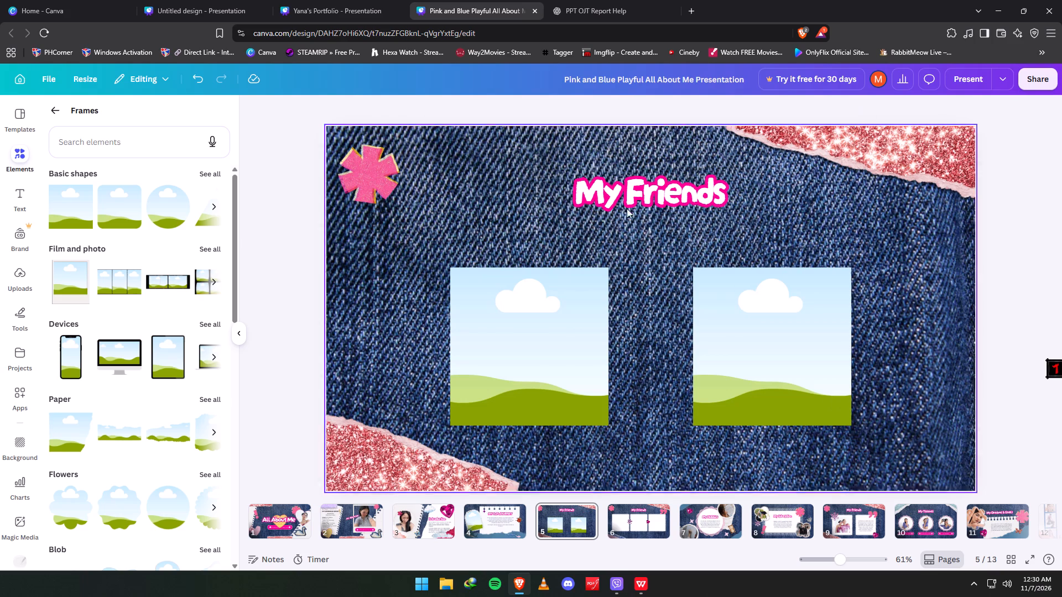
# Move the My Friends title to the slide's upper-right area, beside the pink glitter corner.
pyautogui.moveTo(639, 184); pyautogui.dragTo(793, 160)
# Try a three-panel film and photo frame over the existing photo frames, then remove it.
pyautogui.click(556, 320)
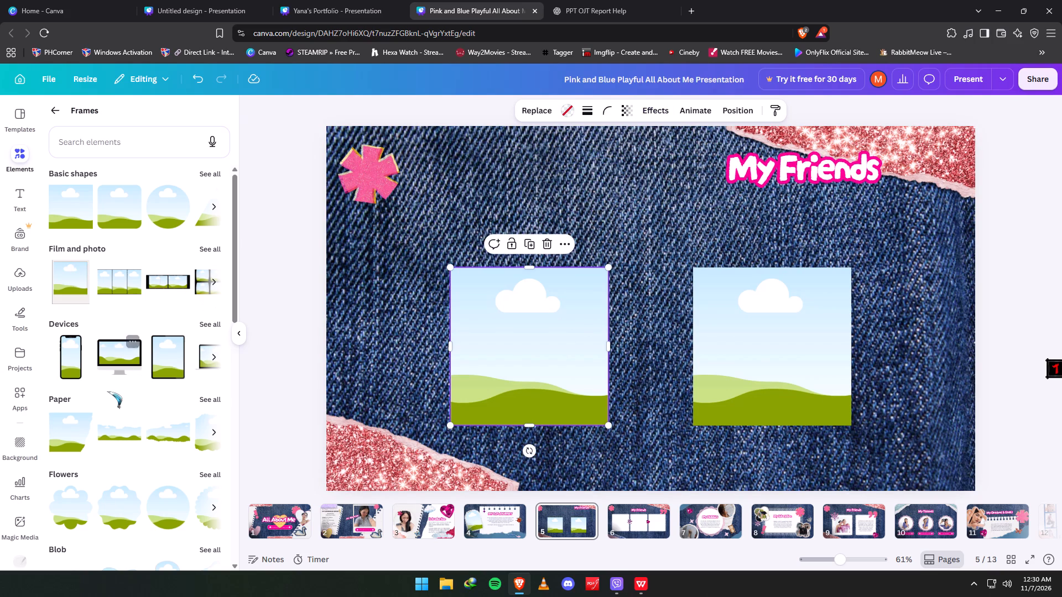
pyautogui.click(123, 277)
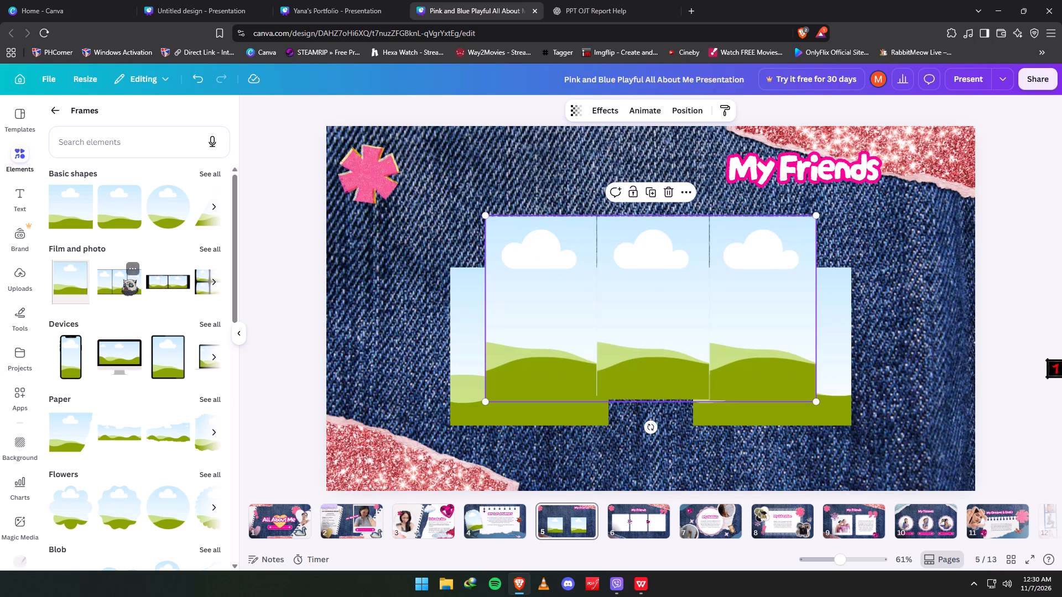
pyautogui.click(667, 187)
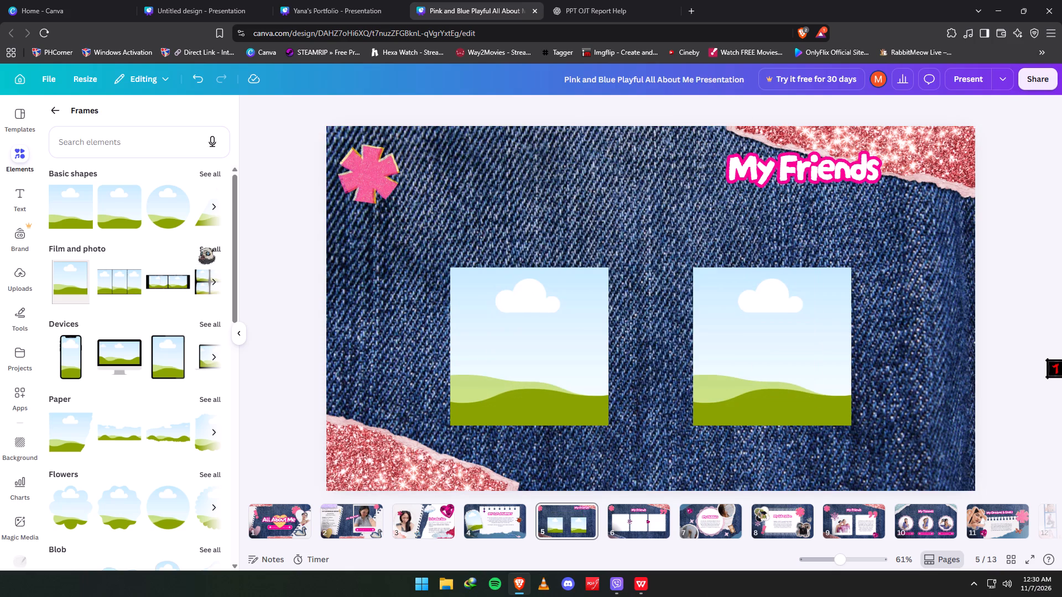
# Add the vertical four-photo strip from the Film and photo frames, enlarge it, tilt it counterclockwise and place it over the left photo frame.
pyautogui.click(200, 248)
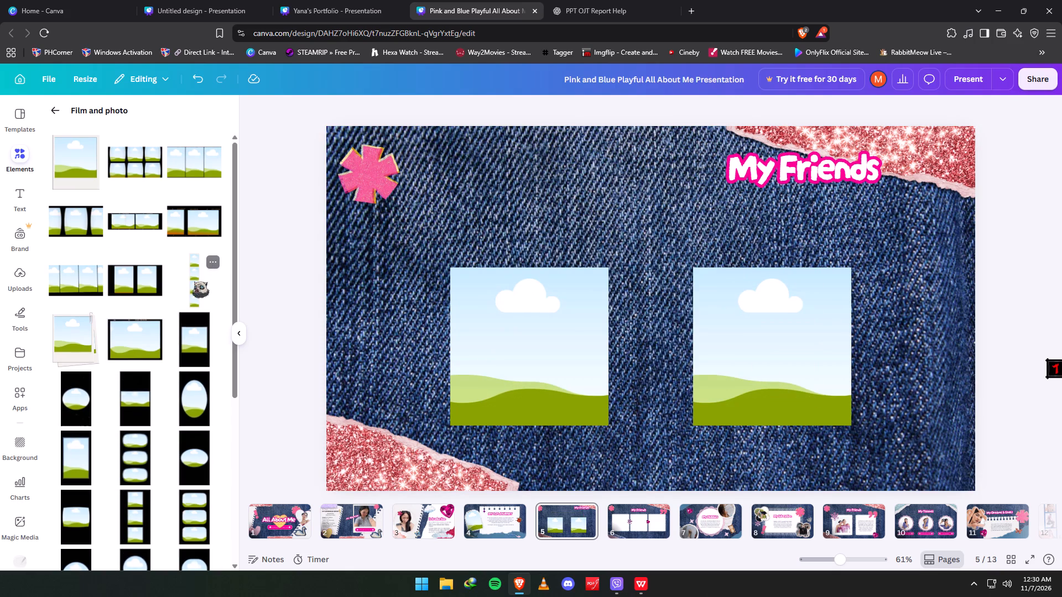
pyautogui.click(194, 281)
pyautogui.moveTo(654, 321); pyautogui.dragTo(432, 323)
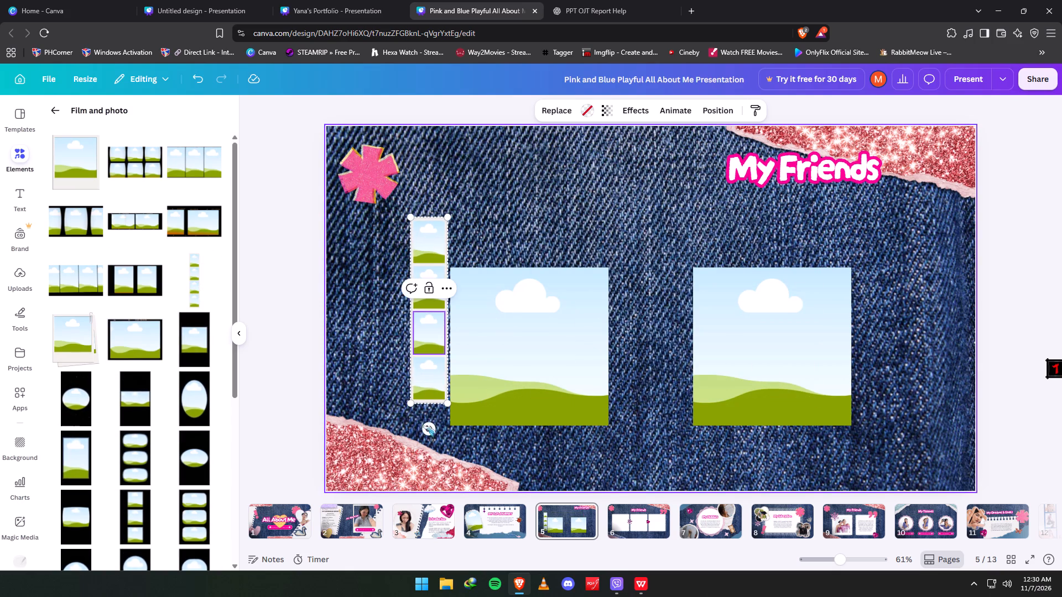
pyautogui.moveTo(429, 433); pyautogui.dragTo(455, 444)
pyautogui.moveTo(466, 400); pyautogui.dragTo(530, 461)
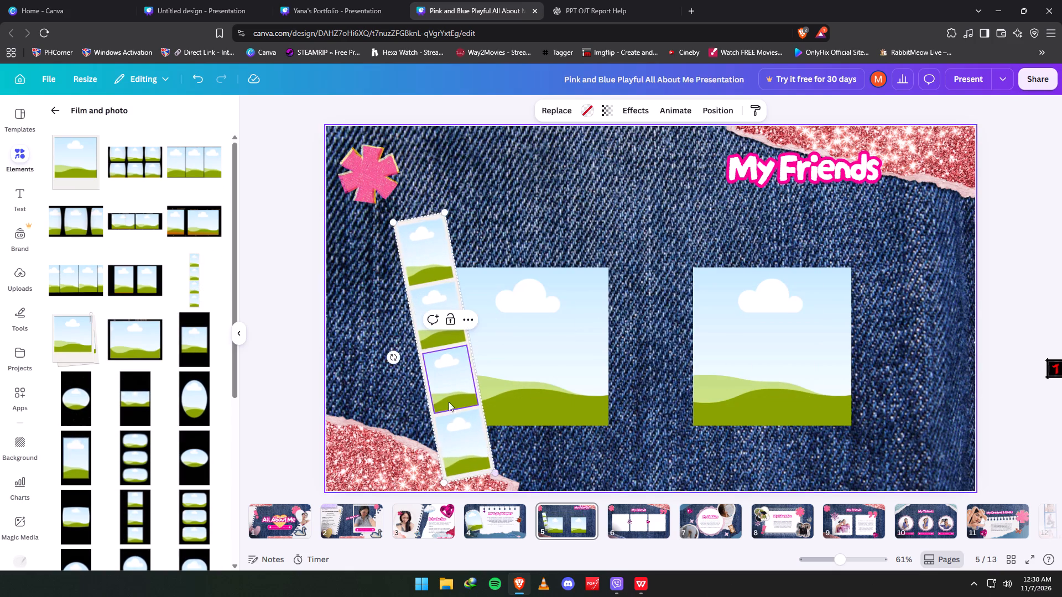
pyautogui.moveTo(444, 399); pyautogui.dragTo(482, 374)
pyautogui.click(466, 203)
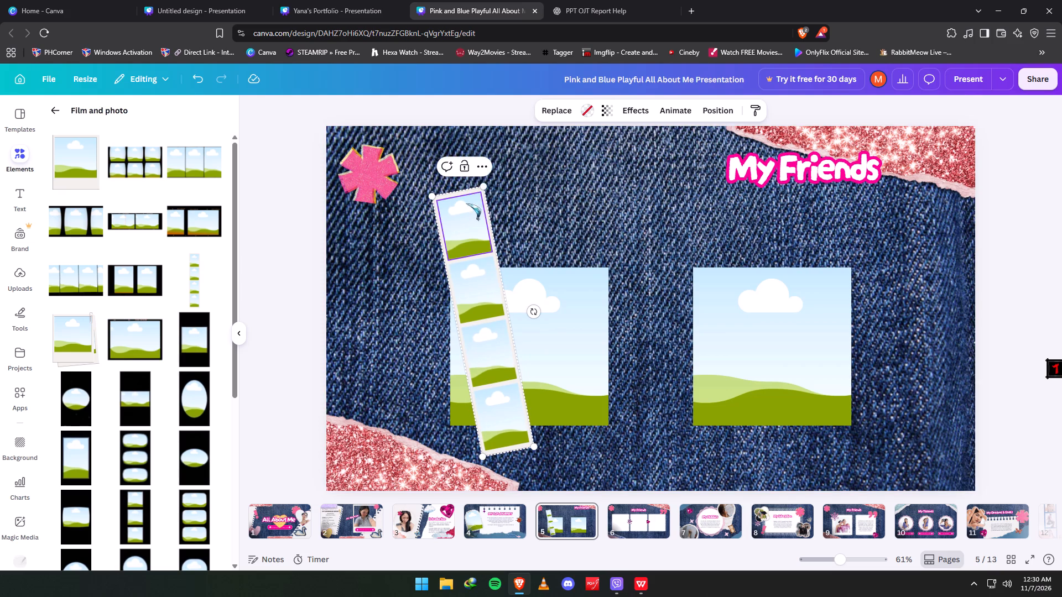
pyautogui.click(481, 200)
pyautogui.click(482, 200)
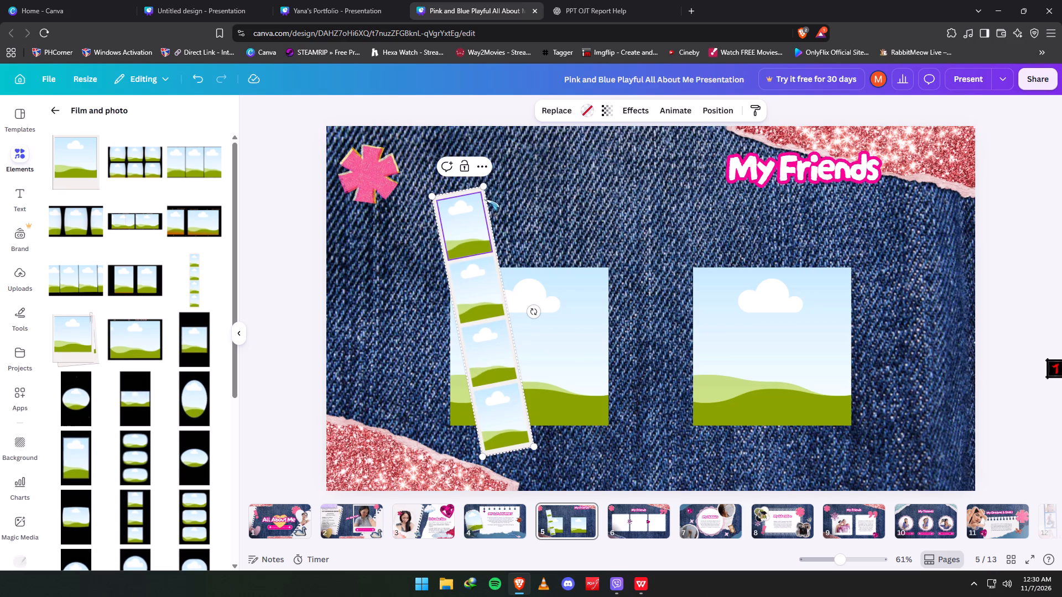
# Delete the tilted vertical four-photo strip lying over the left photo frame.
pyautogui.click(485, 197)
pyautogui.click(485, 197)
pyautogui.click(509, 194)
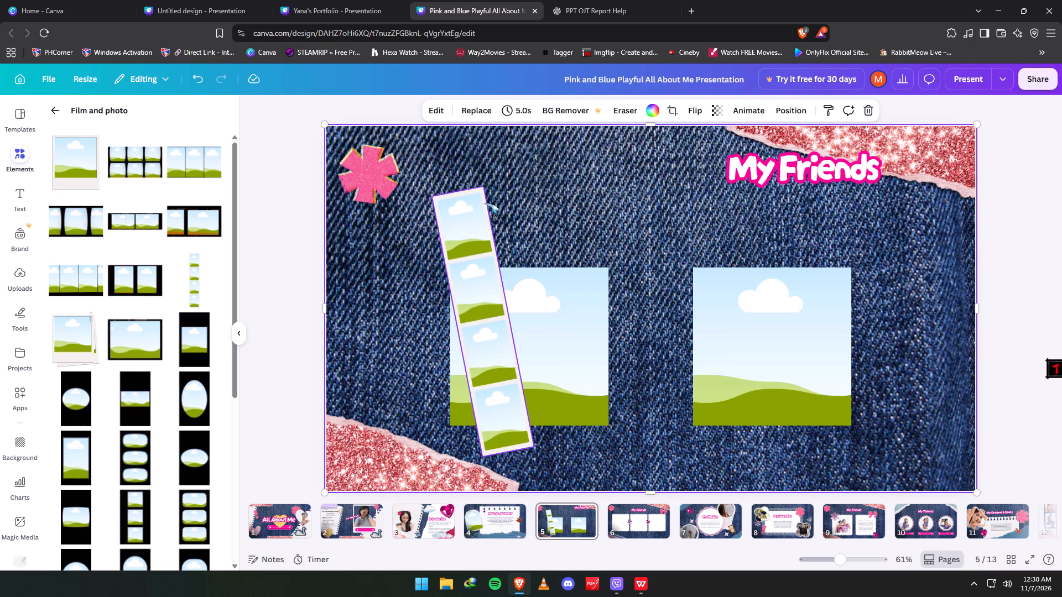
pyautogui.click(484, 203)
pyautogui.click(497, 161)
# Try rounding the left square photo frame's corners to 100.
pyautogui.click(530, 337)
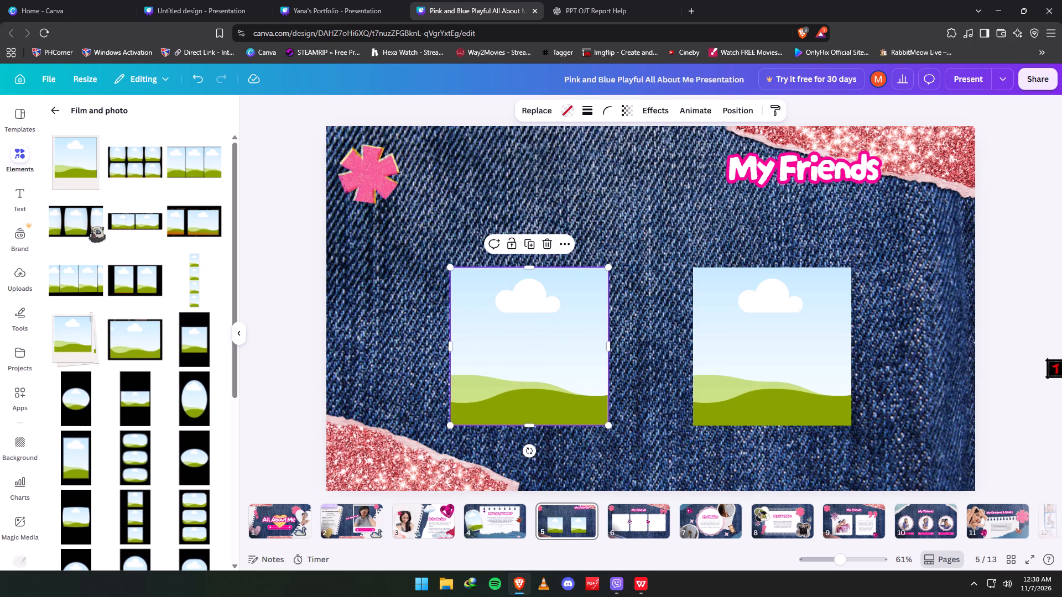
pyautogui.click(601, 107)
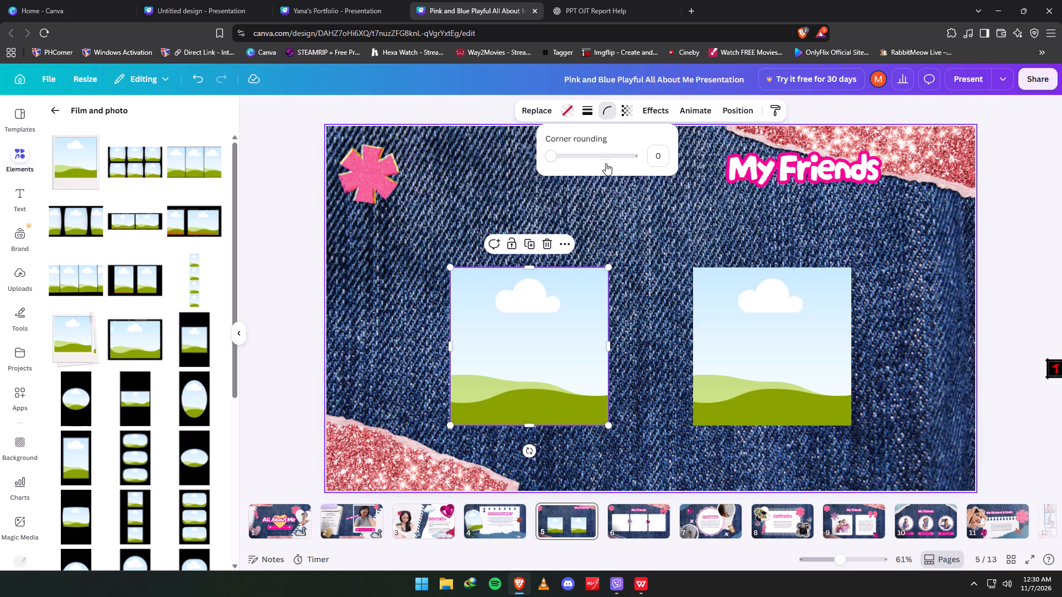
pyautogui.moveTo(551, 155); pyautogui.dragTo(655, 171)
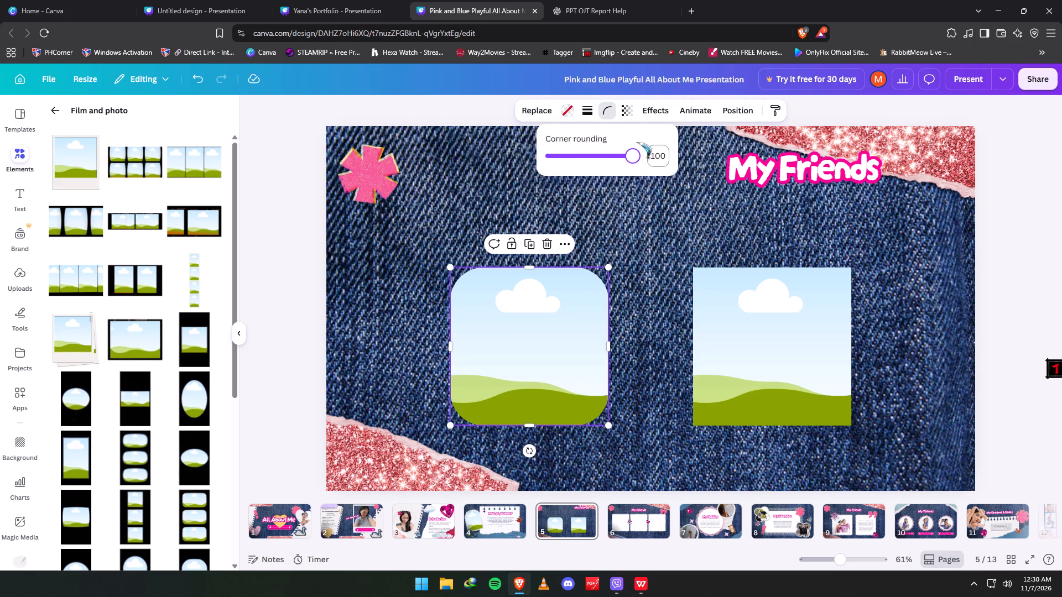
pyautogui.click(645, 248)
# Delete both square photo frames from the My Friends slide.
pyautogui.click(527, 294)
pyautogui.click(543, 244)
pyautogui.click(771, 307)
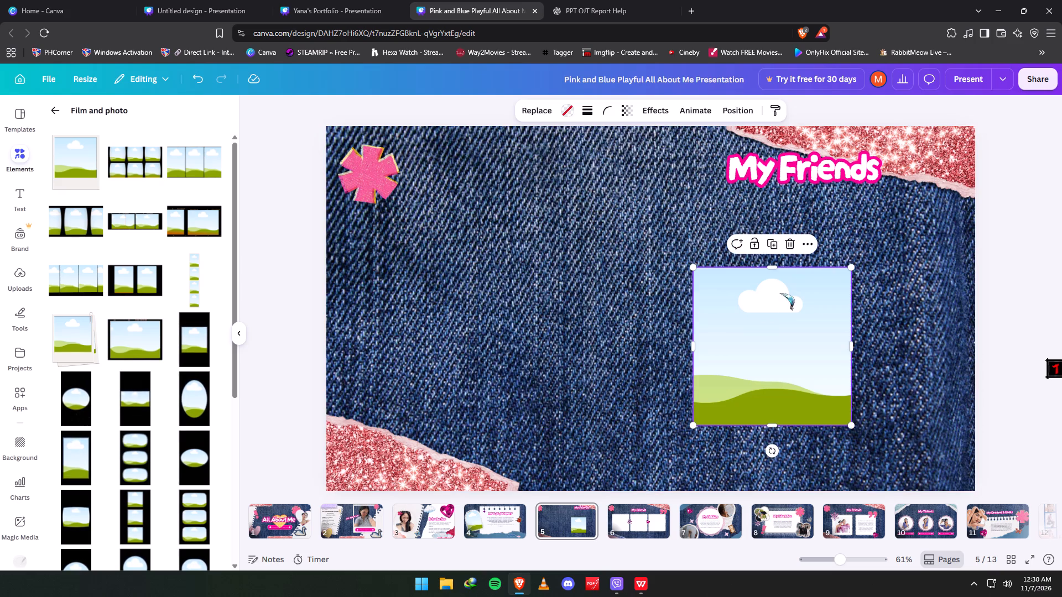
pyautogui.click(789, 243)
# Add a basic circle frame and a Polaroid frame, place the Polaroid on the slide's left side and tilt it counterclockwise.
pyautogui.scroll(2, 161, 300)
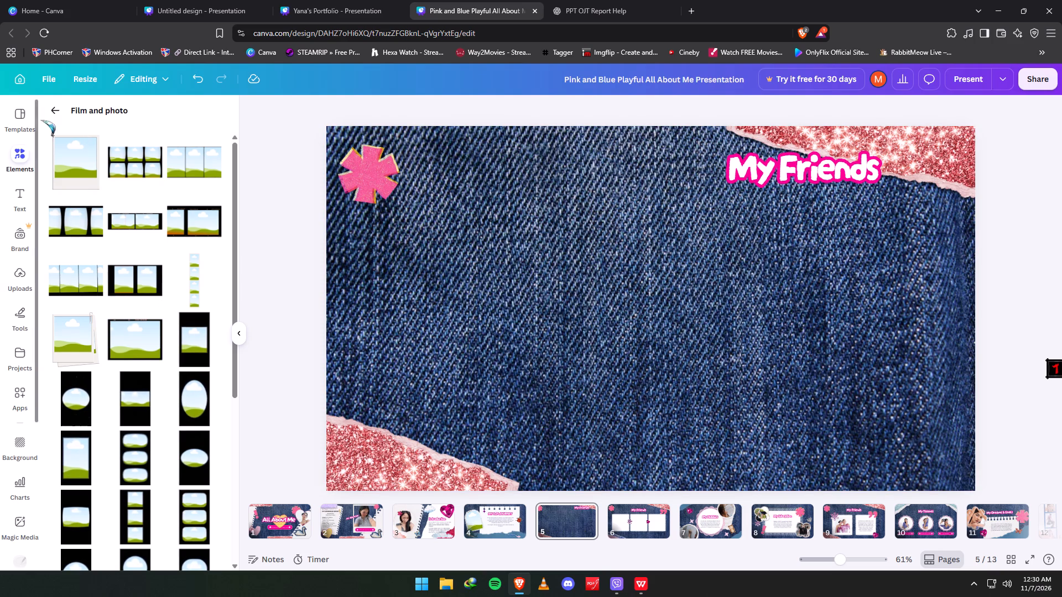
pyautogui.click(55, 113)
pyautogui.click(158, 220)
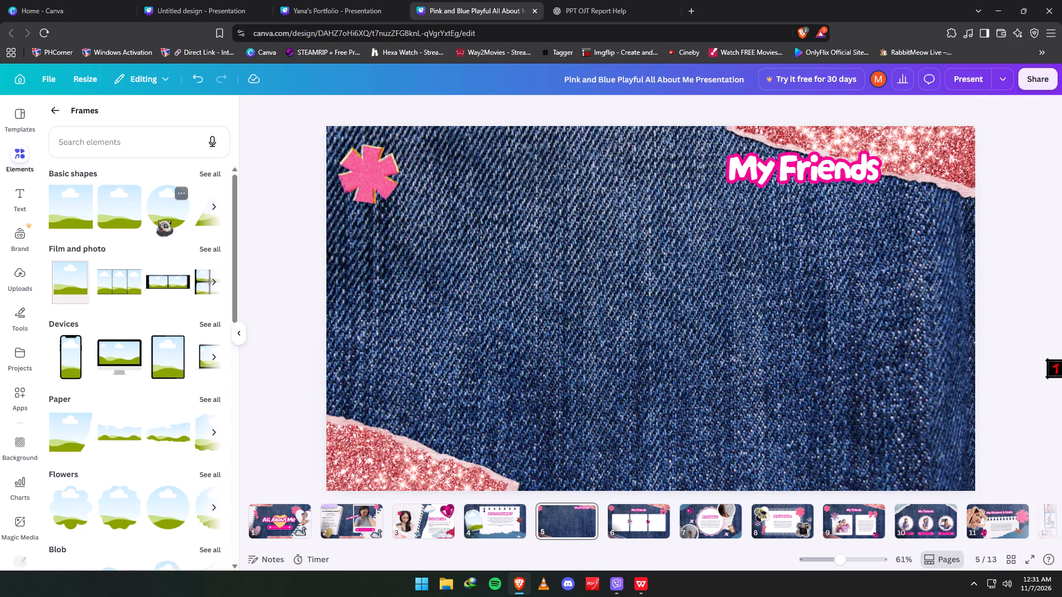
pyautogui.click(70, 286)
pyautogui.moveTo(647, 329); pyautogui.dragTo(475, 323)
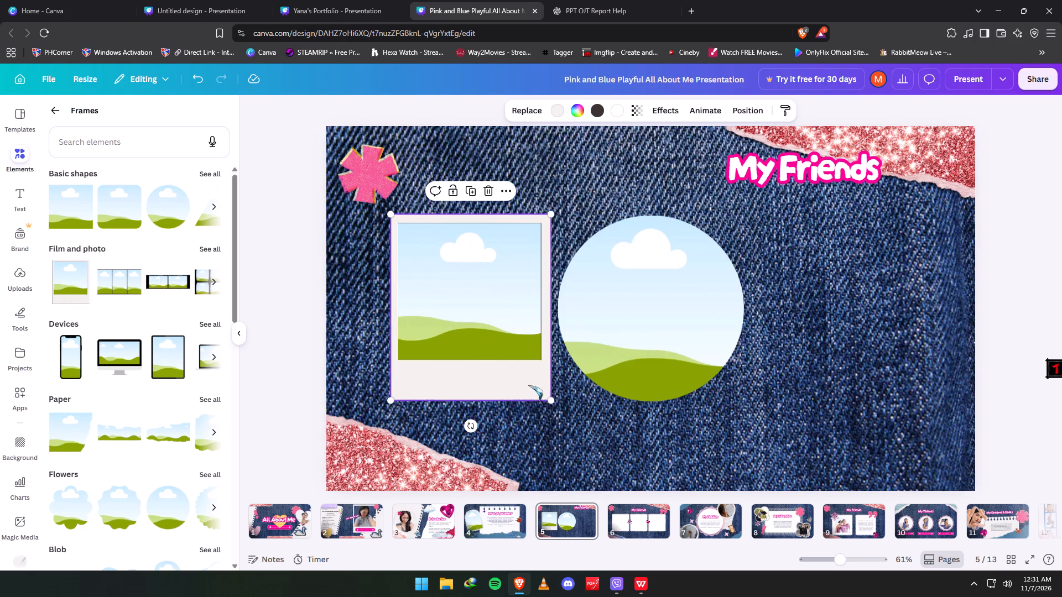
pyautogui.moveTo(473, 427); pyautogui.dragTo(490, 431)
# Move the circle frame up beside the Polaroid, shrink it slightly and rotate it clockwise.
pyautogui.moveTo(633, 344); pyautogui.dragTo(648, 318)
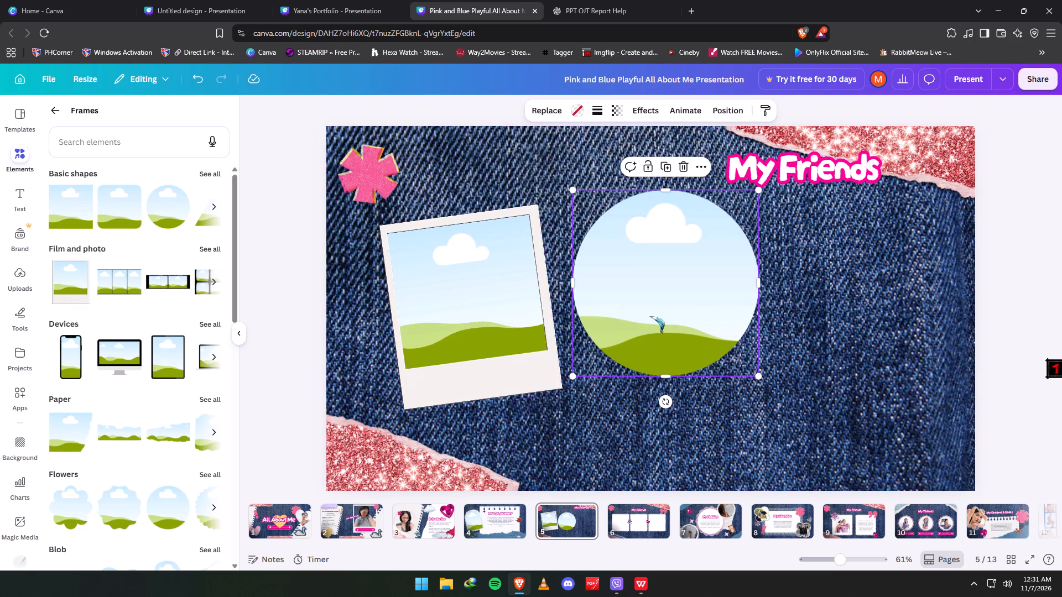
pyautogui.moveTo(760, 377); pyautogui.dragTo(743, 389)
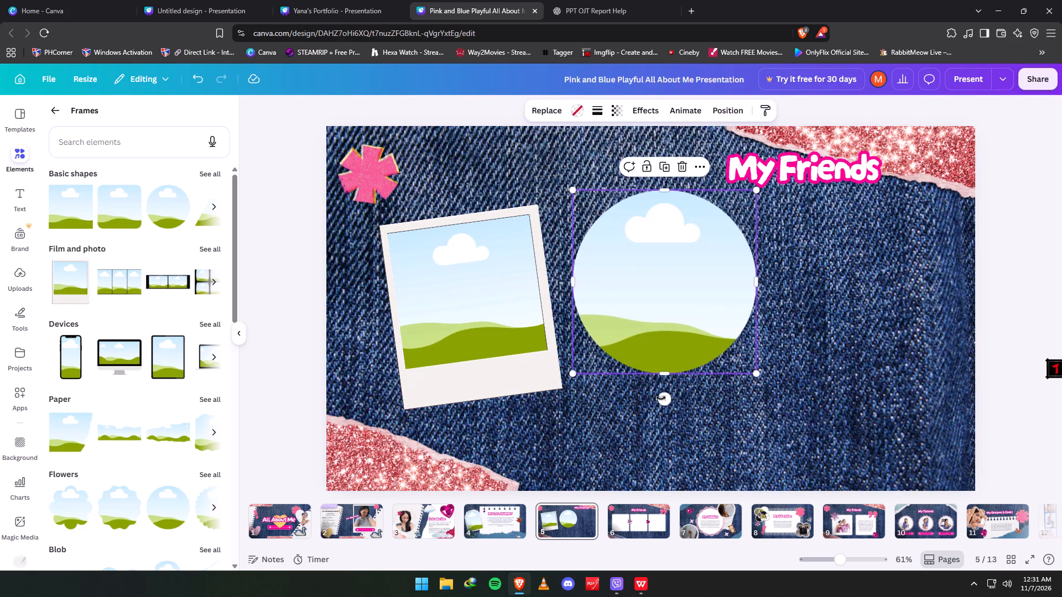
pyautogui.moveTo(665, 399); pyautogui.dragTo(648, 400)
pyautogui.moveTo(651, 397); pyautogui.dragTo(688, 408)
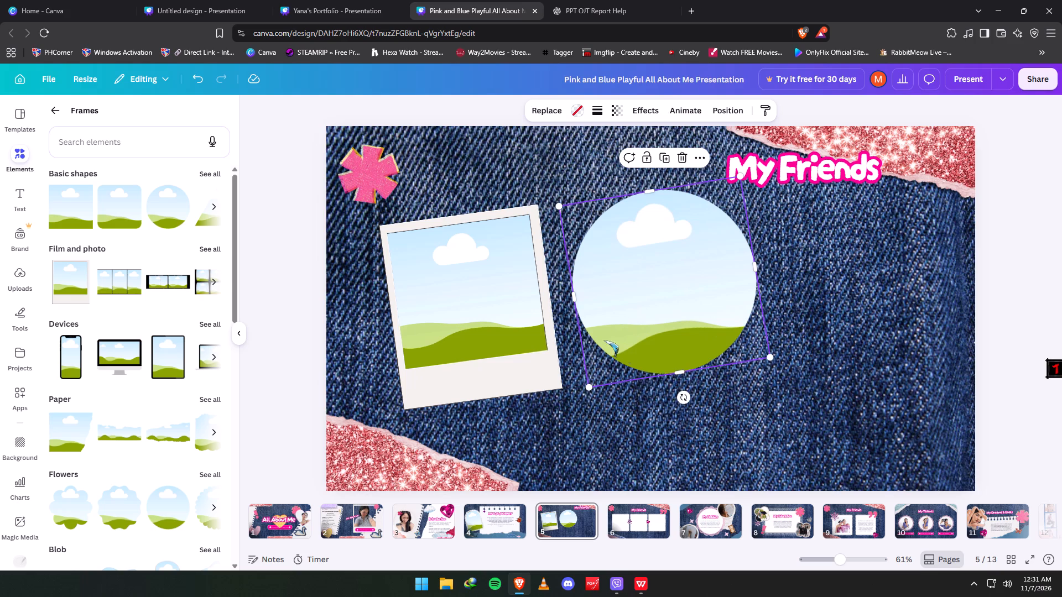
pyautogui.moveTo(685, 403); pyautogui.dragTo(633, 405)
# Duplicate the Polaroid frame, tilt the copy clockwise and arrange the two Polaroids on either side of the circle frame.
pyautogui.click(528, 357)
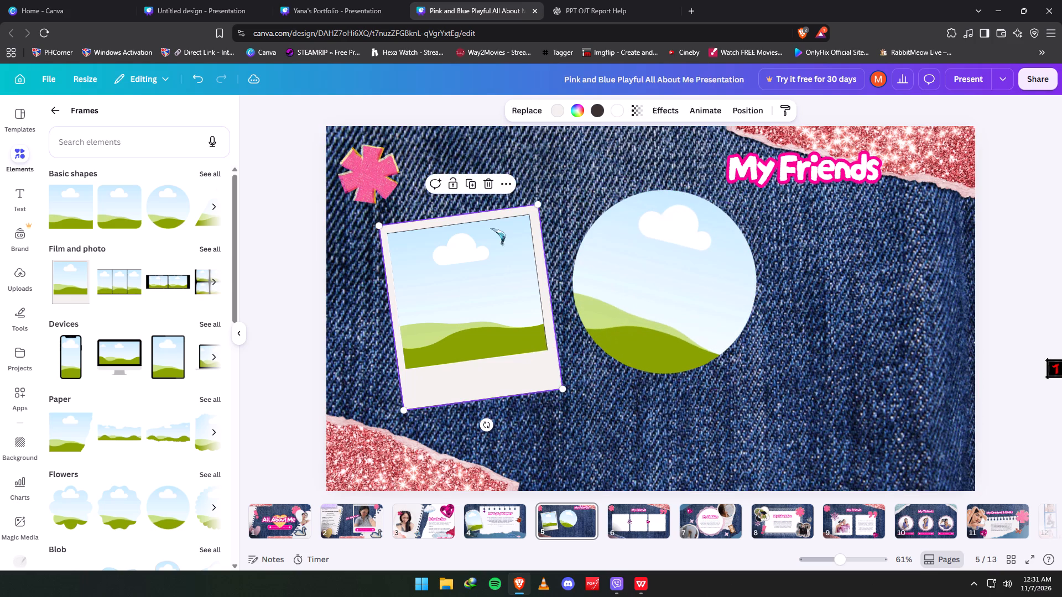
pyautogui.click(463, 182)
pyautogui.moveTo(505, 294); pyautogui.dragTo(872, 279)
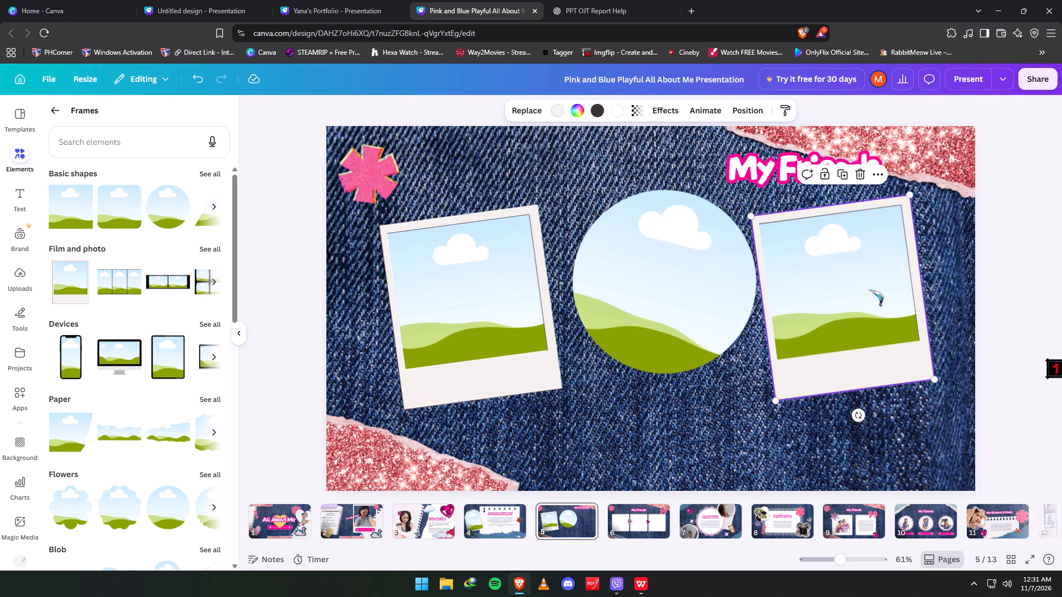
pyautogui.moveTo(858, 420); pyautogui.dragTo(816, 418)
pyautogui.moveTo(857, 347); pyautogui.dragTo(785, 390)
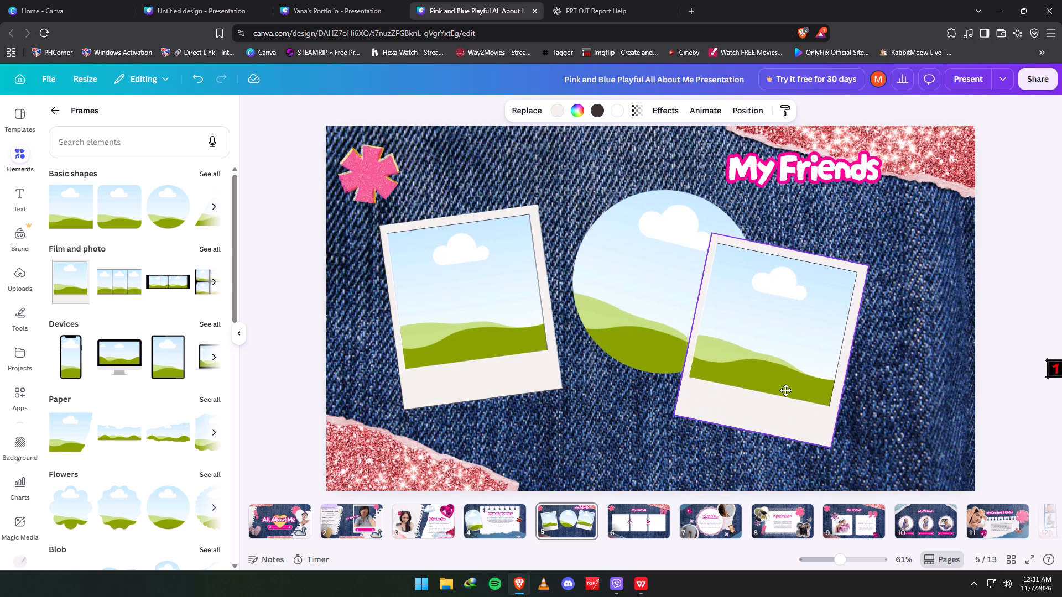
pyautogui.moveTo(785, 390); pyautogui.dragTo(787, 396)
pyautogui.moveTo(491, 315); pyautogui.dragTo(530, 252)
pyautogui.moveTo(741, 332); pyautogui.dragTo(752, 347)
pyautogui.moveTo(518, 264); pyautogui.dragTo(522, 284)
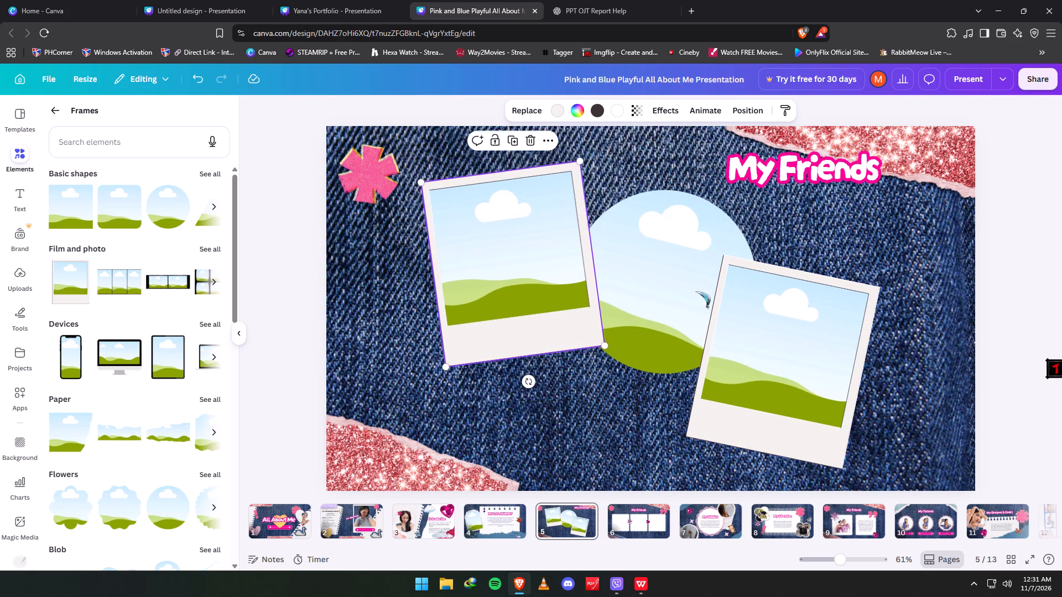
pyautogui.click(989, 285)
pyautogui.moveTo(518, 312); pyautogui.dragTo(487, 348)
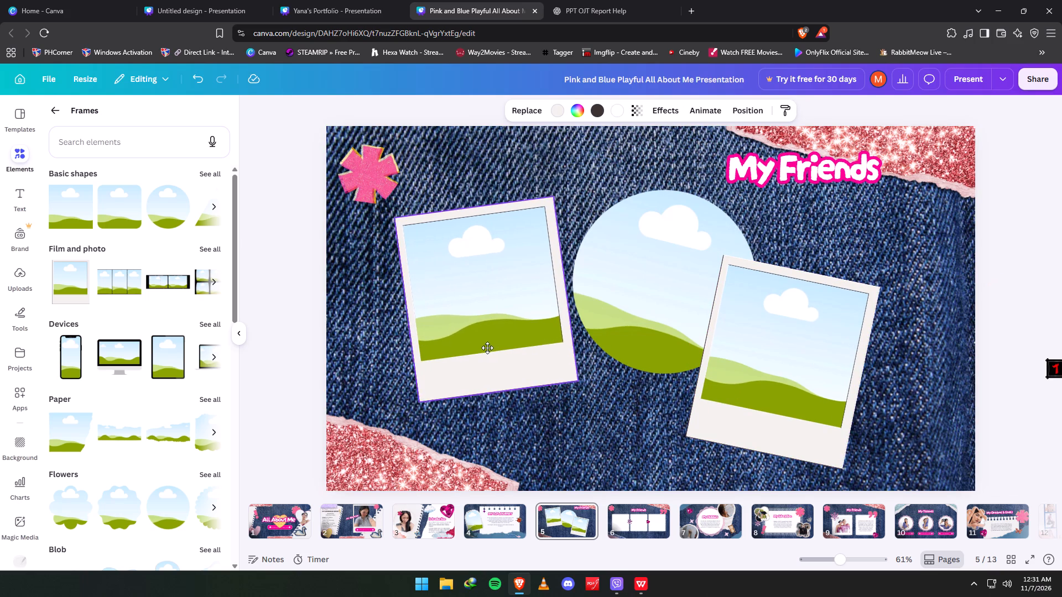
pyautogui.moveTo(487, 348); pyautogui.dragTo(461, 350)
# Delete the circle frame between the two Polaroids.
pyautogui.click(653, 341)
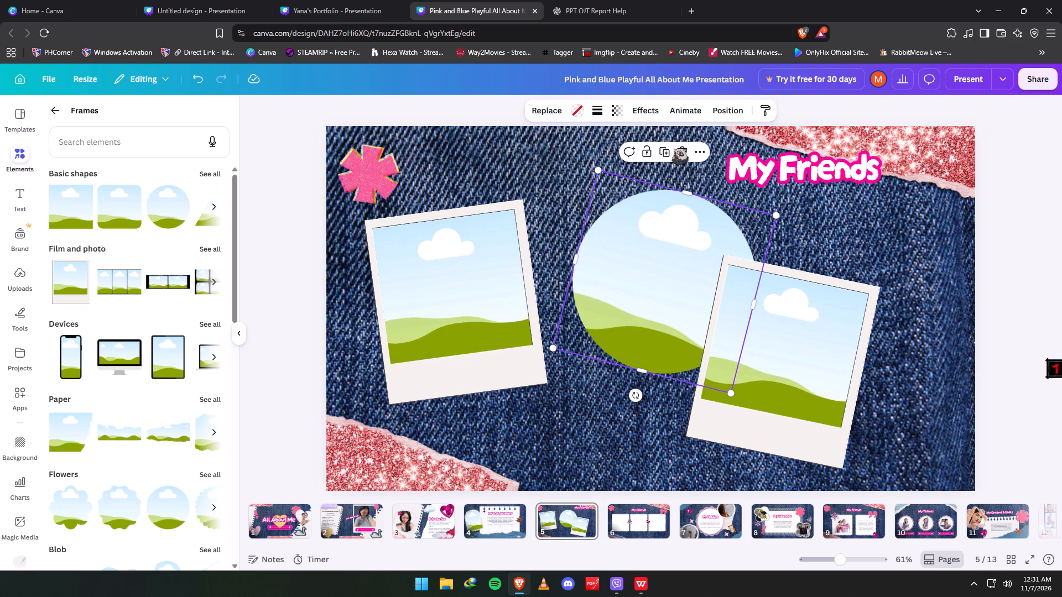
pyautogui.click(678, 147)
# Duplicate the clockwise-tilted Polaroid and arrange three Polaroids across the slide, with the middle one raised above the outer two.
pyautogui.moveTo(805, 317); pyautogui.dragTo(685, 258)
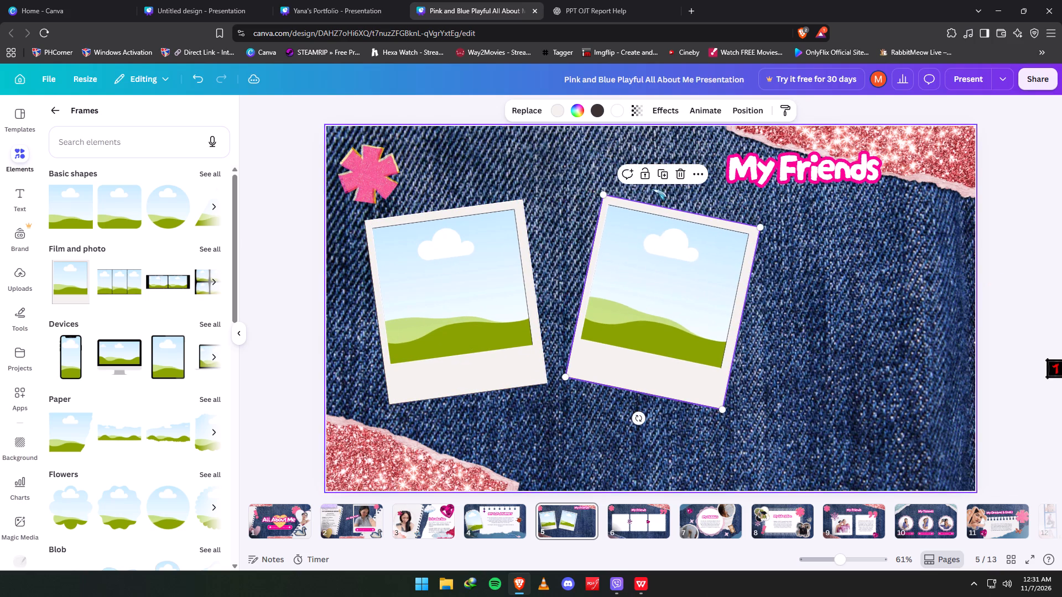
pyautogui.click(656, 174)
pyautogui.moveTo(681, 290); pyautogui.dragTo(783, 326)
pyautogui.moveTo(759, 303); pyautogui.dragTo(758, 305)
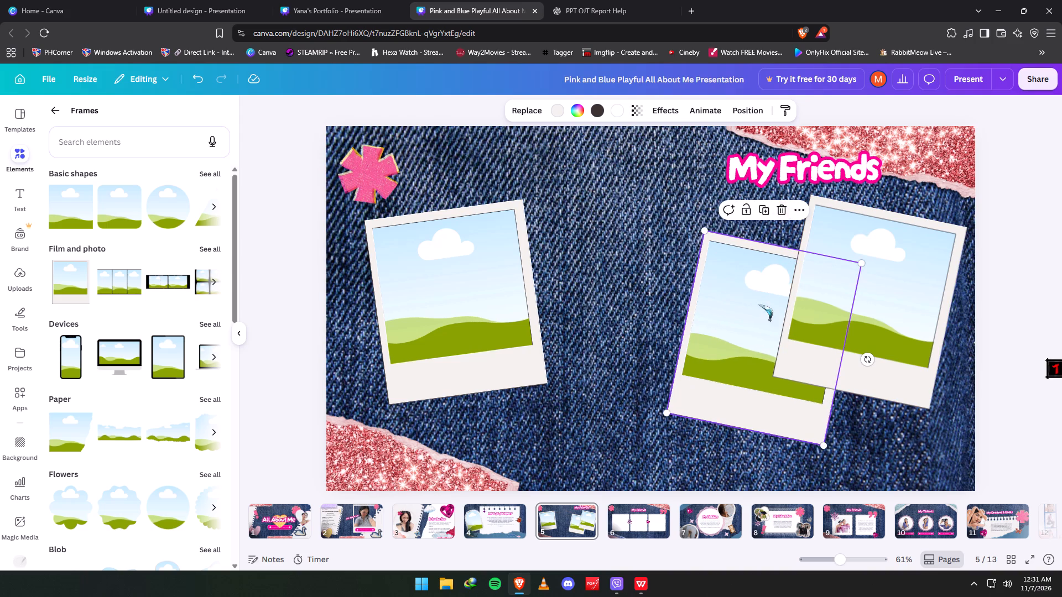
pyautogui.moveTo(758, 305); pyautogui.dragTo(647, 251)
pyautogui.moveTo(874, 291); pyautogui.dragTo(845, 331)
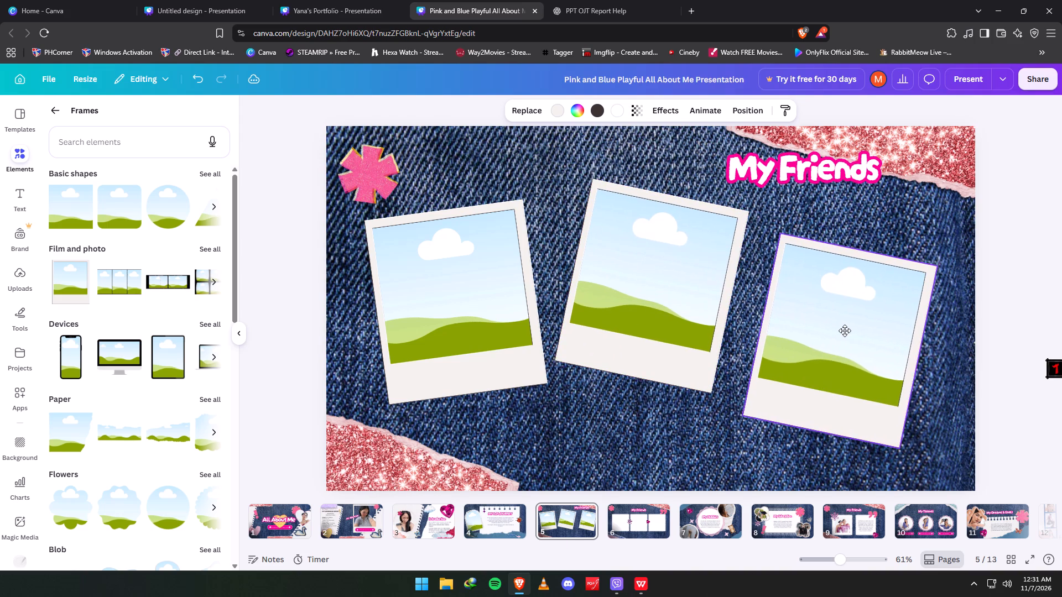
pyautogui.moveTo(845, 331); pyautogui.dragTo(847, 324)
pyautogui.moveTo(706, 274); pyautogui.dragTo(706, 257)
pyautogui.moveTo(497, 308); pyautogui.dragTo(499, 329)
pyautogui.moveTo(821, 323); pyautogui.dragTo(806, 318)
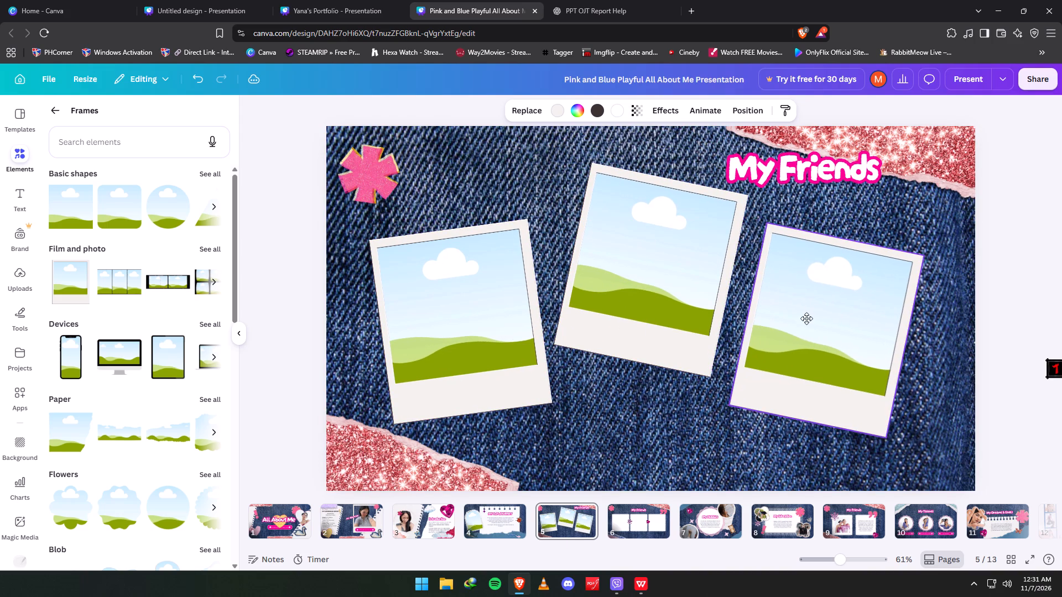
pyautogui.moveTo(806, 318); pyautogui.dragTo(811, 322)
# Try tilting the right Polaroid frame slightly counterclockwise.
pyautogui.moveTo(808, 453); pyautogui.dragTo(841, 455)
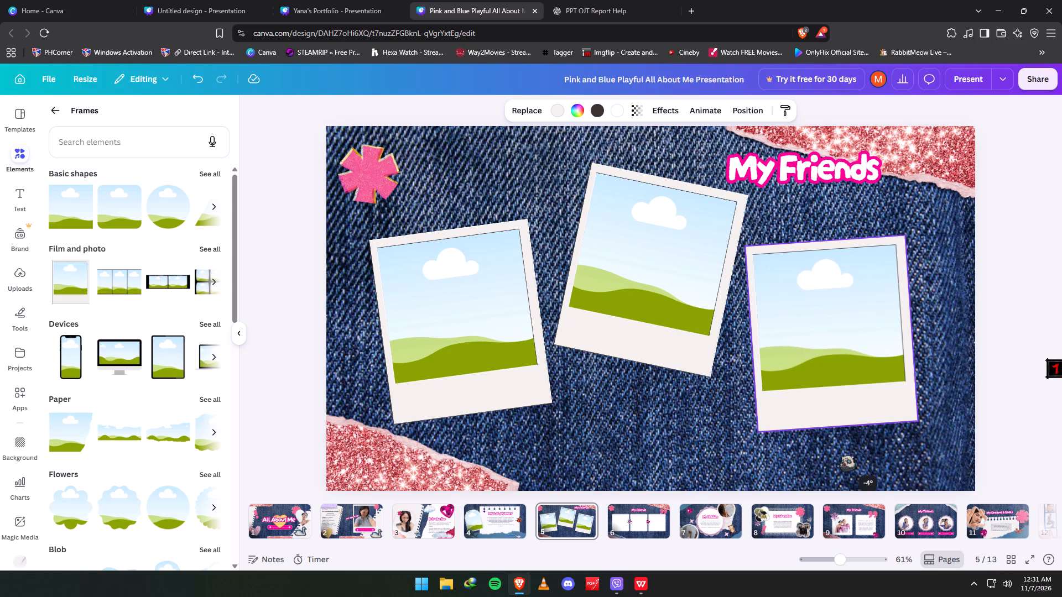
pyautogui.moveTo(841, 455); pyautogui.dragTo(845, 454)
# Reduce the middle Polaroid frame's clockwise tilt.
pyautogui.click(661, 327)
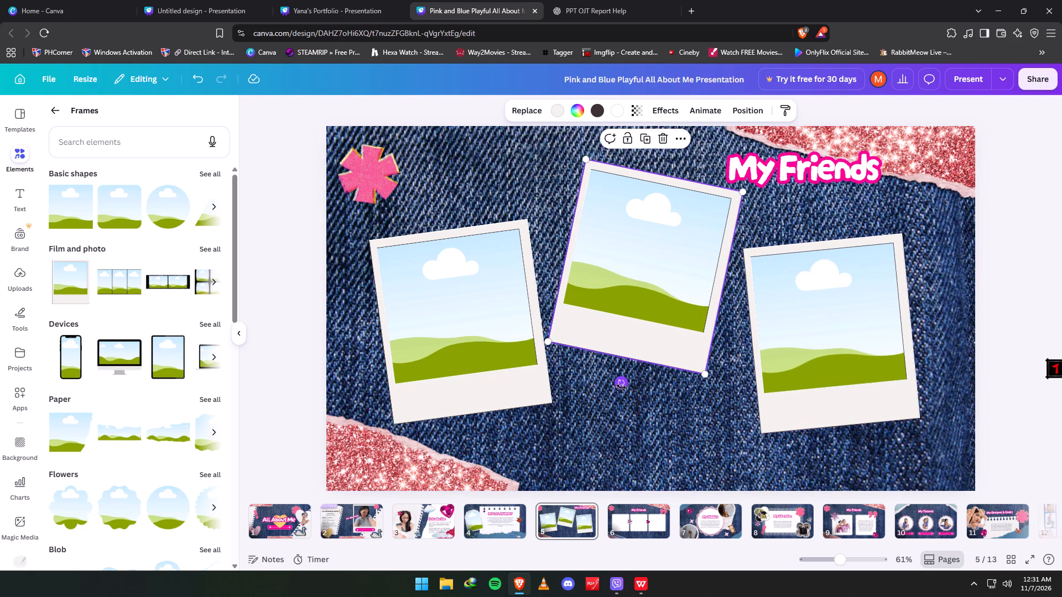
pyautogui.moveTo(621, 387); pyautogui.dragTo(633, 389)
pyautogui.click(993, 299)
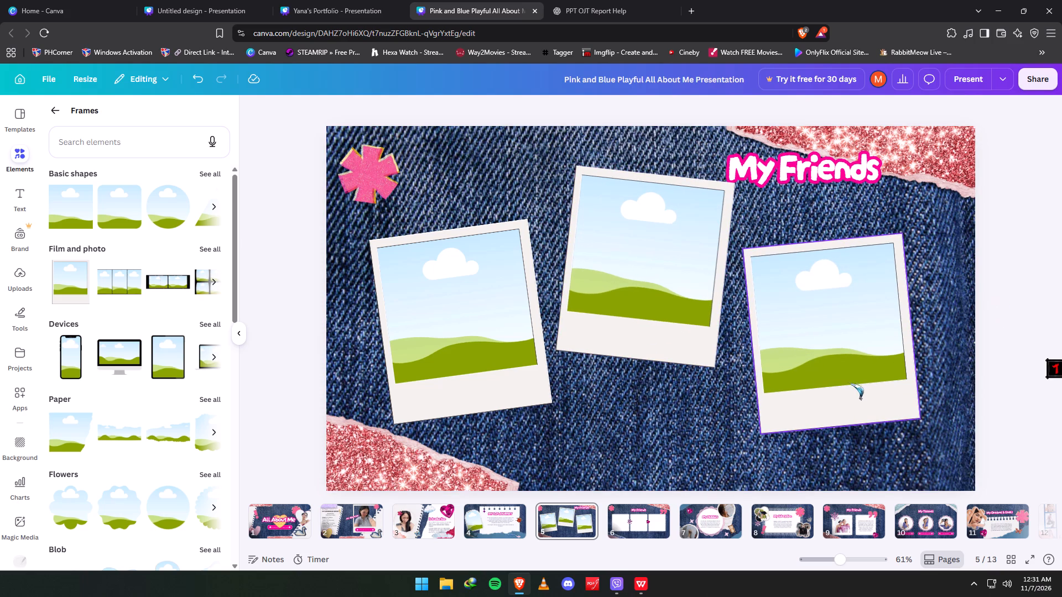
# Tilt the right Polaroid strongly clockwise and lower it slightly, centre the middle Polaroid horizontally and nudge the left one outward.
pyautogui.click(848, 382)
pyautogui.moveTo(846, 454); pyautogui.dragTo(780, 444)
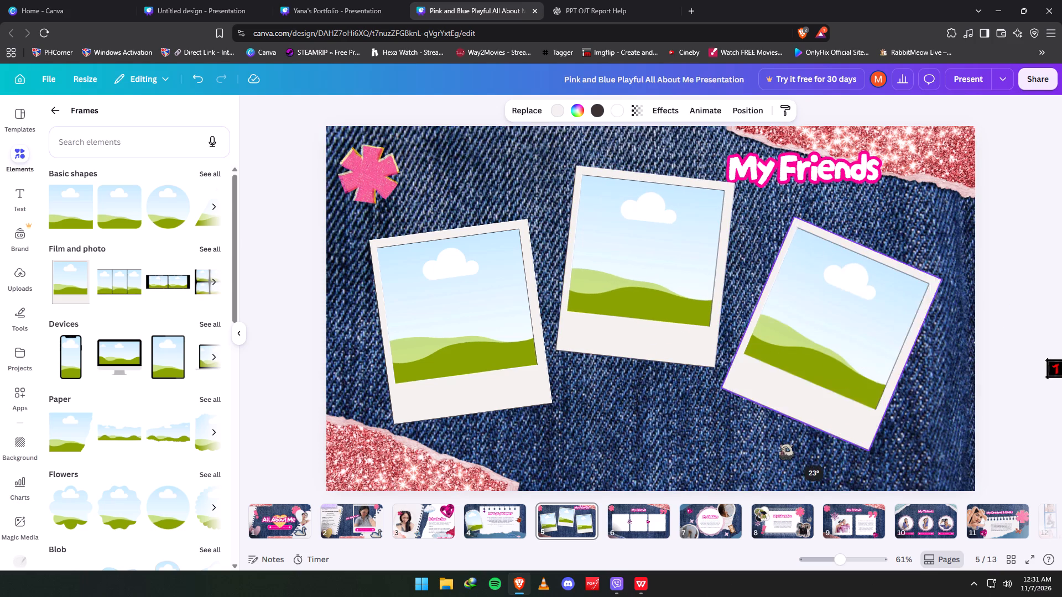
pyautogui.moveTo(780, 444); pyautogui.dragTo(783, 444)
pyautogui.moveTo(855, 352); pyautogui.dragTo(865, 373)
pyautogui.click(674, 311)
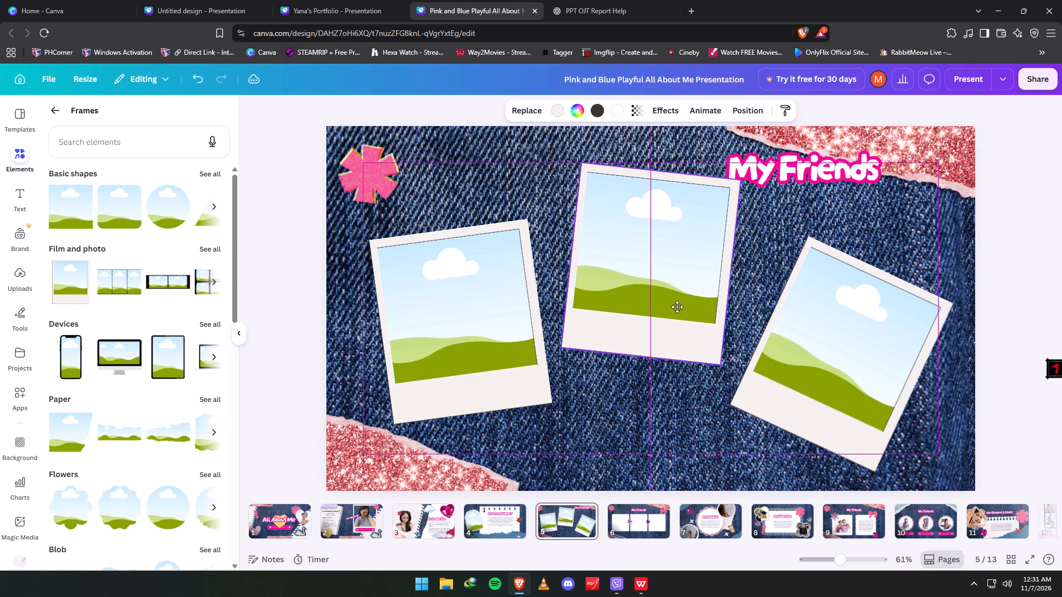
pyautogui.click(1006, 260)
pyautogui.moveTo(500, 361); pyautogui.dragTo(493, 363)
pyautogui.click(1029, 271)
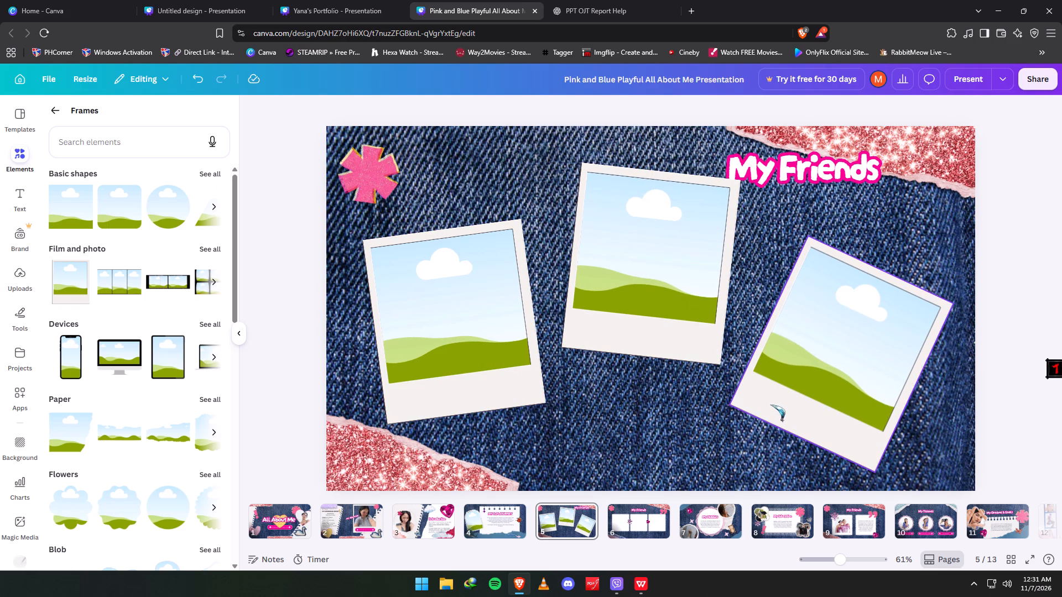
# Check slide 6's My Friends layout of three lace-edged frames, and return to slide 5.
pyautogui.click(630, 523)
pyautogui.click(560, 521)
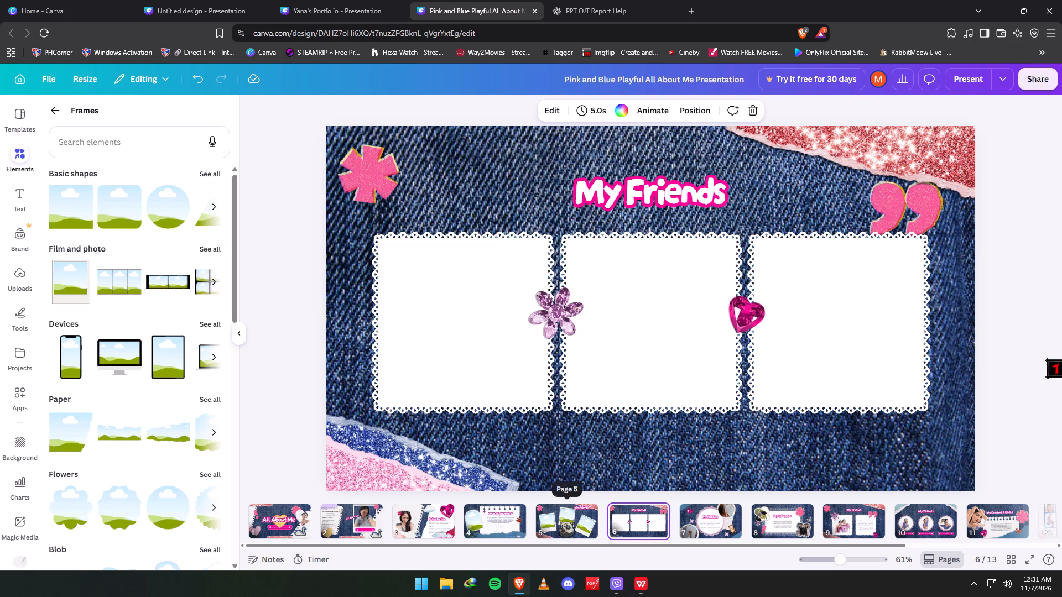
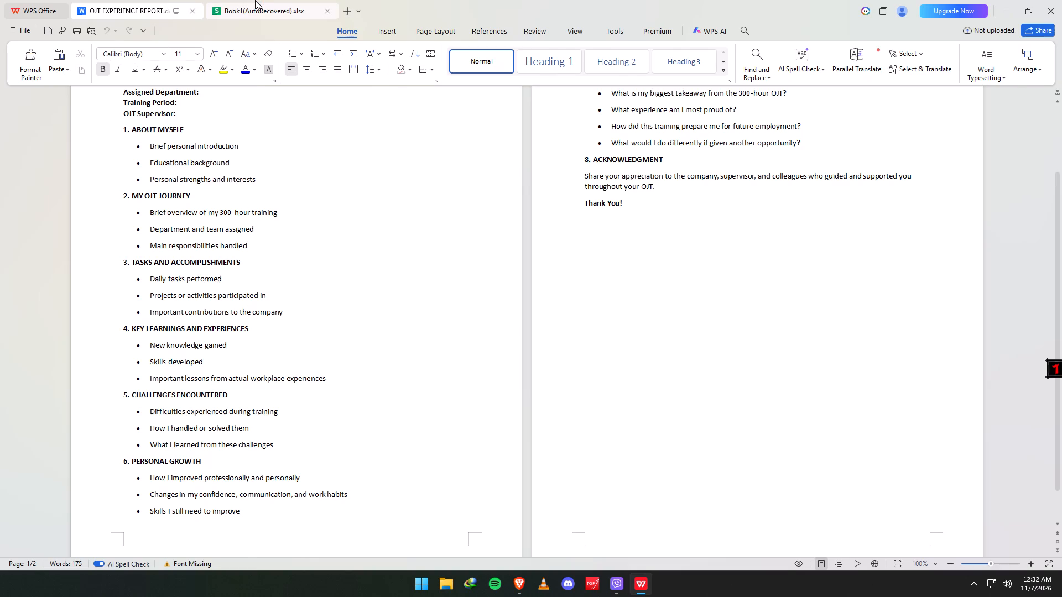
# In the WPS Book1 workbook, look through the OJT accomplishment portfolio images in the BRAND, GROUP ACTIVITY and POSTING columns.
pyautogui.scroll(-6, 175, 386)
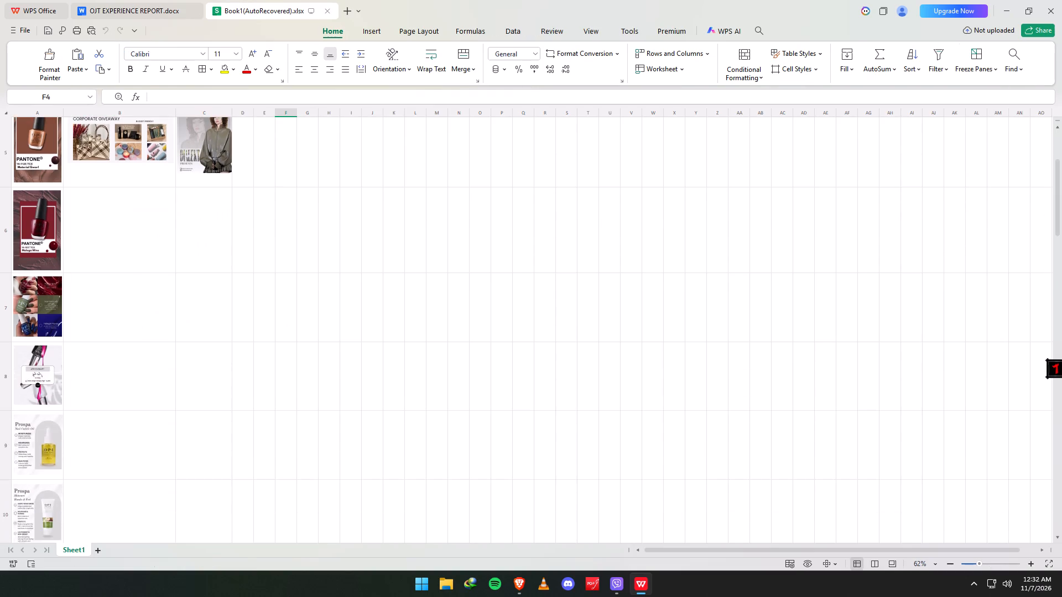
pyautogui.scroll(-17, 173, 394)
pyautogui.scroll(-4, 171, 400)
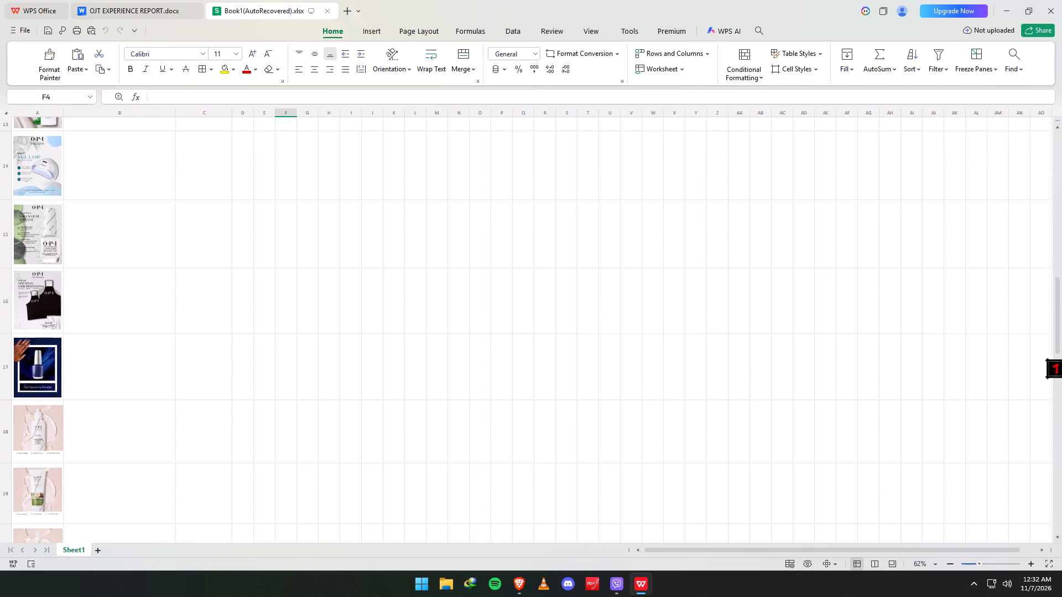
pyautogui.scroll(20, 189, 395)
pyautogui.scroll(7, 189, 395)
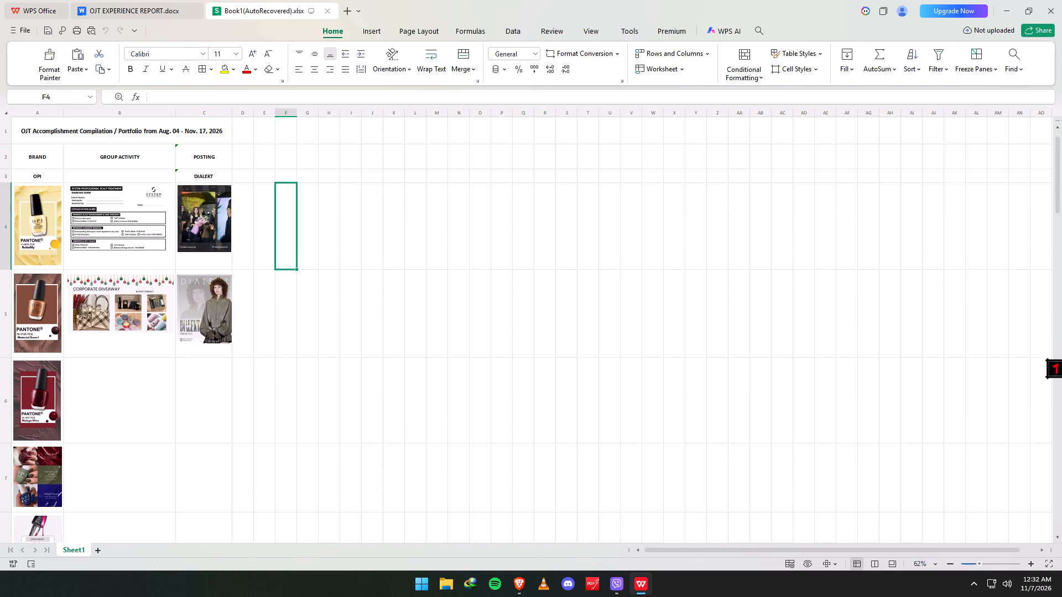
pyautogui.scroll(5, 189, 395)
pyautogui.scroll(-1, 87, 397)
pyautogui.scroll(3, 90, 389)
# Select the yellow OPI Butterfly nail polish image in the first picture row of the BRAND column.
pyautogui.click(43, 221)
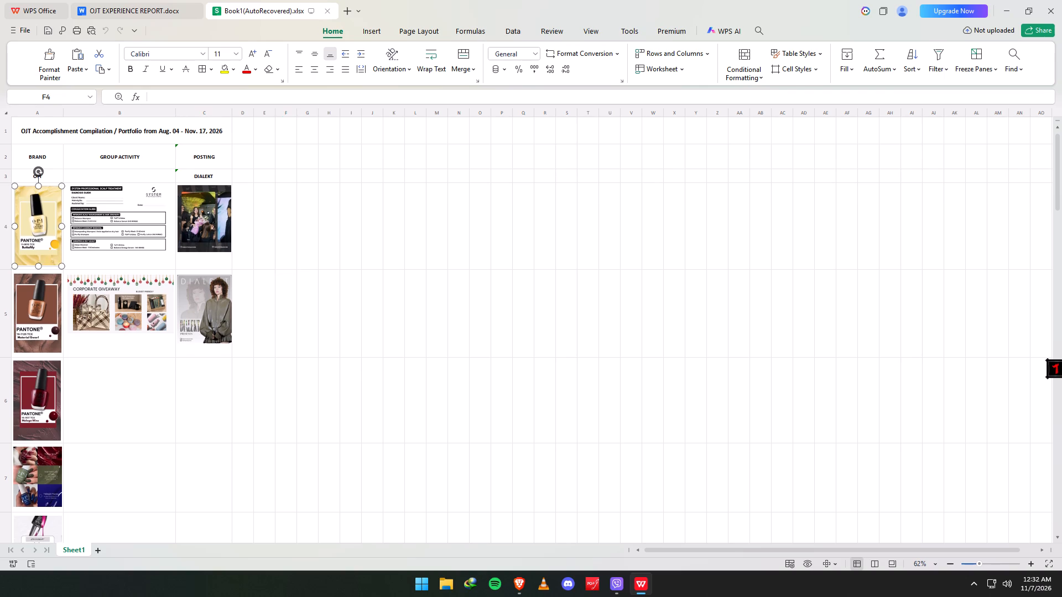
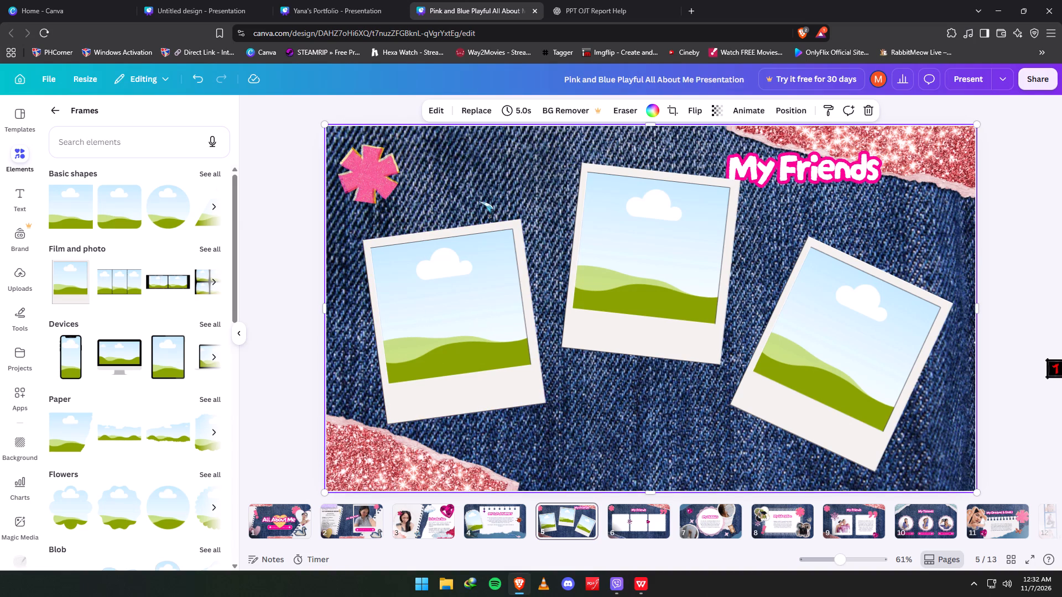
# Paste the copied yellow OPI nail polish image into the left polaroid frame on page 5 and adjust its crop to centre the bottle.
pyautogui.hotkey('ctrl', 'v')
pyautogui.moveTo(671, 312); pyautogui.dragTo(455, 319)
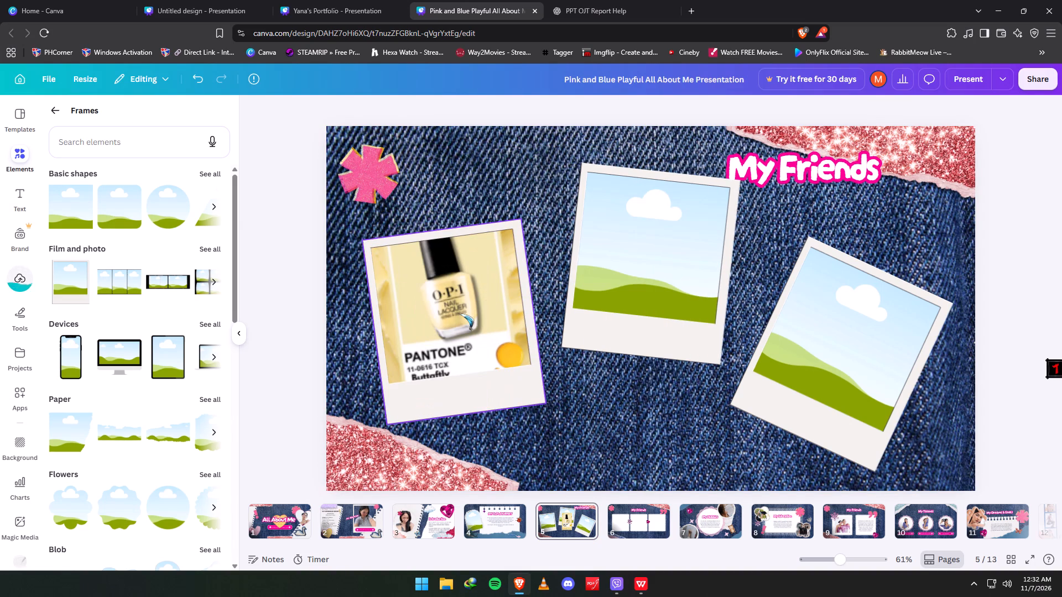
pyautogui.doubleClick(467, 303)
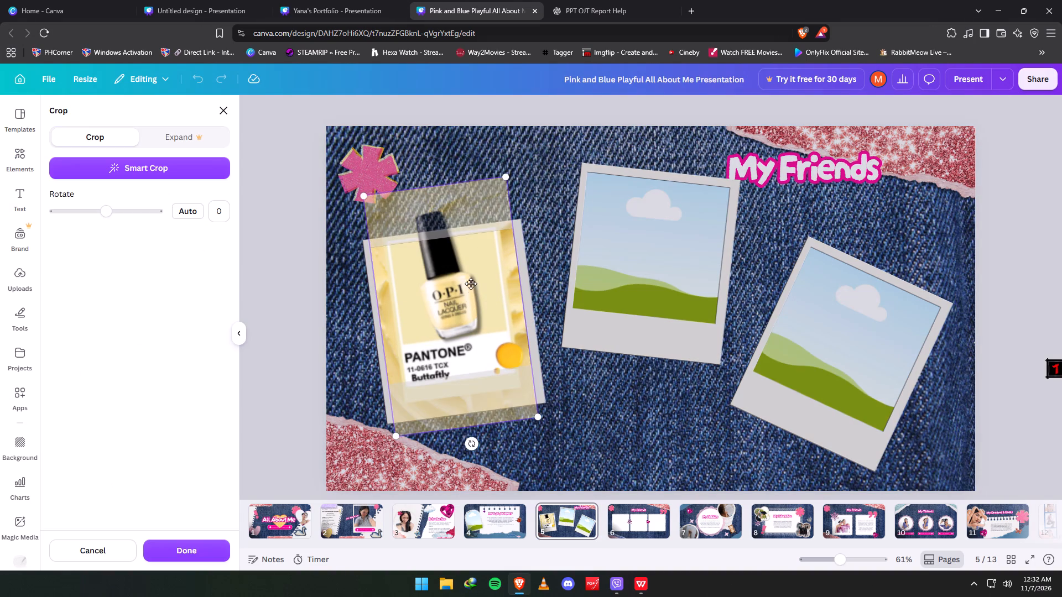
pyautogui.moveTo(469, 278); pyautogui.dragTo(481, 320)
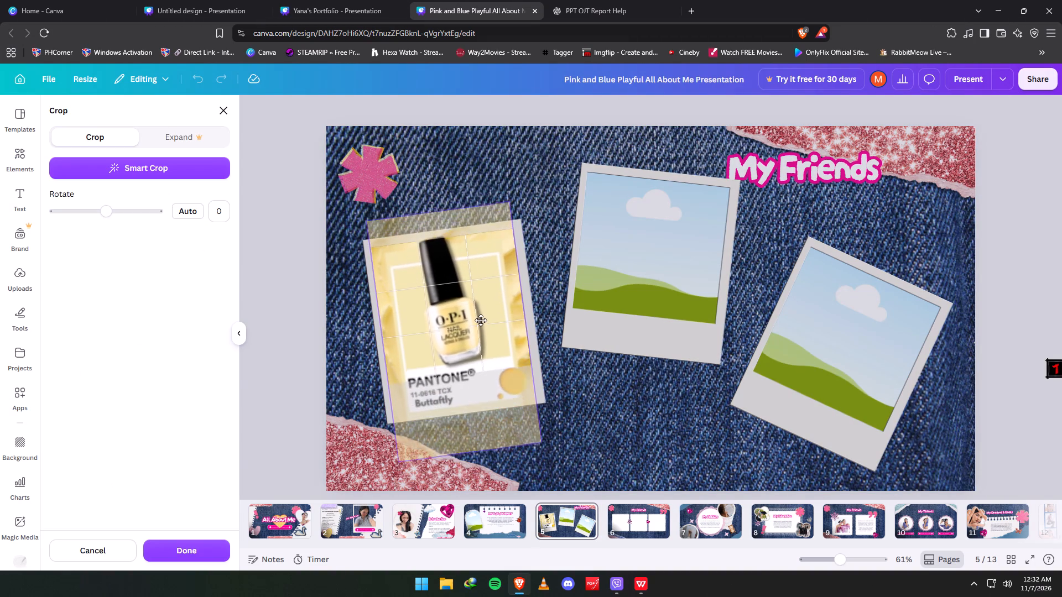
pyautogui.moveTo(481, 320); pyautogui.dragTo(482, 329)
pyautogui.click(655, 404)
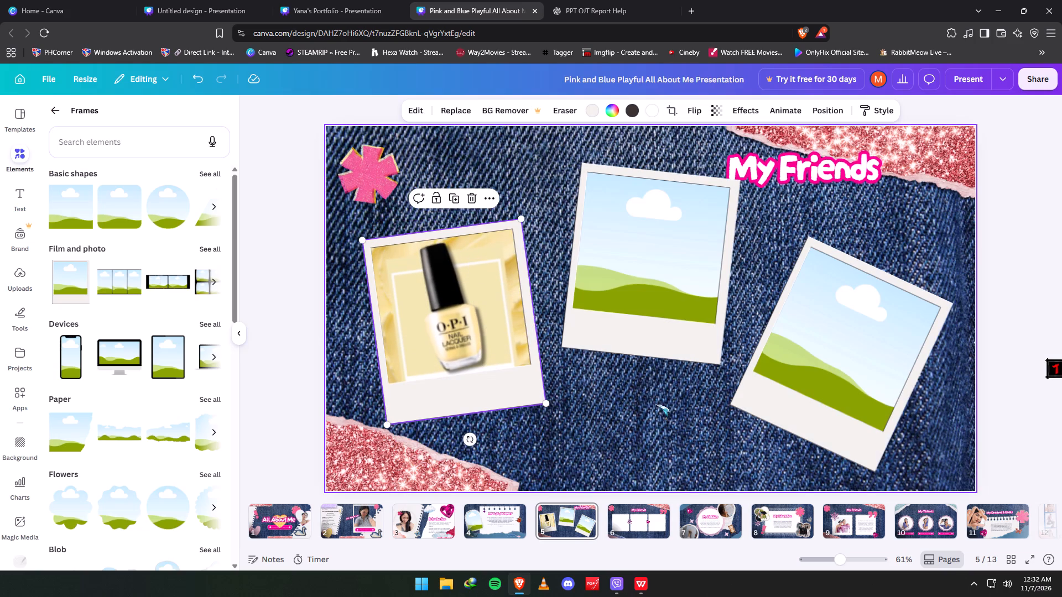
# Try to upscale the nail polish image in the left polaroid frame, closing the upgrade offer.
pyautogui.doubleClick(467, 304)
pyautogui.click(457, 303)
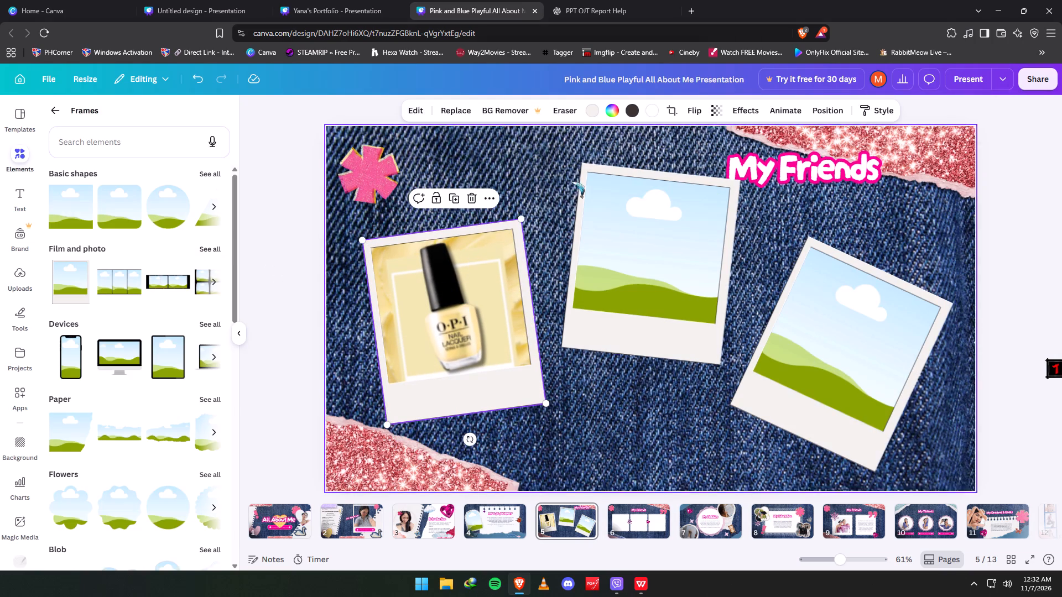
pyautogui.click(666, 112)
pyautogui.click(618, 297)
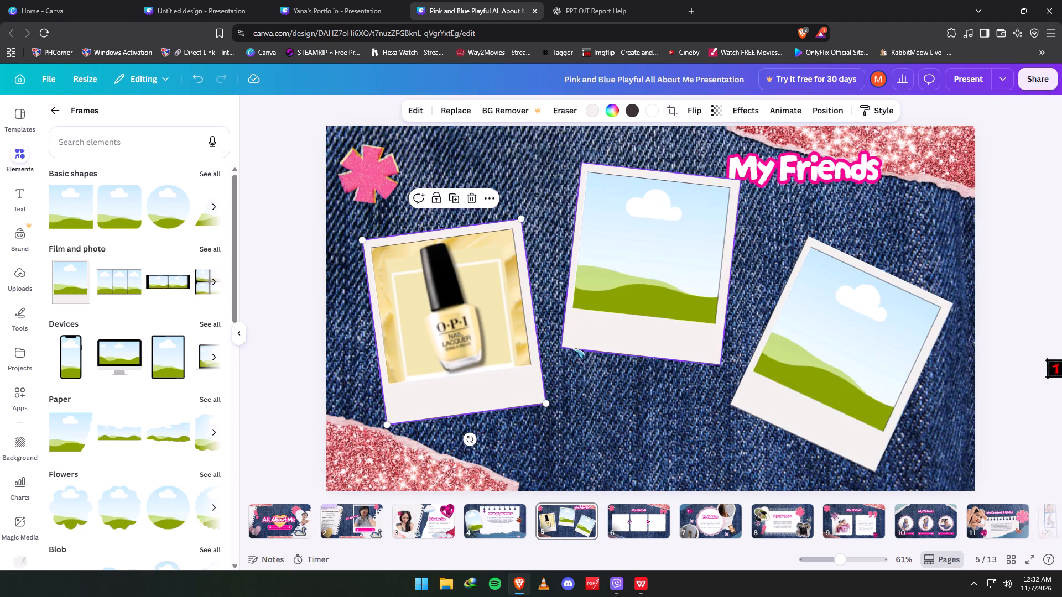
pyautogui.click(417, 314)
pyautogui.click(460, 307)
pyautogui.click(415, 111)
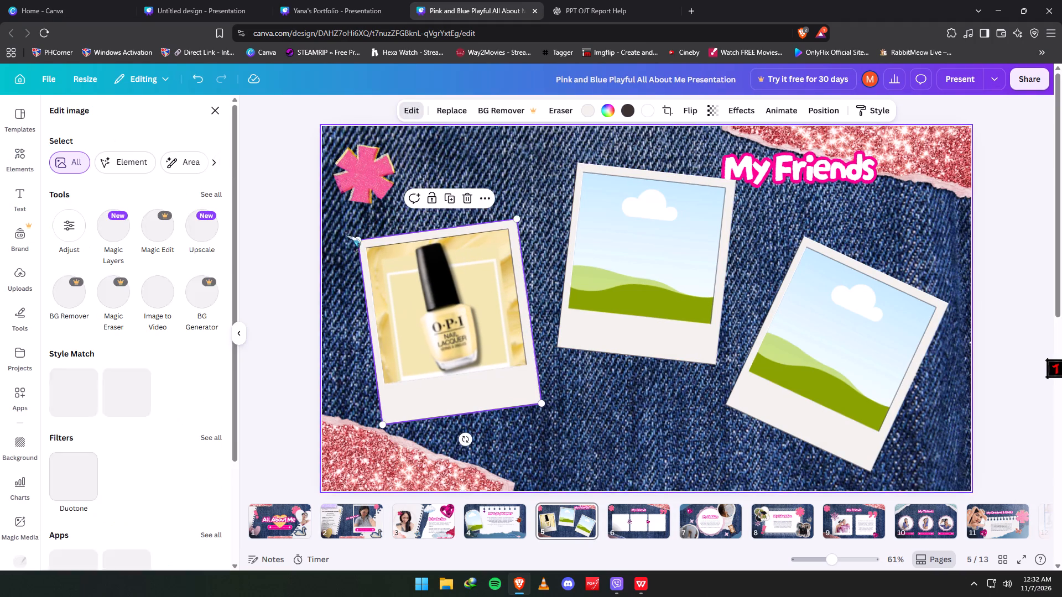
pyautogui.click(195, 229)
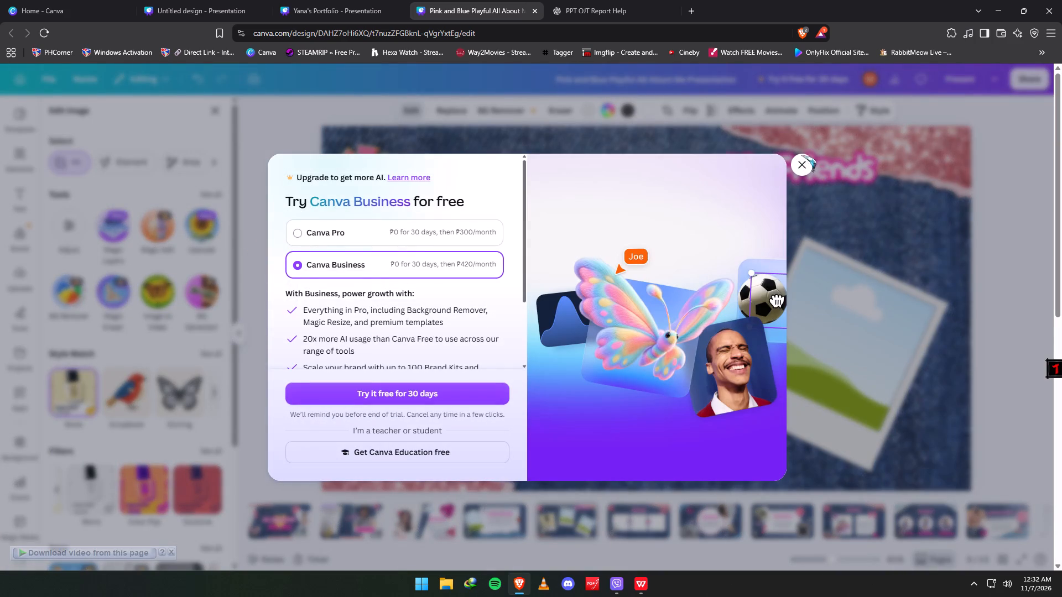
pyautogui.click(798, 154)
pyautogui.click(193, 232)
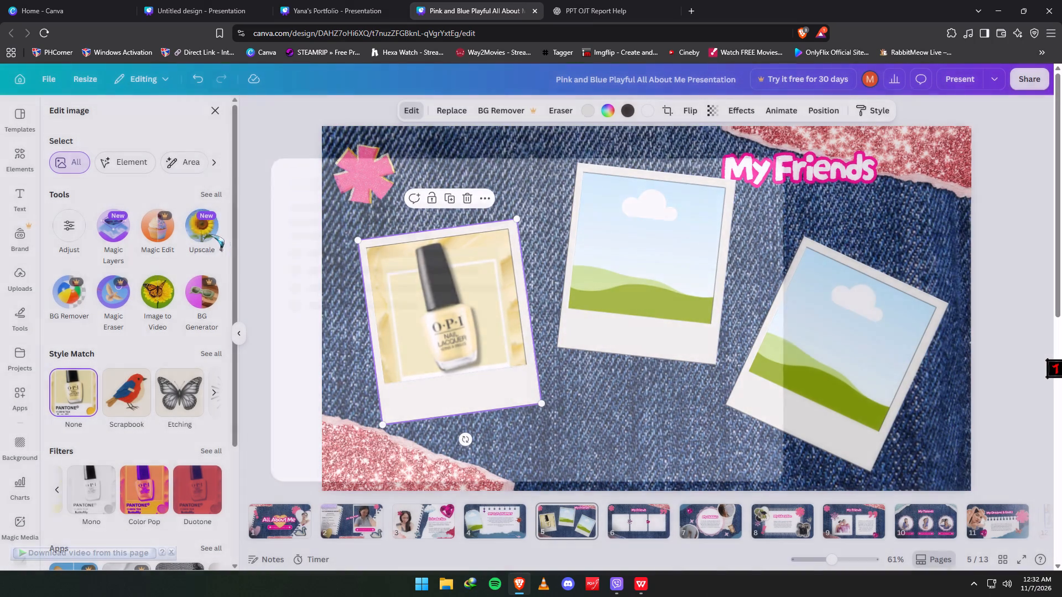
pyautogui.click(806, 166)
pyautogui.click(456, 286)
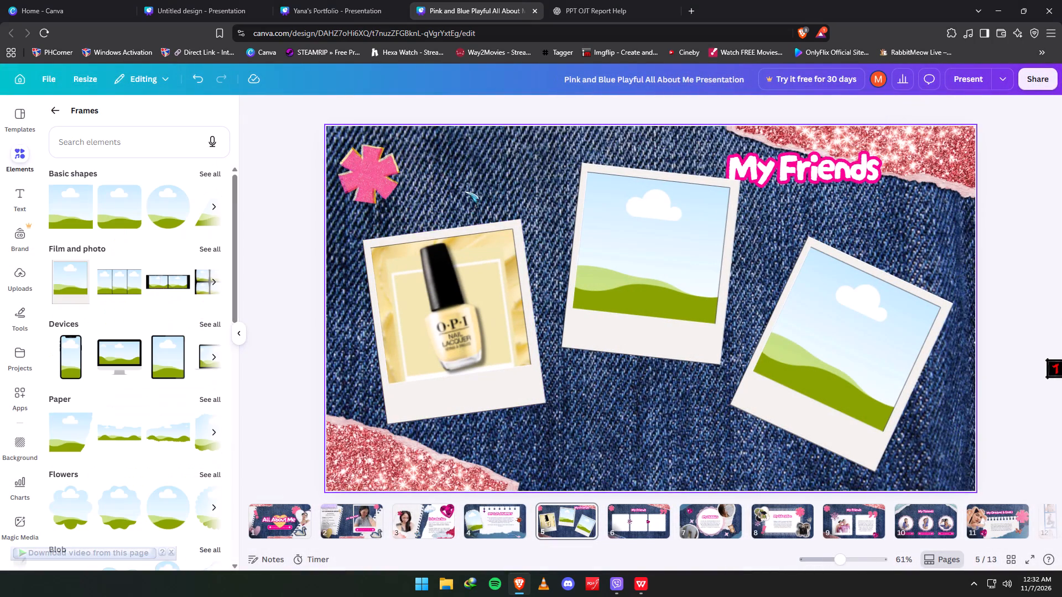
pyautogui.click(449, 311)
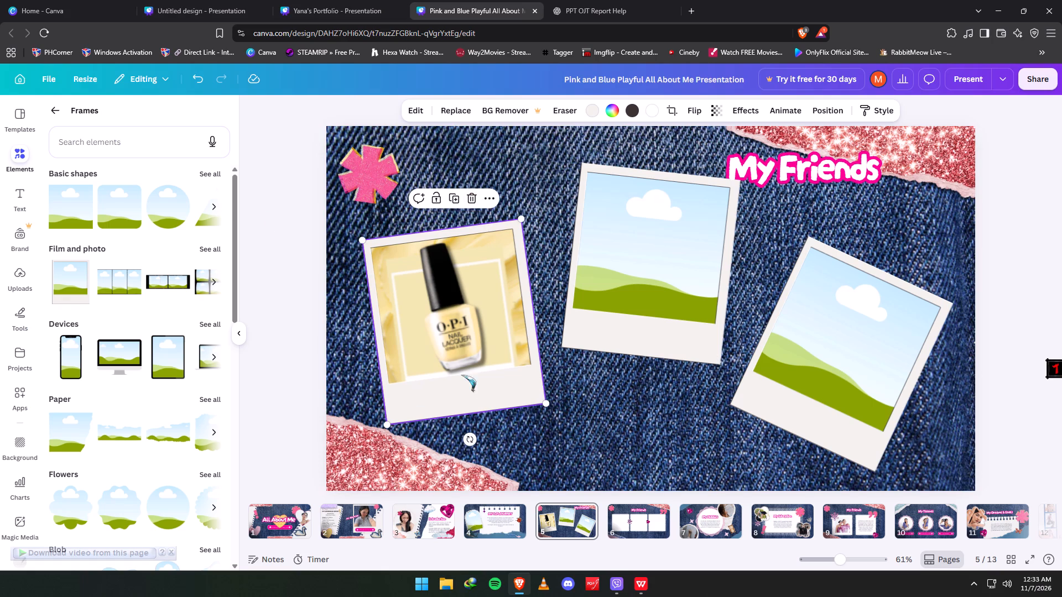
# Open the Poster #1 presentation from the recent designs on the Canva home page.
pyautogui.click(37, 0)
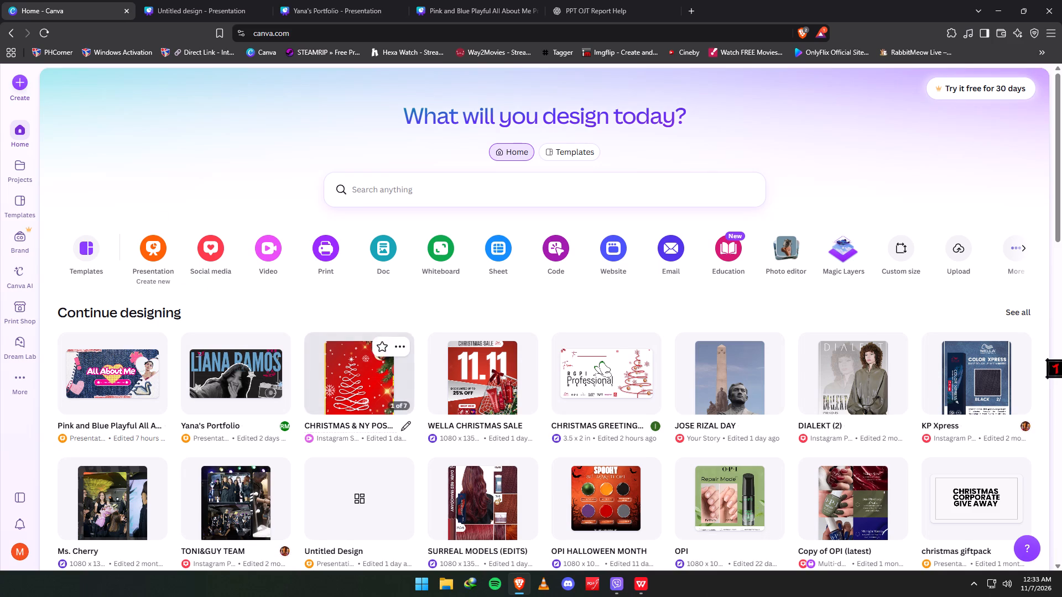
pyautogui.scroll(-3, 584, 496)
pyautogui.click(548, 487)
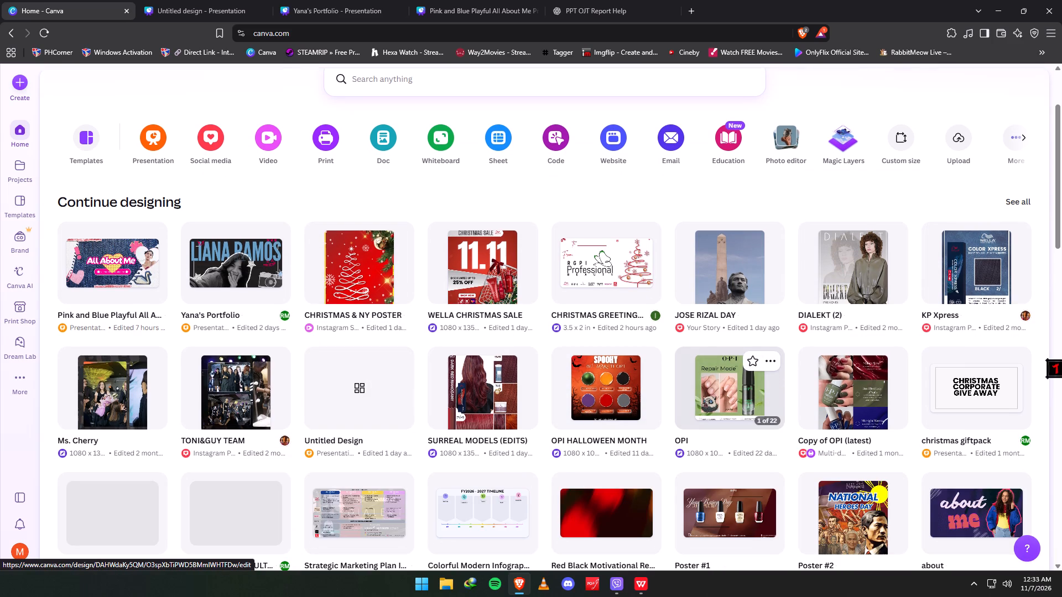
pyautogui.click(712, 526)
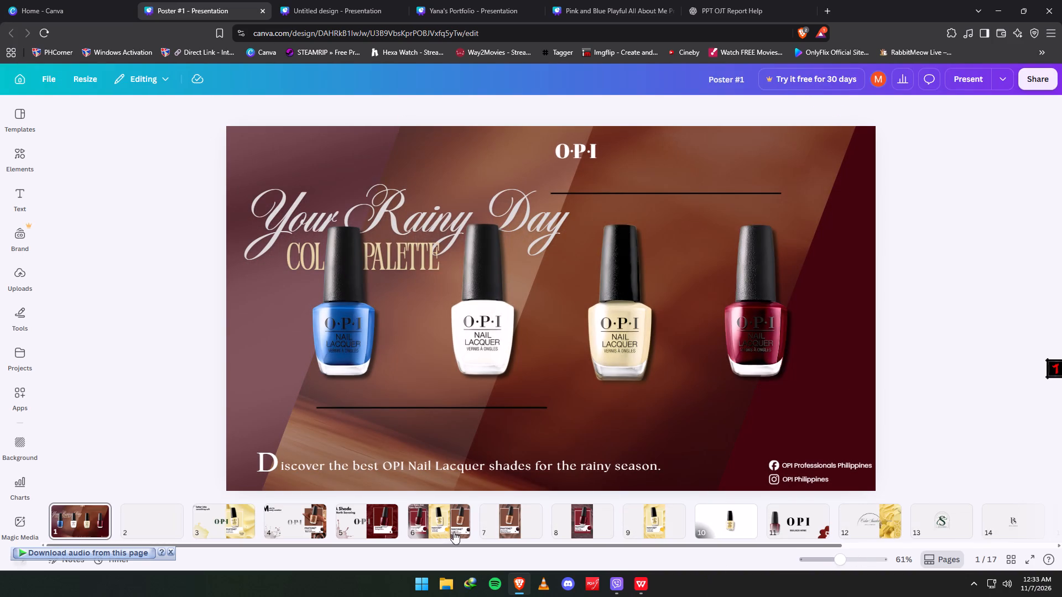
# On page 9 of Poster #1, group all elements of the yellow OPI Pantone poster and copy the group.
pyautogui.click(654, 520)
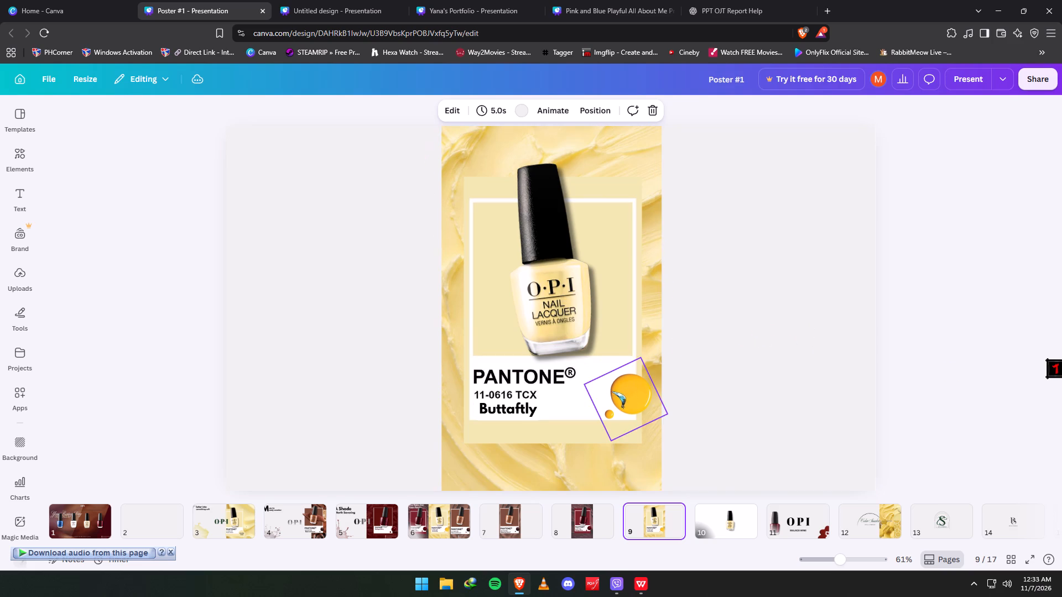
pyautogui.moveTo(752, 415); pyautogui.dragTo(450, 176)
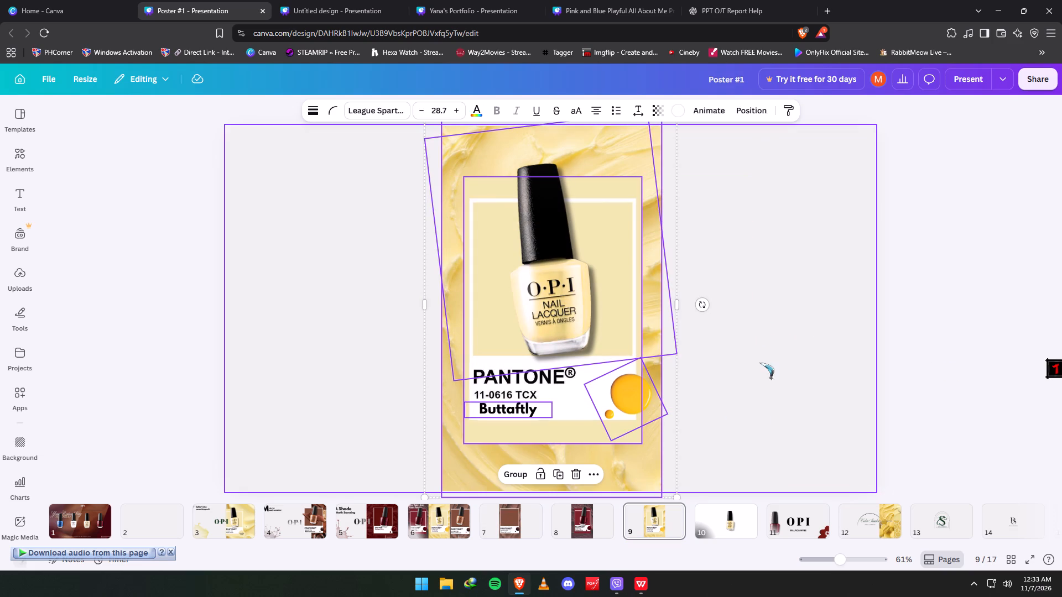
pyautogui.click(509, 474)
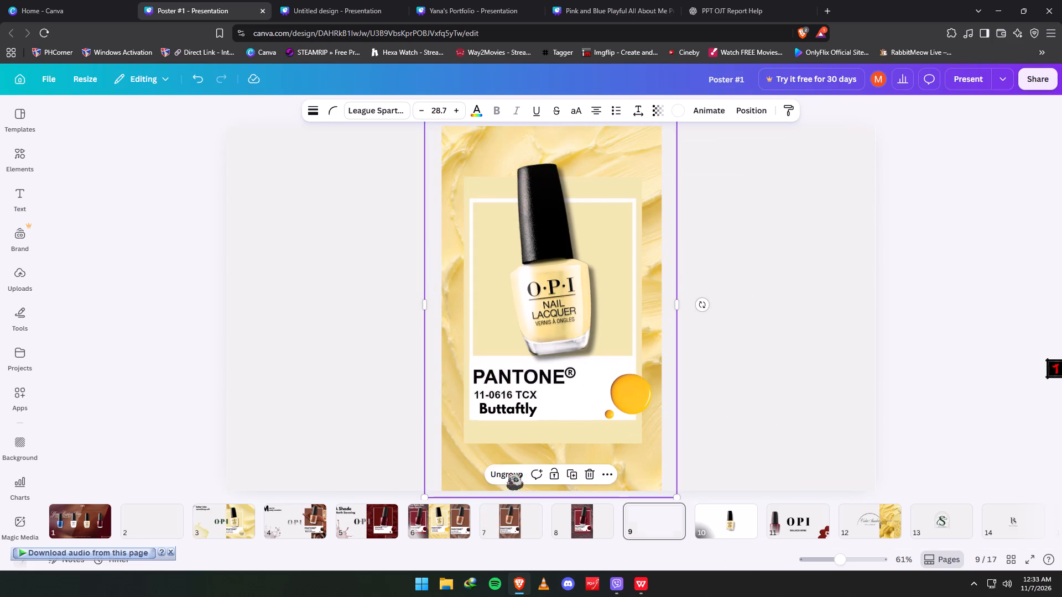
pyautogui.hotkey('ctrl', 'c')
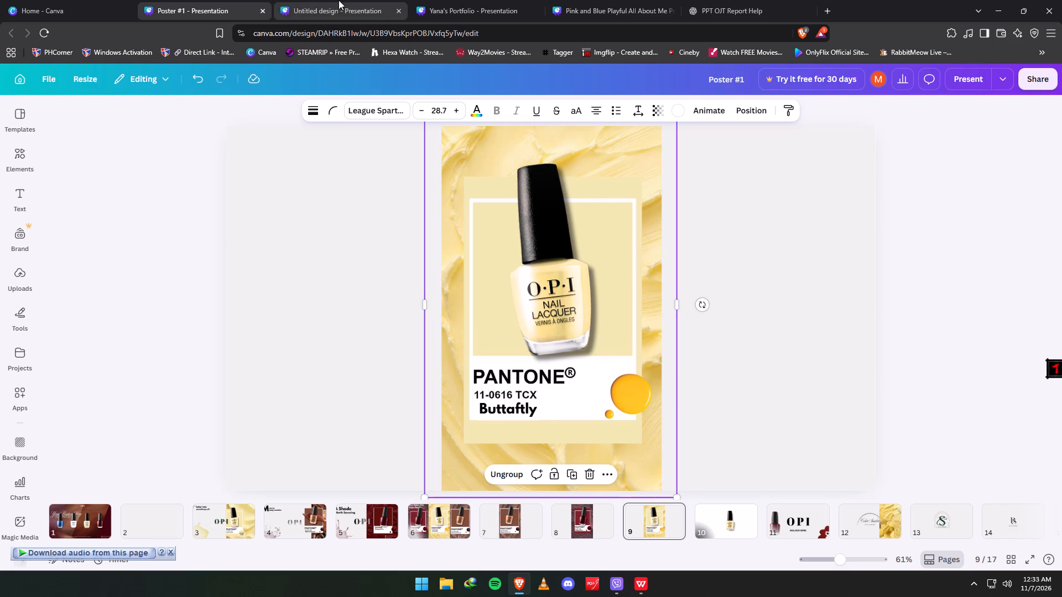
# Return to the Pink and Blue presentation and paste the copied OPI Pantone poster group onto page 5.
pyautogui.click(466, 0)
pyautogui.click(617, 0)
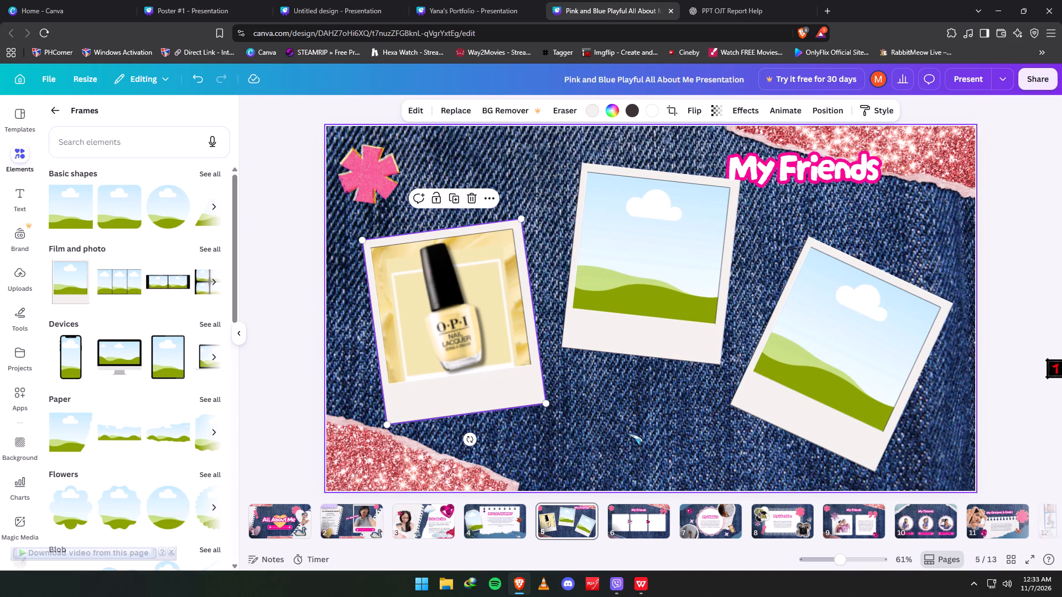
pyautogui.keyDown('ctrl'); pyautogui.click(628, 434); pyautogui.keyUp('ctrl')
pyautogui.hotkey('ctrl', 'v')
pyautogui.hotkey('ctrl', 'v')
pyautogui.hotkey('ctrl', 'v')
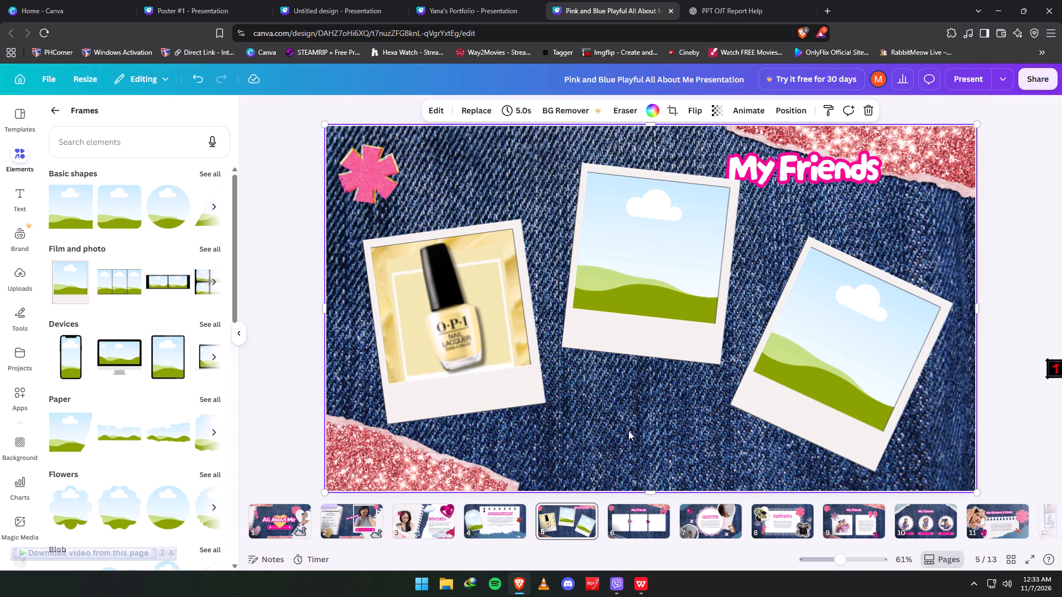
pyautogui.hotkey('ctrl', 'v')
pyautogui.hotkey('ctrl', 'v')
pyautogui.hotkey('ctrl', 'v')
pyautogui.hotkey('ctrl', 'v')
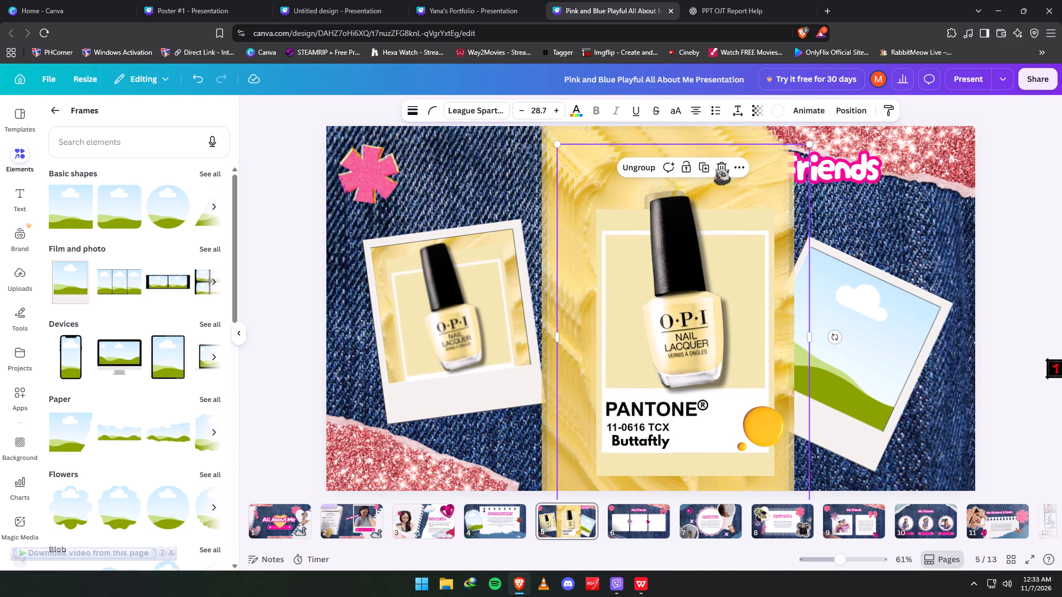
# Delete the extra pasted copies of the OPI poster group and move the remaining one away from the left polaroid frame.
pyautogui.click(717, 166)
pyautogui.click(716, 169)
pyautogui.doubleClick(718, 164)
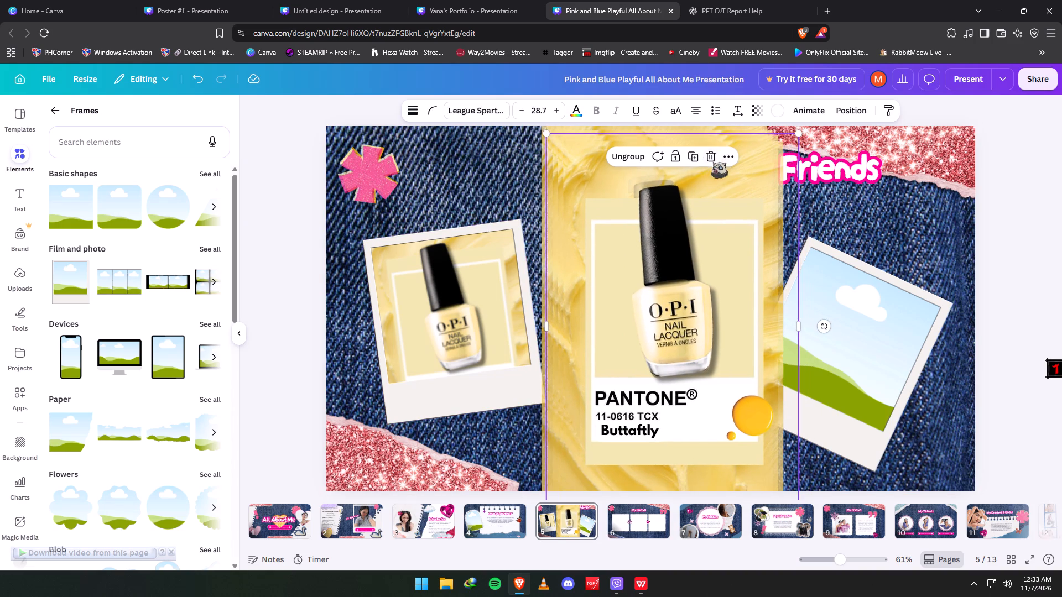
pyautogui.doubleClick(708, 161)
pyautogui.doubleClick(702, 151)
pyautogui.doubleClick(699, 144)
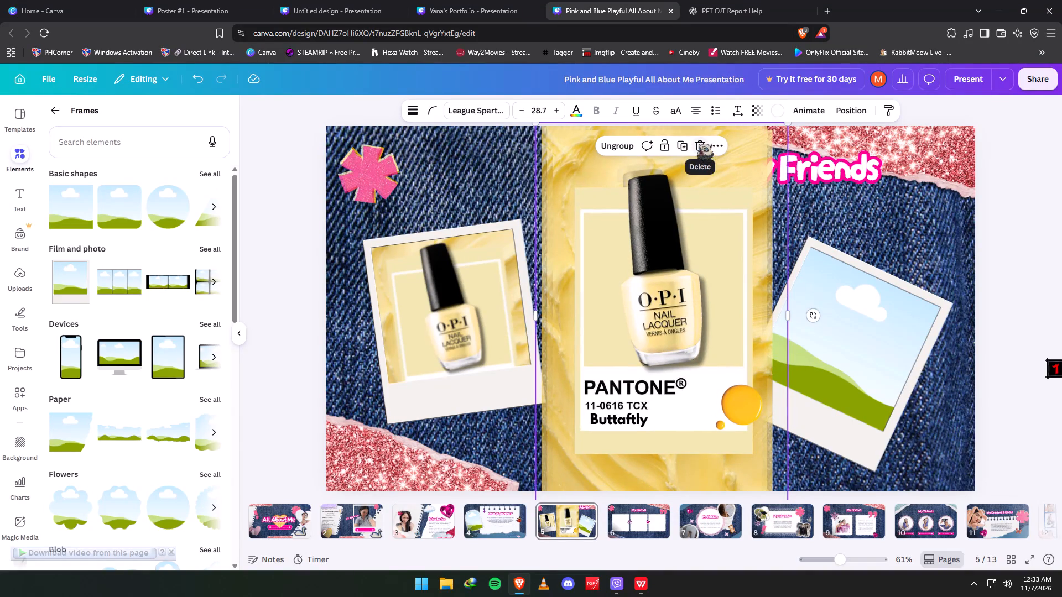
pyautogui.click(695, 142)
pyautogui.moveTo(693, 149); pyautogui.dragTo(738, 203)
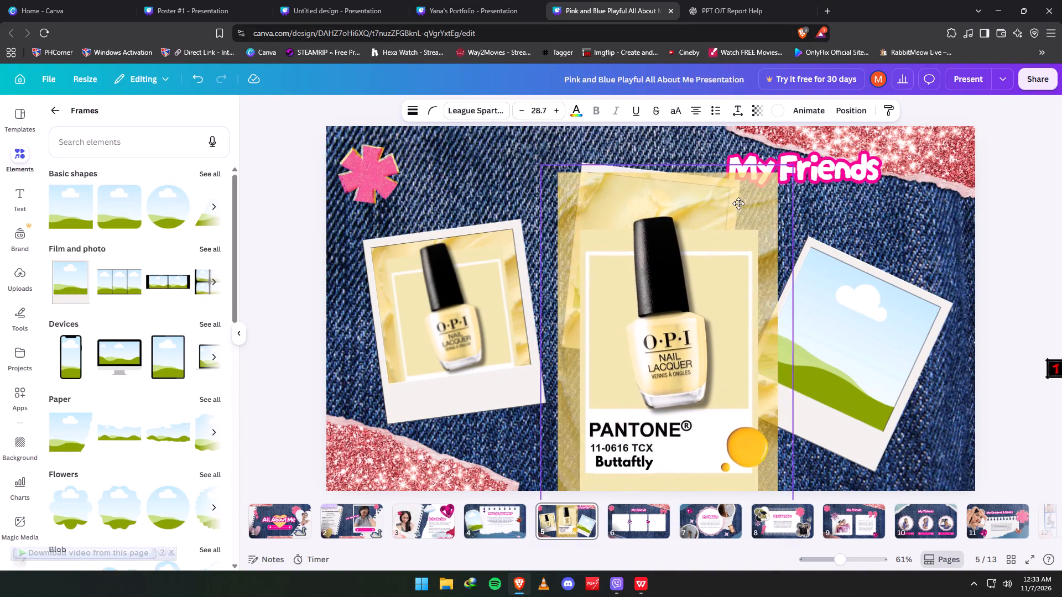
pyautogui.moveTo(738, 203); pyautogui.dragTo(816, 181)
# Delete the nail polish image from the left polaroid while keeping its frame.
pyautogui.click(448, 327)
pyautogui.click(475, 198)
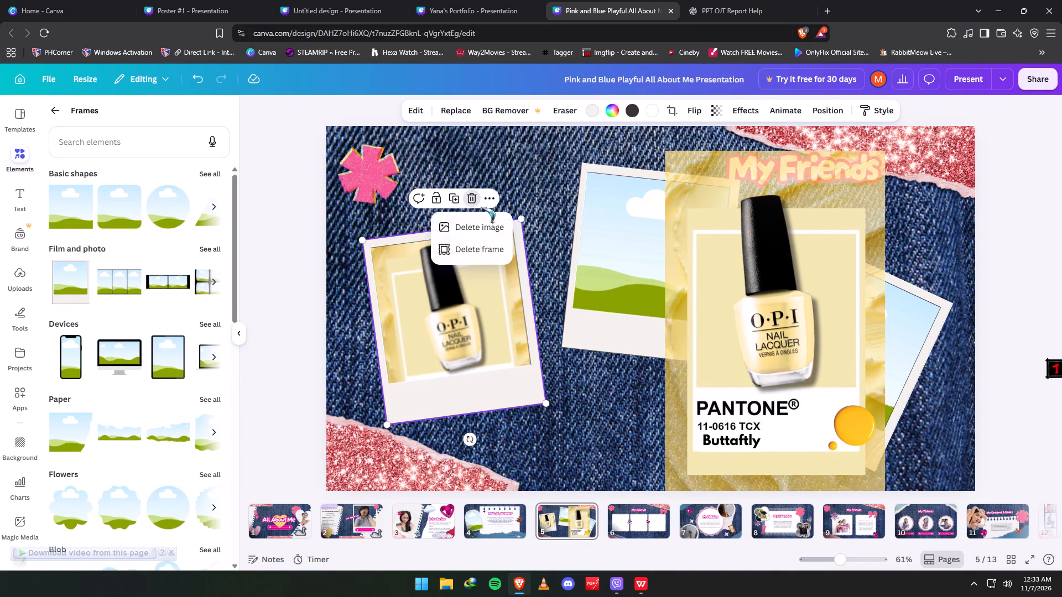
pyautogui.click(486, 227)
# Shrink the OPI poster group to roughly polaroid size and place it over the middle frame.
pyautogui.moveTo(856, 303); pyautogui.dragTo(491, 318)
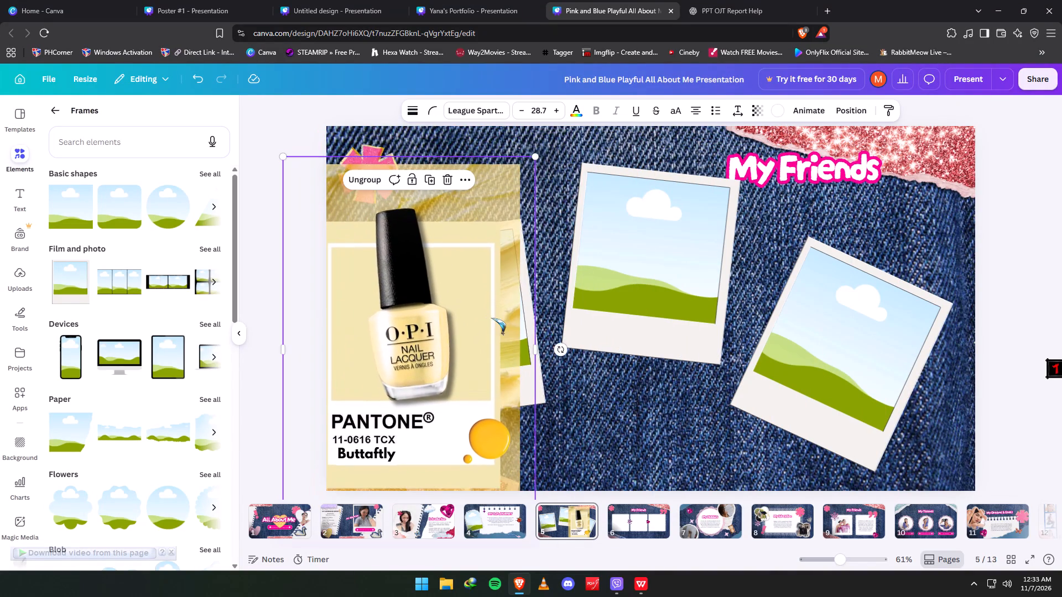
pyautogui.moveTo(444, 345); pyautogui.dragTo(502, 320)
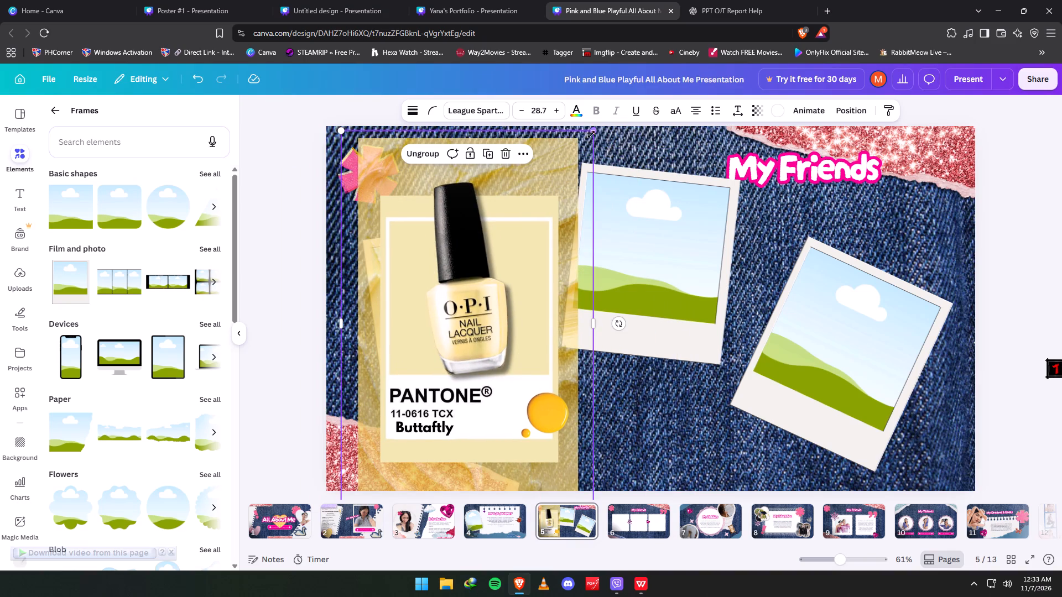
pyautogui.moveTo(591, 132); pyautogui.dragTo(466, 292)
pyautogui.moveTo(398, 401); pyautogui.dragTo(624, 330)
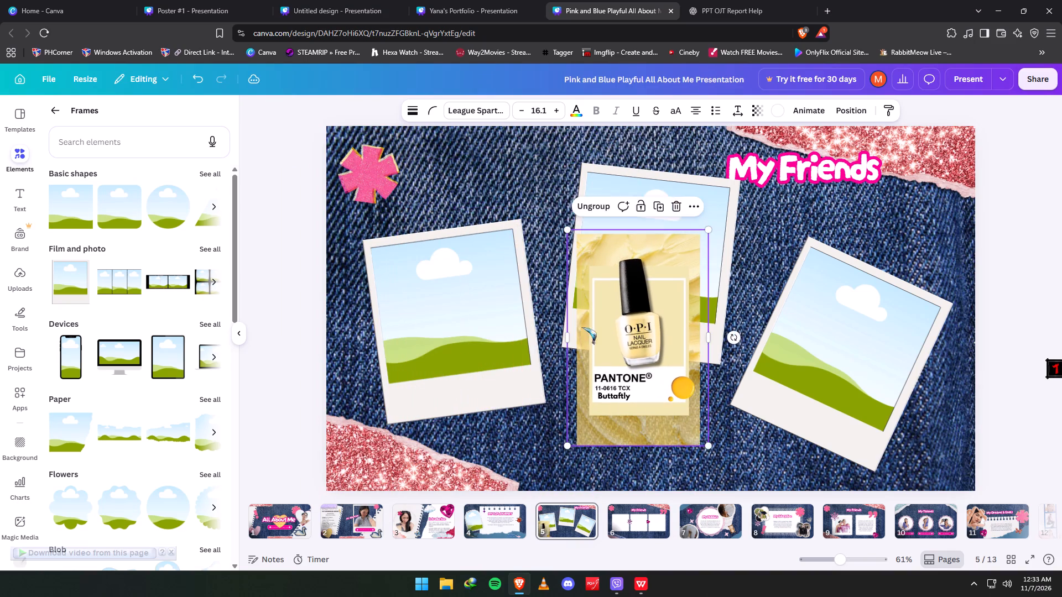
# Replace the left polaroid frame with a duplicate of the middle polaroid frame.
pyautogui.click(458, 322)
pyautogui.click(468, 196)
pyautogui.click(601, 185)
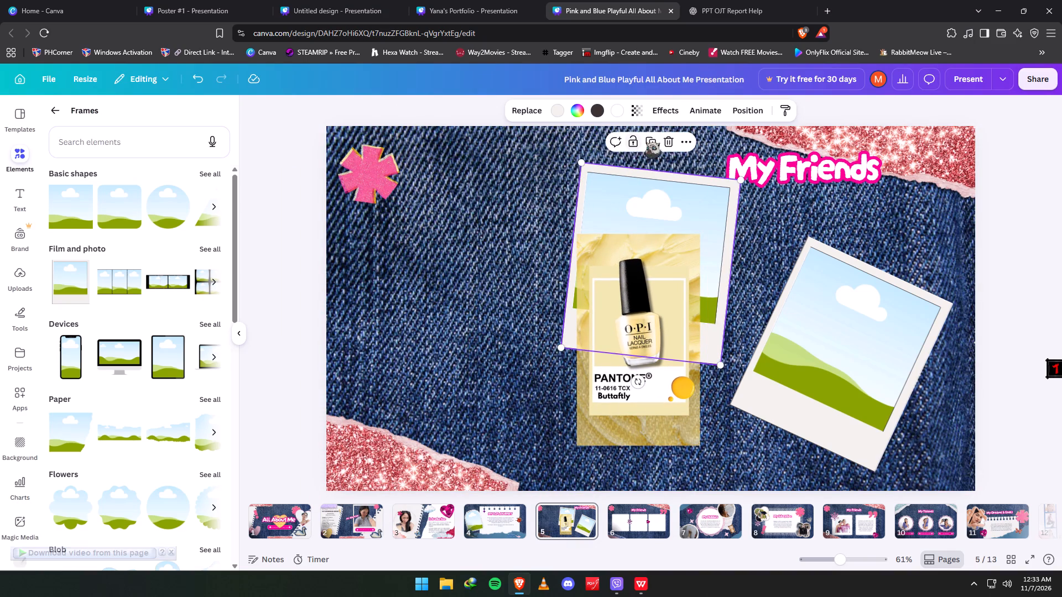
pyautogui.click(650, 142)
pyautogui.moveTo(683, 227); pyautogui.dragTo(475, 248)
# Try to fit the OPI Pantone poster group inside the left polaroid frame, and undo its last move.
pyautogui.moveTo(648, 322); pyautogui.dragTo(474, 281)
pyautogui.click(513, 161)
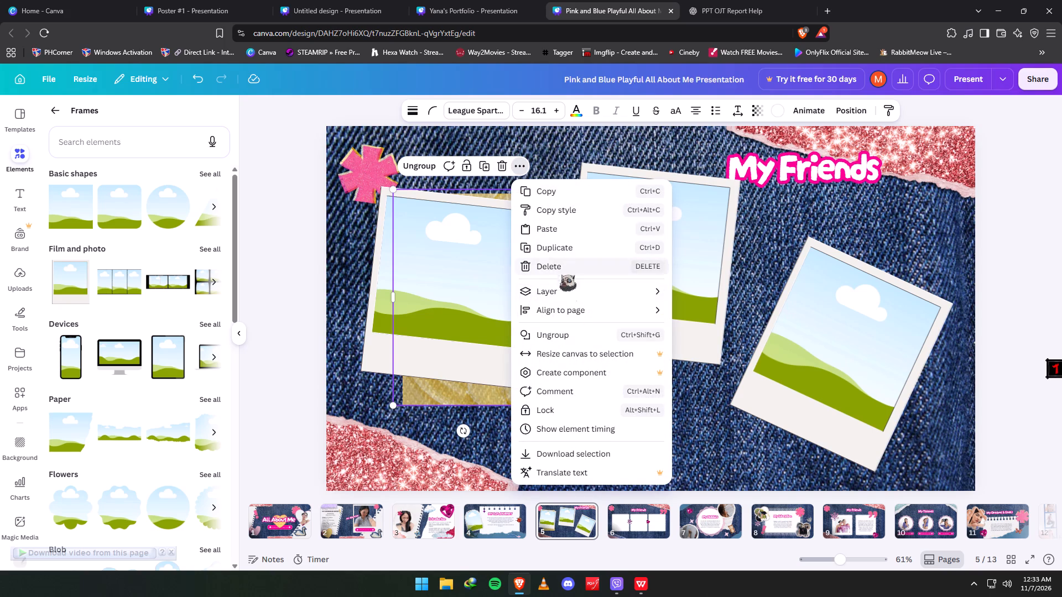
pyautogui.click(718, 294)
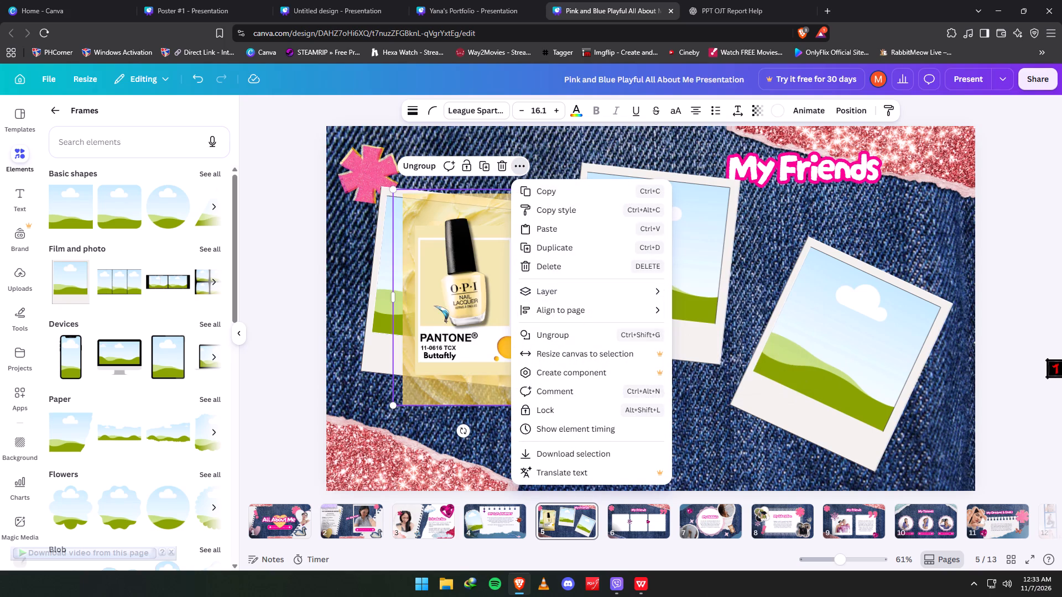
pyautogui.moveTo(434, 306); pyautogui.dragTo(442, 286)
pyautogui.moveTo(548, 387); pyautogui.dragTo(525, 396)
pyautogui.click(480, 371)
pyautogui.moveTo(512, 370); pyautogui.dragTo(488, 374)
pyautogui.moveTo(440, 292); pyautogui.dragTo(498, 322)
pyautogui.click(506, 312)
pyautogui.moveTo(507, 312); pyautogui.dragTo(483, 302)
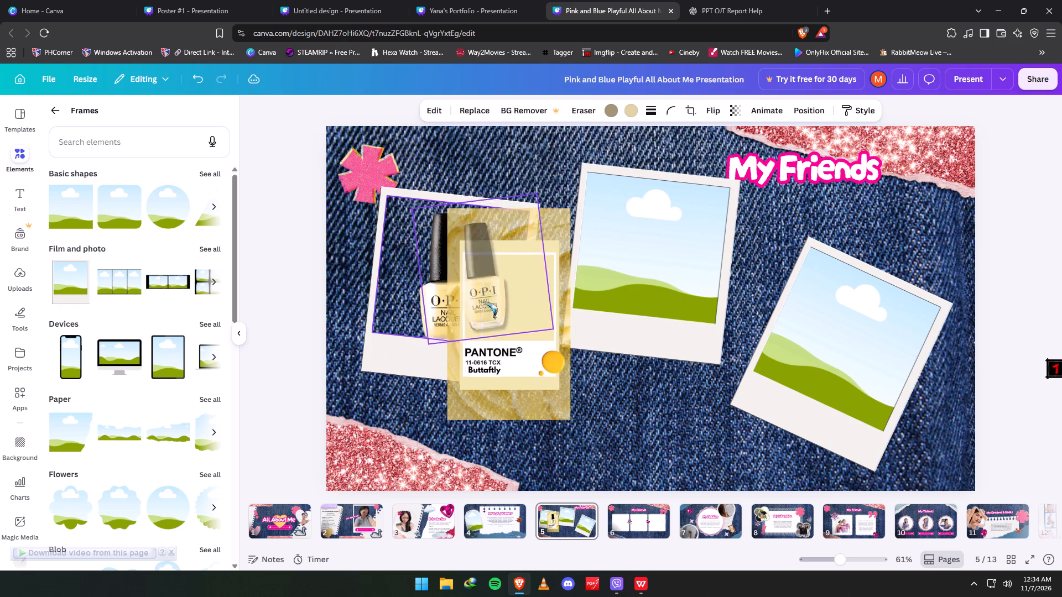
pyautogui.moveTo(512, 336); pyautogui.dragTo(595, 363)
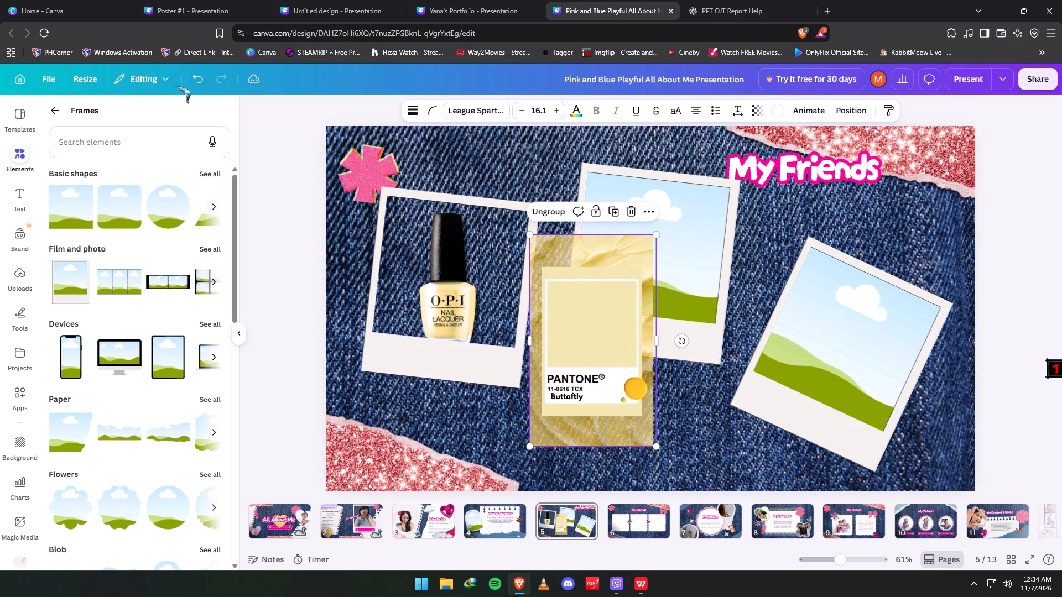
pyautogui.click(190, 78)
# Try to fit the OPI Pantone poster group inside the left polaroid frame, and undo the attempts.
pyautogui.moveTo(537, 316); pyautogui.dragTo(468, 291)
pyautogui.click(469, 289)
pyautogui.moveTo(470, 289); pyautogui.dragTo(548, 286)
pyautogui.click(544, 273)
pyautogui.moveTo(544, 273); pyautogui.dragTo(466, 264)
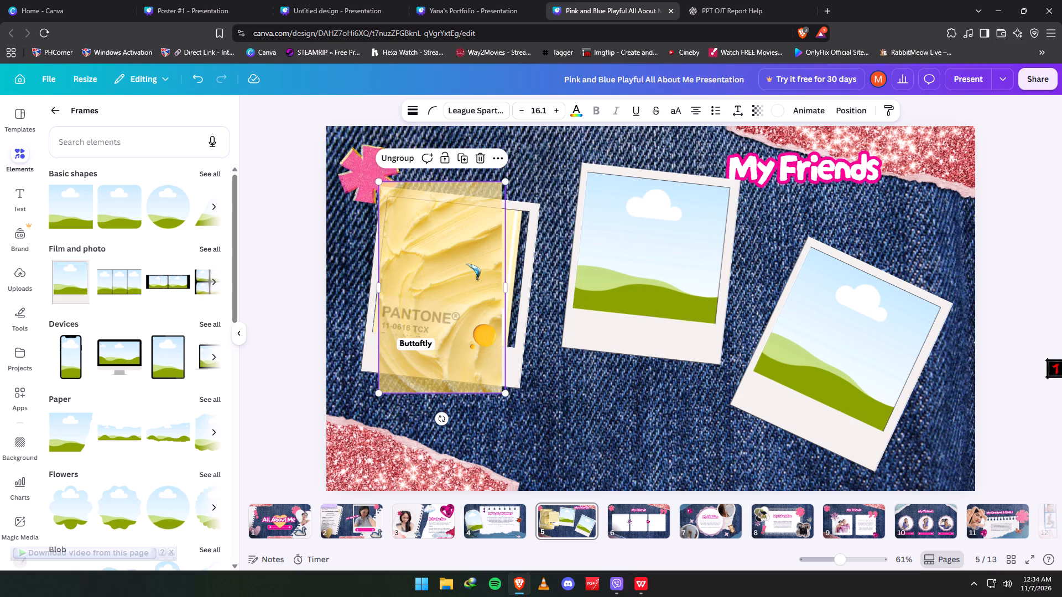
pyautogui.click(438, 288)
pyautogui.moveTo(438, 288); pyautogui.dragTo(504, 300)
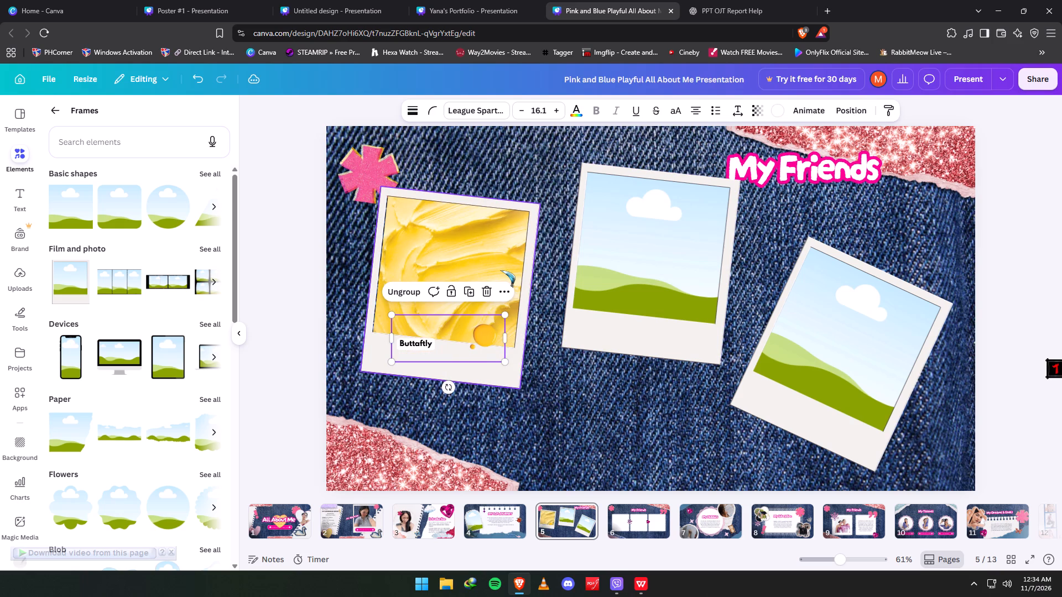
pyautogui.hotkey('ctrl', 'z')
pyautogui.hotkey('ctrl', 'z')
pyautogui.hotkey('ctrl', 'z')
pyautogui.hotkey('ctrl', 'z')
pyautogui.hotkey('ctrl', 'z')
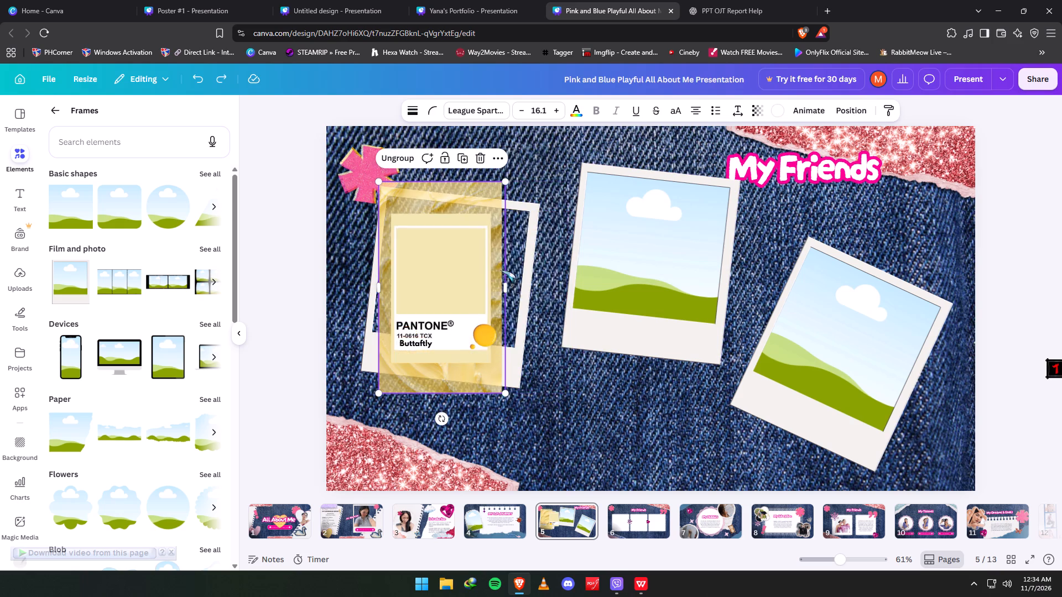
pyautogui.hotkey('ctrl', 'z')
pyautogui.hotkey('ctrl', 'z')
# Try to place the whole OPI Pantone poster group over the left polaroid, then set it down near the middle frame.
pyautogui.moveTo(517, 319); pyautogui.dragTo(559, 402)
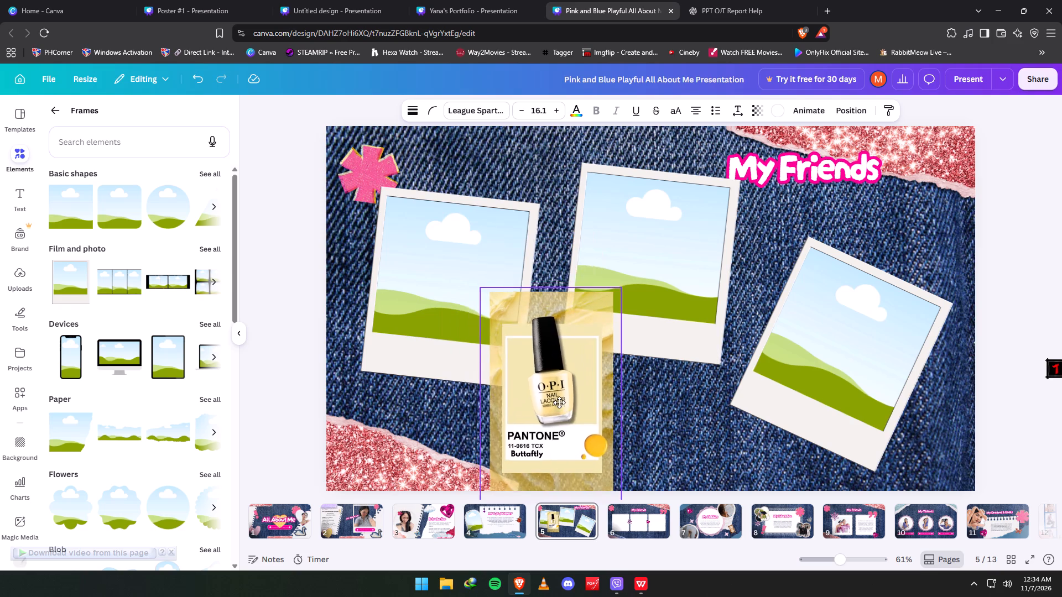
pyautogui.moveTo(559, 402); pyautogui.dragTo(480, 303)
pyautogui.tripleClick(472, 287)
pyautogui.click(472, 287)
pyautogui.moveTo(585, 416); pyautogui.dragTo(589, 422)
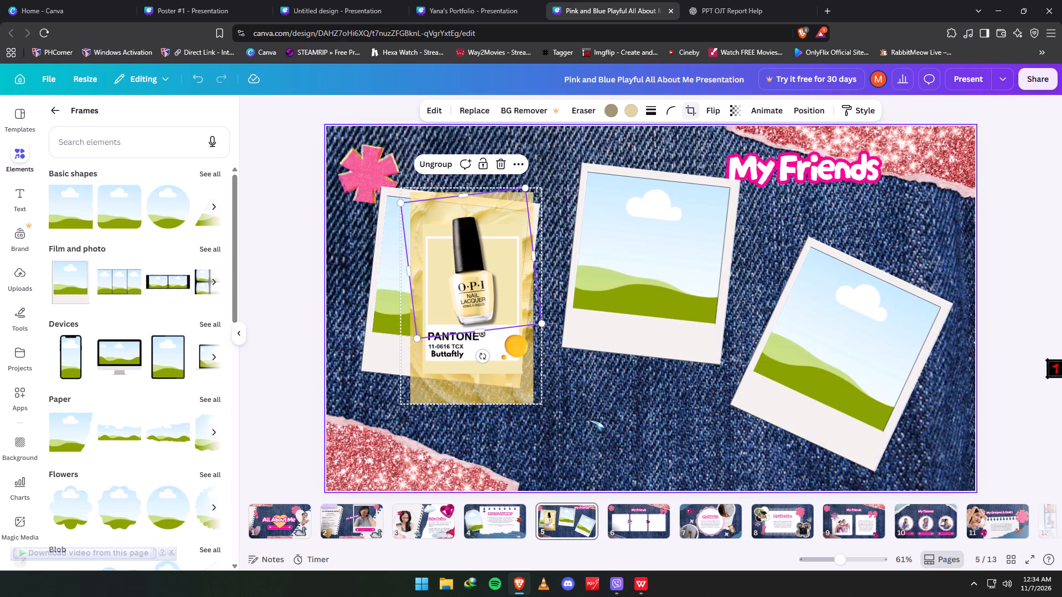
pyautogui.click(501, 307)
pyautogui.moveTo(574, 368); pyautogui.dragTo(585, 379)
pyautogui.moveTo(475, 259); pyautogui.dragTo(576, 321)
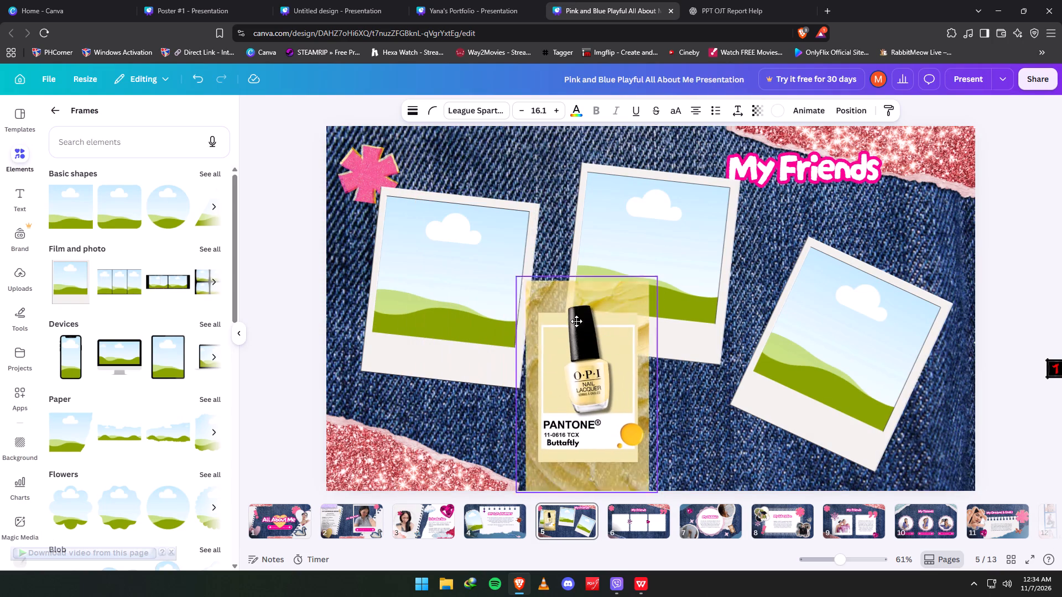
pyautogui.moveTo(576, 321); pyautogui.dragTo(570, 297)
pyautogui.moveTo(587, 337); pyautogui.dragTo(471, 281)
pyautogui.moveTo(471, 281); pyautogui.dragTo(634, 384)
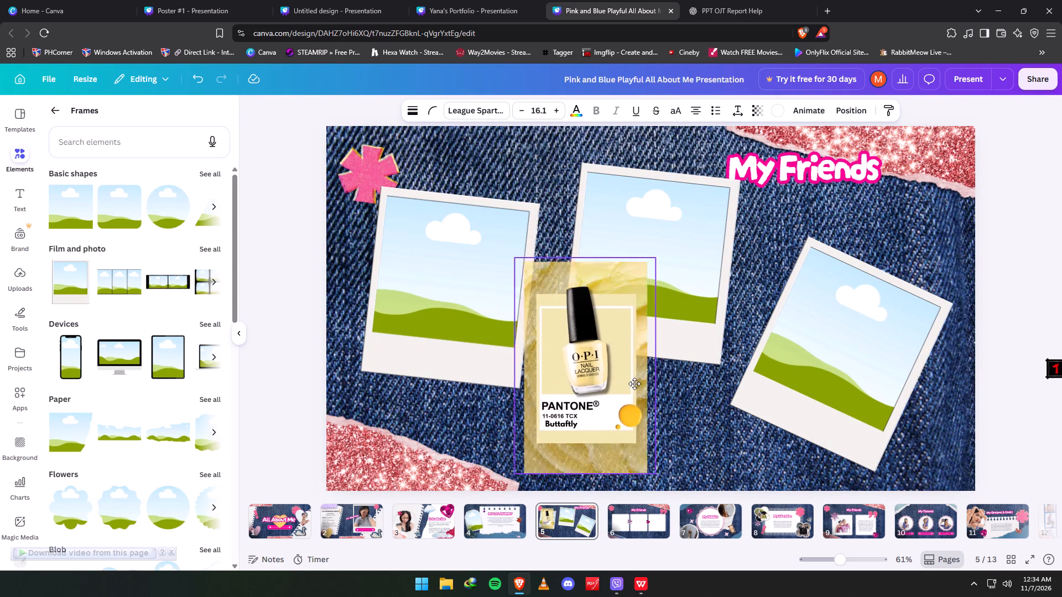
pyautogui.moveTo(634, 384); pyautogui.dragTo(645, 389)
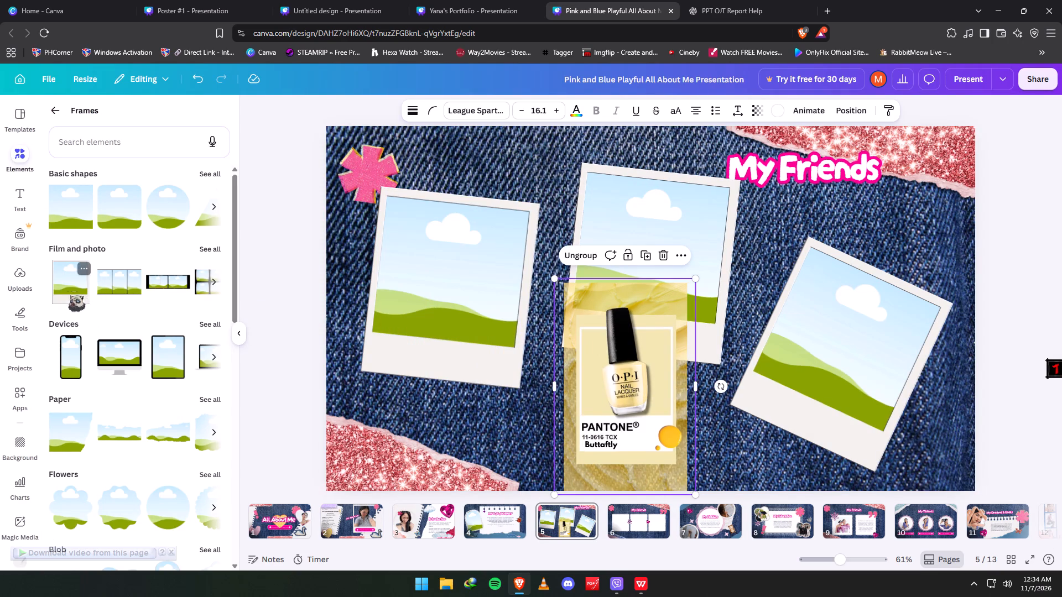
# Add another polaroid frame to the slide and place it upright near the middle frame.
pyautogui.click(65, 285)
pyautogui.moveTo(601, 454); pyautogui.dragTo(638, 336)
pyautogui.moveTo(698, 298); pyautogui.dragTo(652, 300)
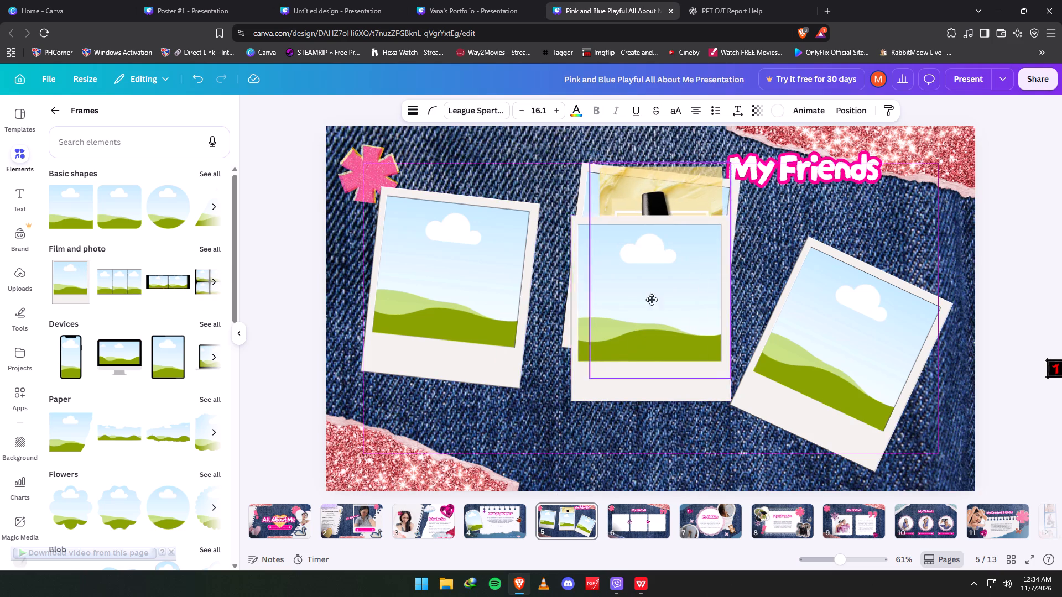
pyautogui.moveTo(652, 300); pyautogui.dragTo(488, 291)
pyautogui.moveTo(685, 294); pyautogui.dragTo(644, 338)
pyautogui.moveTo(478, 292); pyautogui.dragTo(590, 369)
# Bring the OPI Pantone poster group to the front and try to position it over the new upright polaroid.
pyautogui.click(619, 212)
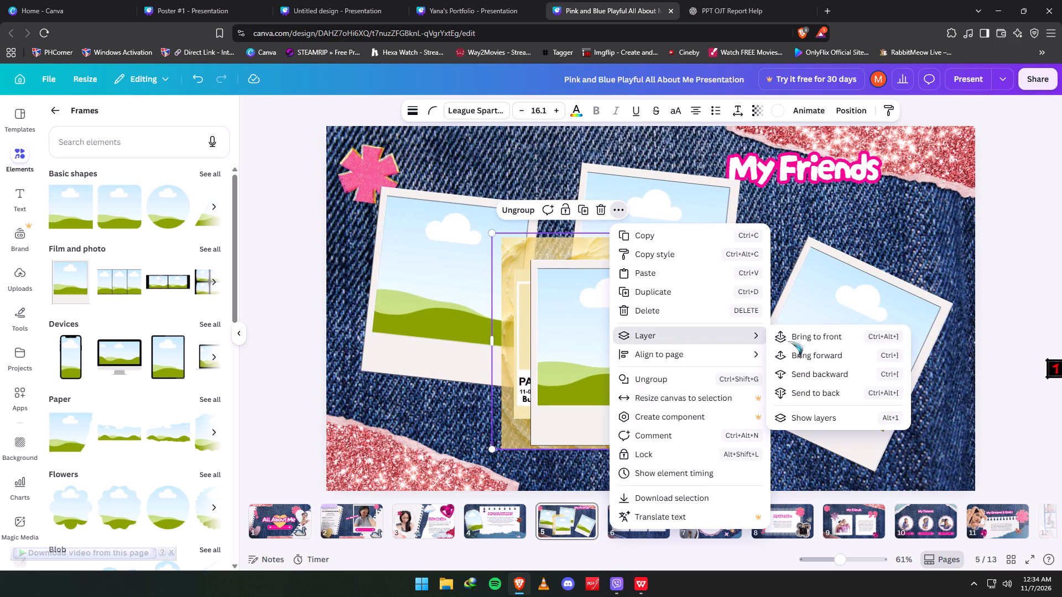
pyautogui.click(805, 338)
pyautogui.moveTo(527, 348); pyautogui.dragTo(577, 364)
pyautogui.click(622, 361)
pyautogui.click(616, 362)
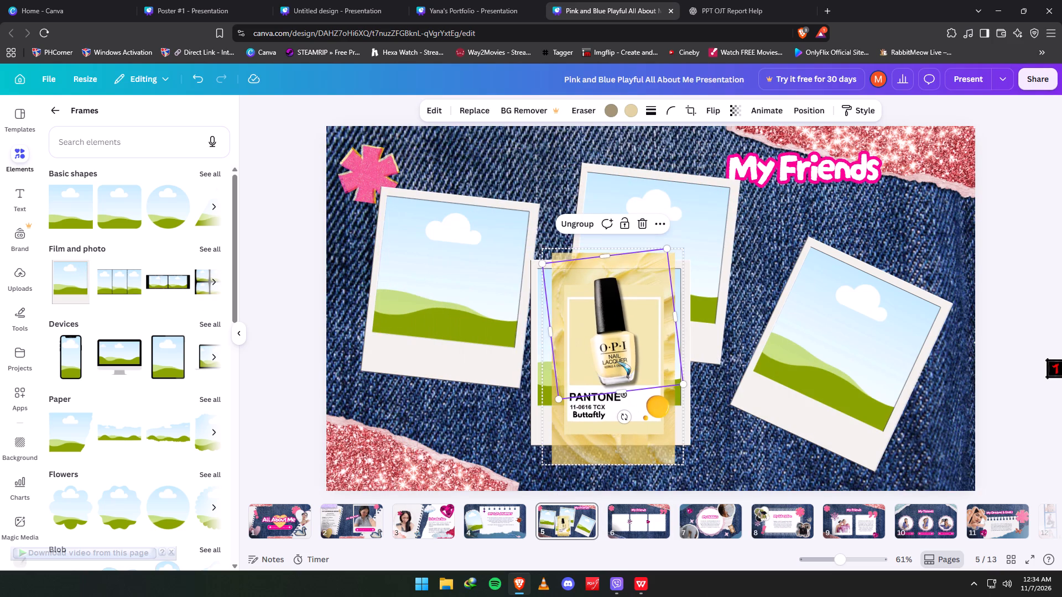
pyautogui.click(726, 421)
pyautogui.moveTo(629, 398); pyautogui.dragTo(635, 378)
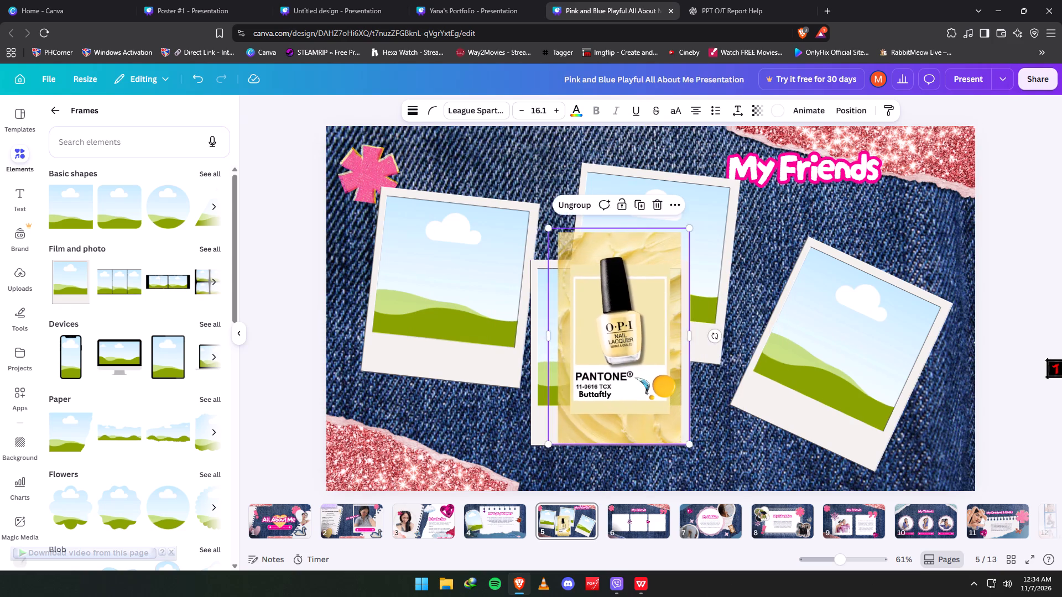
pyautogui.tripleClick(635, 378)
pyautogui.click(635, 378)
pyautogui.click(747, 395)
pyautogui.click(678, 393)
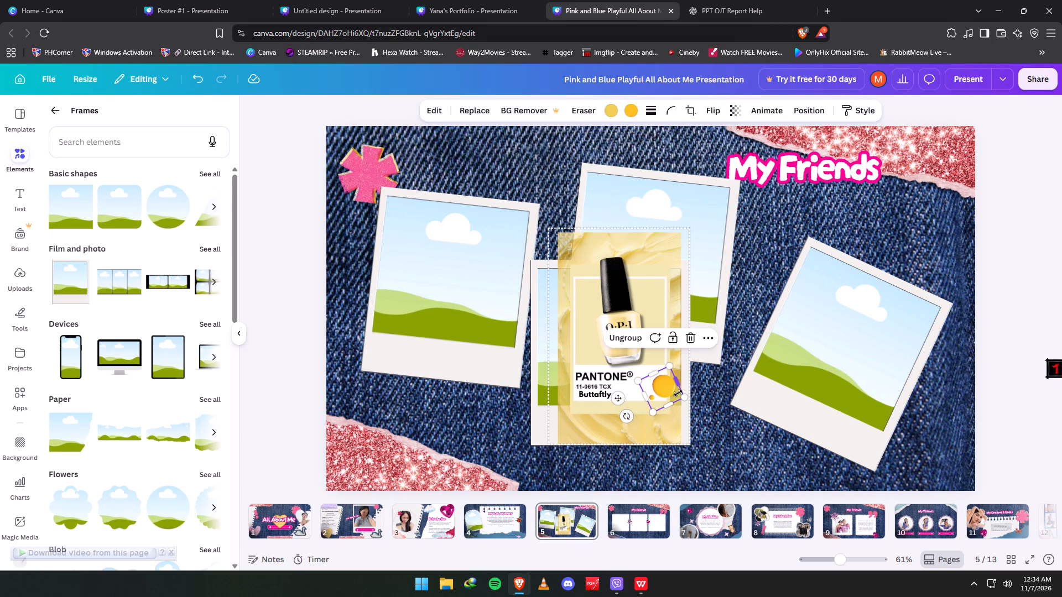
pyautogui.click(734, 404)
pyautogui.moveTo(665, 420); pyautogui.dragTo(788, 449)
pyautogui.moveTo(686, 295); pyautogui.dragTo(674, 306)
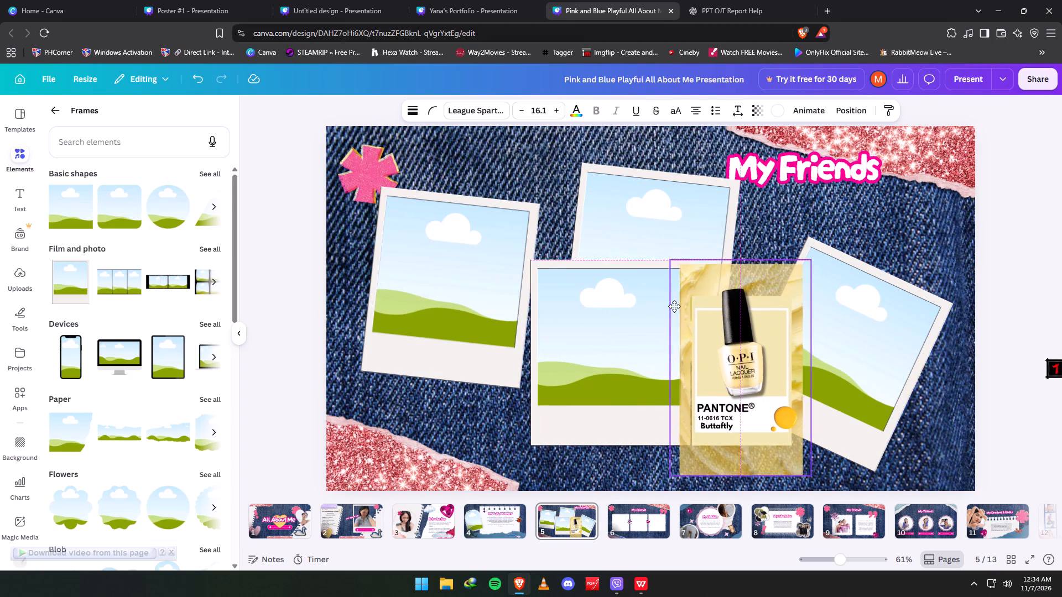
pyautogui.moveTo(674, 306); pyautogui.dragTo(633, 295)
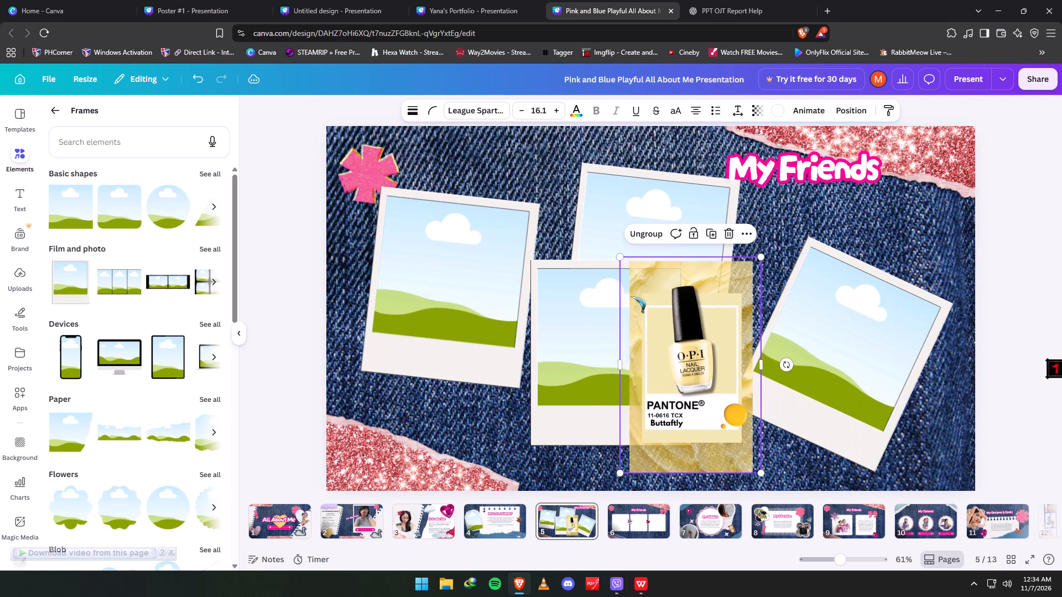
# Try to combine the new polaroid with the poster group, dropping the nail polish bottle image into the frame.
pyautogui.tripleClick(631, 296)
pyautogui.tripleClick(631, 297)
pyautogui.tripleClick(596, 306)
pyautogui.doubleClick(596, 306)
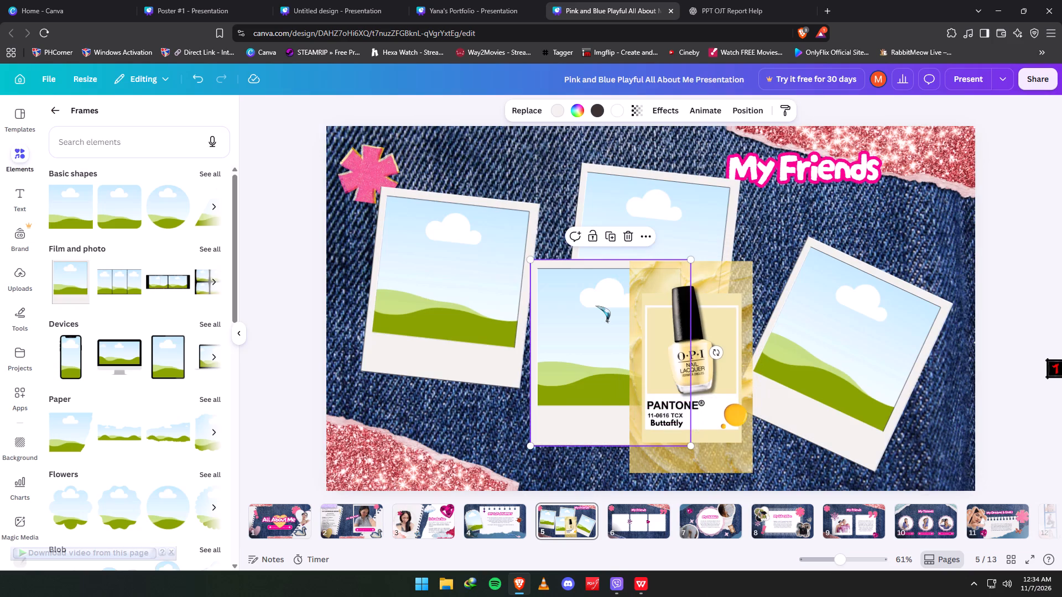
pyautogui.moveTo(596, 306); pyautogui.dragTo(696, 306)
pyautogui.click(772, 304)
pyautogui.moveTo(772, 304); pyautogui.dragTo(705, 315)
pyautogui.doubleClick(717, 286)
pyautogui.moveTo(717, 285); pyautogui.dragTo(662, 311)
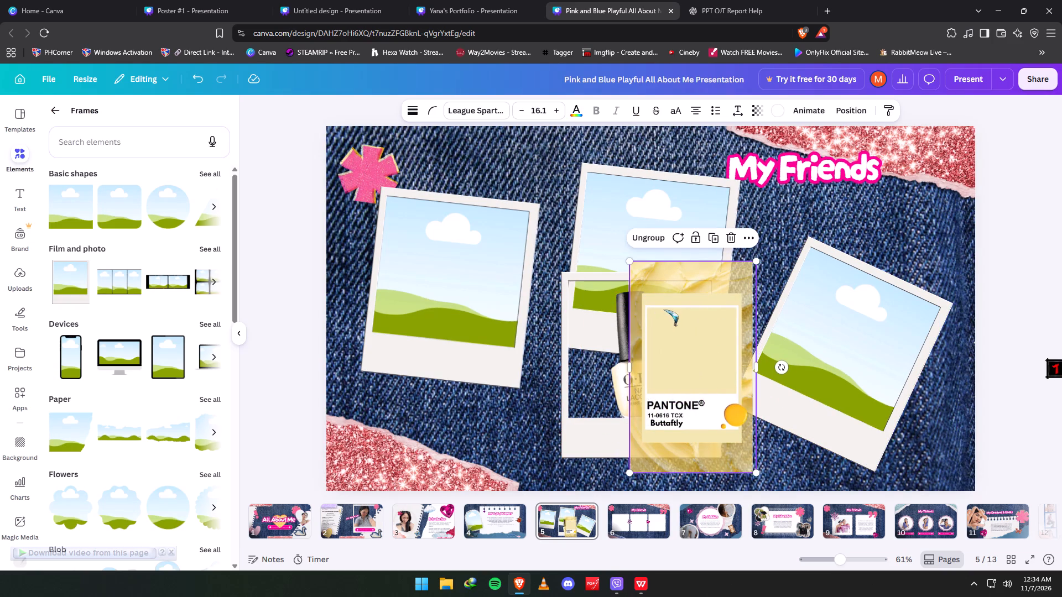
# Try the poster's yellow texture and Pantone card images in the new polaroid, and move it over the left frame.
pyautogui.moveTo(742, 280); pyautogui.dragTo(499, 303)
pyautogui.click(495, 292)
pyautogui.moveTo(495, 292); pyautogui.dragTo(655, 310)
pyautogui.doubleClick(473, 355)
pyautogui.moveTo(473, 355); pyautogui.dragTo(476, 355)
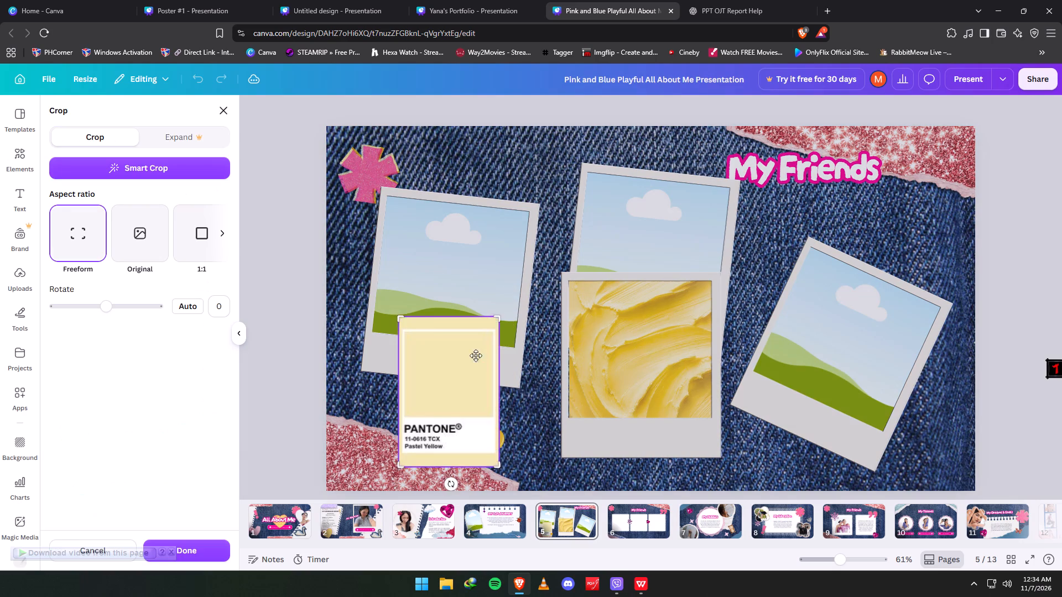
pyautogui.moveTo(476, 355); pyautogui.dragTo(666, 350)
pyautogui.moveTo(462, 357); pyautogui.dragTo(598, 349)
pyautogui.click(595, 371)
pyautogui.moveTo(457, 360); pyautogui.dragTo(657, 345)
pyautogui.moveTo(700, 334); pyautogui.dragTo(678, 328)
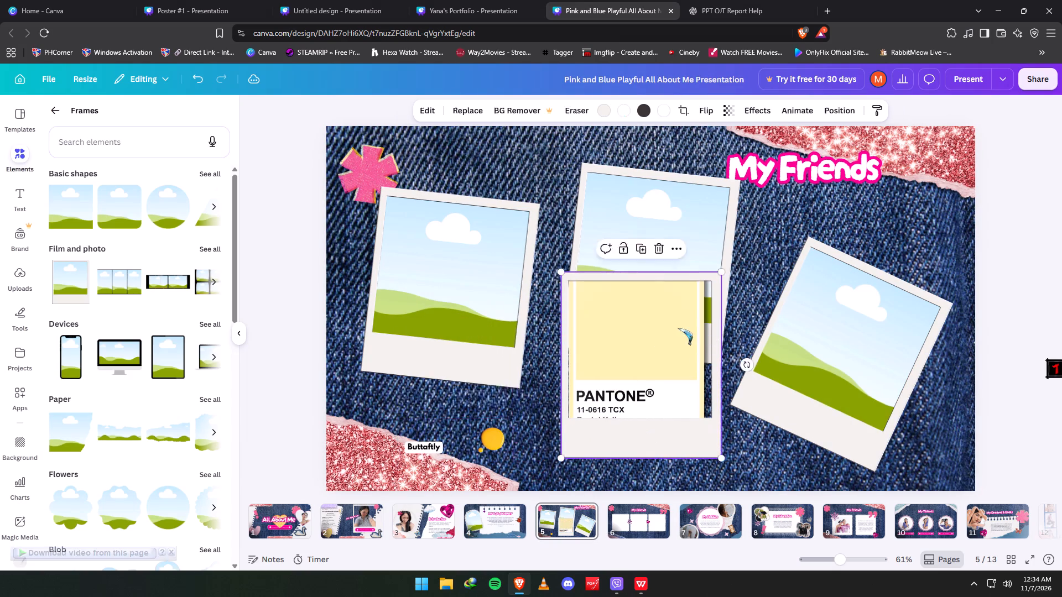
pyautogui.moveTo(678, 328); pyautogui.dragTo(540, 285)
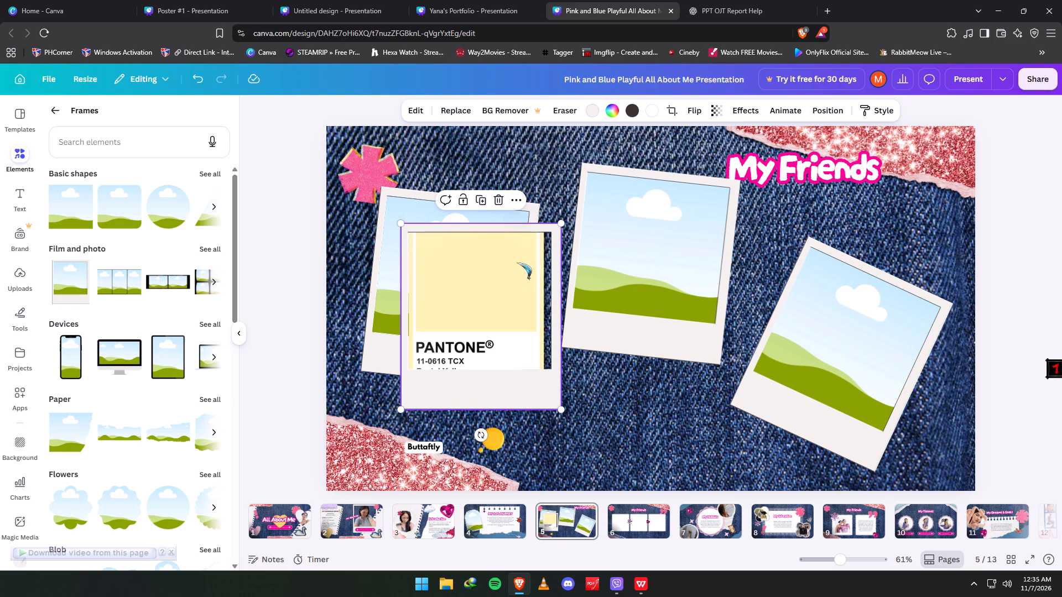
# Examine the slide's layer order, selecting the polaroid frame layers one by one.
pyautogui.click(514, 200)
pyautogui.click(825, 112)
pyautogui.click(195, 132)
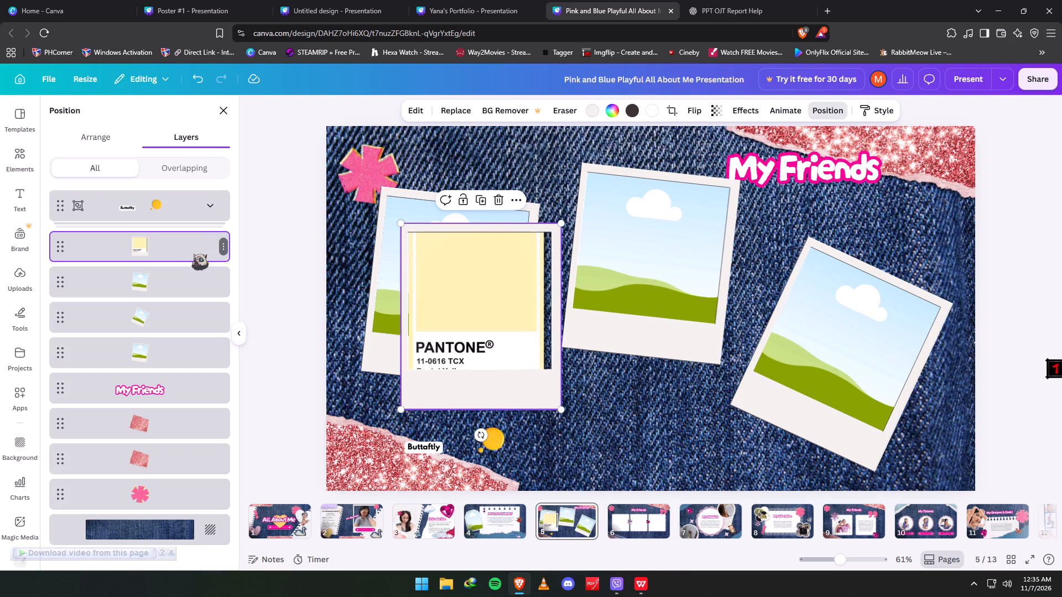
pyautogui.click(163, 249)
pyautogui.click(162, 280)
pyautogui.click(144, 313)
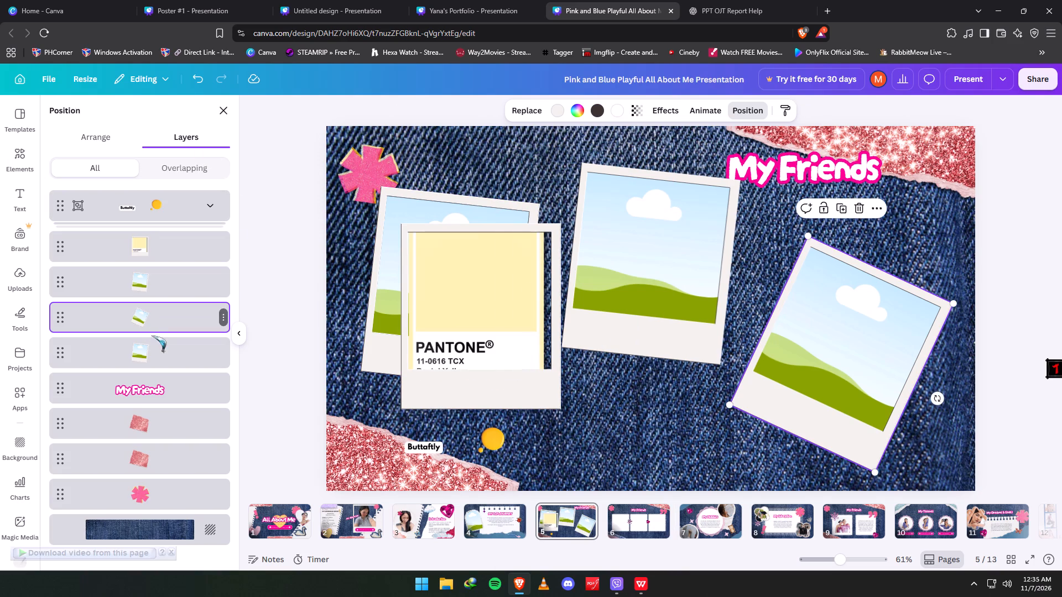
pyautogui.click(160, 355)
pyautogui.click(168, 238)
pyautogui.click(218, 244)
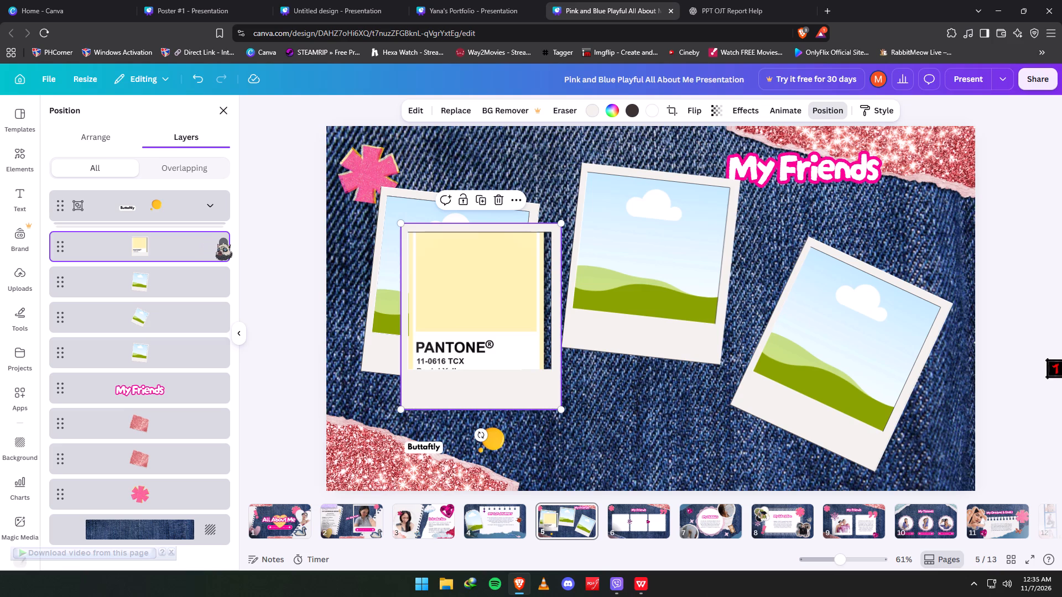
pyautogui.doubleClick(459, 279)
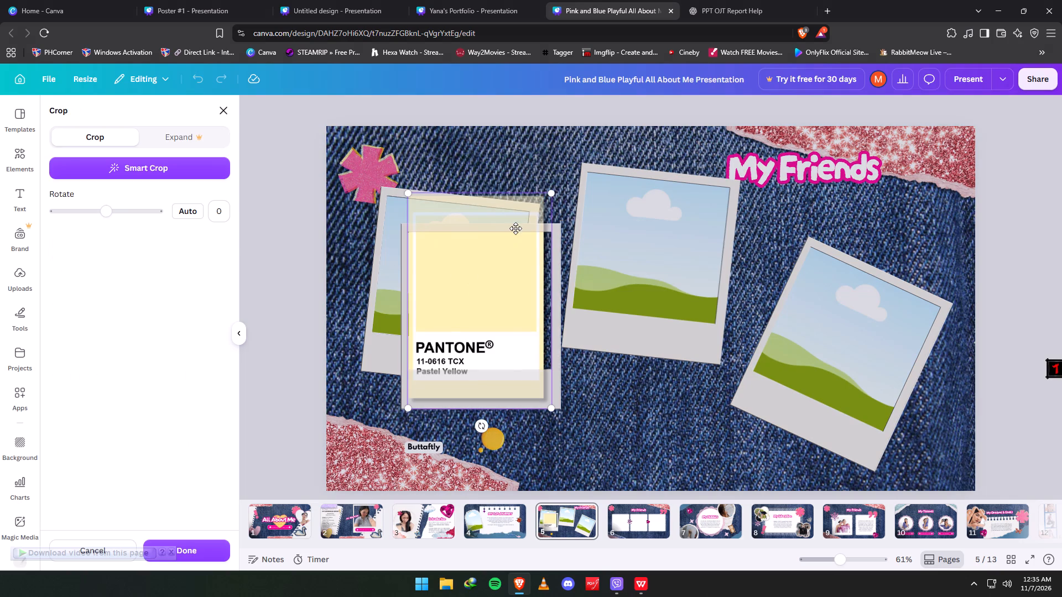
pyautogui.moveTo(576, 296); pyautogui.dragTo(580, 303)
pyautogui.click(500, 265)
# Delete the tilted left polaroid frame behind the Pantone polaroid.
pyautogui.click(493, 201)
pyautogui.click(509, 292)
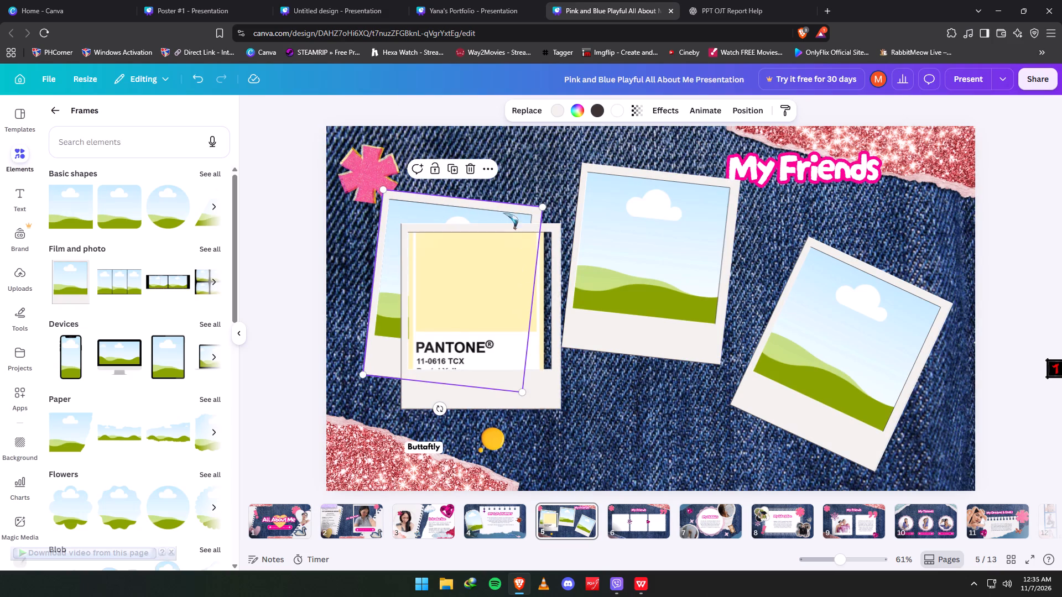
pyautogui.click(473, 169)
# Delete the Pantone card image from the upright polaroid while keeping its frame.
pyautogui.click(509, 301)
pyautogui.click(490, 198)
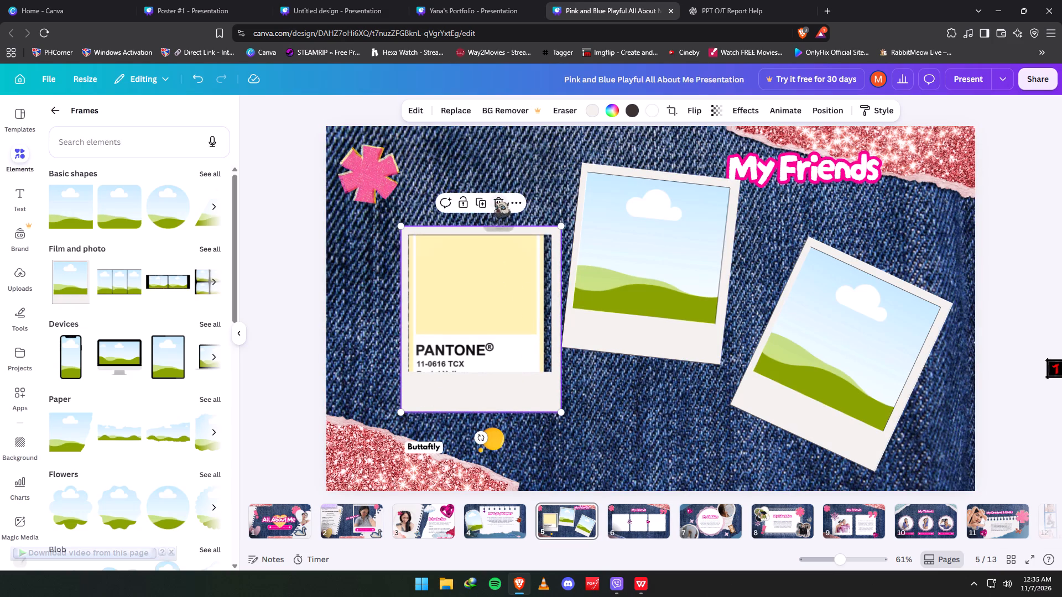
pyautogui.click(496, 202)
pyautogui.click(508, 233)
# Move the emptied polaroid clear and remove the leftover "Buttaftly" label and yellow dots from the slide.
pyautogui.moveTo(506, 341); pyautogui.dragTo(635, 371)
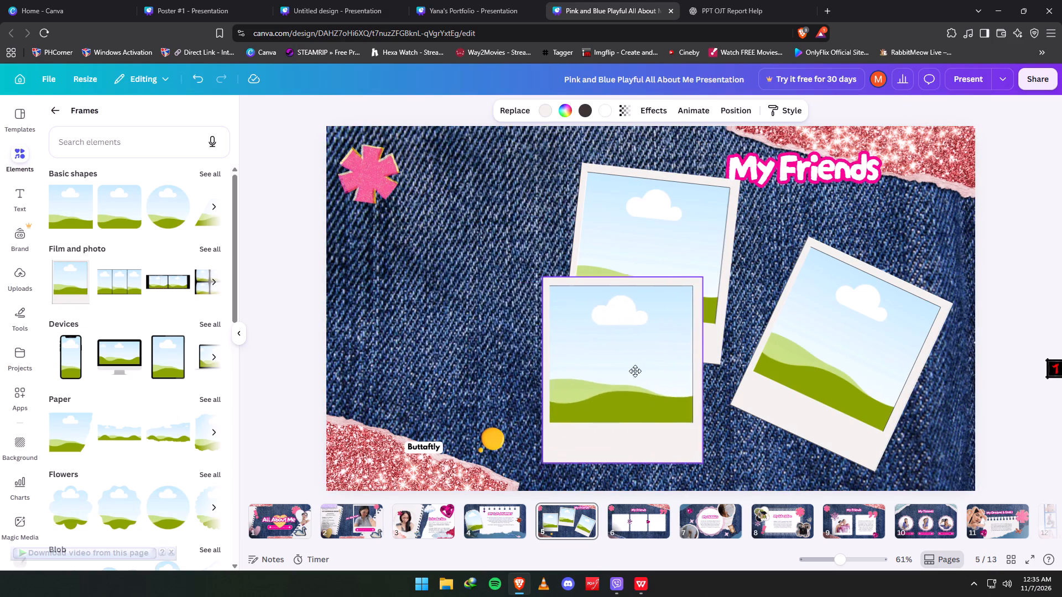
pyautogui.moveTo(635, 371); pyautogui.dragTo(521, 300)
pyautogui.moveTo(478, 446); pyautogui.dragTo(513, 417)
pyautogui.click(528, 370)
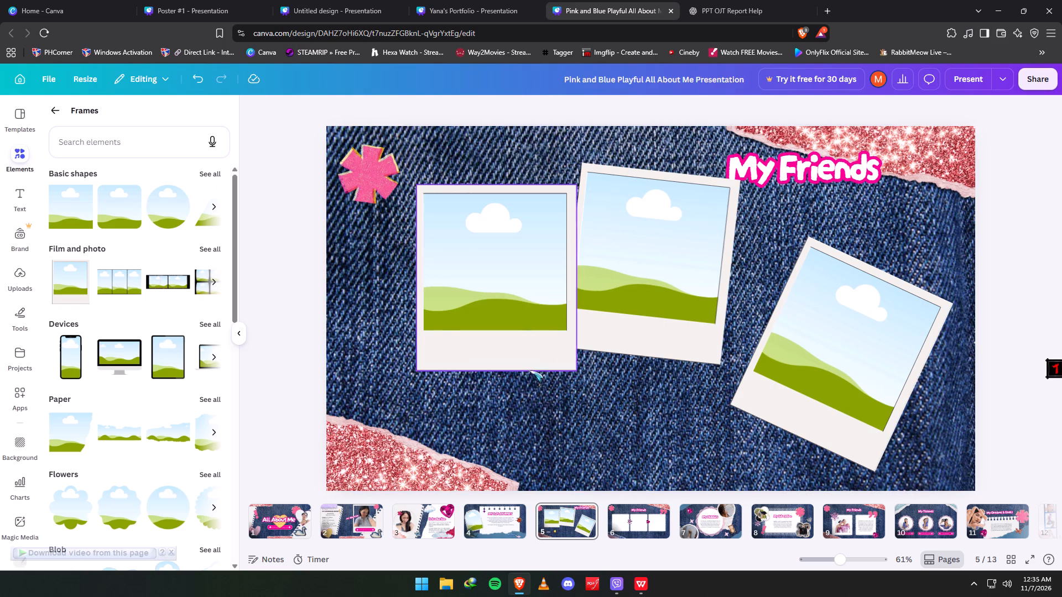
# Move the emptied polaroid to the slide's left side and tilt it counterclockwise.
pyautogui.moveTo(520, 305); pyautogui.dragTo(473, 339)
pyautogui.moveTo(440, 432); pyautogui.dragTo(464, 434)
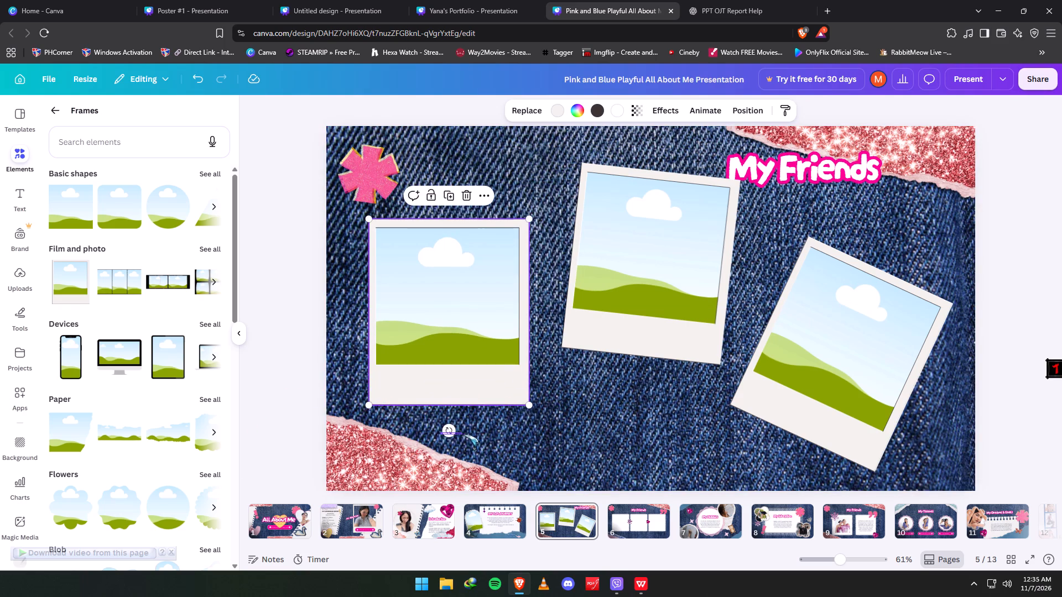
pyautogui.moveTo(464, 434); pyautogui.dragTo(466, 434)
pyautogui.click(450, 384)
pyautogui.moveTo(447, 429); pyautogui.dragTo(475, 427)
pyautogui.moveTo(465, 359); pyautogui.dragTo(480, 380)
# Nudge the right polaroid frame slightly up and to the left.
pyautogui.moveTo(835, 364); pyautogui.dragTo(829, 355)
# Look through the other open Canva designs and the PPT OJT Report Help chat, then return to the Pink and Blue presentation.
pyautogui.click(337, 0)
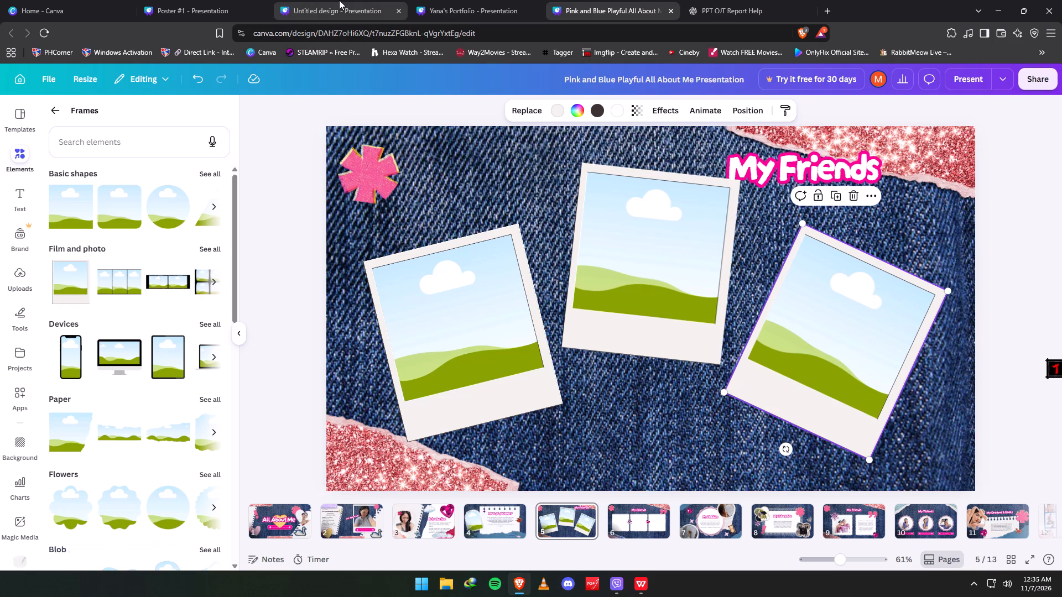
pyautogui.click(176, 0)
pyautogui.click(311, 0)
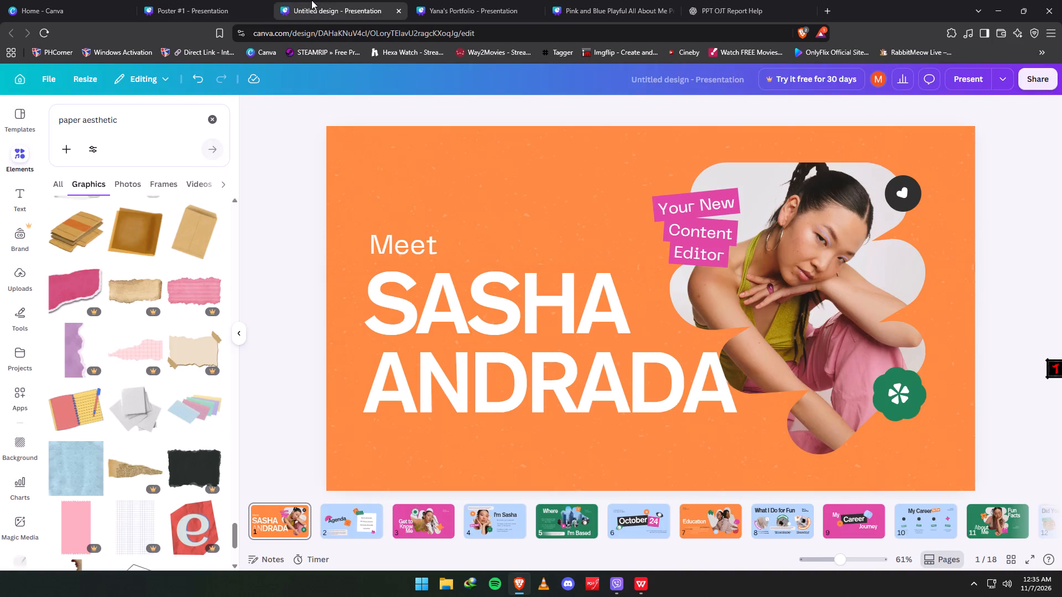
pyautogui.click(52, 0)
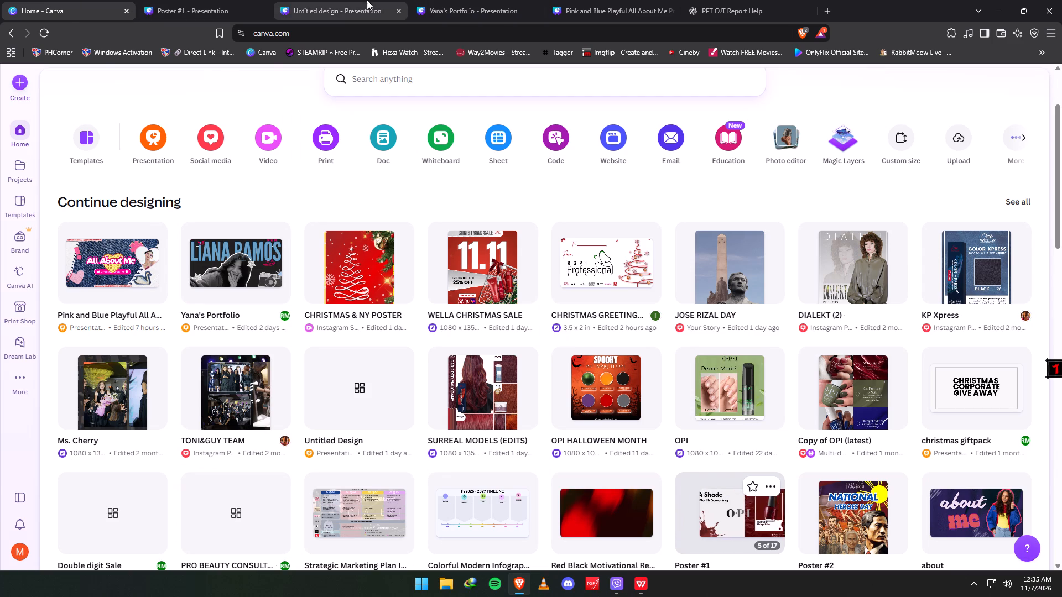
pyautogui.click(712, 2)
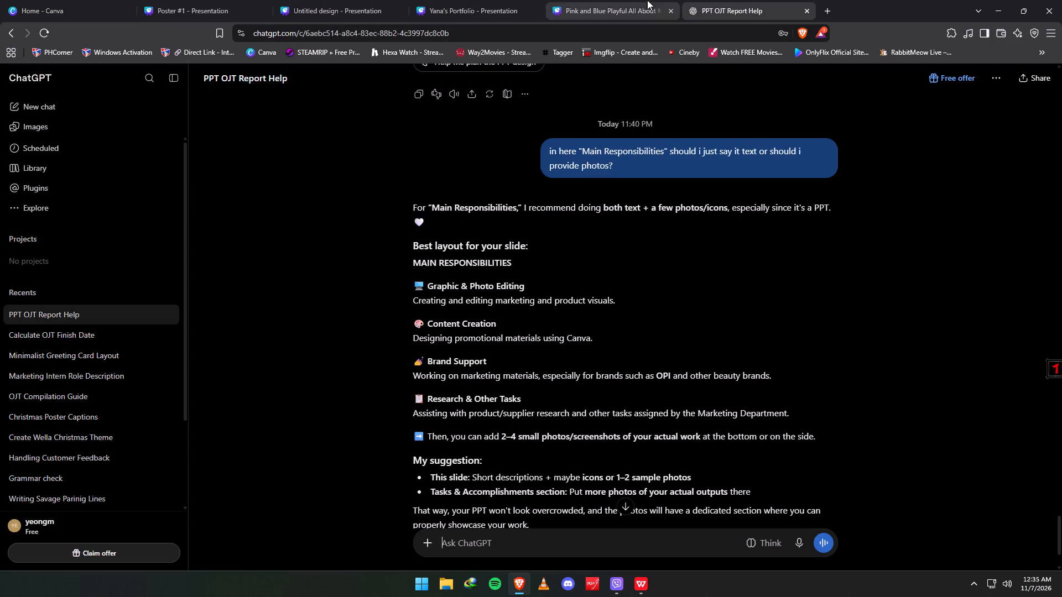
pyautogui.click(439, 0)
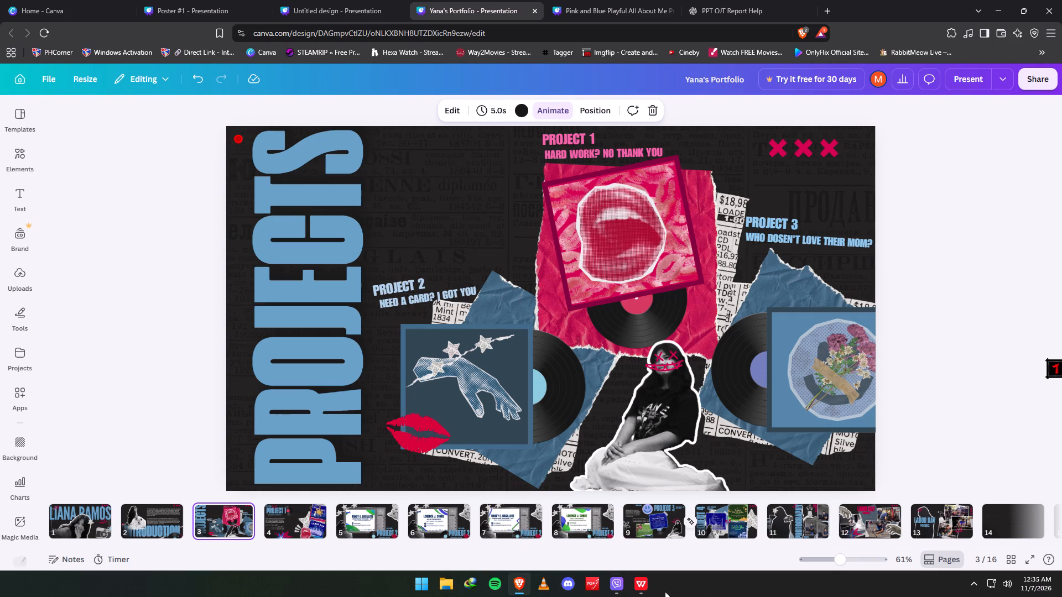
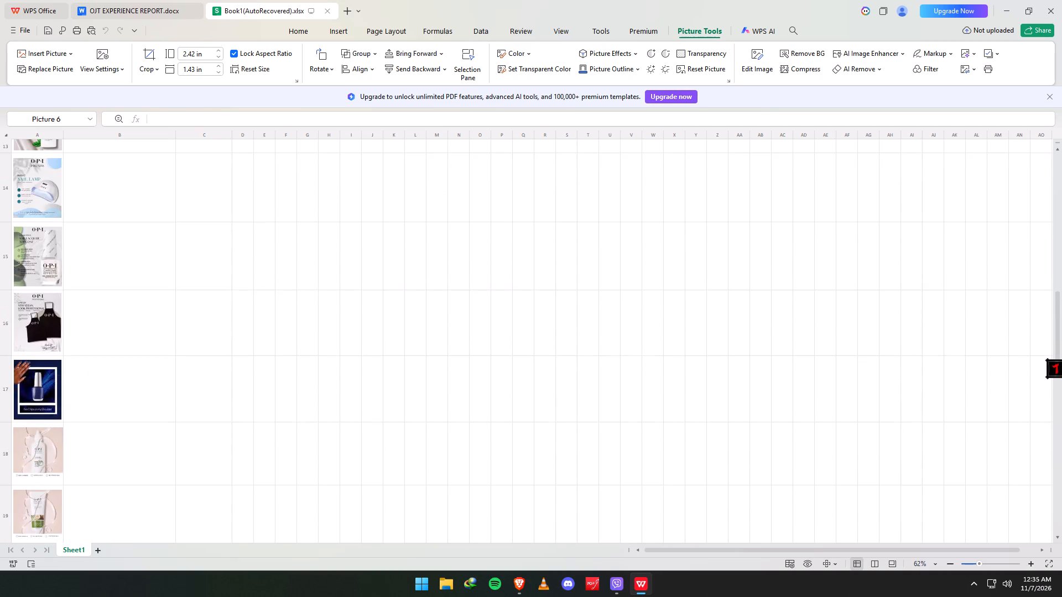
pyautogui.scroll(-18, 71, 416)
pyautogui.scroll(-6, 71, 416)
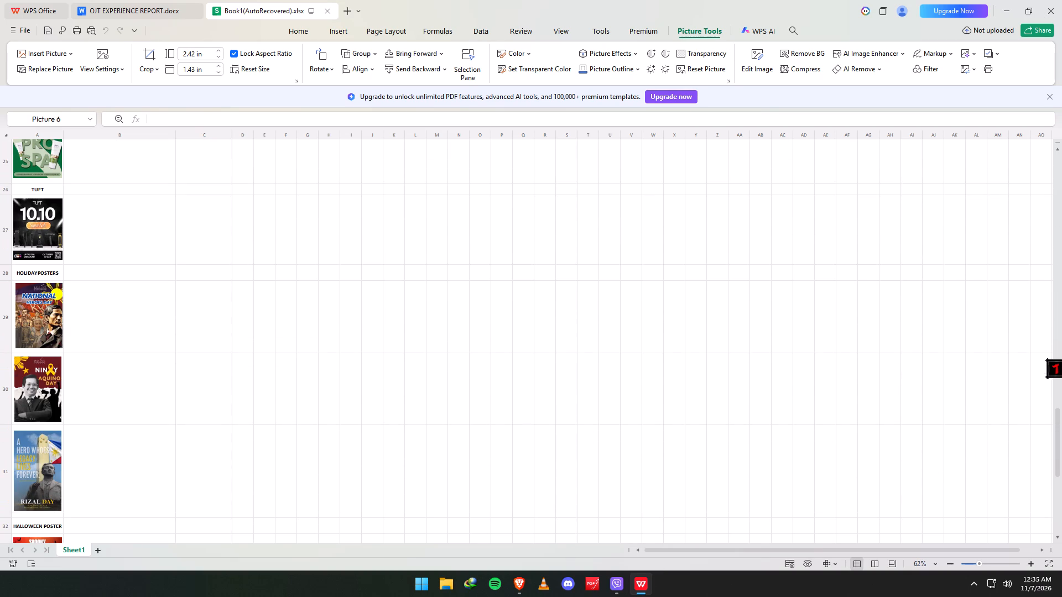
pyautogui.click(40, 327)
pyautogui.click(39, 394)
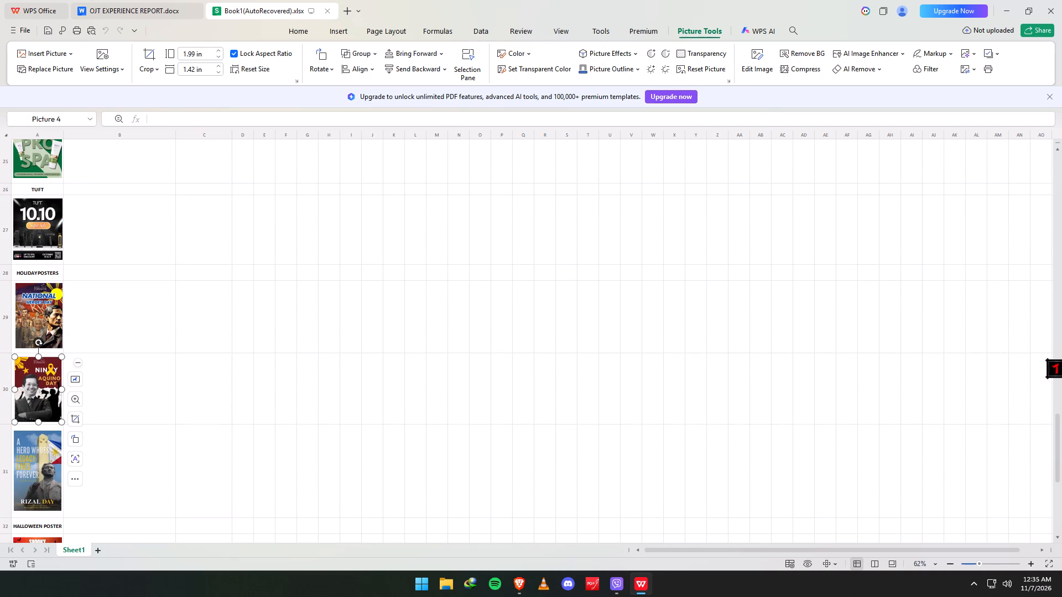
pyautogui.click(55, 321)
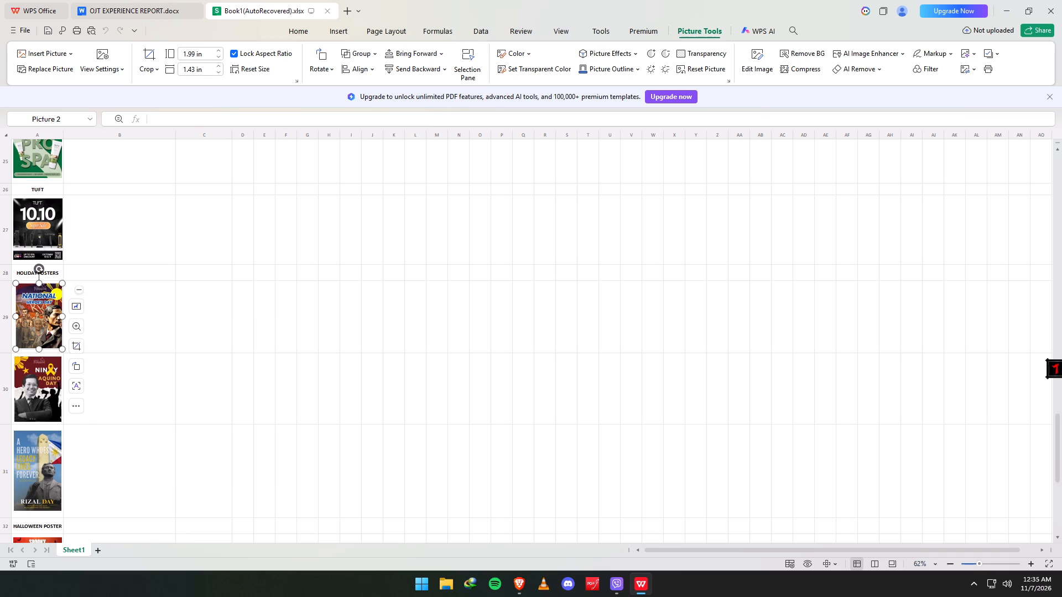
pyautogui.hotkey('ctrl', 'c')
# Return to the Canva presentation in Brave and paste the National Heroes Day poster into slide 5's tilted left polaroid frame.
pyautogui.hotkey('alt', 'Tab')
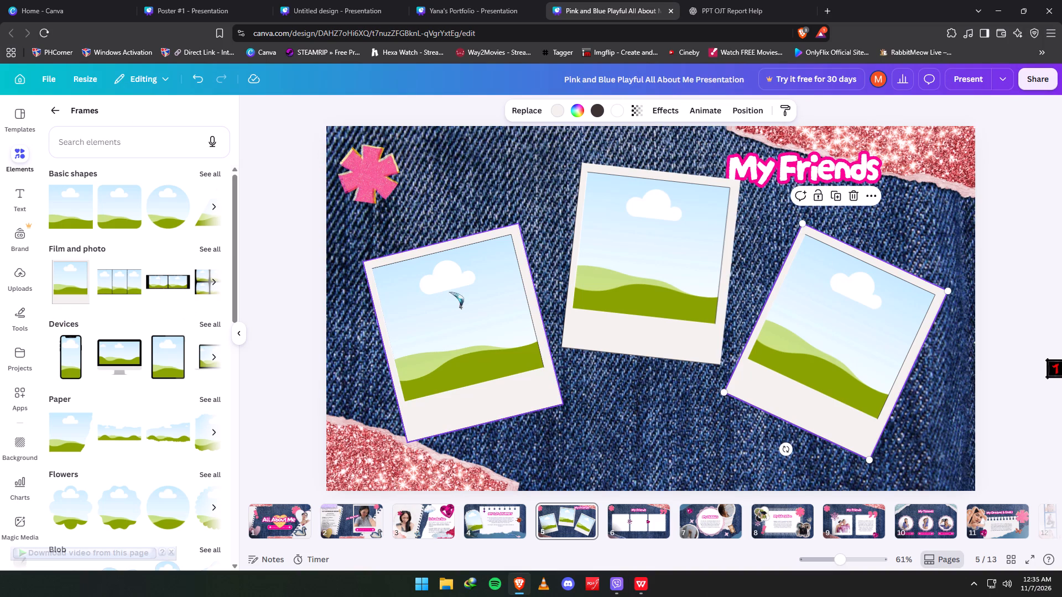
pyautogui.click(505, 185)
pyautogui.hotkey('ctrl', 'v')
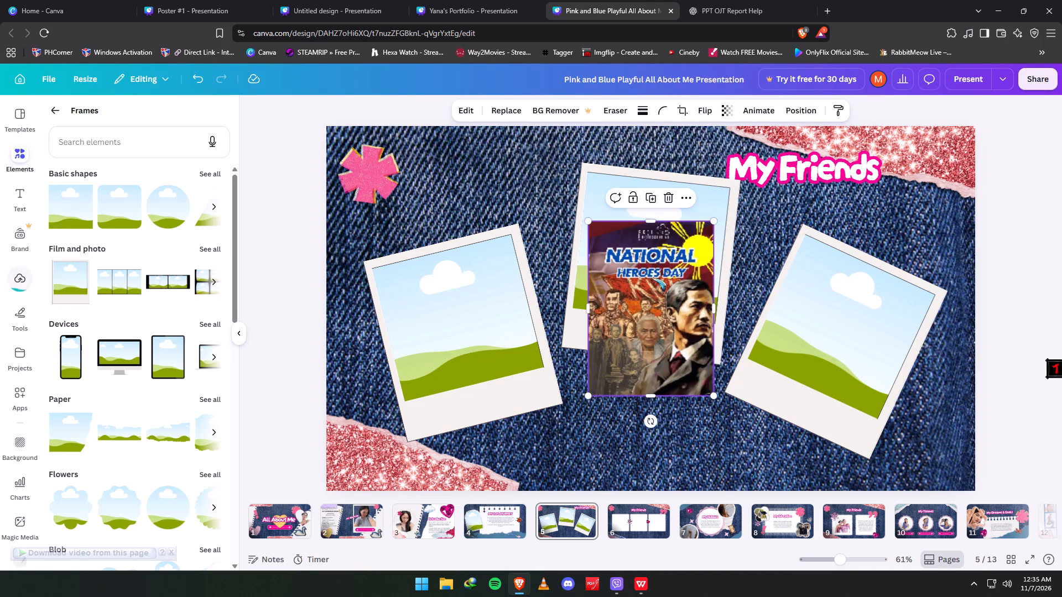
pyautogui.moveTo(652, 279); pyautogui.dragTo(408, 310)
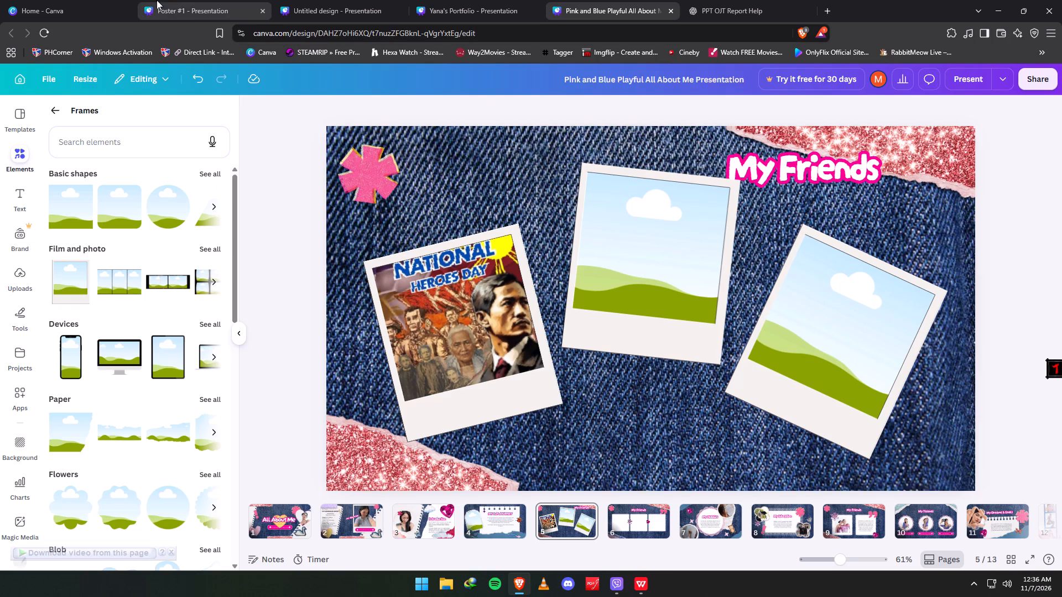
# Close the Poster #1 design and open Poster #2 from the Canva home page.
pyautogui.moveTo(185, 0); pyautogui.dragTo(188, 8)
pyautogui.click(261, 8)
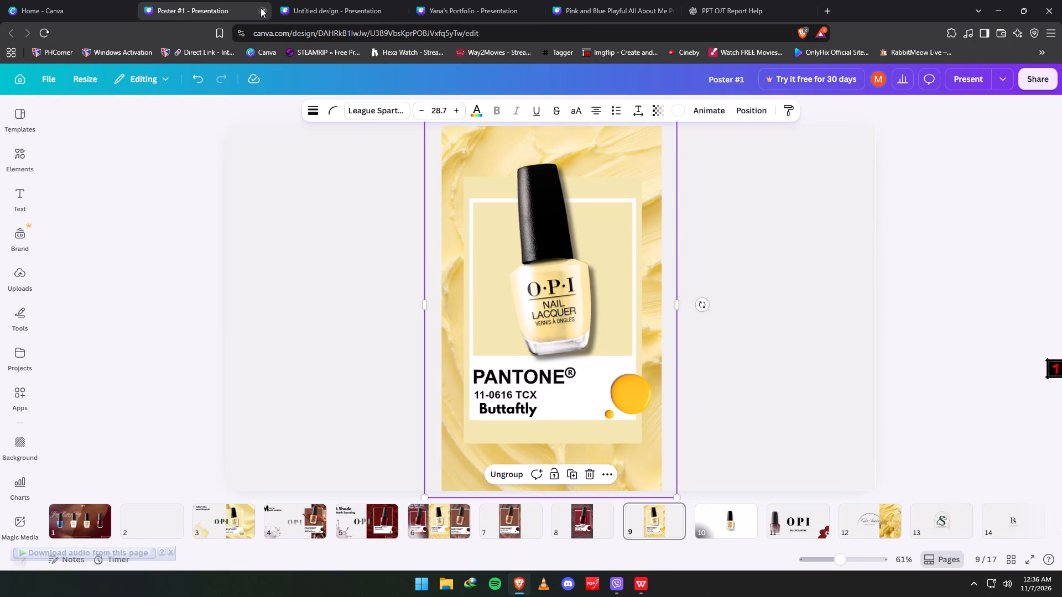
pyautogui.click(56, 0)
pyautogui.scroll(-1, 797, 446)
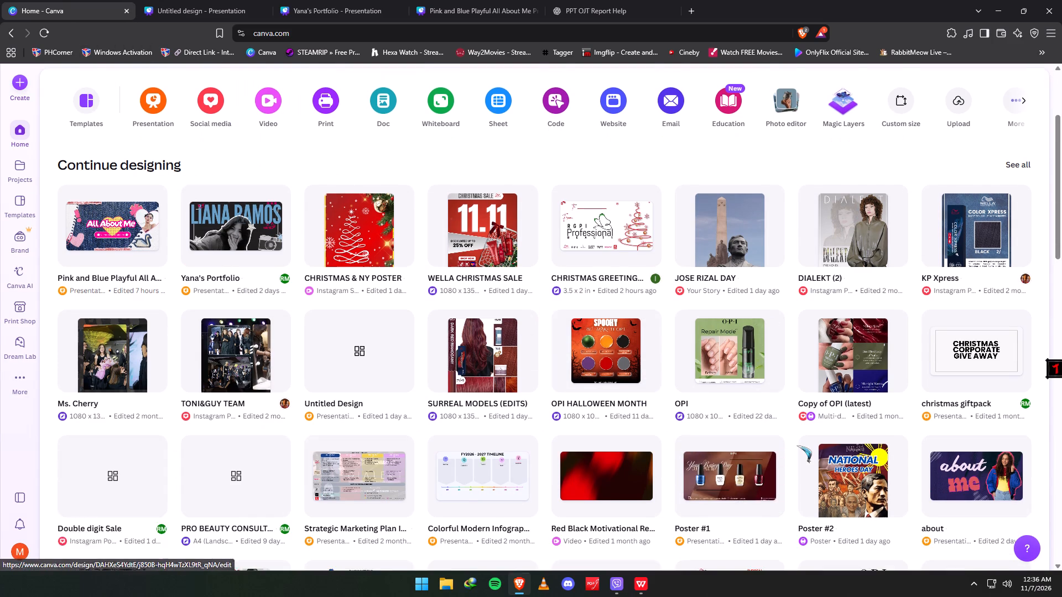
pyautogui.scroll(-1, 797, 446)
pyautogui.click(855, 448)
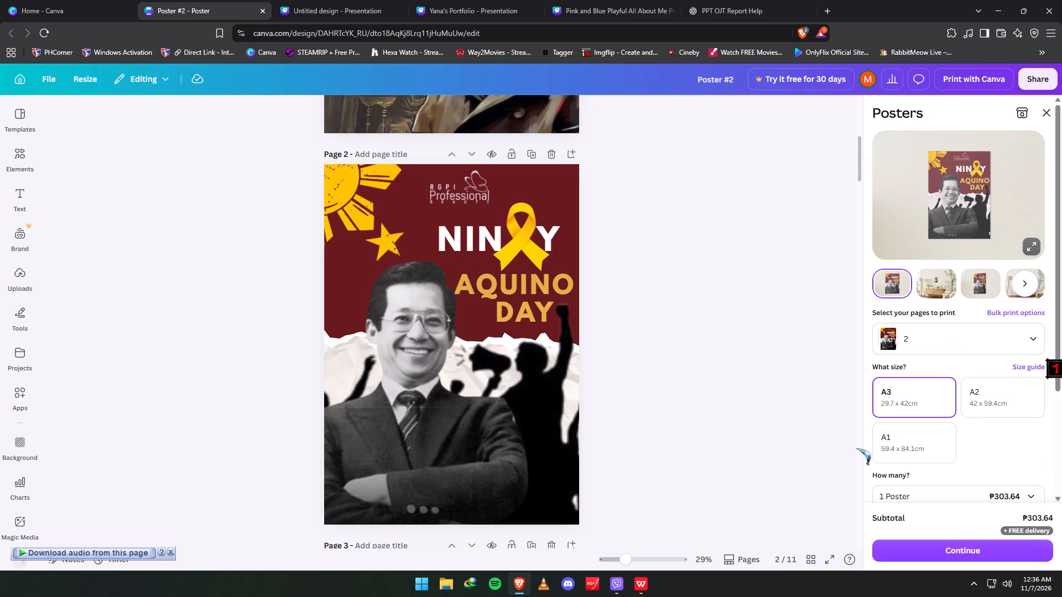
# Close the Posters print options and view the National Heroes Day page of Poster #2 in full screen.
pyautogui.scroll(3, 588, 414)
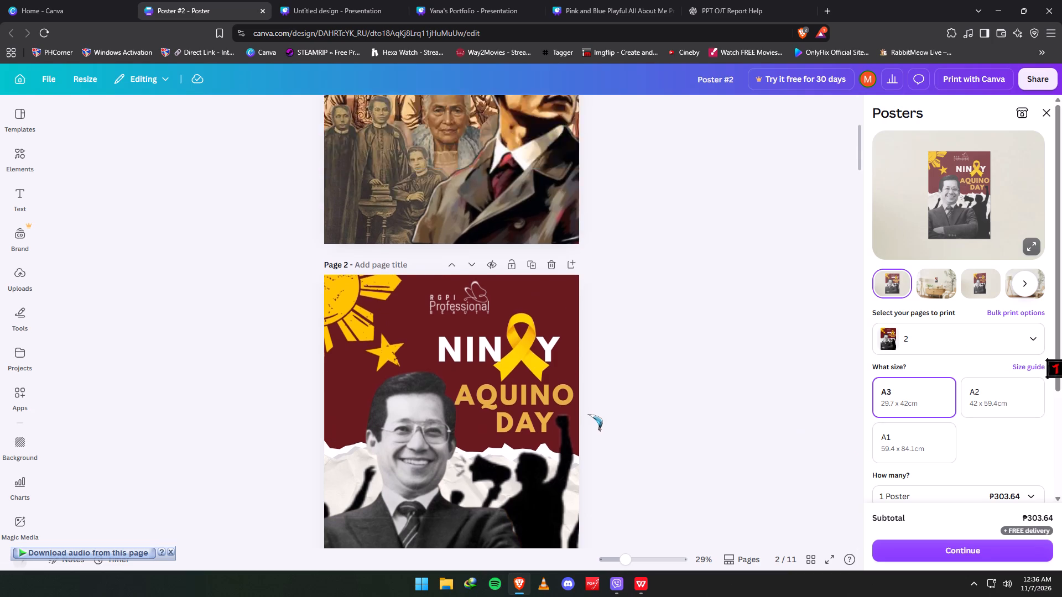
pyautogui.scroll(7, 588, 414)
pyautogui.click(1050, 116)
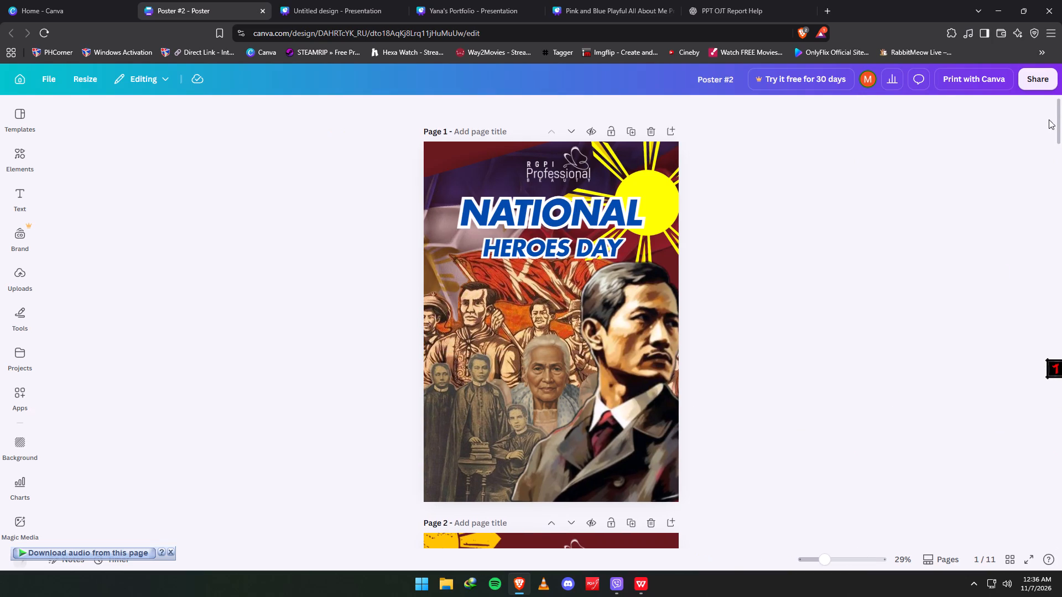
pyautogui.click(829, 559)
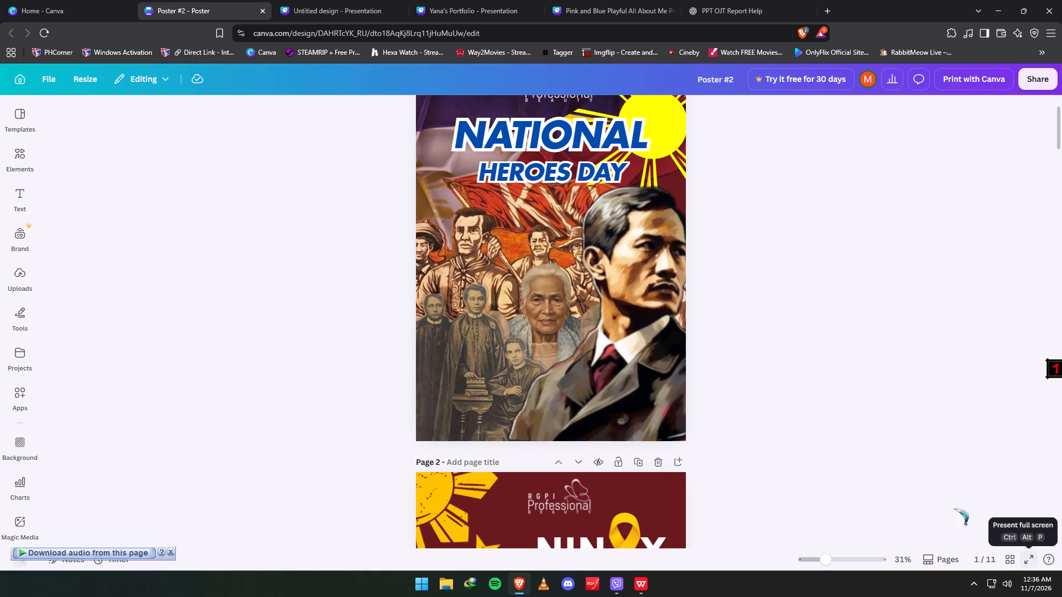
pyautogui.scroll(3, 868, 488)
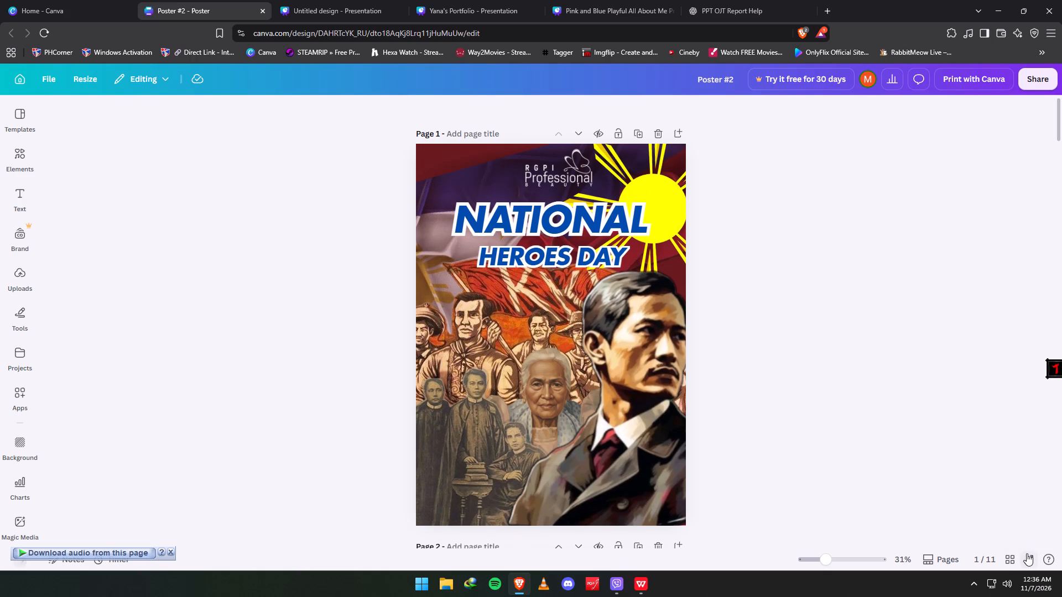
pyautogui.click(1027, 553)
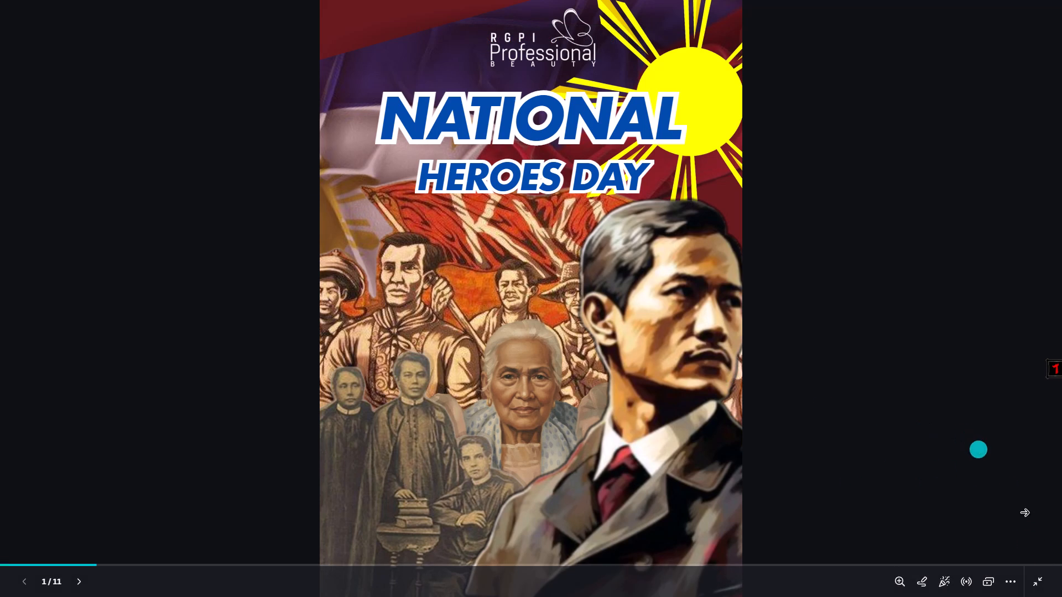
pyautogui.click(1045, 579)
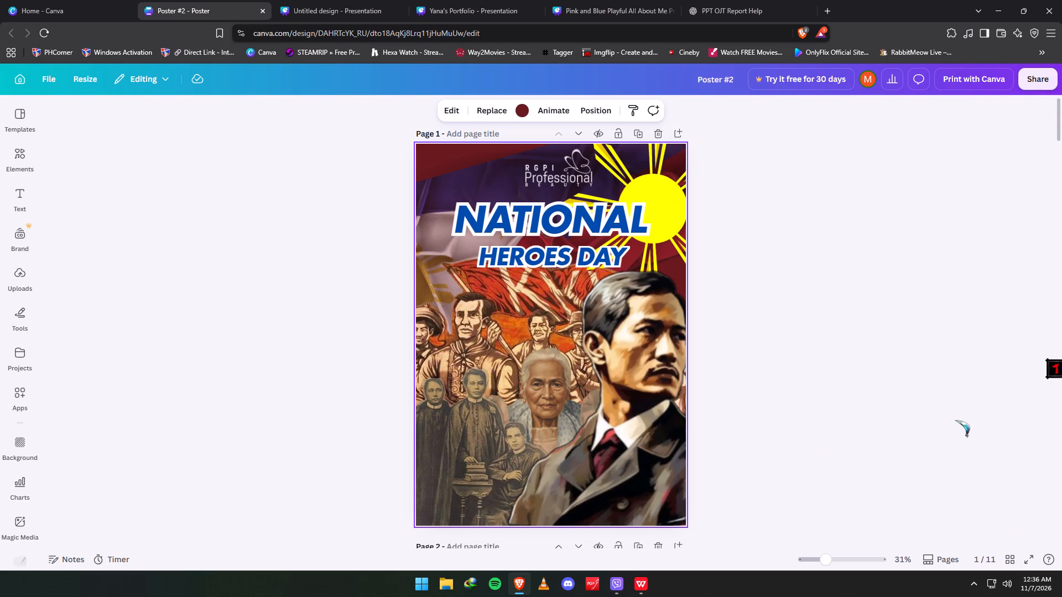
pyautogui.click(992, 417)
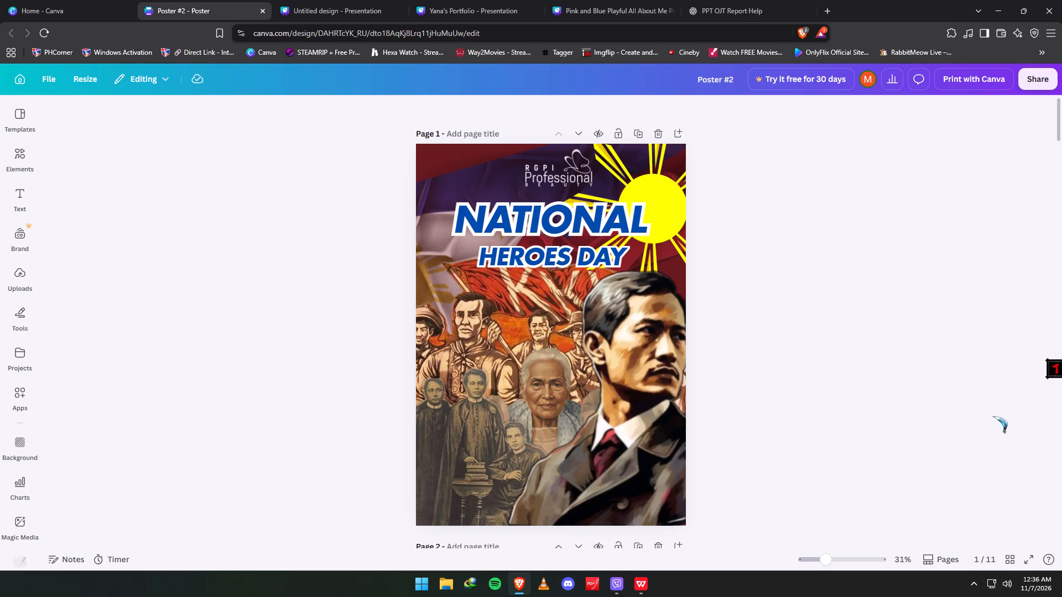
# Look through the other pages of Poster #2, from the Ninoy Aquino Day poster to the last page.
pyautogui.scroll(-11, 998, 406)
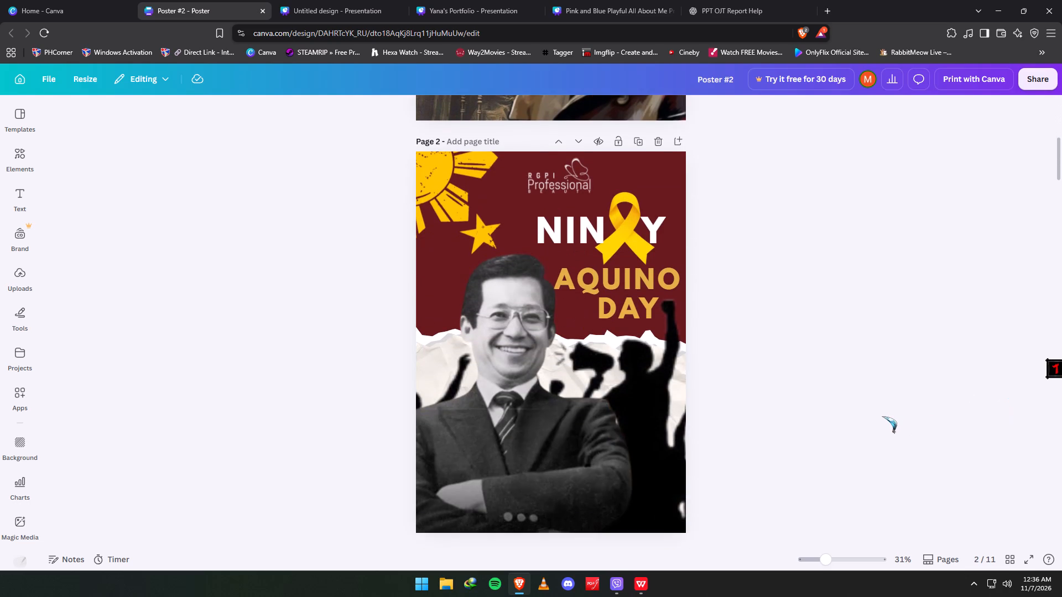
pyautogui.scroll(-1, 884, 413)
pyautogui.scroll(1, 883, 402)
pyautogui.click(999, 328)
pyautogui.scroll(-2, 998, 340)
pyautogui.scroll(3, 997, 478)
pyautogui.scroll(-2, 993, 476)
pyautogui.scroll(2, 993, 476)
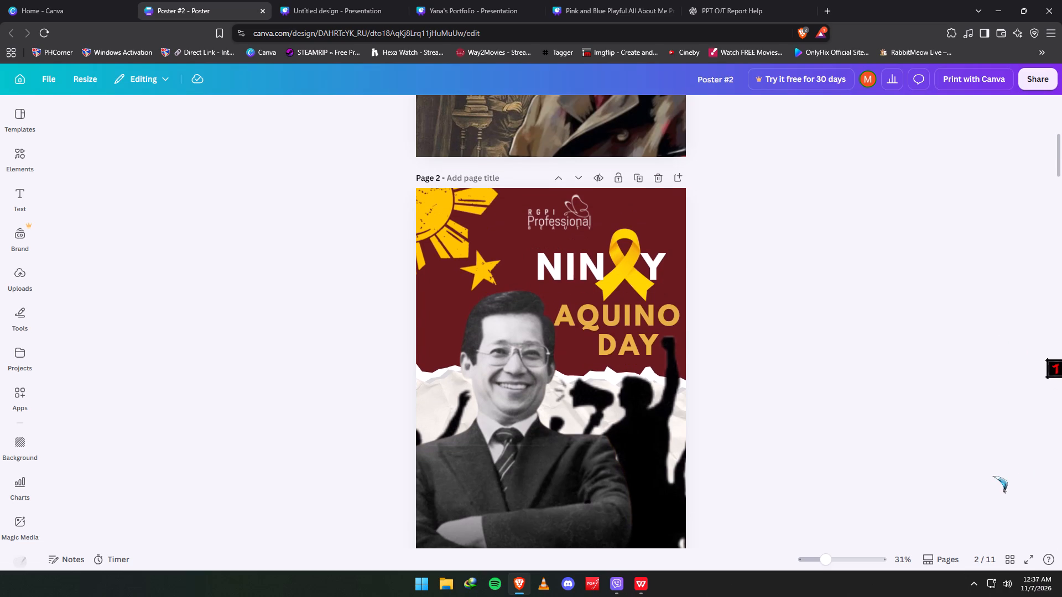
pyautogui.scroll(2, 993, 473)
pyautogui.scroll(-2, 995, 467)
pyautogui.moveTo(1061, 158); pyautogui.dragTo(1061, 166)
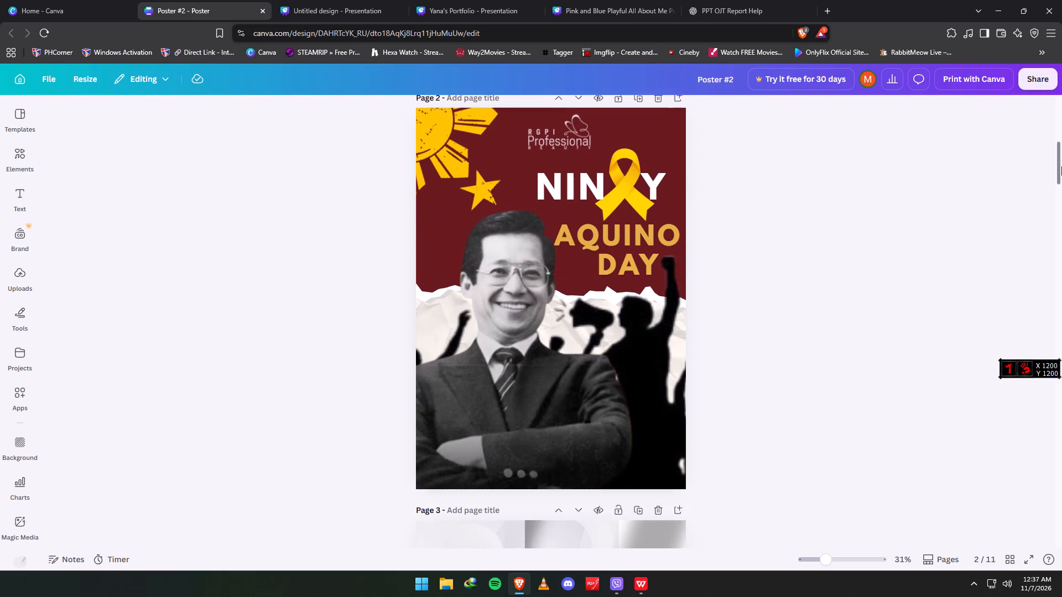
pyautogui.moveTo(1061, 166); pyautogui.dragTo(1061, 164)
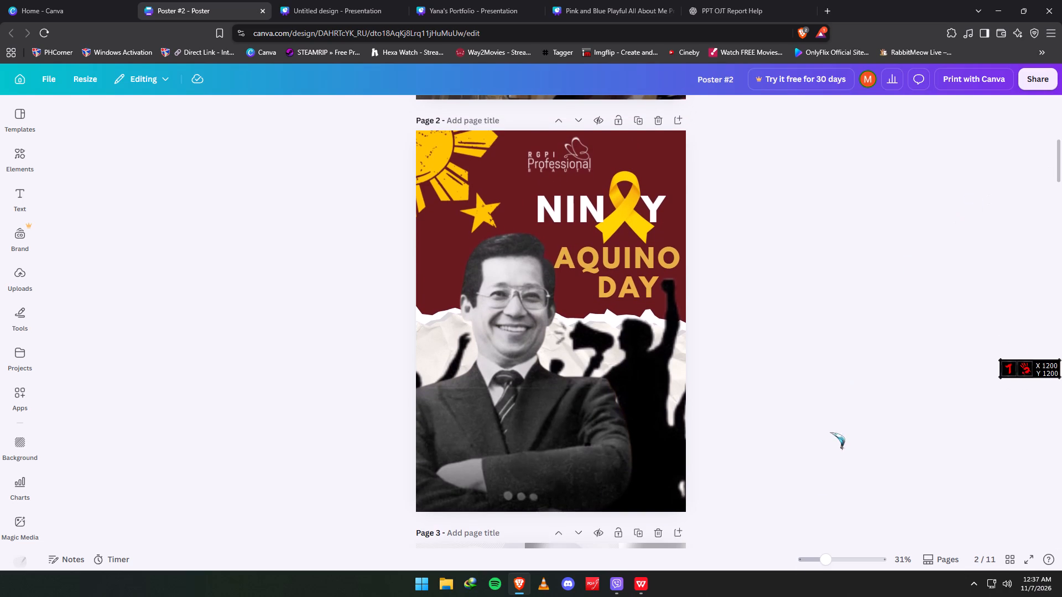
pyautogui.click(830, 554)
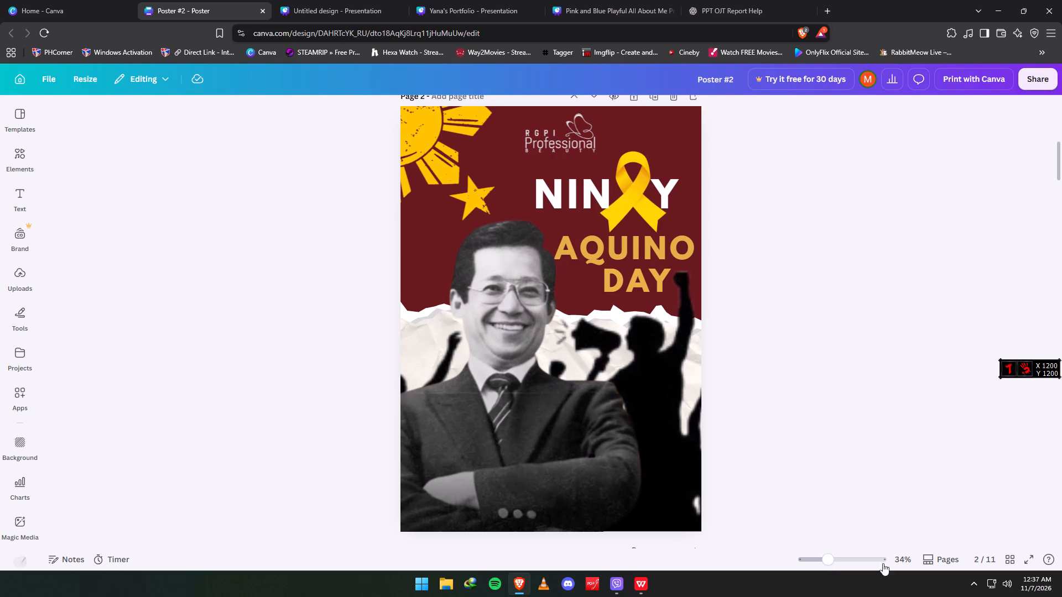
pyautogui.scroll(1, 857, 487)
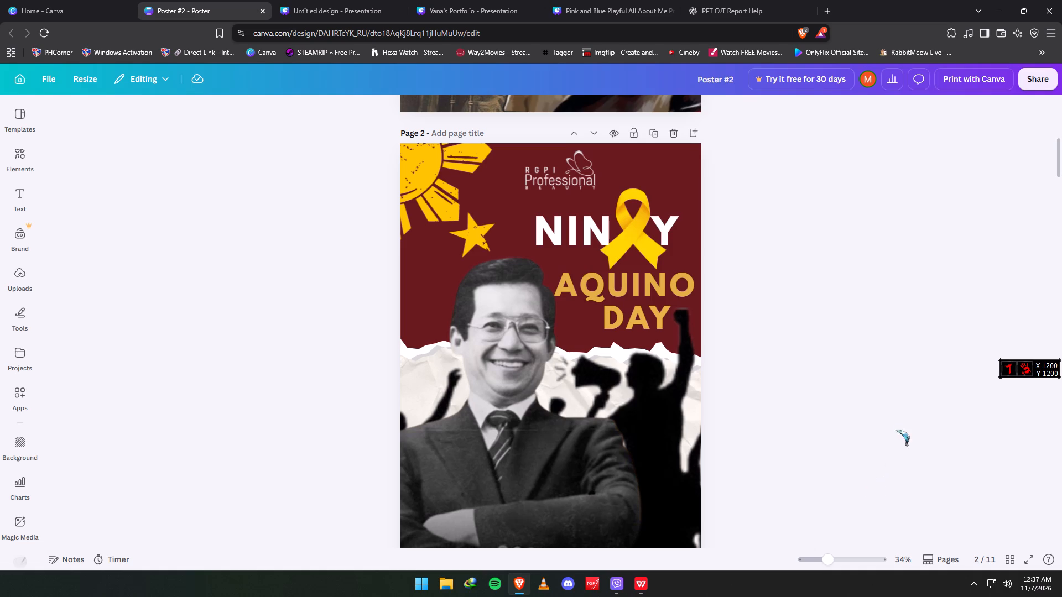
pyautogui.scroll(-9, 956, 327)
pyautogui.scroll(1, 727, 383)
pyautogui.scroll(-17, 709, 416)
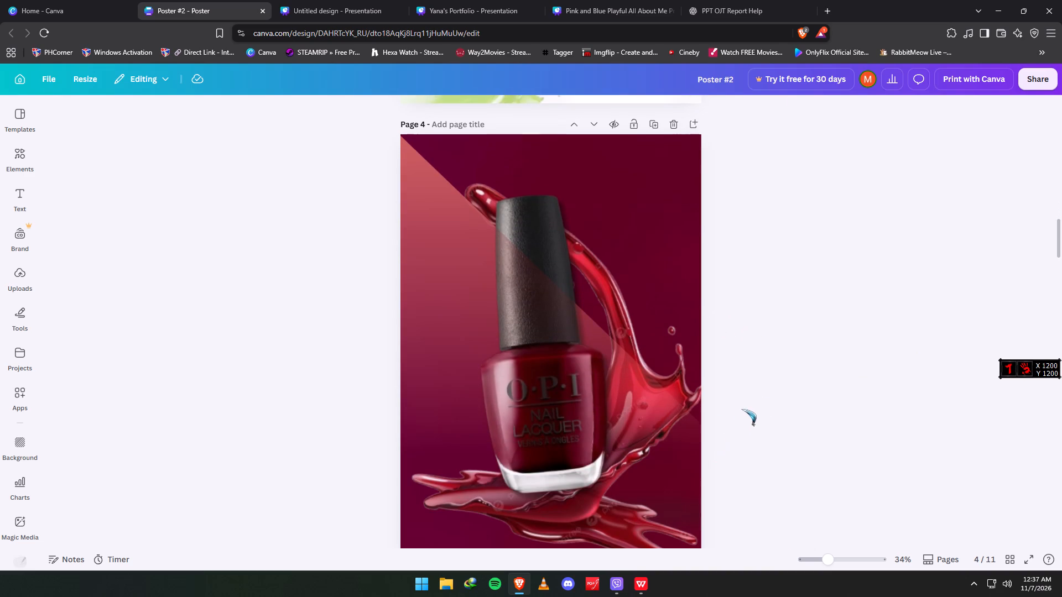
pyautogui.moveTo(1060, 233); pyautogui.dragTo(1061, 526)
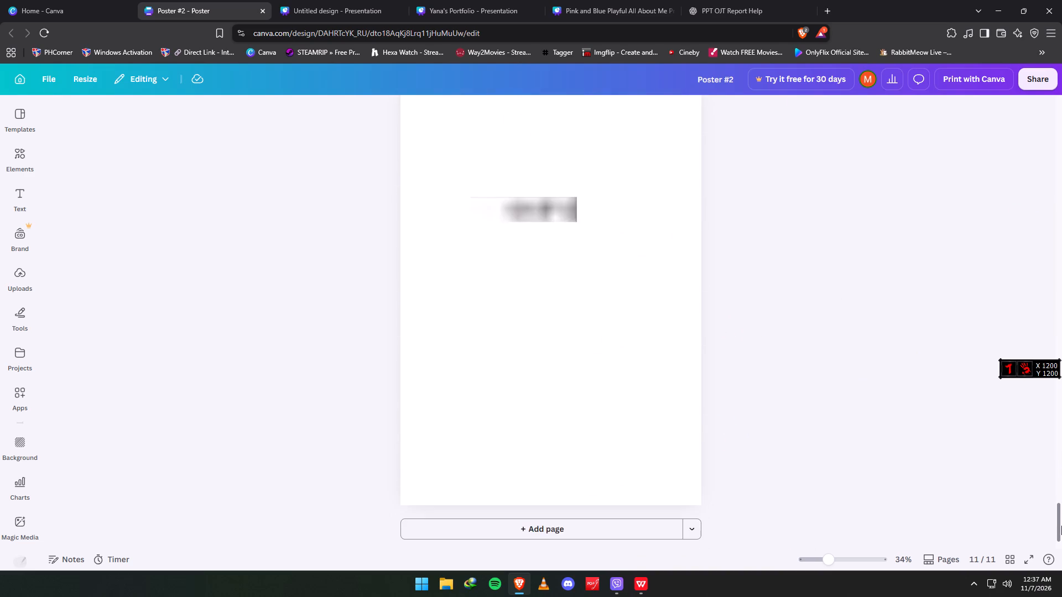
pyautogui.moveTo(1061, 526); pyautogui.dragTo(1061, 530)
# Close Poster #2 and reopen the Poster #1 design from the Canva home page.
pyautogui.click(263, 9)
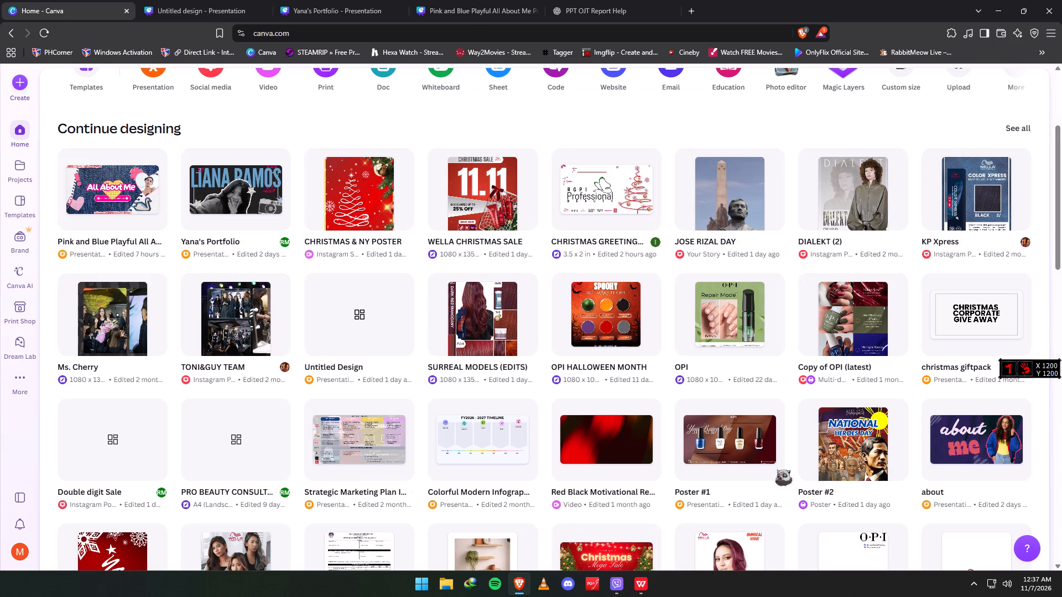
pyautogui.click(727, 441)
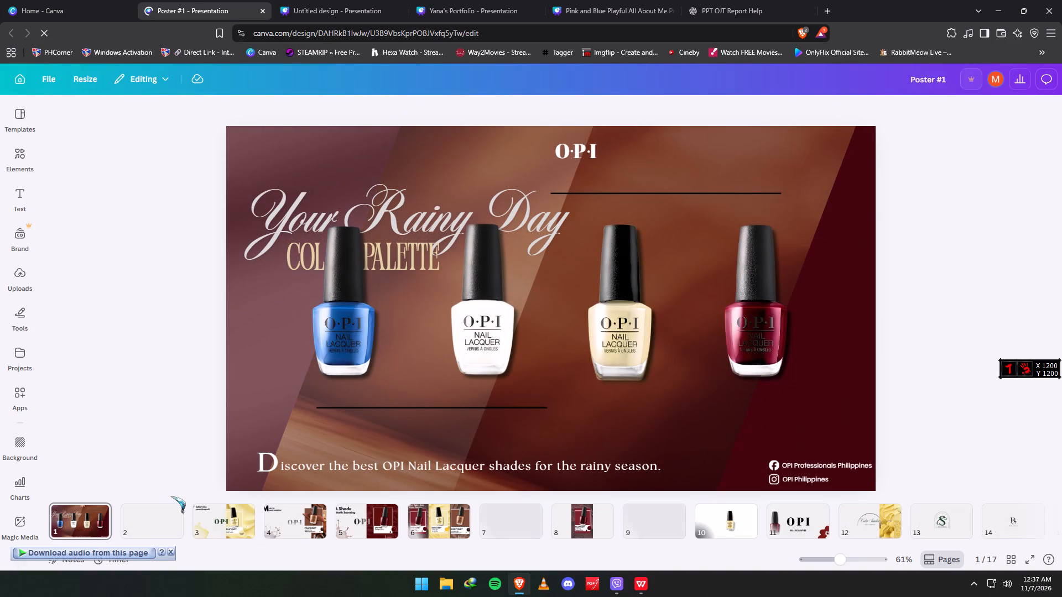
# Look through the OPI nail lacquer pages of Poster #1, including the Buttaftly, Material Gworl, Malaga Wine and combined Rainy Day palette designs.
pyautogui.click(636, 526)
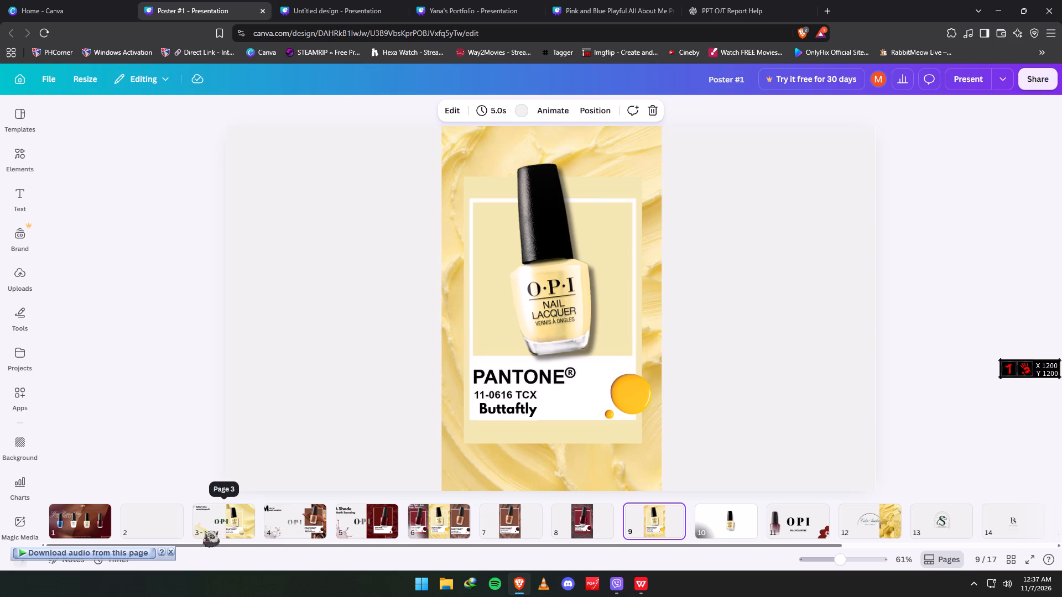
pyautogui.click(222, 527)
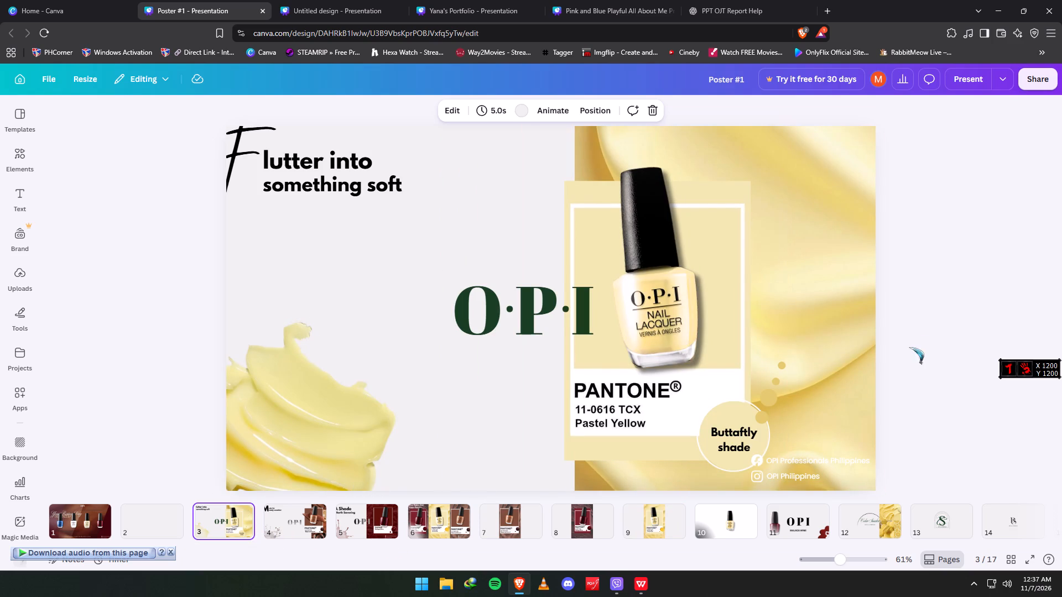
pyautogui.moveTo(1048, 374); pyautogui.dragTo(1010, 219)
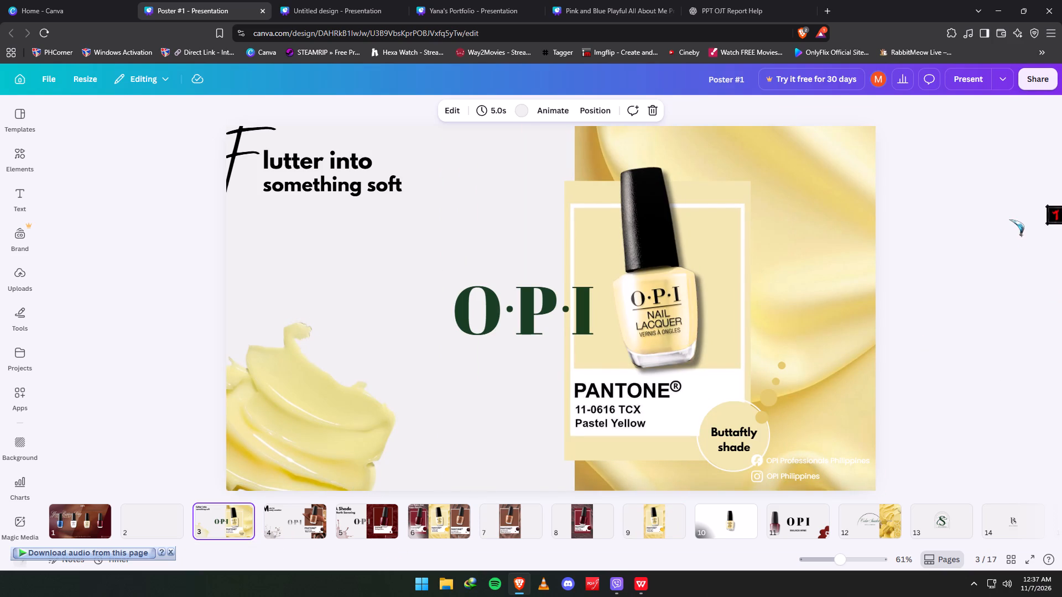
pyautogui.click(841, 558)
pyautogui.click(976, 413)
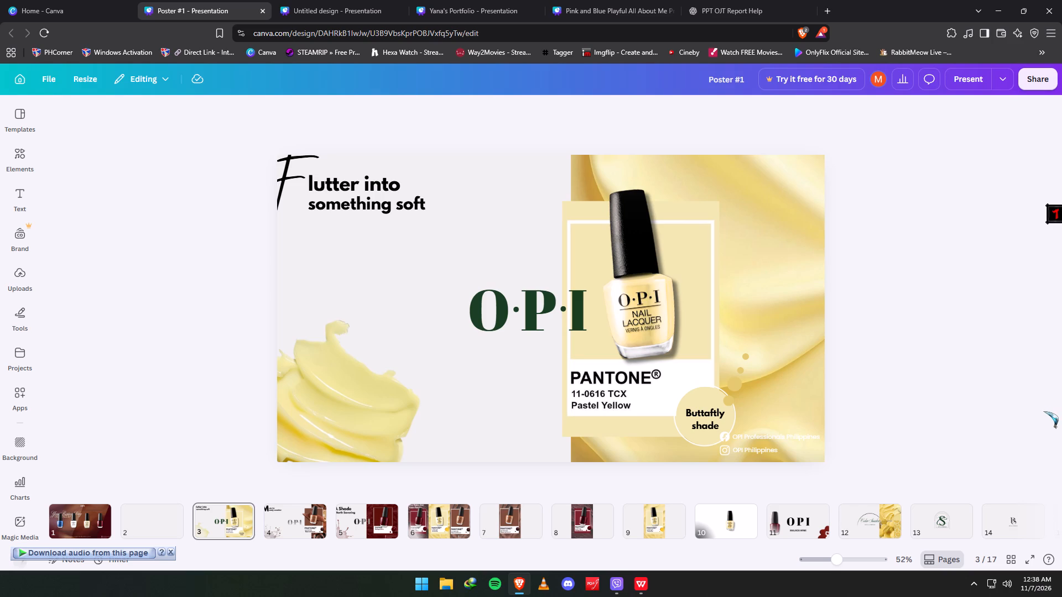
pyautogui.click(286, 522)
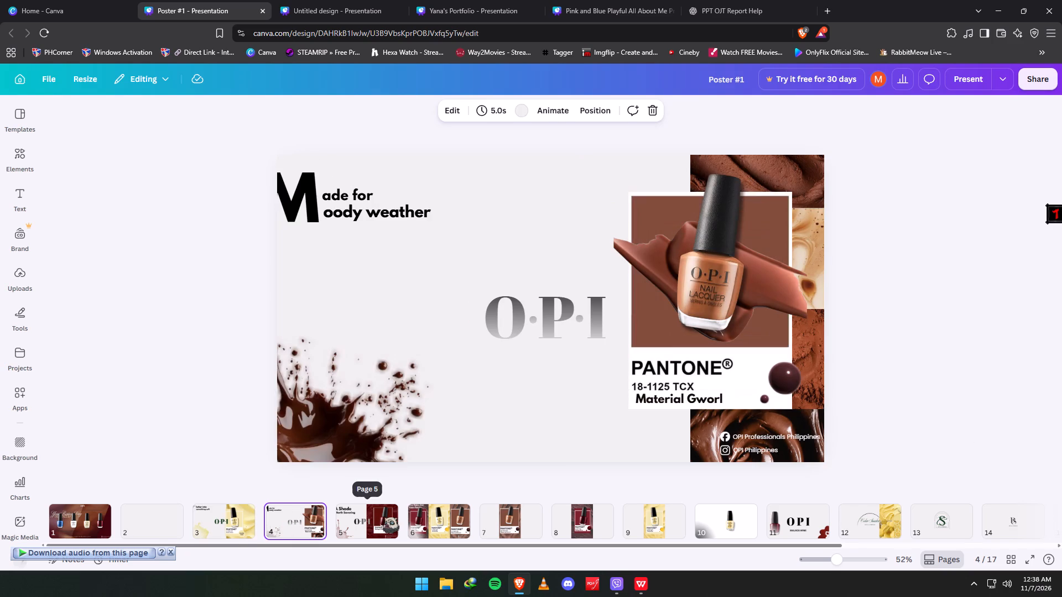
pyautogui.click(366, 522)
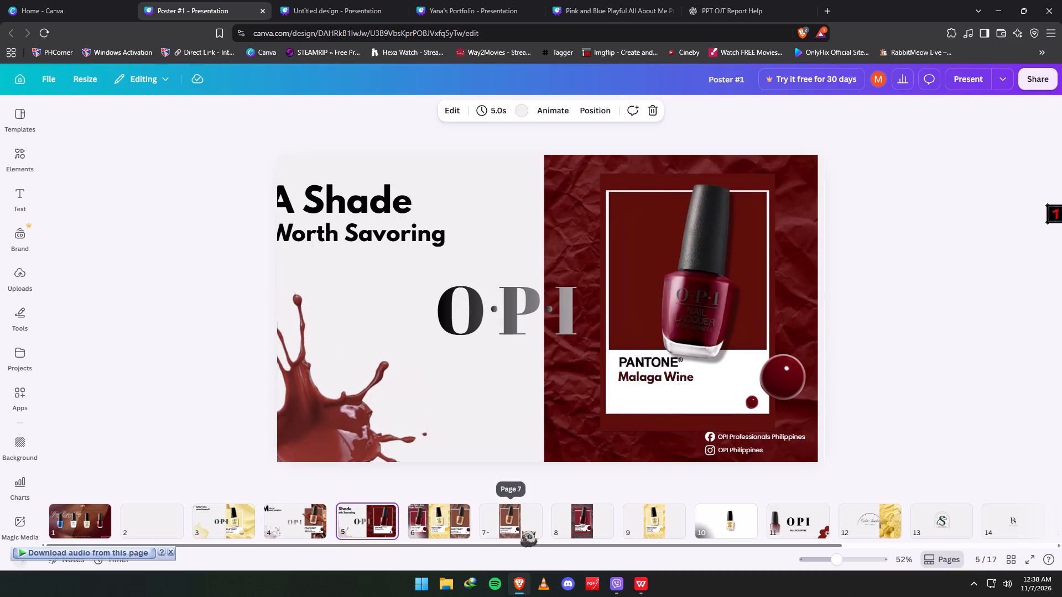
pyautogui.click(442, 526)
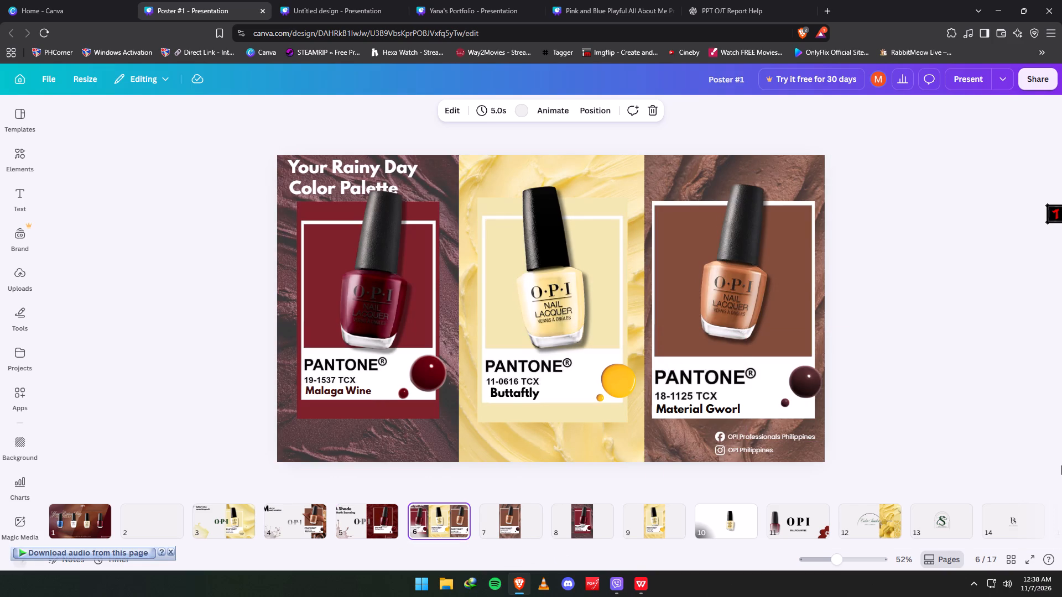
pyautogui.click(642, 512)
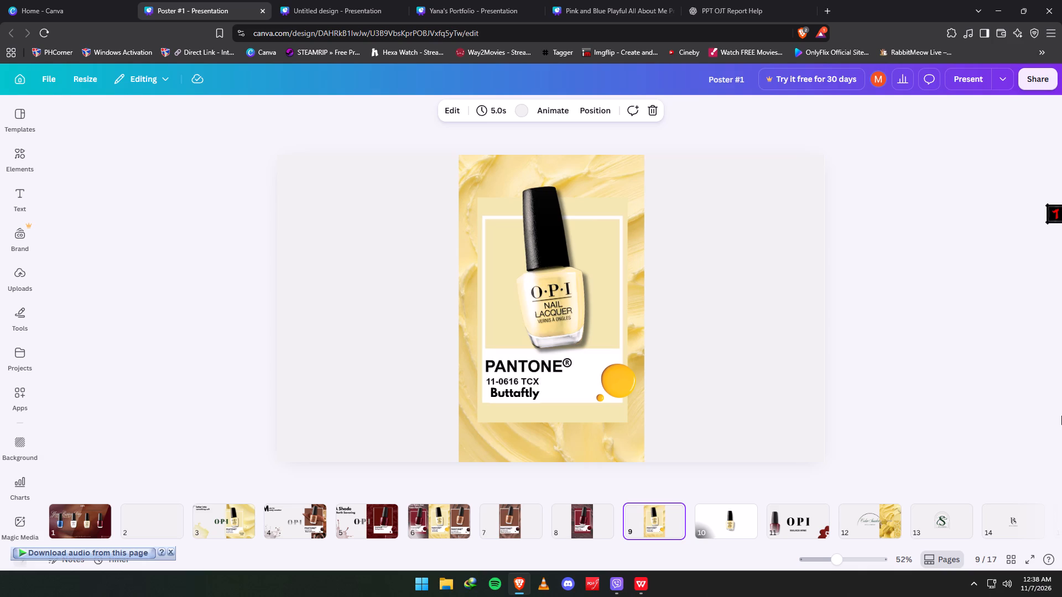
pyautogui.click(799, 523)
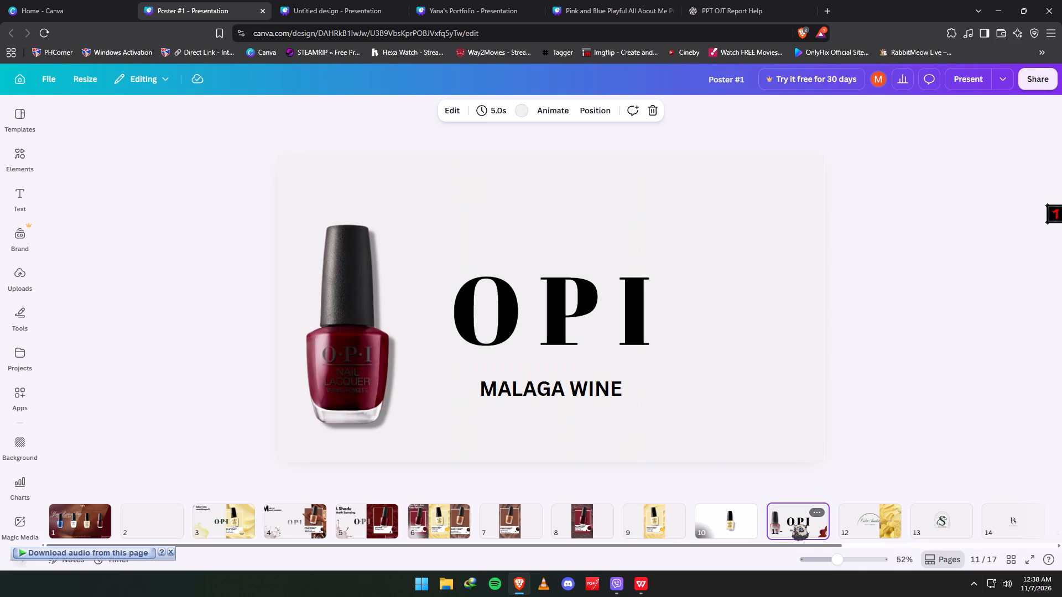
pyautogui.click(581, 520)
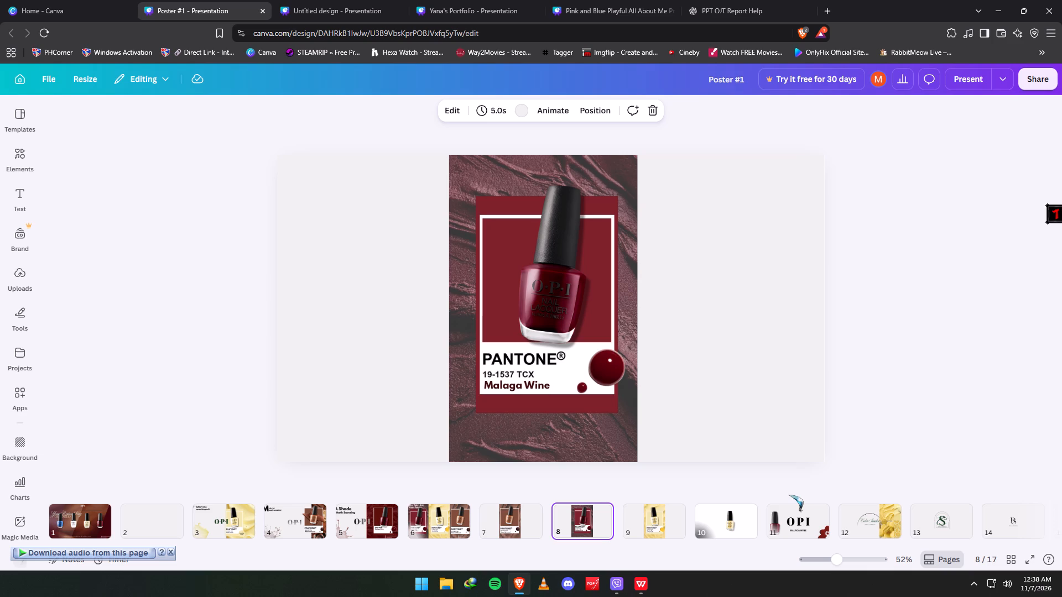
pyautogui.click(507, 522)
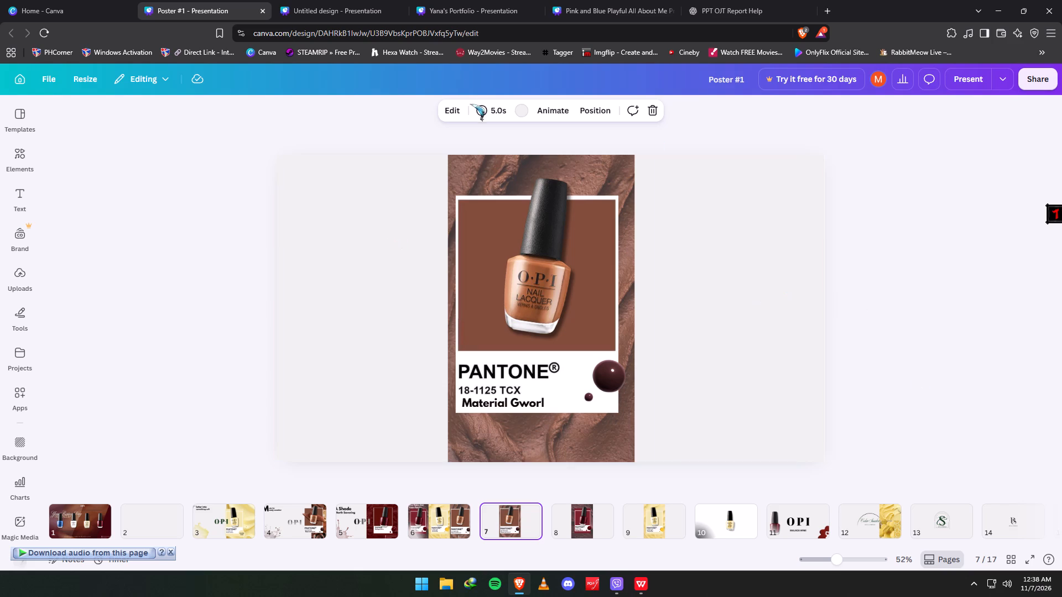
# Switch to the Pink and Blue presentation and remove the National Heroes Day poster from the leftmost polaroid frame on page 5.
pyautogui.click(445, 0)
pyautogui.click(601, 0)
pyautogui.click(488, 317)
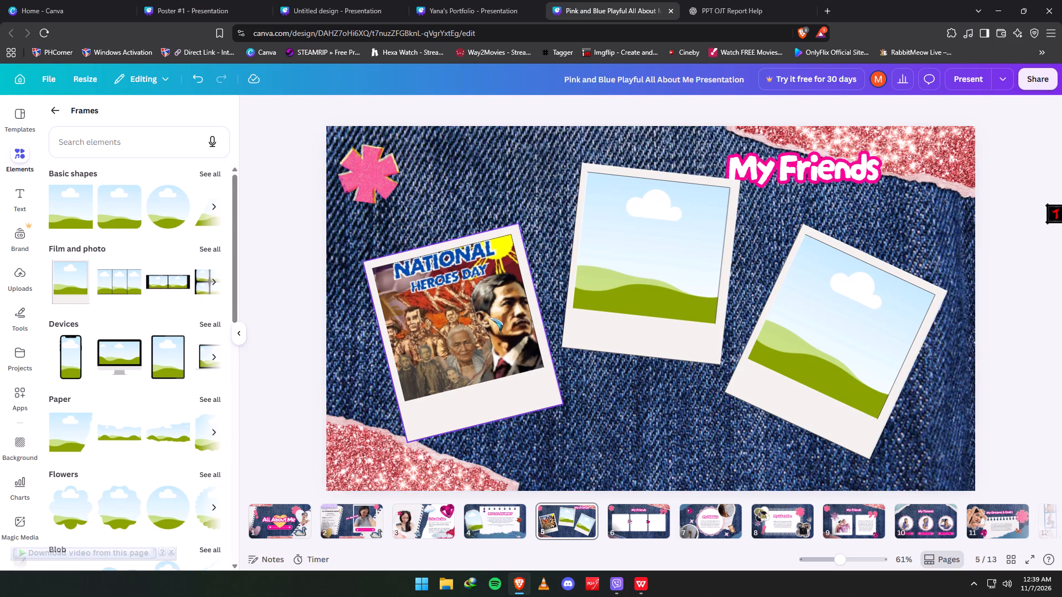
pyautogui.click(475, 200)
pyautogui.click(497, 238)
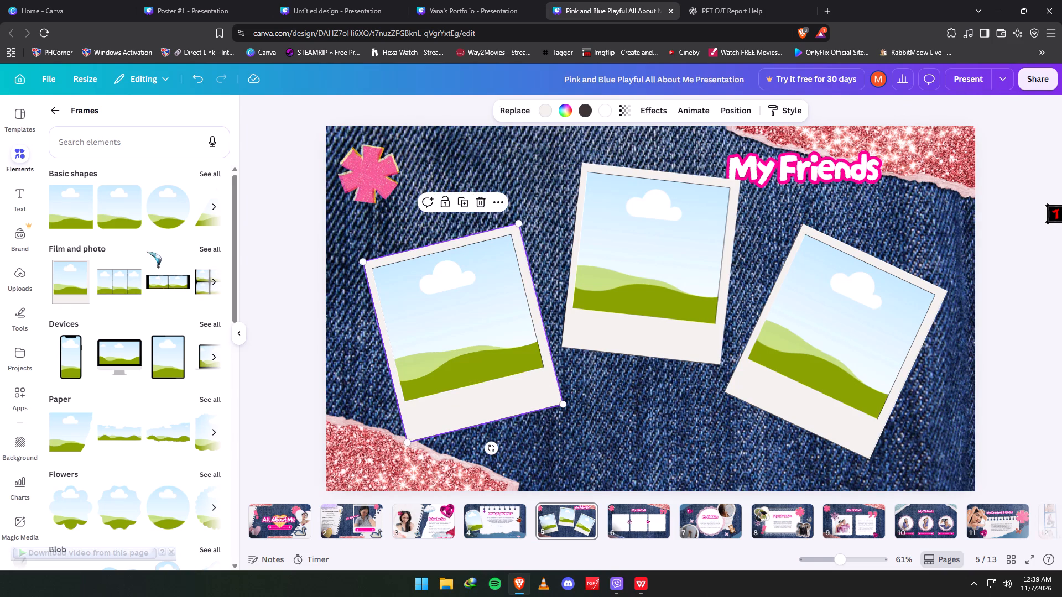
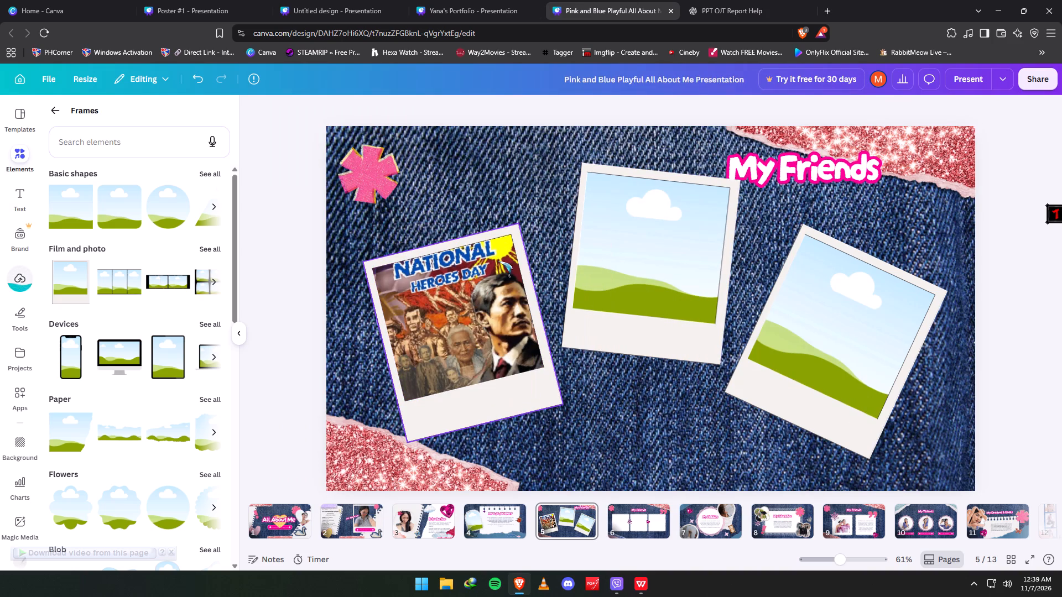
# Delete the National Heroes Day poster image from the leftmost polaroid on page 5, keeping the frame itself.
pyautogui.click(480, 298)
pyautogui.click(475, 196)
pyautogui.click(495, 232)
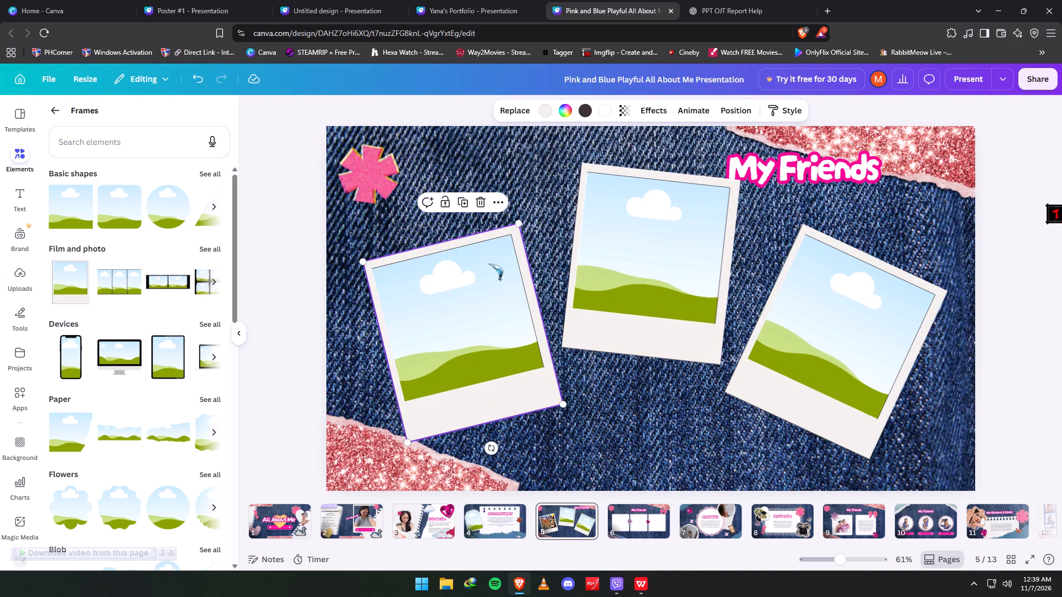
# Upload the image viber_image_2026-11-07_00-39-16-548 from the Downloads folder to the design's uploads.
pyautogui.click(30, 287)
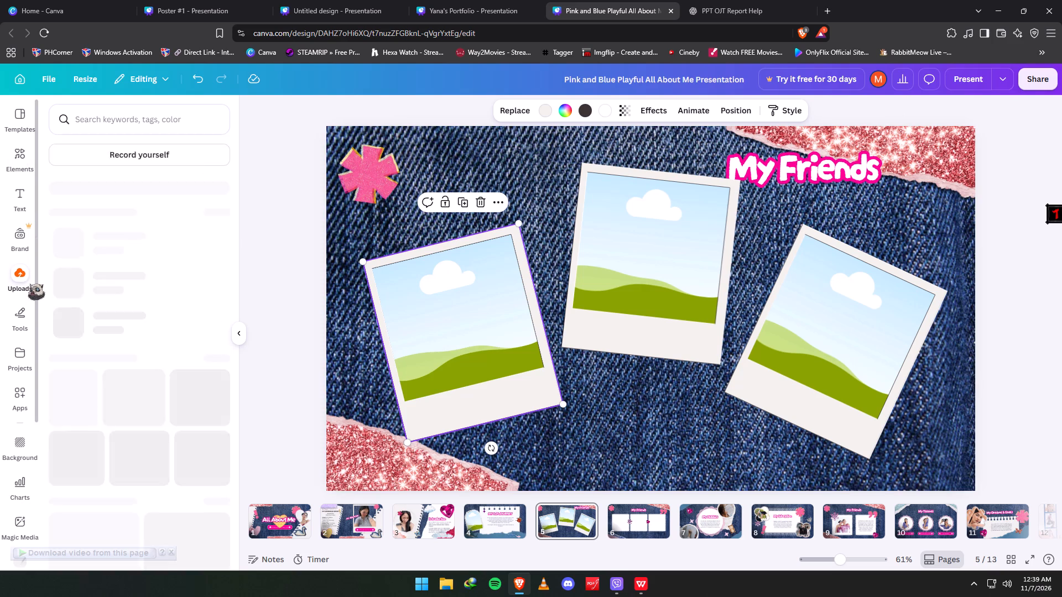
pyautogui.click(155, 154)
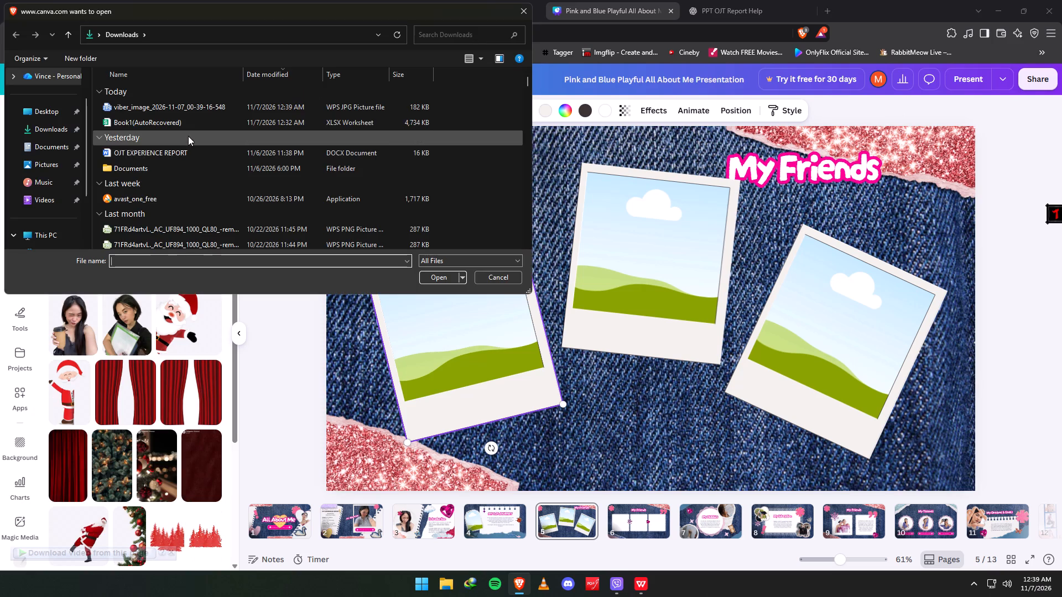
pyautogui.click(195, 109)
pyautogui.click(446, 281)
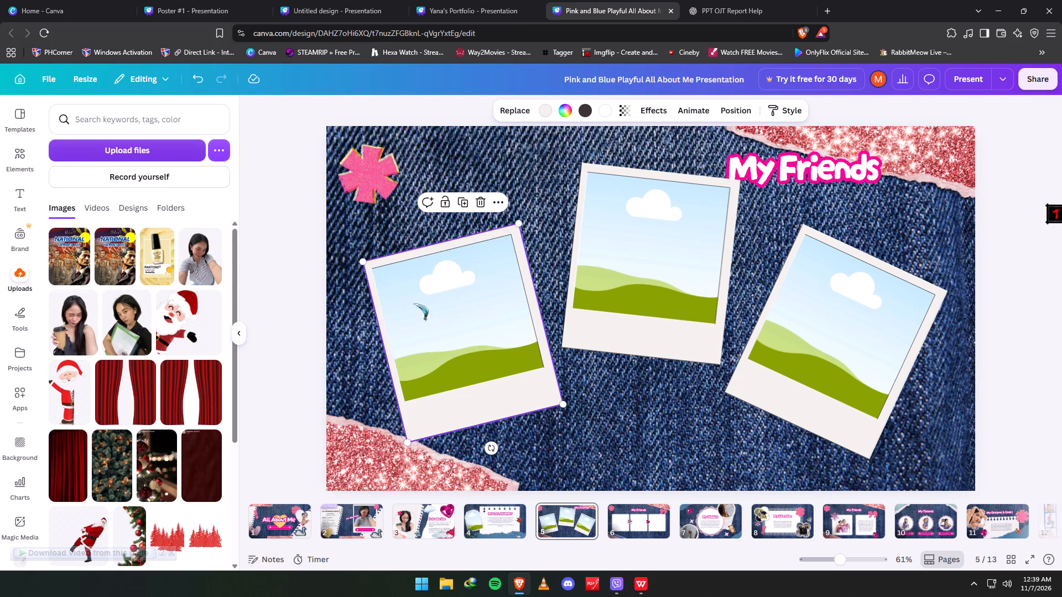
# Add the newly uploaded National Heroes Day screen photo to page 5 and place it in the leftmost polaroid frame.
pyautogui.click(70, 257)
pyautogui.moveTo(682, 321); pyautogui.dragTo(483, 321)
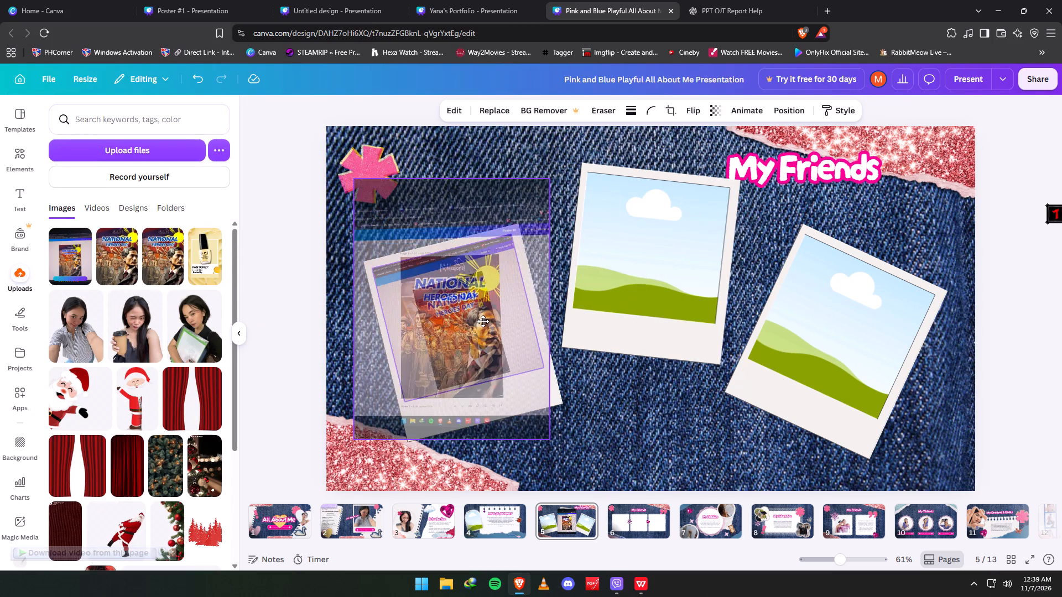
pyautogui.moveTo(483, 321); pyautogui.dragTo(483, 321)
# Reposition the photo's crop inside the leftmost polaroid, shifting it upward so the National Heroes Day poster sits centred in the frame.
pyautogui.doubleClick(478, 329)
pyautogui.moveTo(480, 327); pyautogui.dragTo(467, 306)
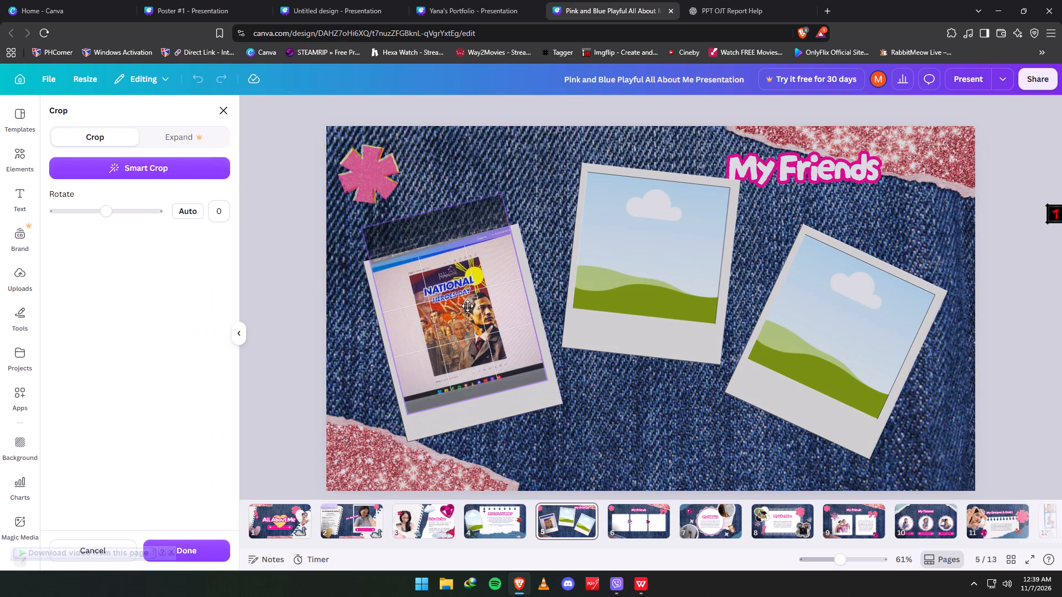
pyautogui.moveTo(467, 306); pyautogui.dragTo(465, 298)
pyautogui.click(639, 392)
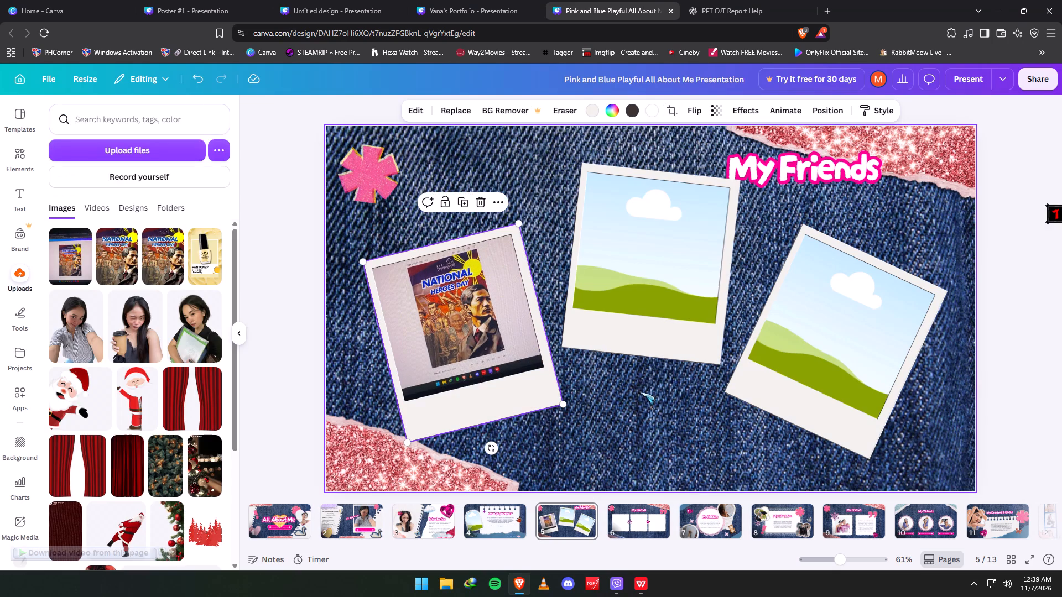
pyautogui.doubleClick(472, 302)
pyautogui.moveTo(472, 302); pyautogui.dragTo(476, 312)
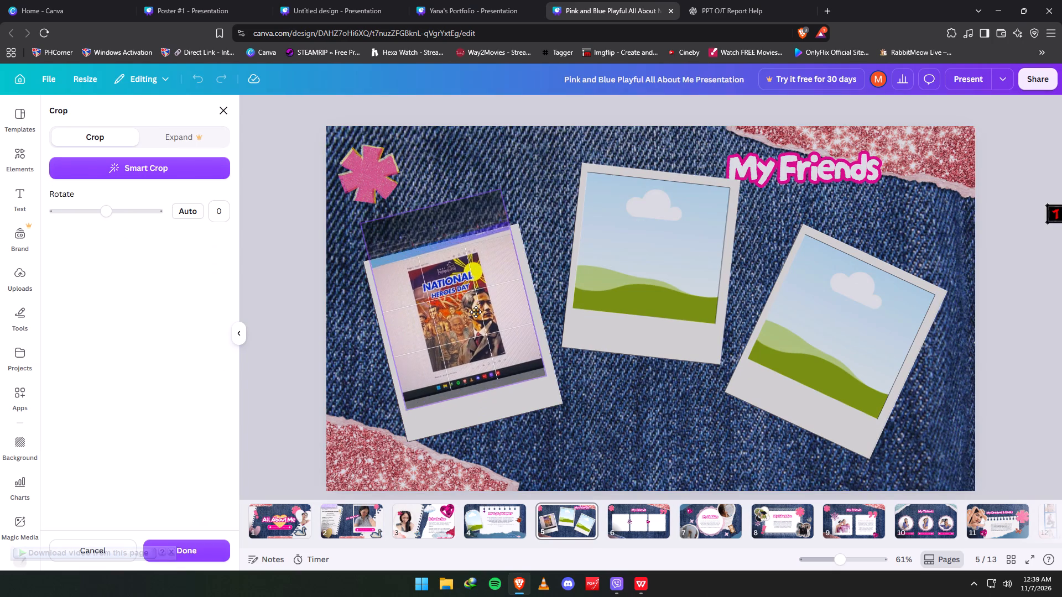
pyautogui.moveTo(476, 312); pyautogui.dragTo(477, 310)
pyautogui.click(693, 399)
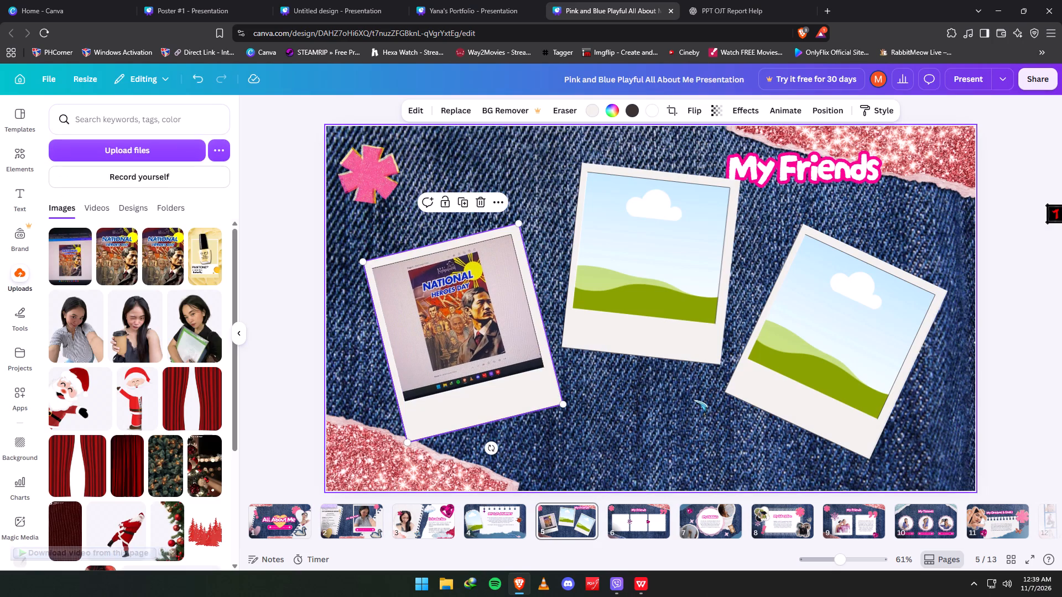
pyautogui.click(693, 400)
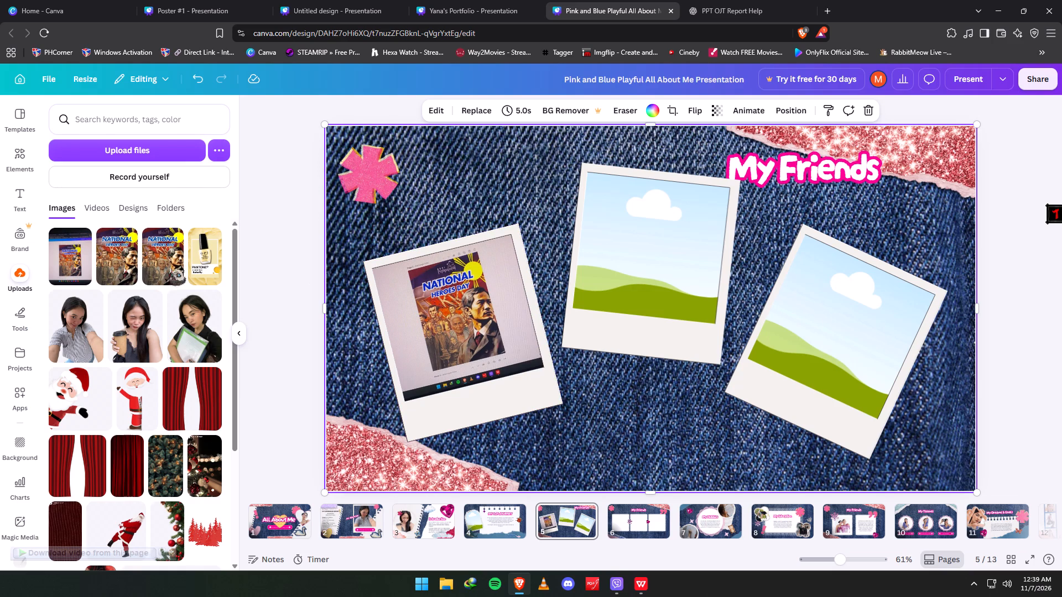
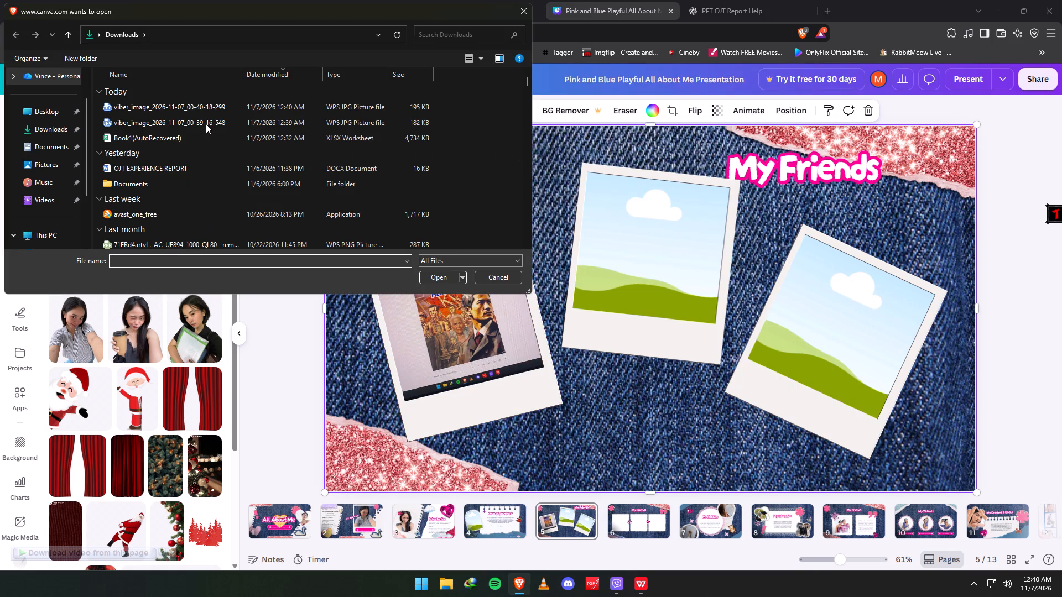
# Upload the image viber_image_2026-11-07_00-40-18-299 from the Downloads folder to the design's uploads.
pyautogui.click(206, 122)
pyautogui.click(211, 108)
pyautogui.click(440, 280)
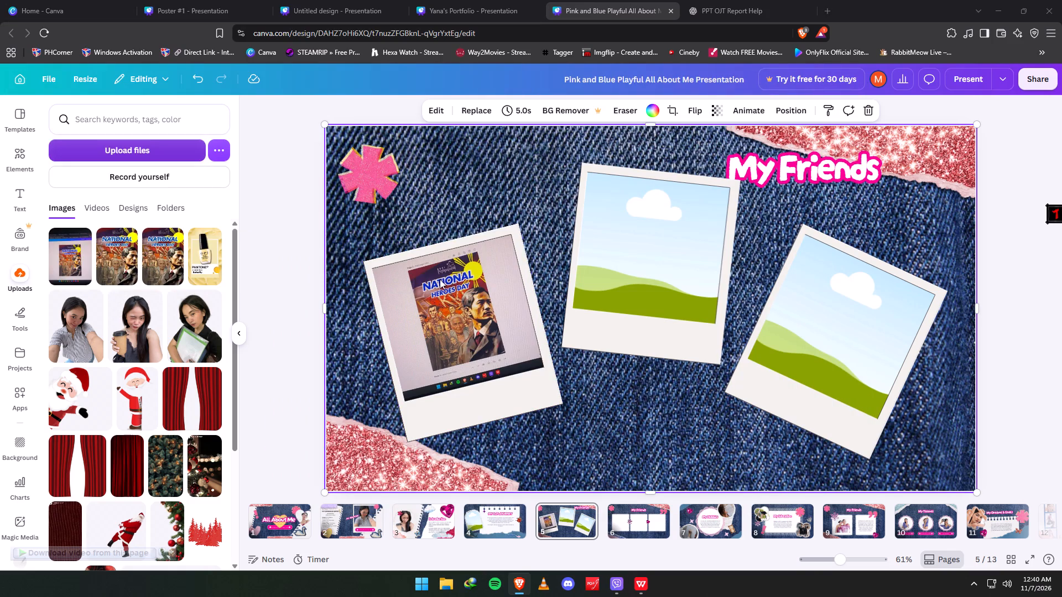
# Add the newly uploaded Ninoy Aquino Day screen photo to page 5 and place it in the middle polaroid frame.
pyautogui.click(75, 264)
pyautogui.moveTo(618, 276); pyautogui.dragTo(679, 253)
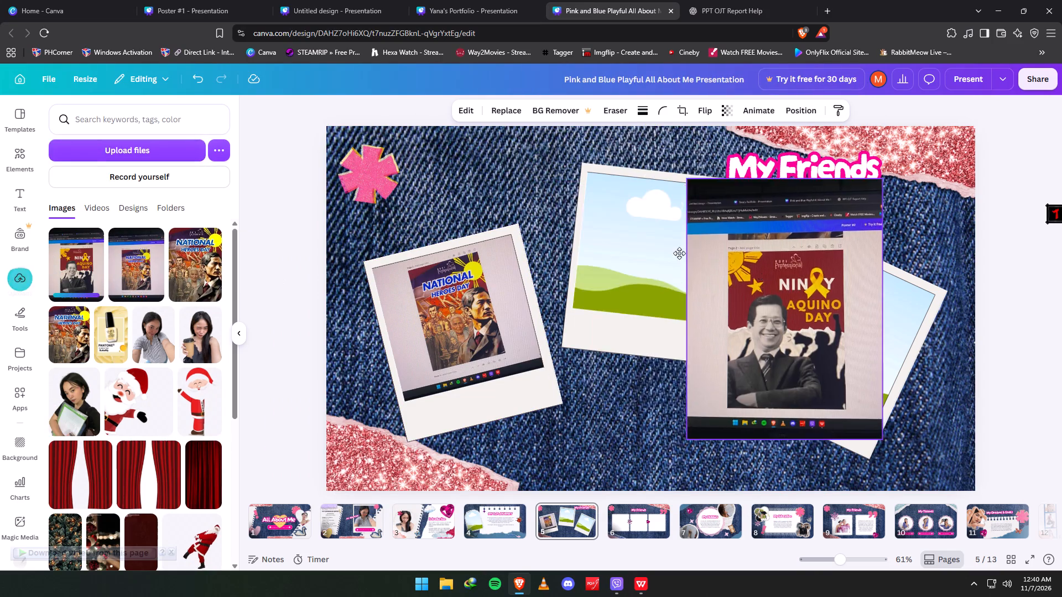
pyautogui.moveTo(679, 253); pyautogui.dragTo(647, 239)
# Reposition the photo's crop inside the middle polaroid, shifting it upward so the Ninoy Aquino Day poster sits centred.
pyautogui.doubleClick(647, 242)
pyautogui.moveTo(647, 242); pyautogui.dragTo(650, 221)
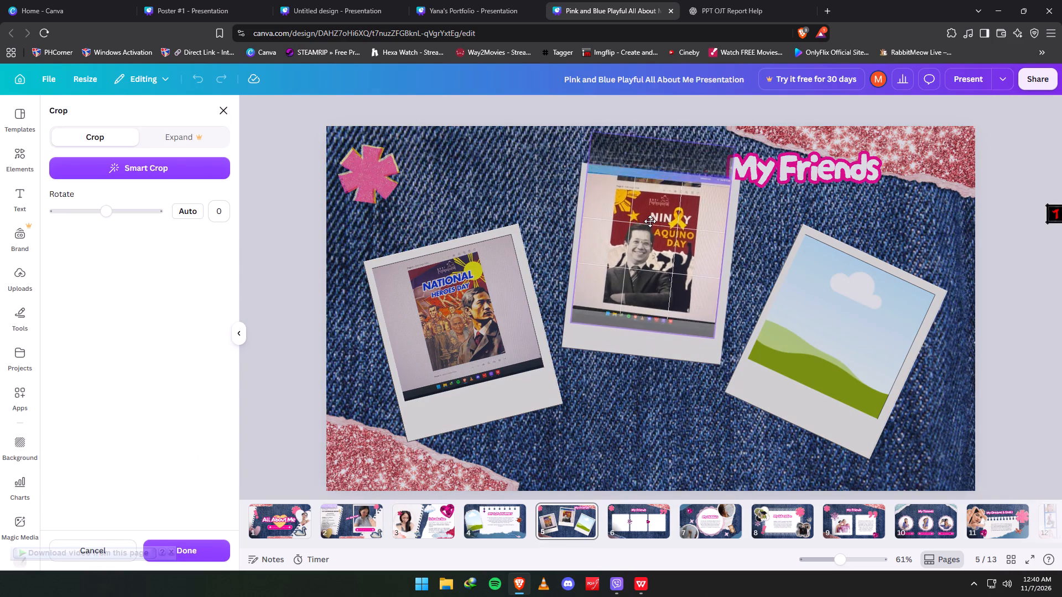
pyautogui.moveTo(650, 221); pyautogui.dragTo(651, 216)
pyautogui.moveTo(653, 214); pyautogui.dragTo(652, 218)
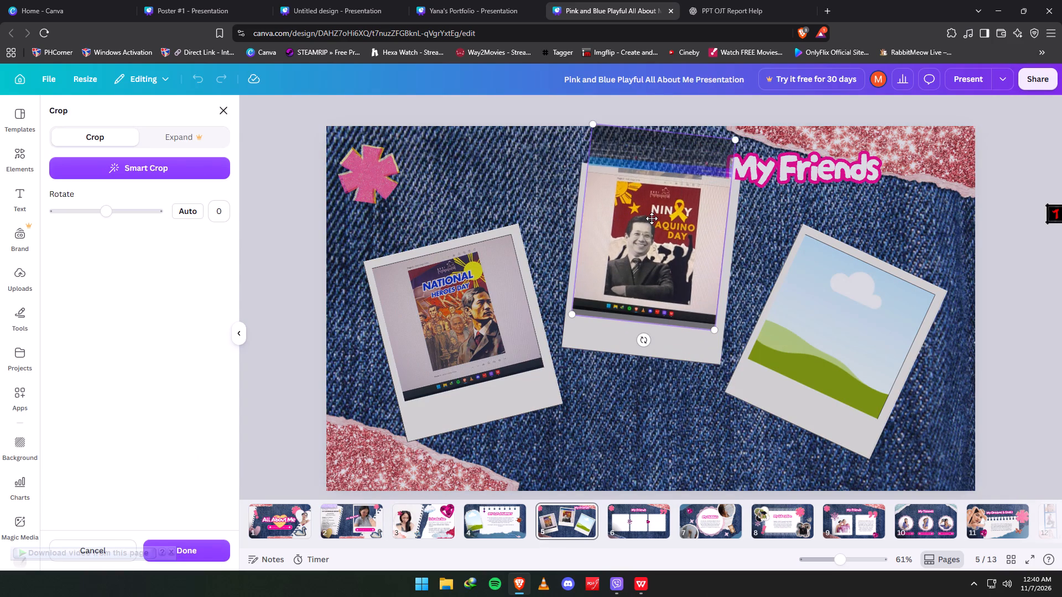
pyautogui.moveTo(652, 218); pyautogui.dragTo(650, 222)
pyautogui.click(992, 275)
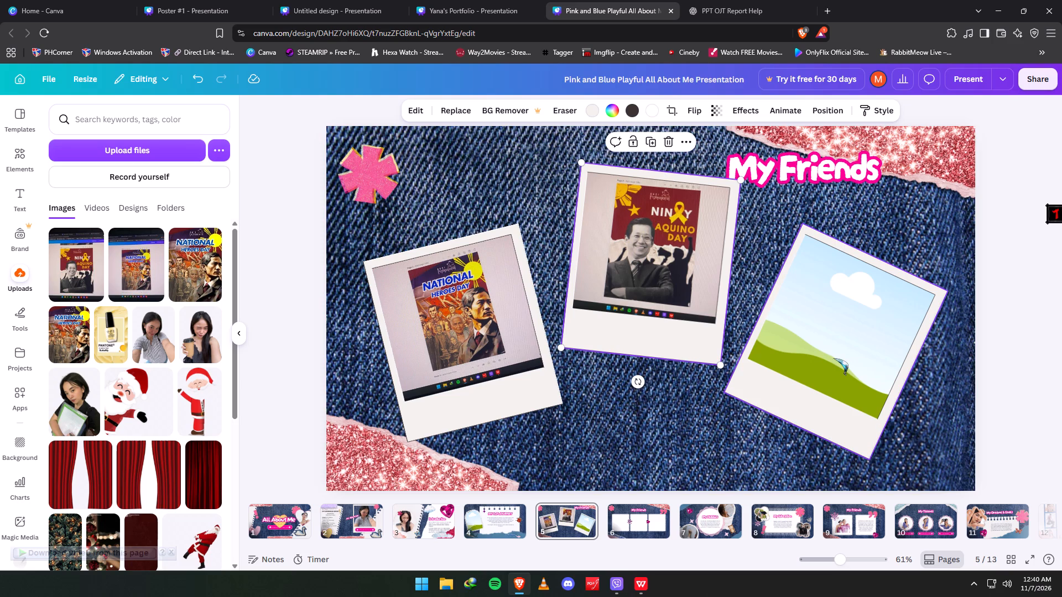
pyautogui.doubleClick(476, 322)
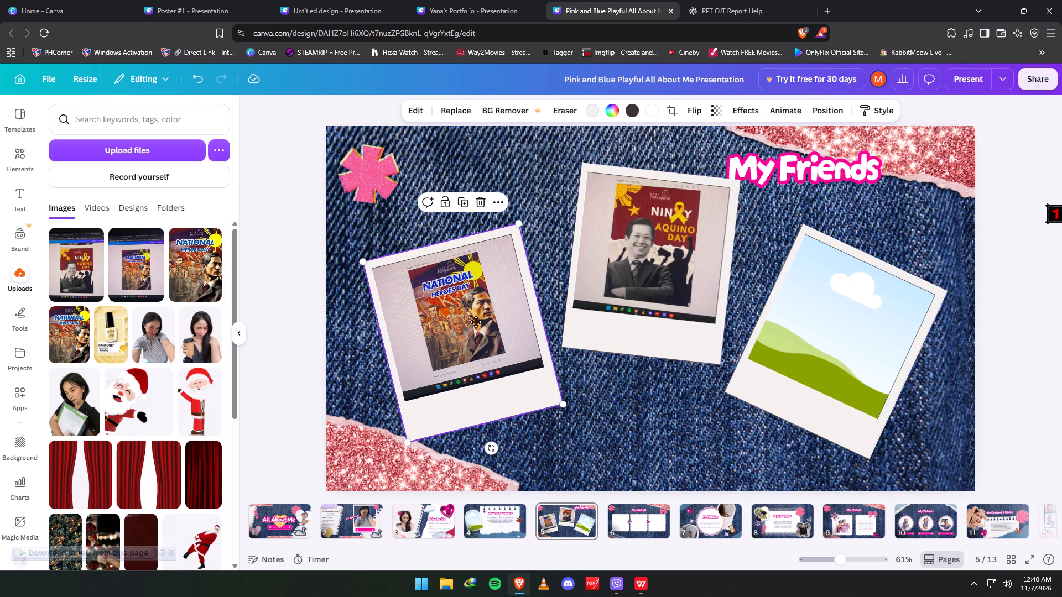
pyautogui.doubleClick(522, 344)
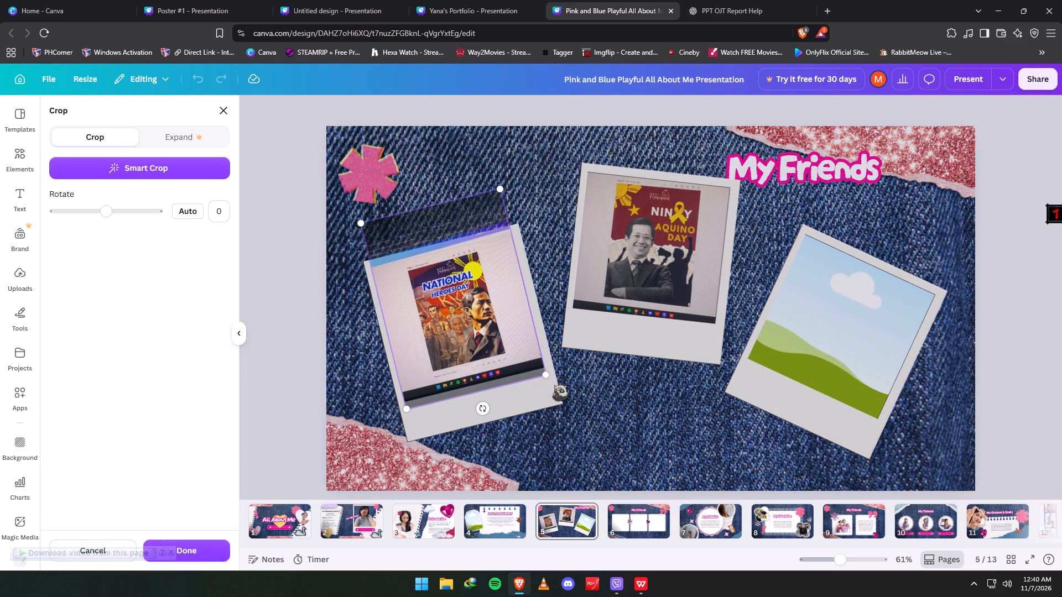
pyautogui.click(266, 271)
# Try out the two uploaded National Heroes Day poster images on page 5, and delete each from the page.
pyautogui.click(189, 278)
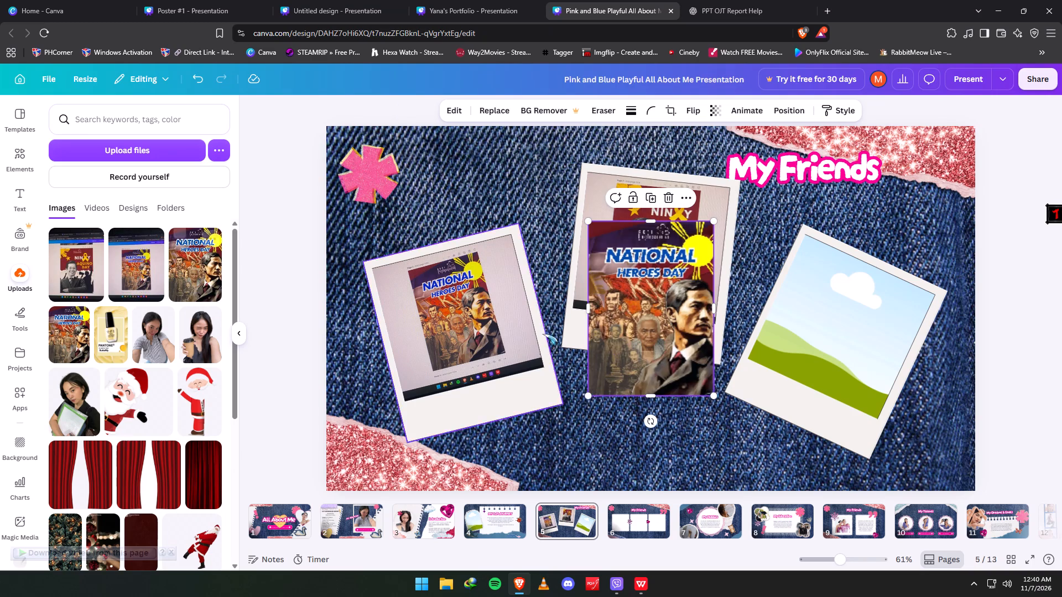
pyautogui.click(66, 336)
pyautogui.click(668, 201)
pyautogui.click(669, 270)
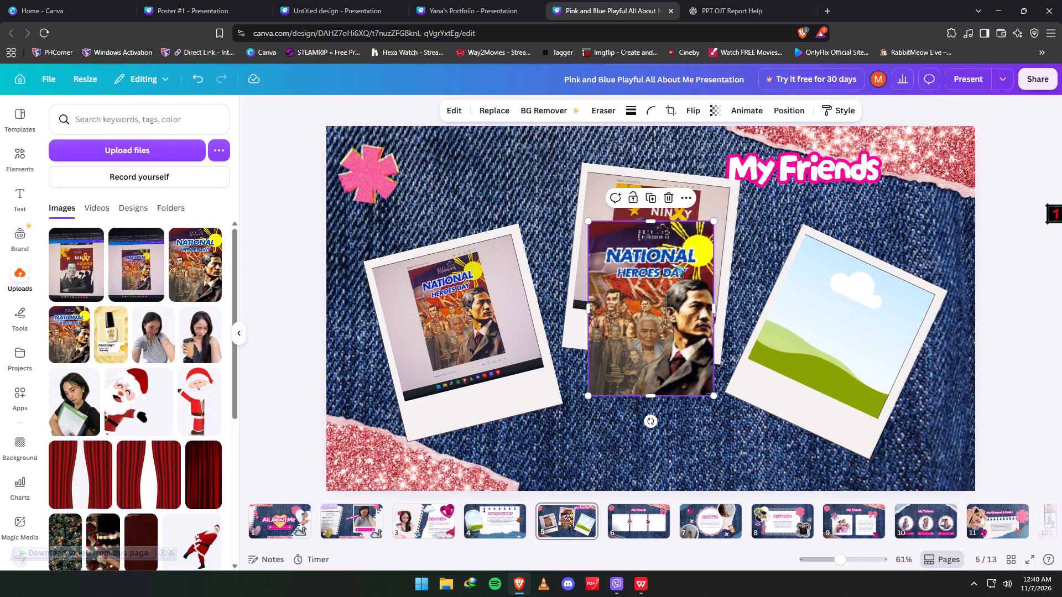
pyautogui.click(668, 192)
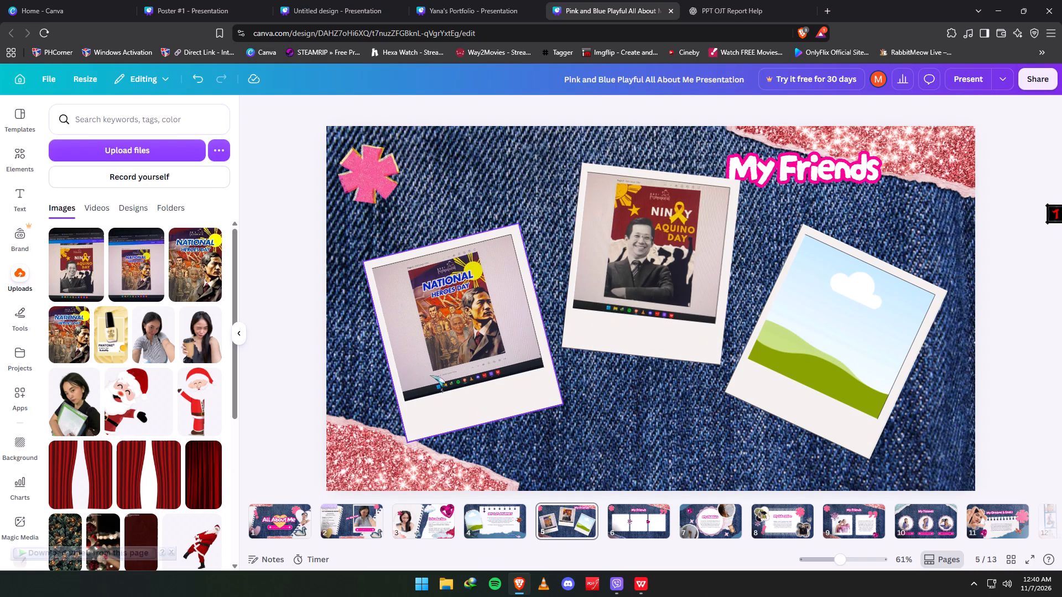
# Delete the screen photos from the leftmost and middle polaroids on page 5, keeping the frames themselves.
pyautogui.click(473, 348)
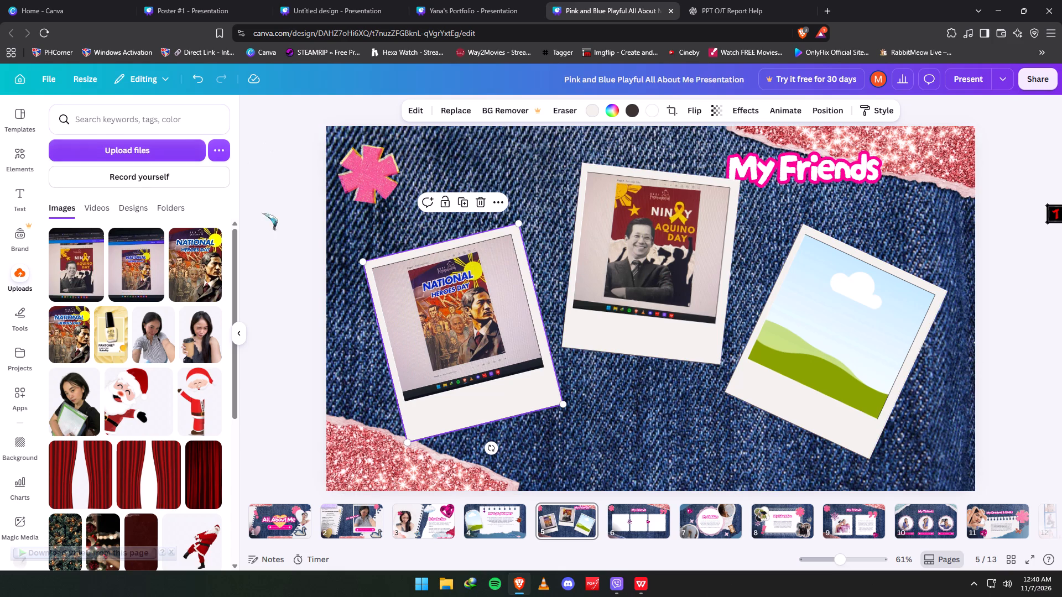
pyautogui.click(478, 201)
pyautogui.click(641, 229)
pyautogui.click(472, 254)
pyautogui.click(477, 199)
pyautogui.click(493, 228)
pyautogui.click(645, 229)
pyautogui.click(665, 139)
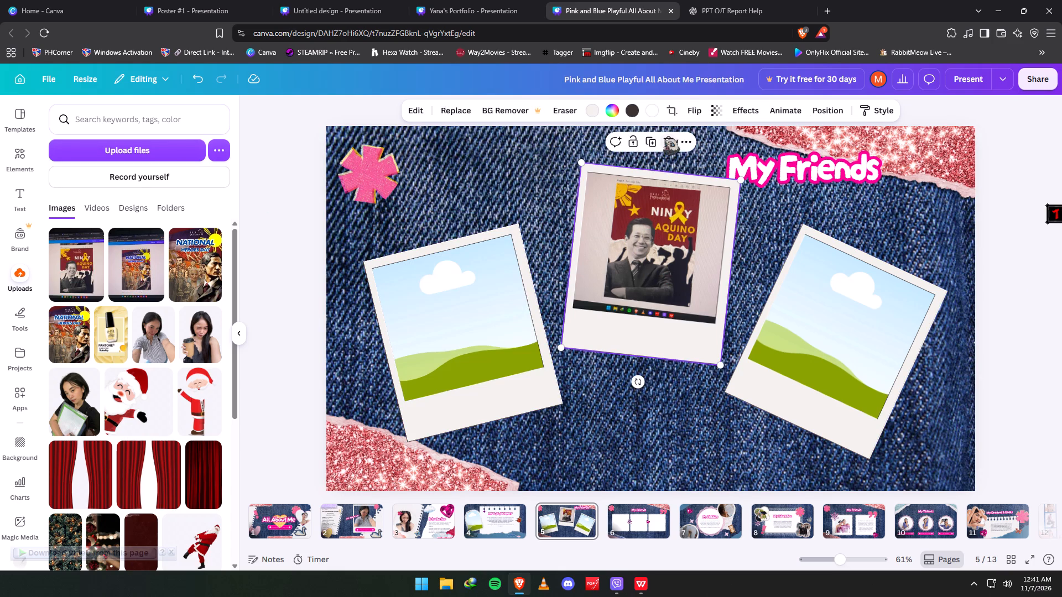
pyautogui.click(685, 172)
# Open the Poster #2 design from the recent designs on the Canva home page.
pyautogui.click(322, 2)
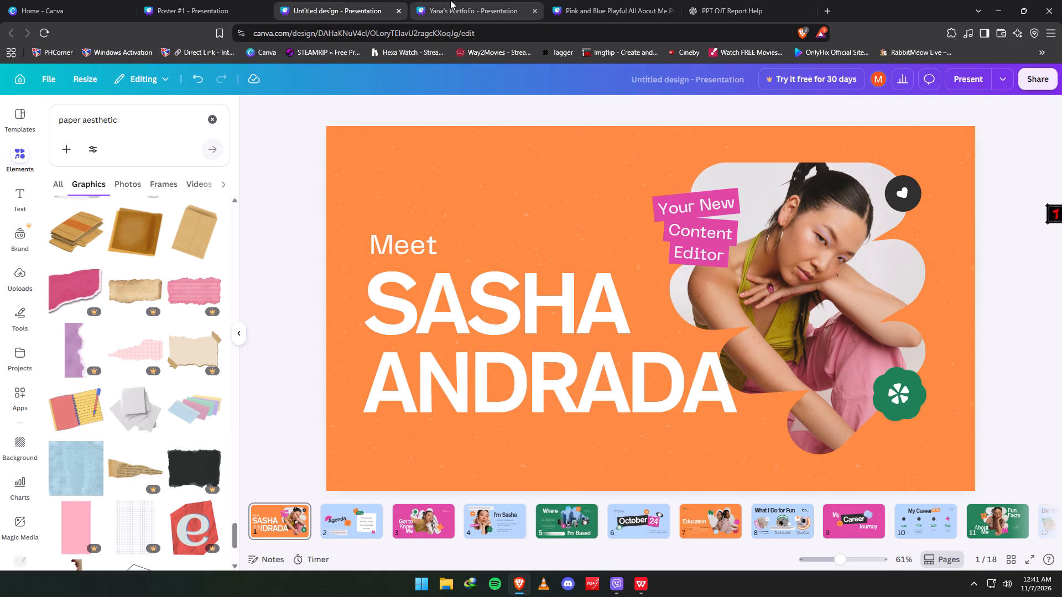
pyautogui.click(201, 1)
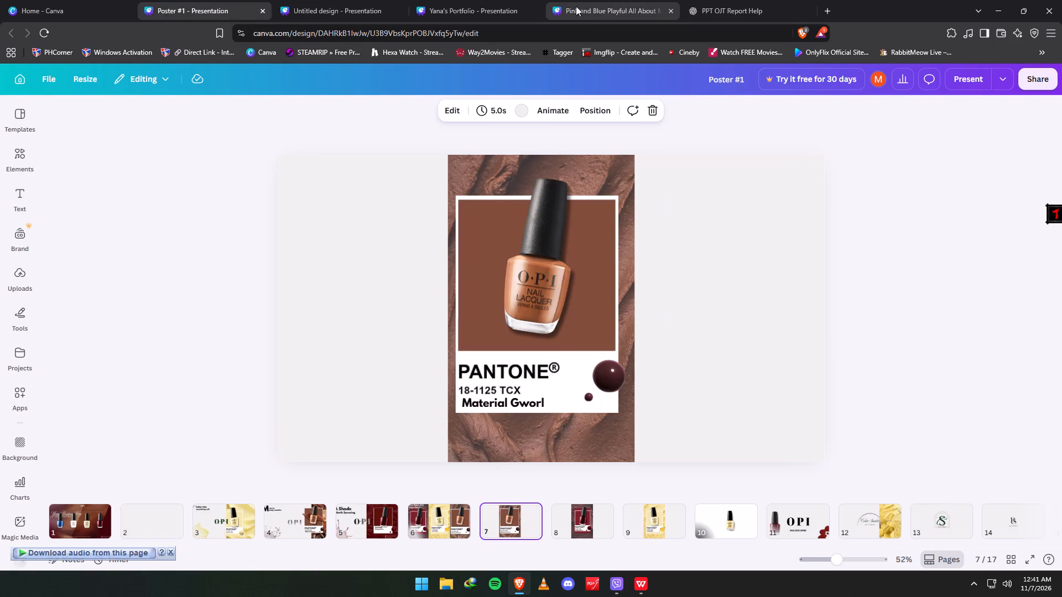
pyautogui.click(287, 0)
pyautogui.click(185, 0)
pyautogui.click(64, 0)
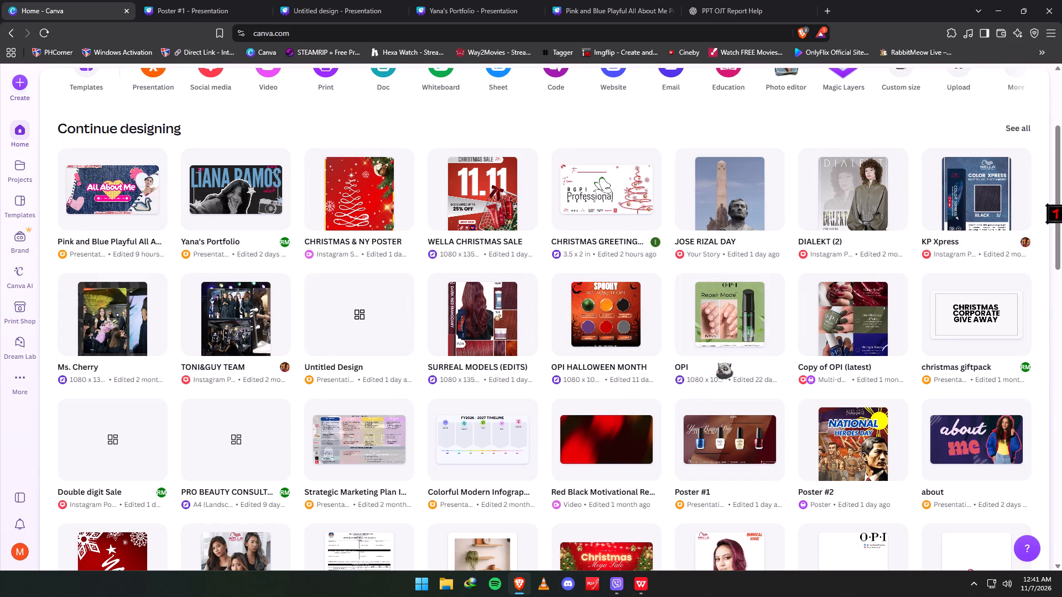
pyautogui.click(852, 436)
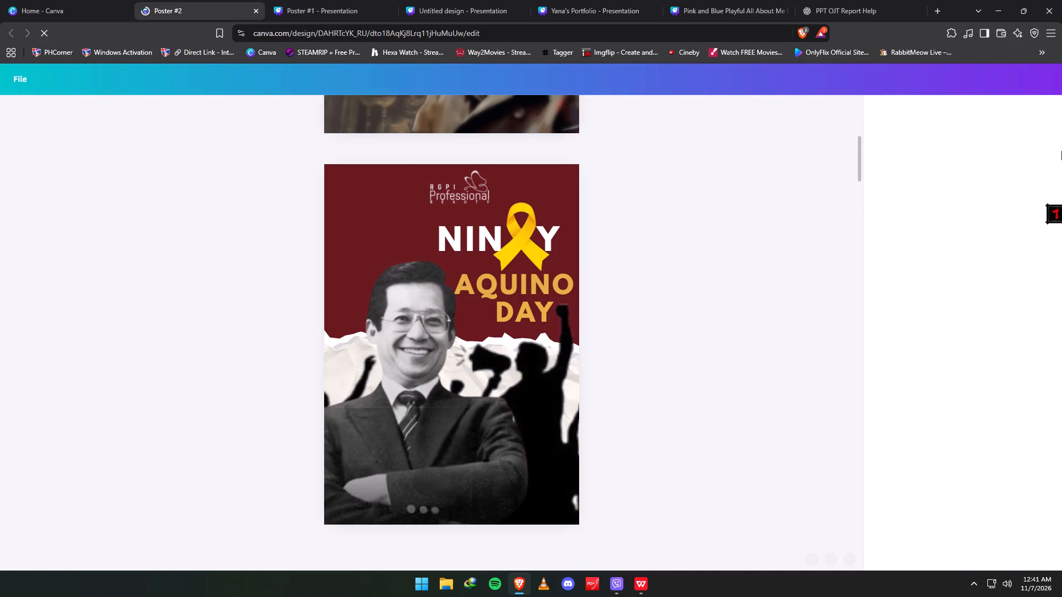
# Request a PNG download of only page 1, the National Heroes Day poster, from the Poster #2 design.
pyautogui.scroll(10, 766, 326)
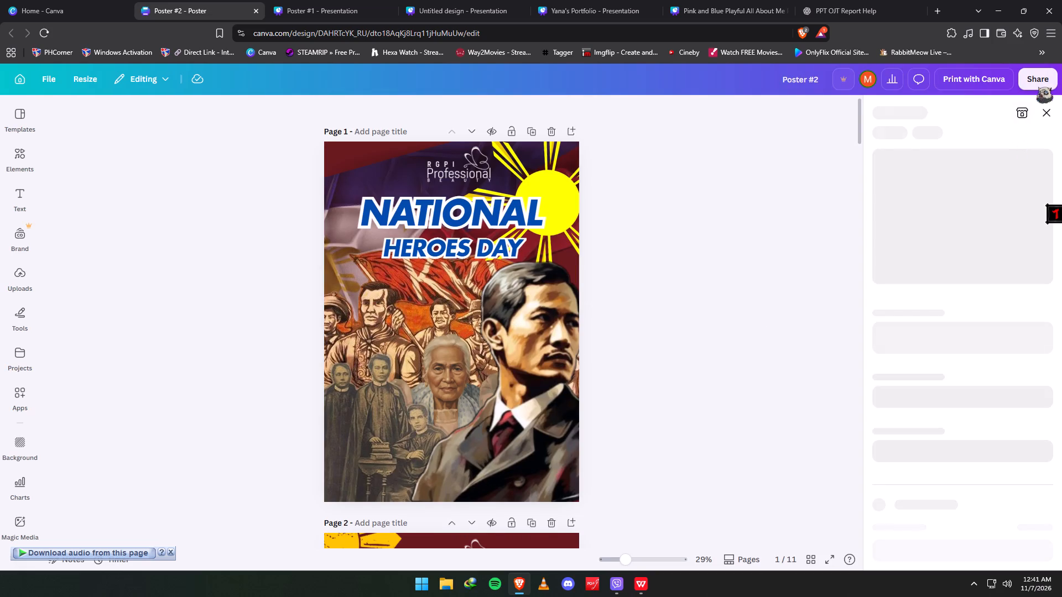
pyautogui.click(1045, 81)
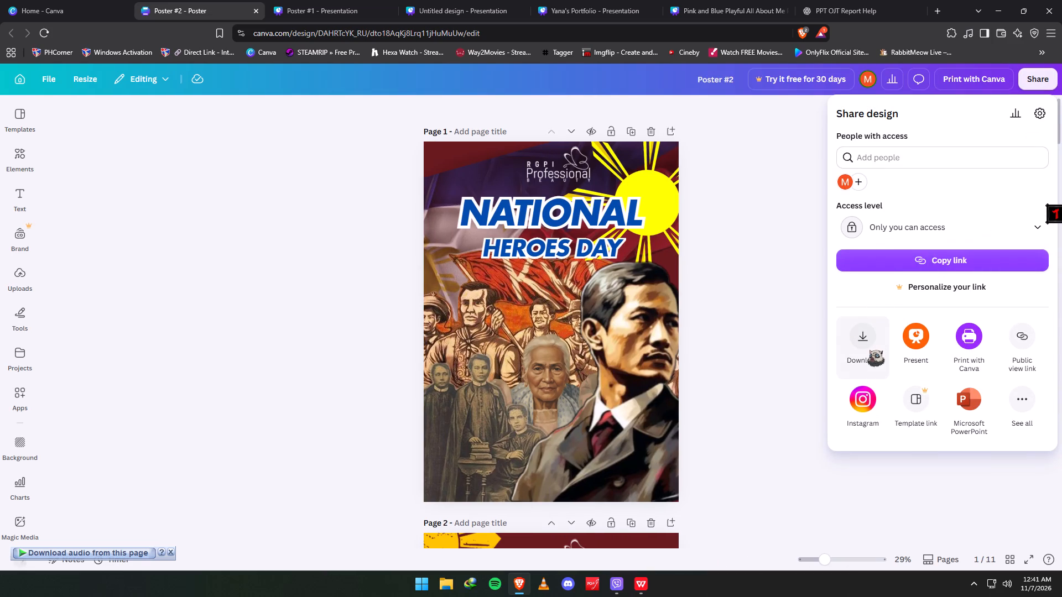
pyautogui.click(870, 350)
pyautogui.click(951, 336)
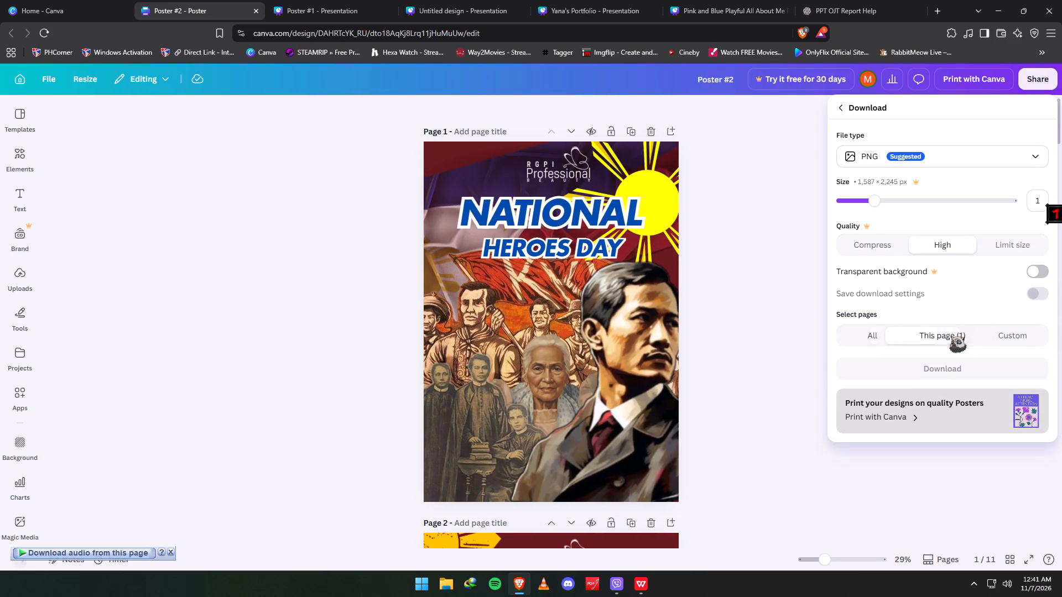
pyautogui.click(951, 366)
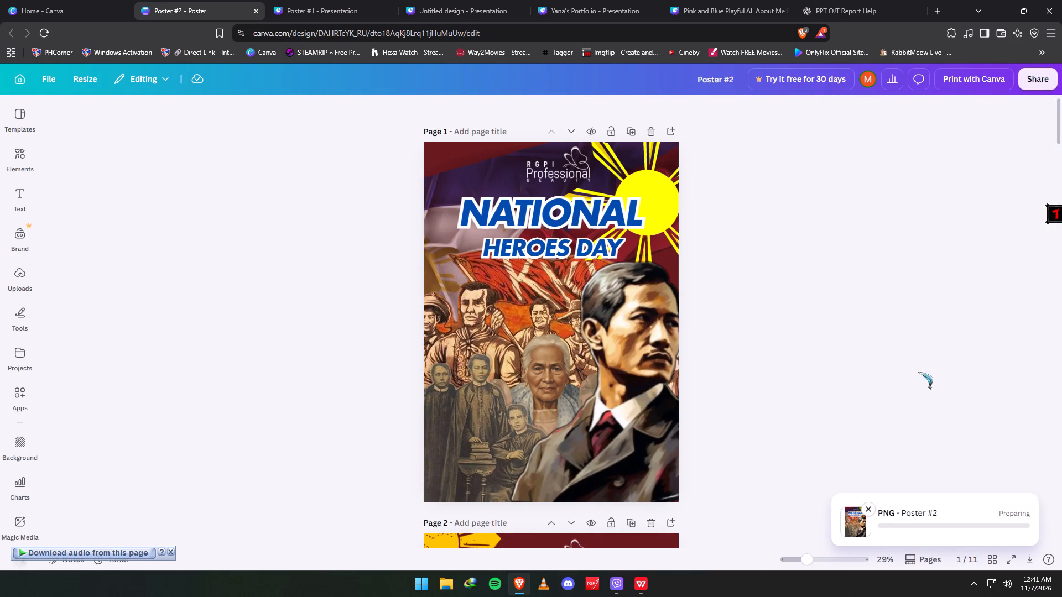
# Save the page 1 export as Poster #2, and request a PNG download of only page 2, the Ninoy Aquino Day poster.
pyautogui.scroll(-11, 689, 366)
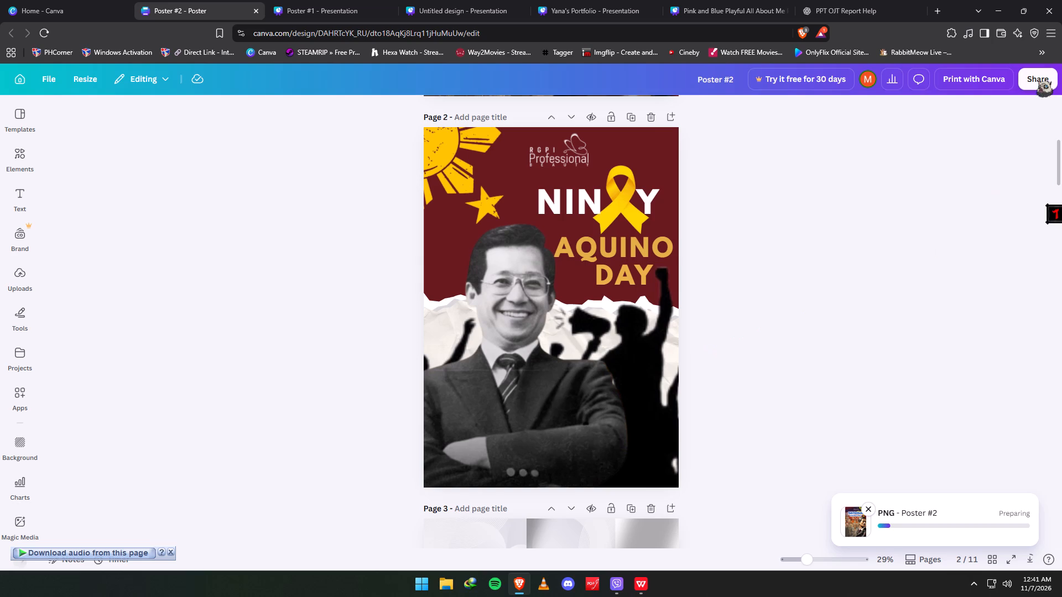
pyautogui.click(1038, 81)
pyautogui.click(860, 339)
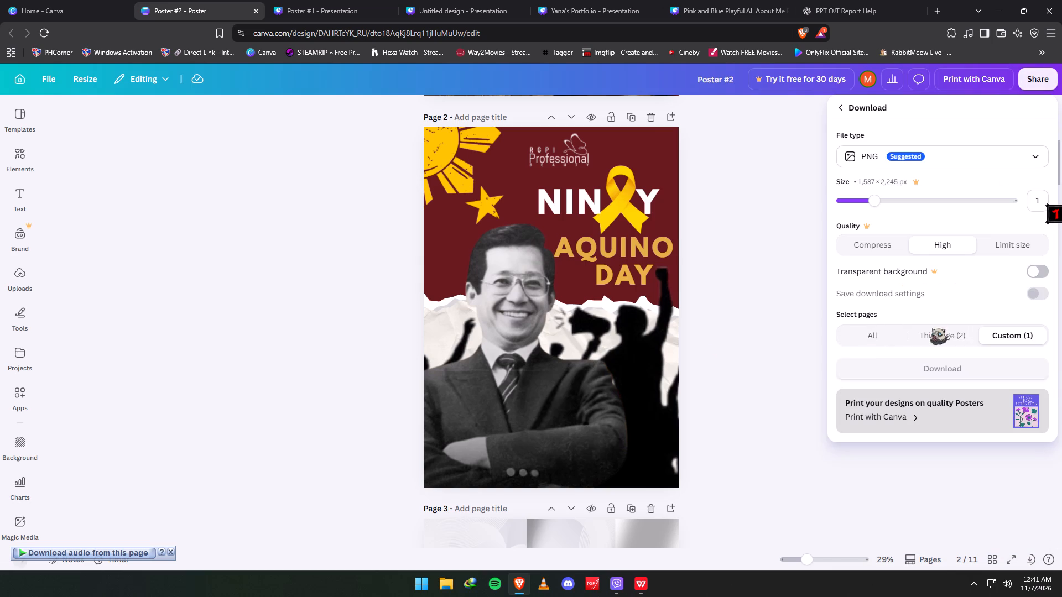
pyautogui.click(934, 334)
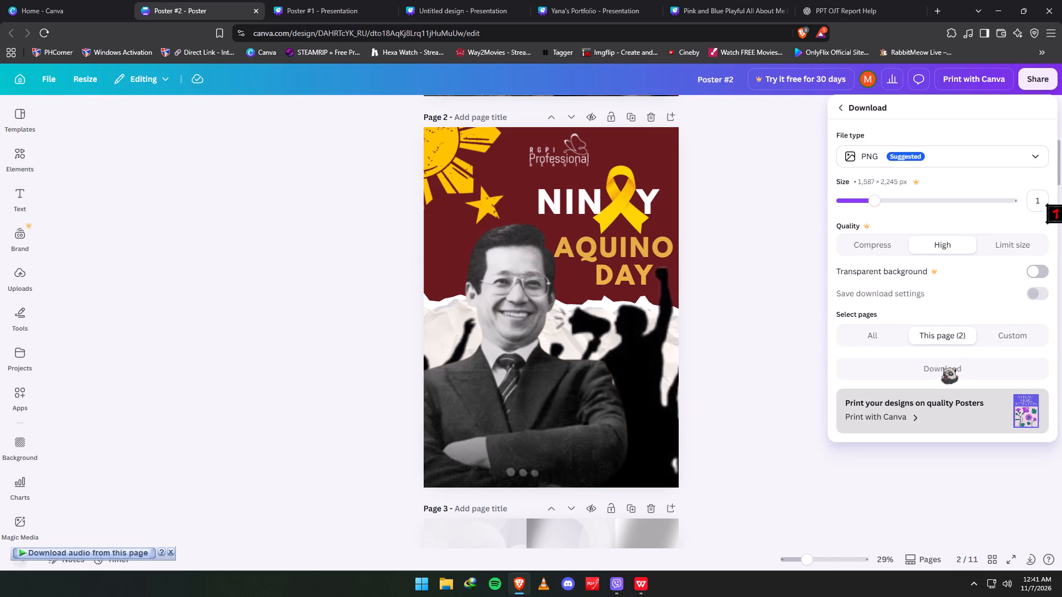
pyautogui.click(941, 362)
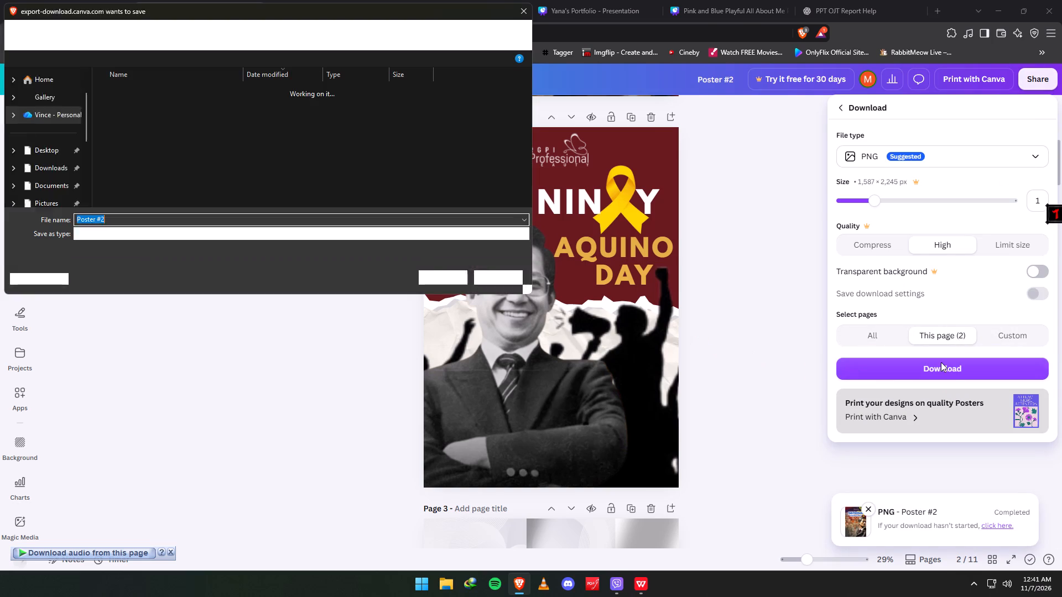
pyautogui.click(443, 273)
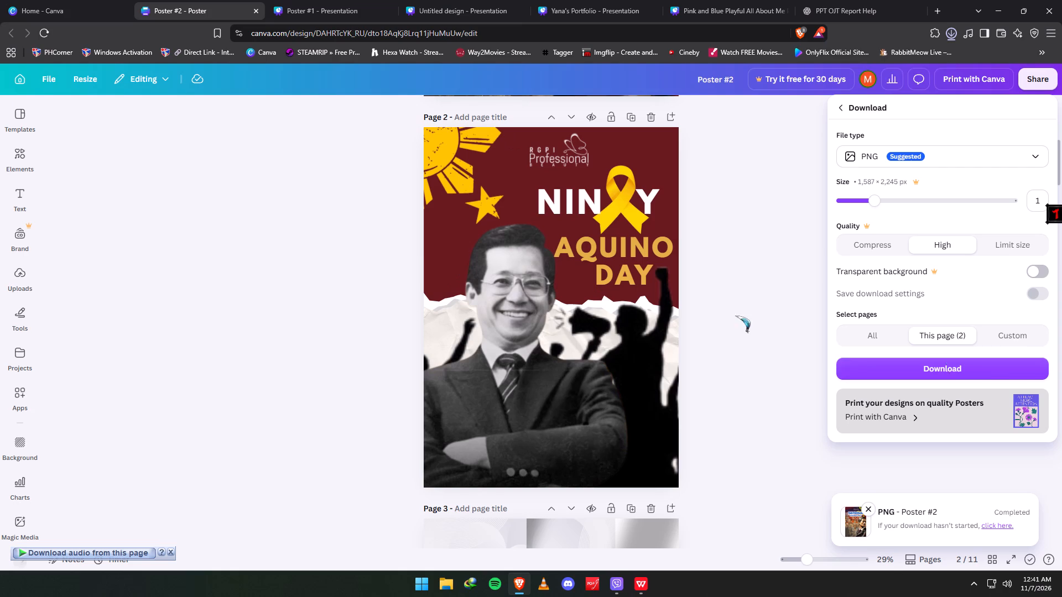
pyautogui.click(982, 370)
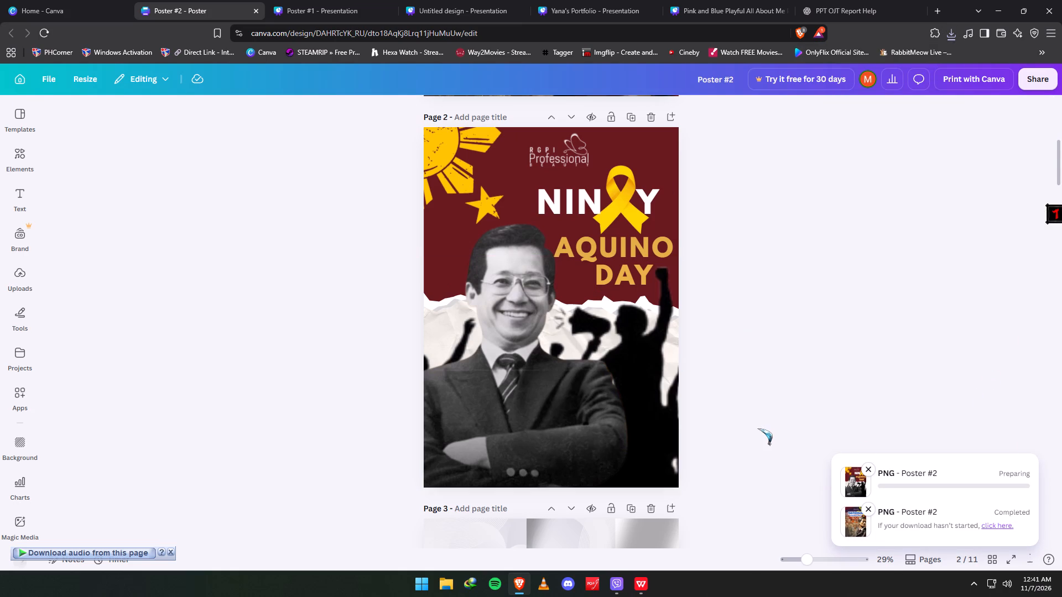
pyautogui.scroll(-8, 758, 428)
# Close the Poster #2 design, return to the Pink and Blue presentation, and upload the Poster #2 image from the Downloads folder.
pyautogui.click(254, 10)
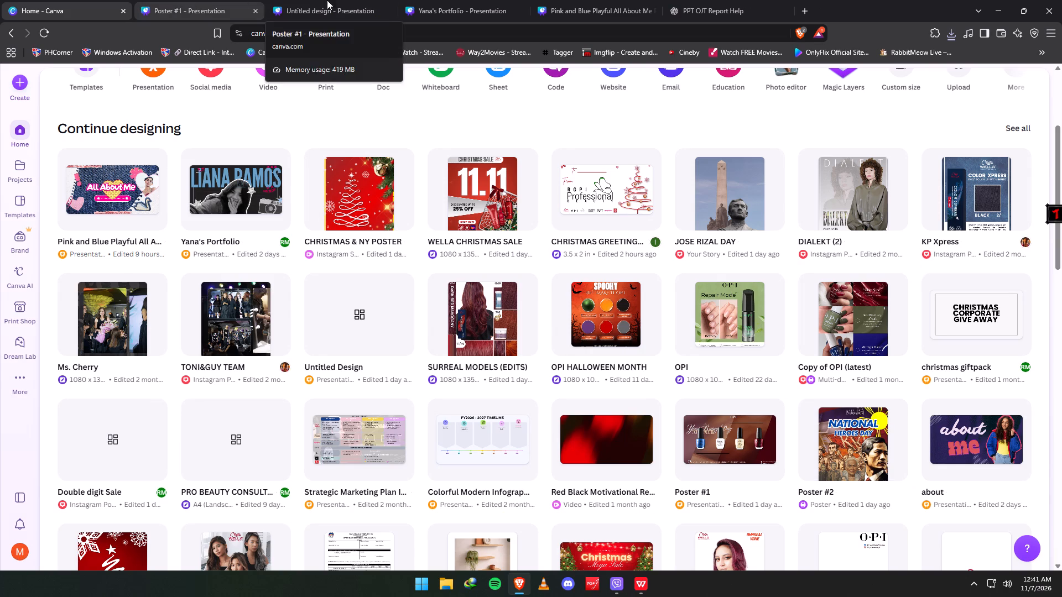
pyautogui.click(545, 0)
pyautogui.click(137, 145)
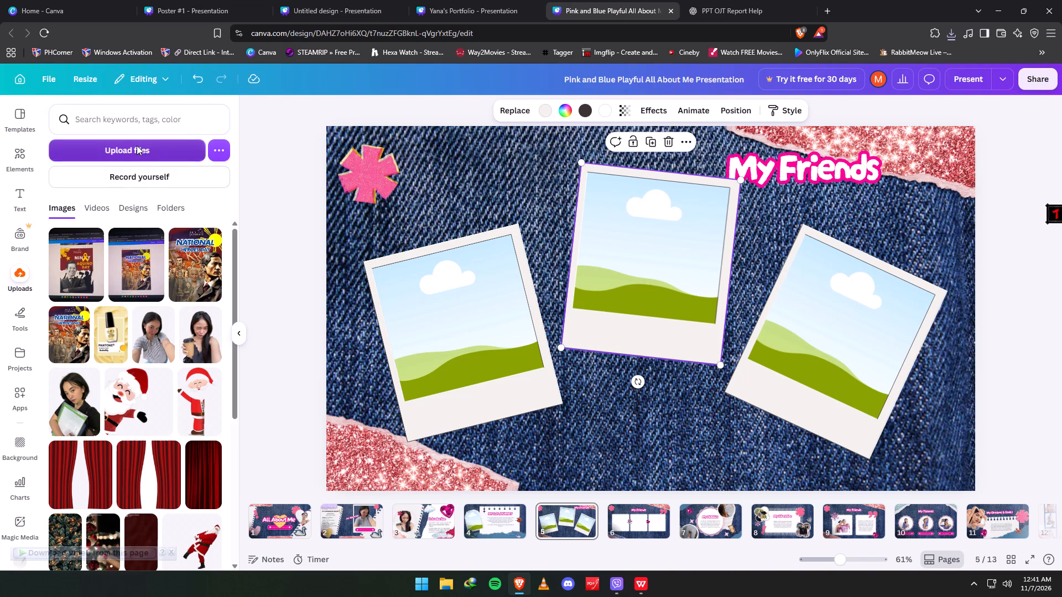
pyautogui.click(191, 107)
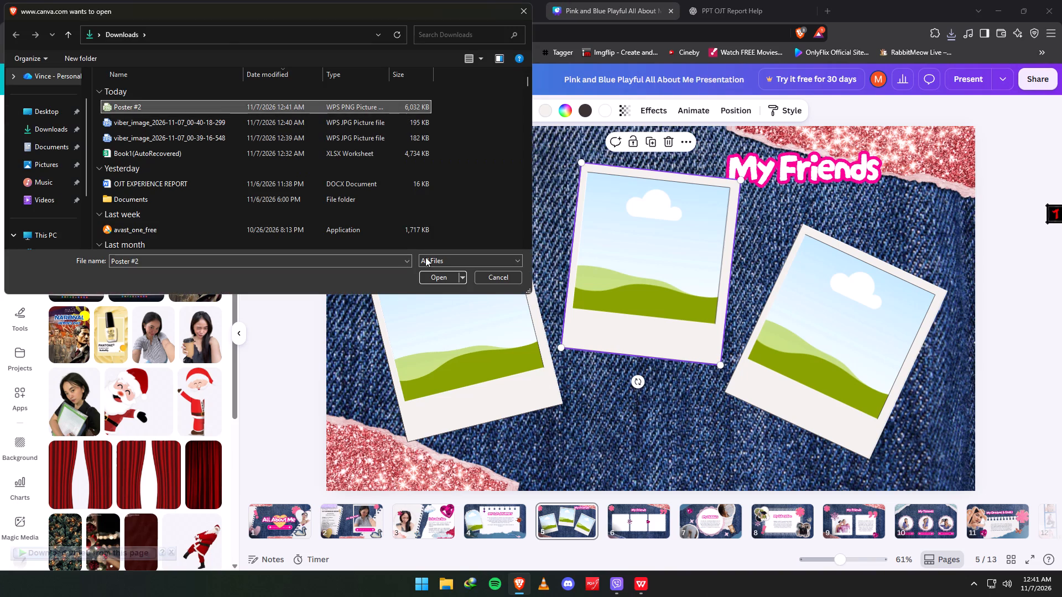
pyautogui.click(448, 276)
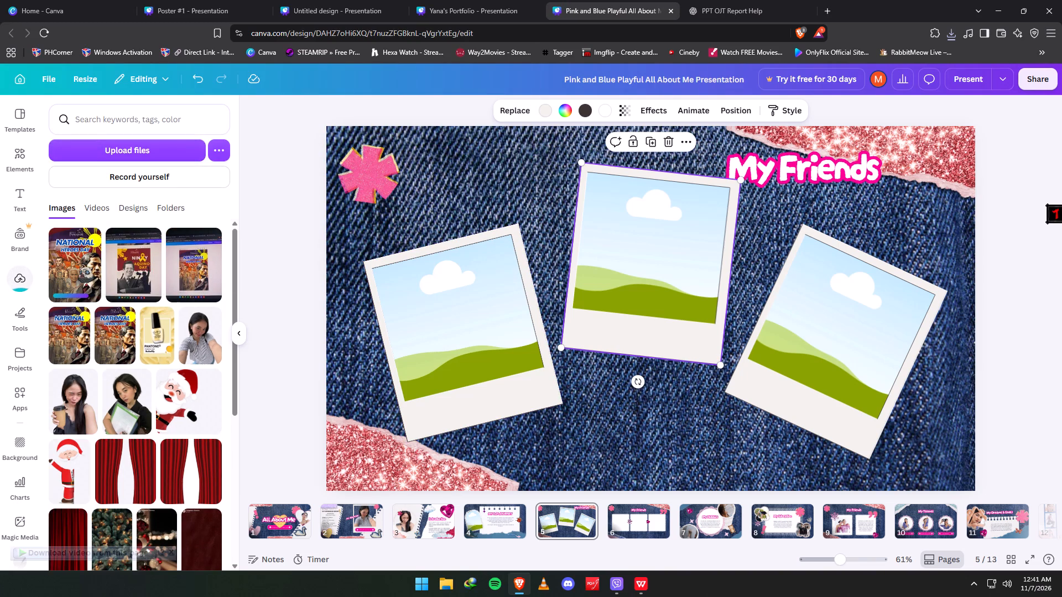
# Add the newly uploaded National Heroes Day poster to page 5 and place it in the leftmost polaroid frame.
pyautogui.click(80, 266)
pyautogui.moveTo(644, 282); pyautogui.dragTo(474, 317)
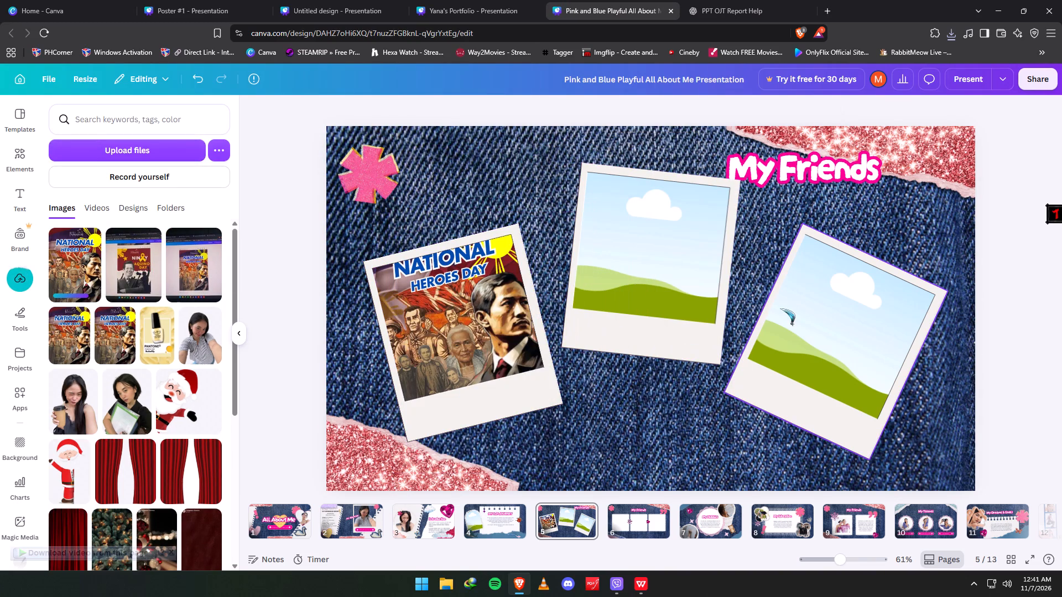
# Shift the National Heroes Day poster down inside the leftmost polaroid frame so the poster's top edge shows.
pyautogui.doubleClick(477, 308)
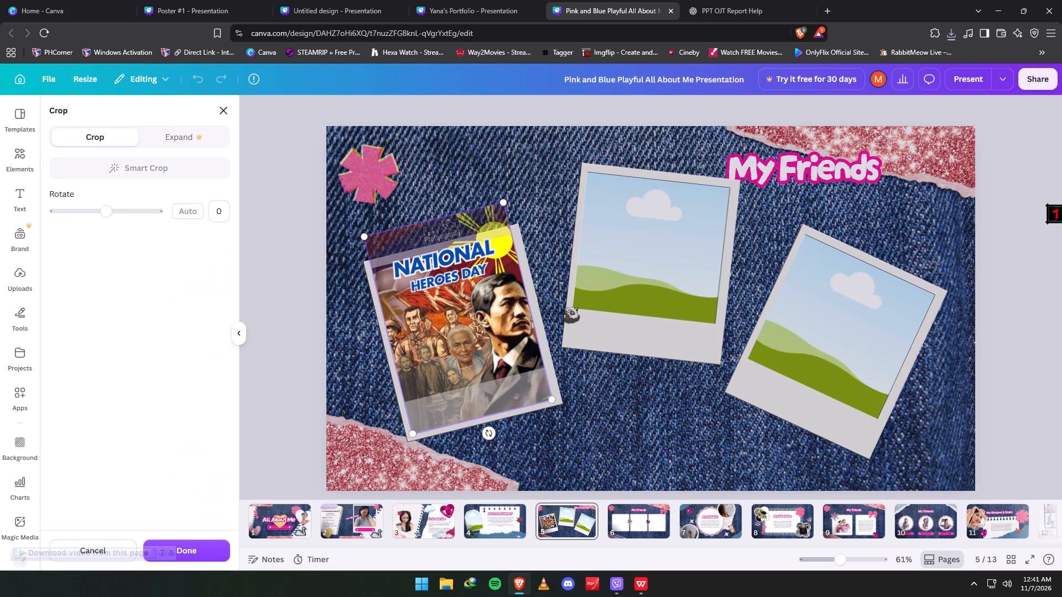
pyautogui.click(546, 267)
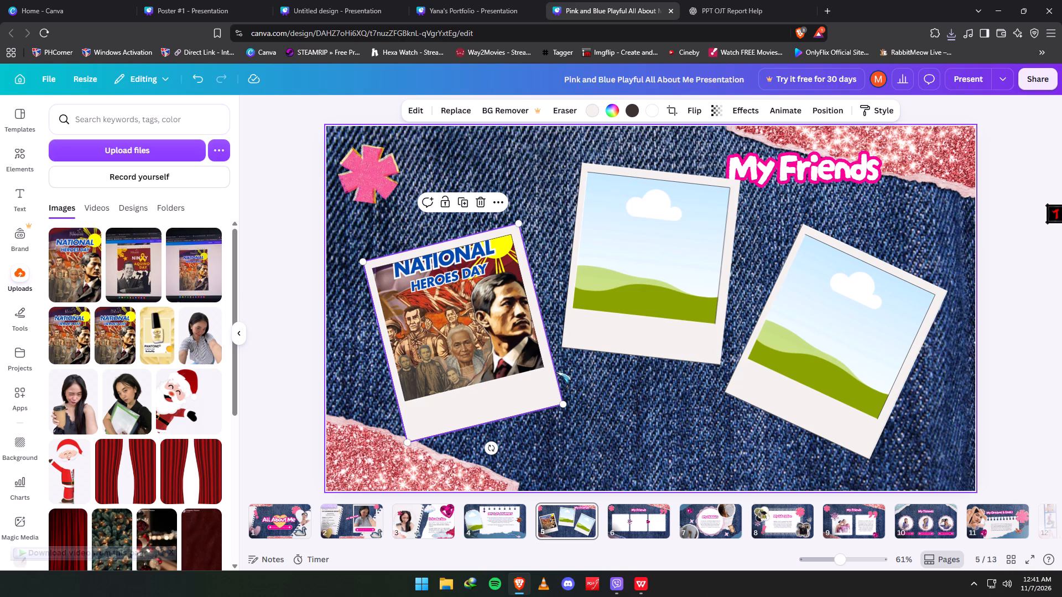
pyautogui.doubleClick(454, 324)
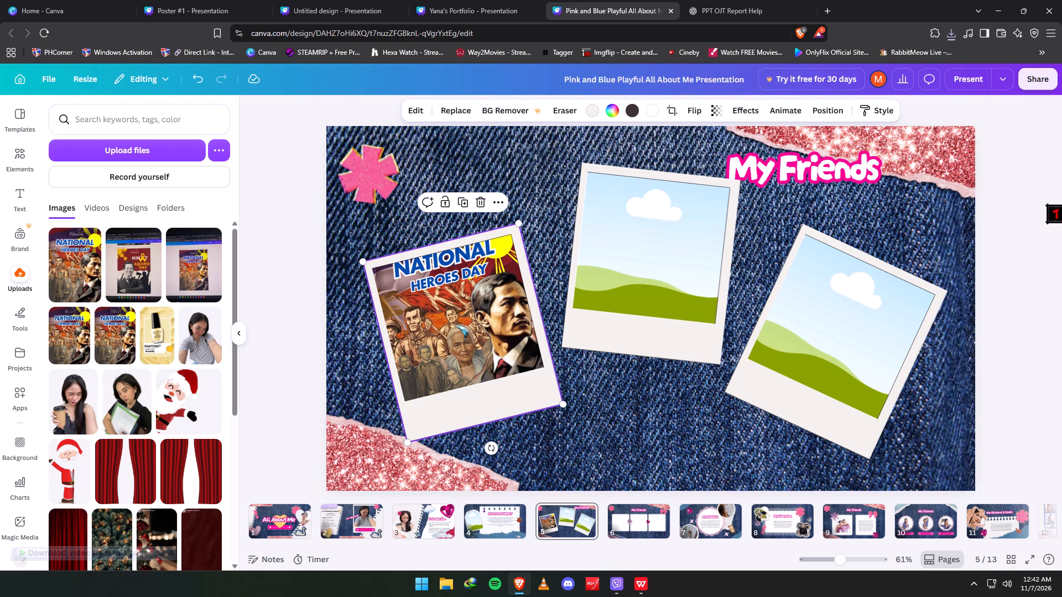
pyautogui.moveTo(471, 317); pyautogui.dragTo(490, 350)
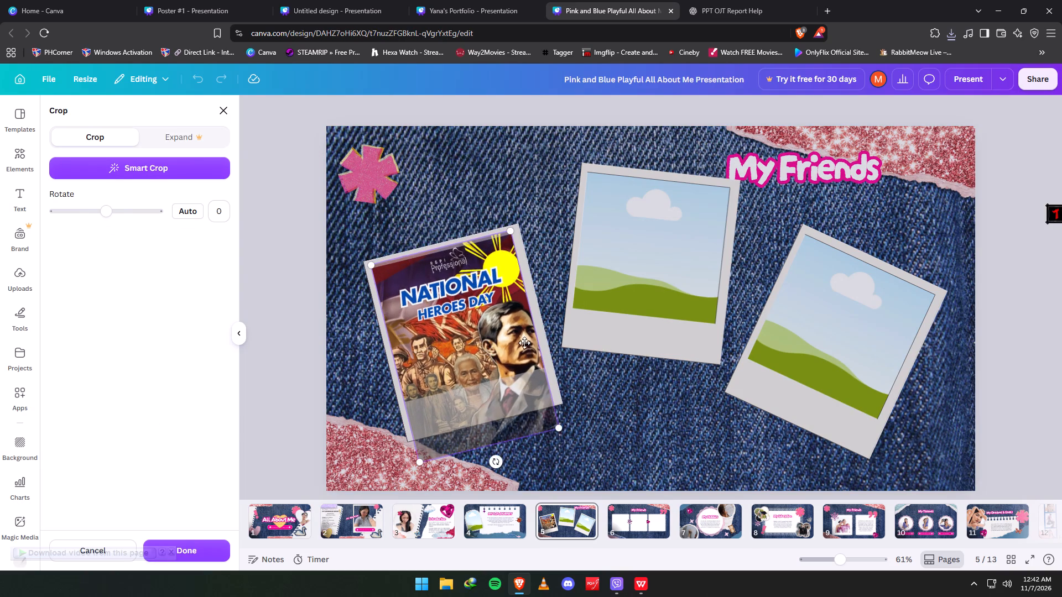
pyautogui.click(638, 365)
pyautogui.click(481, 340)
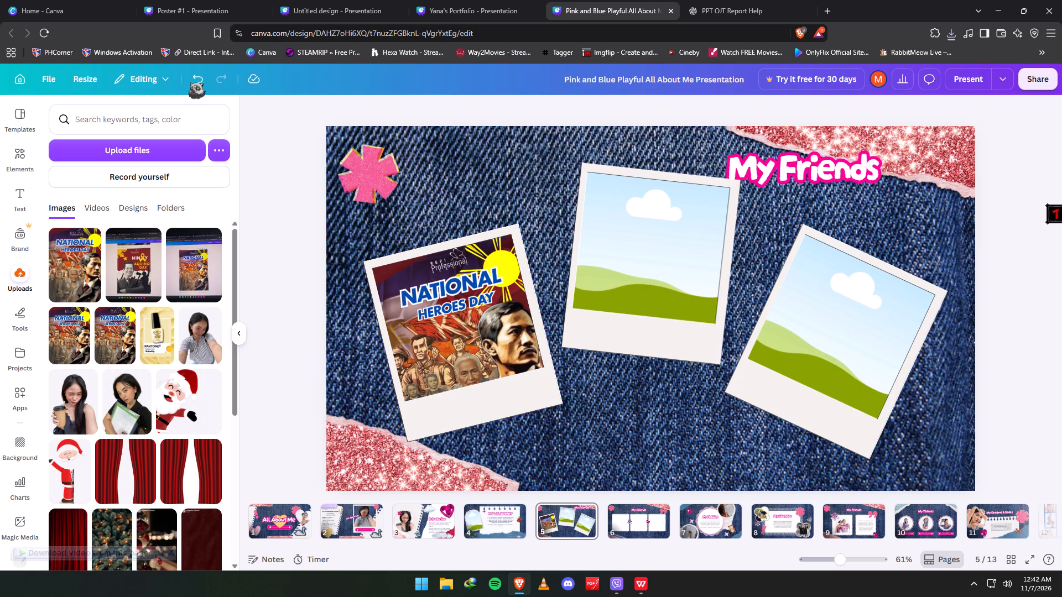
# Add the National Heroes Day poster to page 5 as a loose image and delete the leftmost polaroid with its photo.
pyautogui.click(79, 279)
pyautogui.click(477, 300)
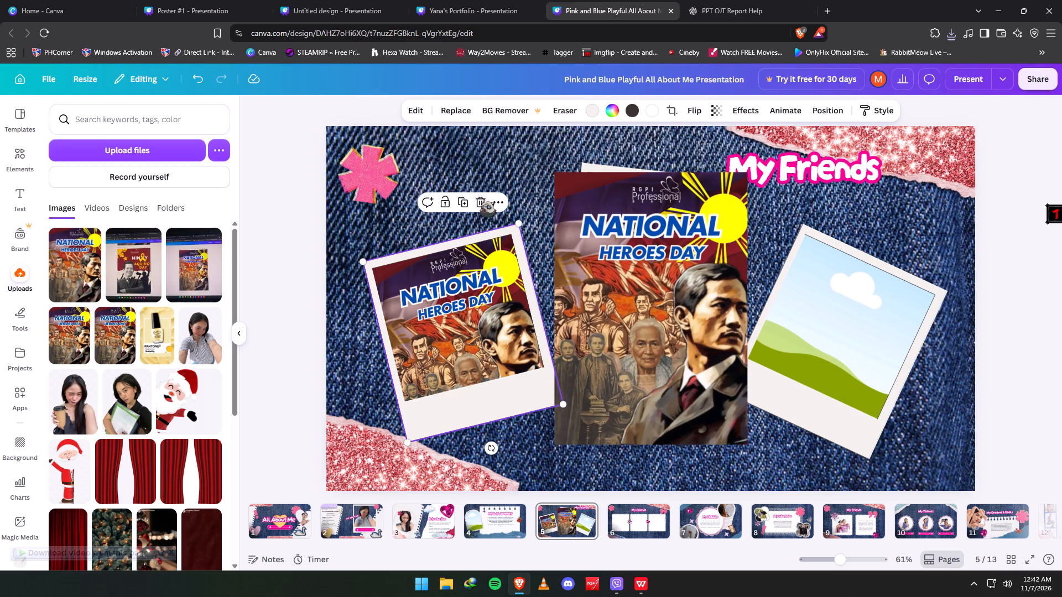
pyautogui.click(481, 201)
pyautogui.click(484, 231)
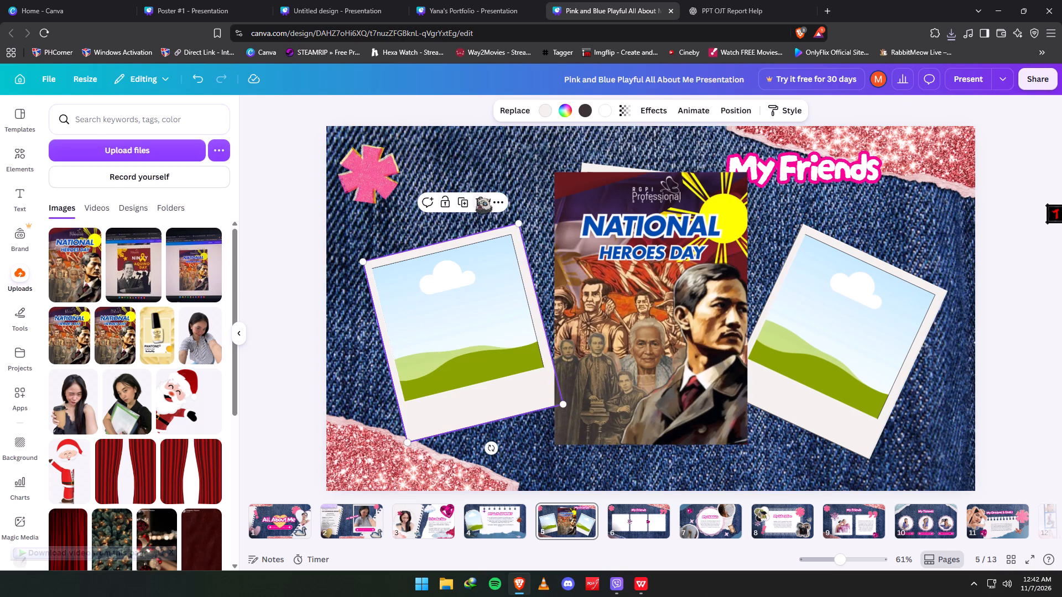
pyautogui.click(477, 198)
# Move the loose poster to the removed polaroid's place, shrink it, and tilt it slightly counterclockwise.
pyautogui.moveTo(702, 298); pyautogui.dragTo(517, 309)
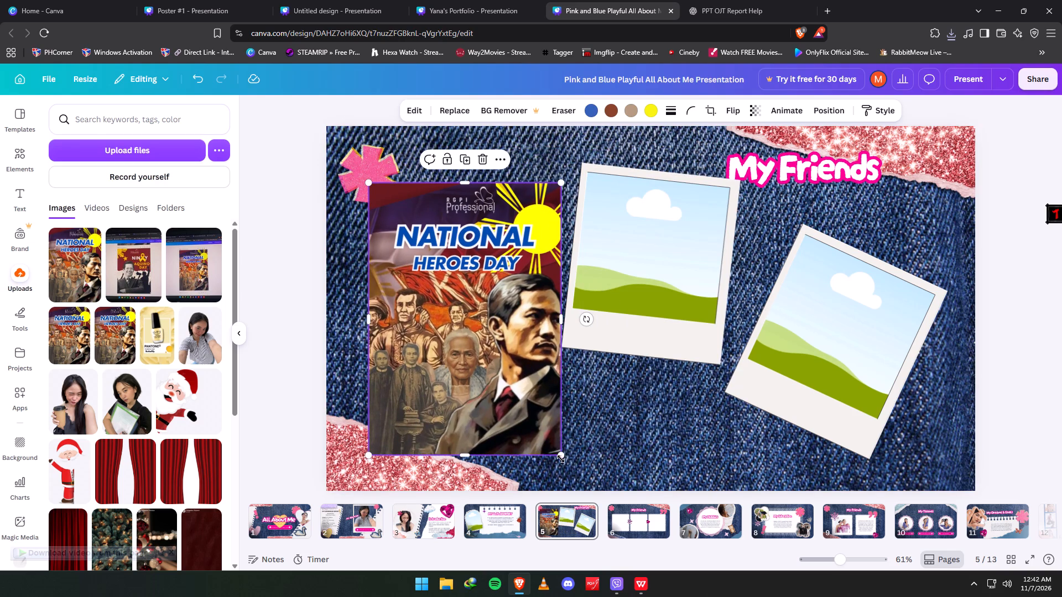
pyautogui.moveTo(560, 457); pyautogui.dragTo(503, 364)
pyautogui.moveTo(433, 304); pyautogui.dragTo(448, 334)
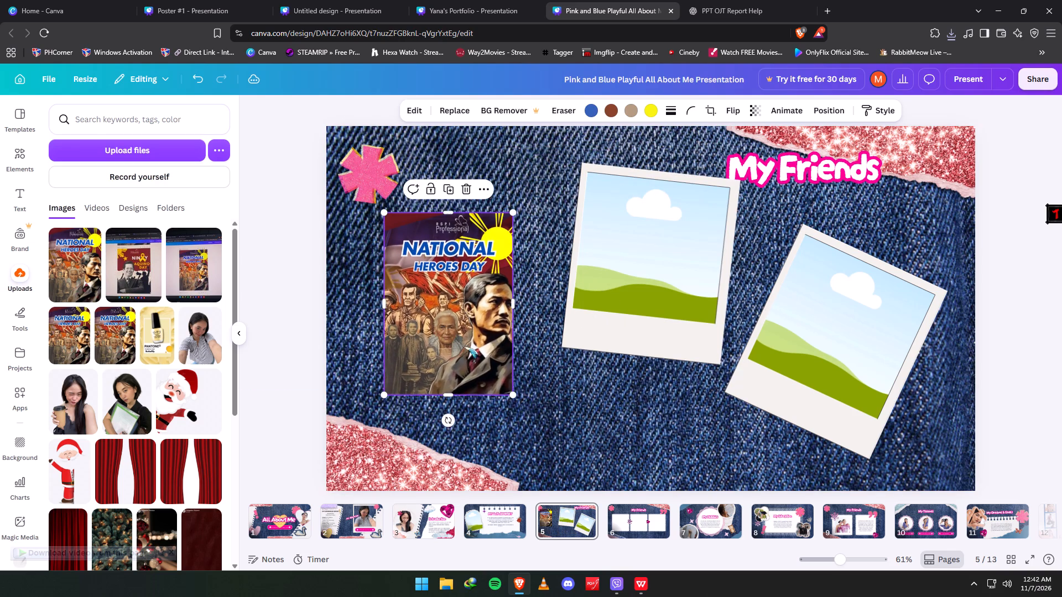
pyautogui.moveTo(444, 419); pyautogui.dragTo(467, 423)
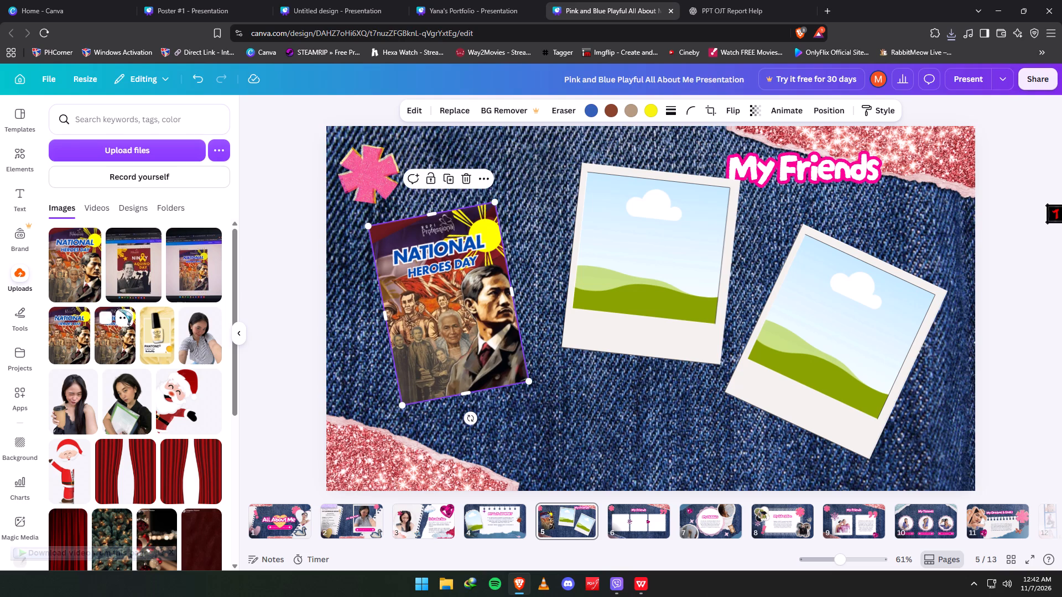
pyautogui.click(1014, 308)
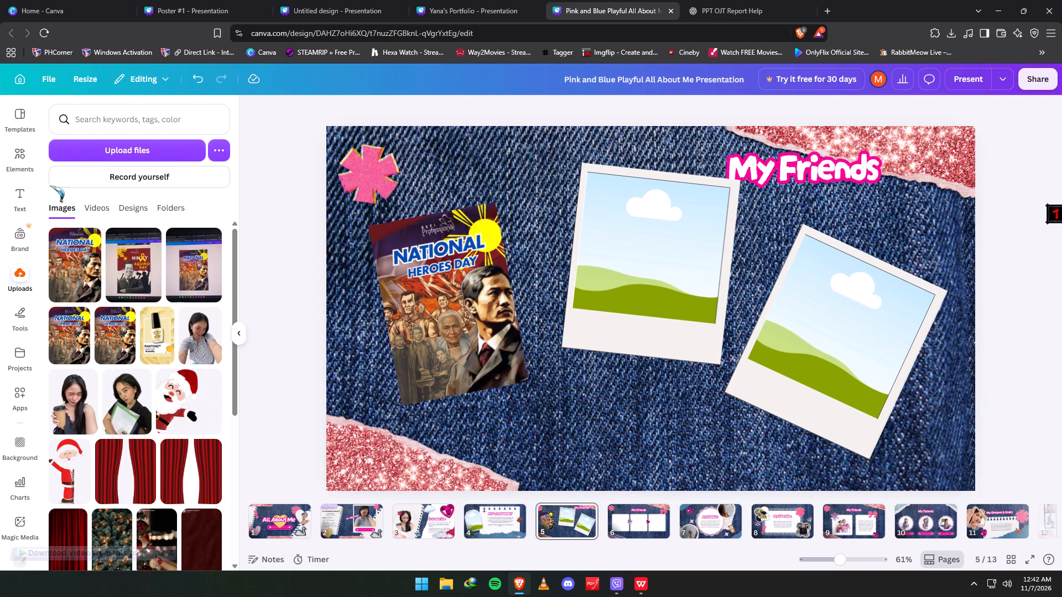
# Look through the frames, photo animations and image editing apps for a treatment for the National Heroes Day poster.
pyautogui.click(15, 159)
pyautogui.click(457, 278)
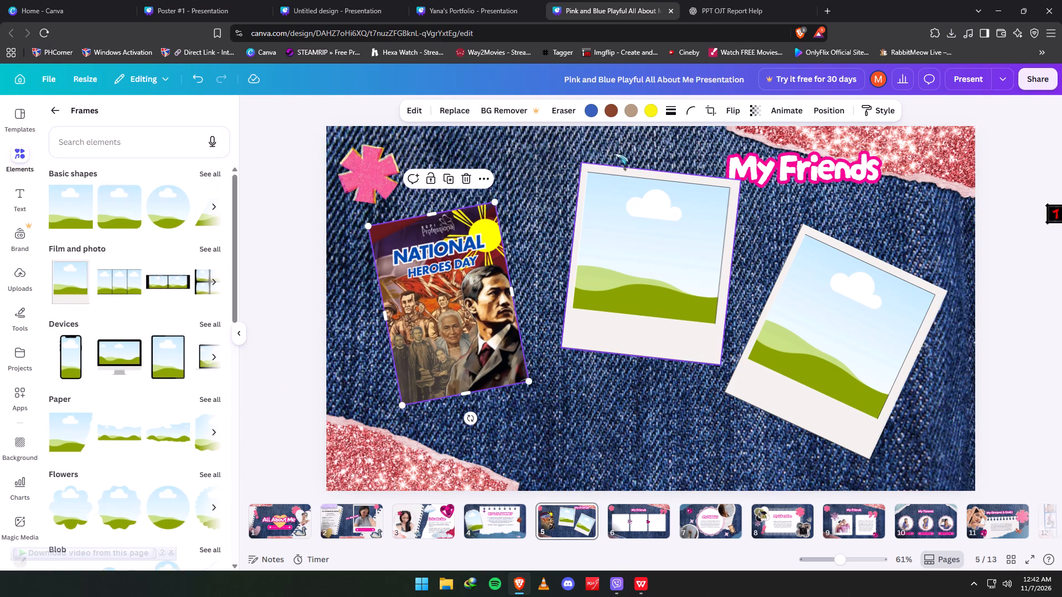
pyautogui.click(779, 105)
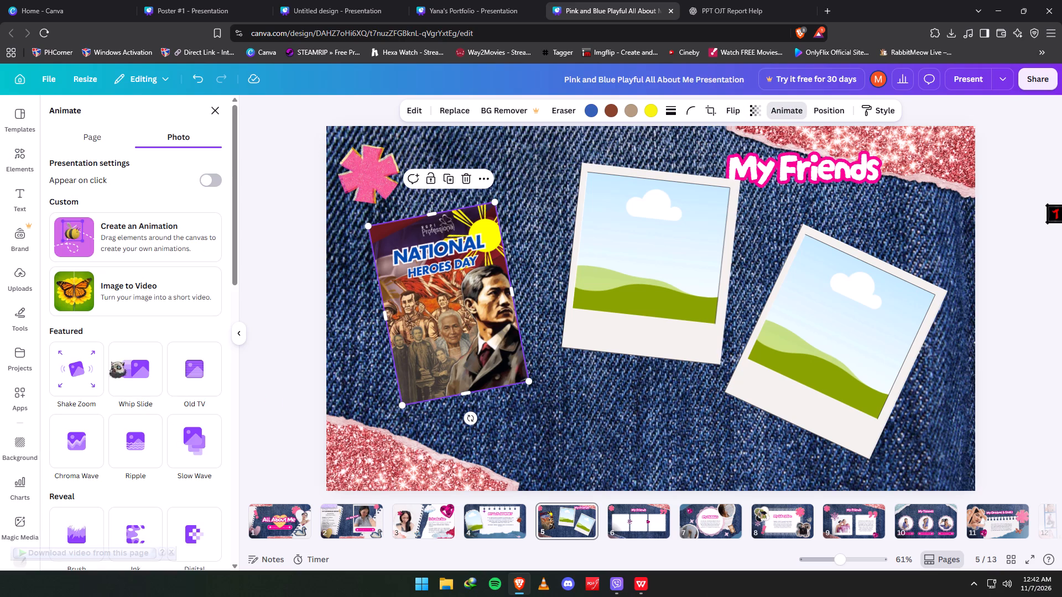
pyautogui.scroll(-10, 173, 382)
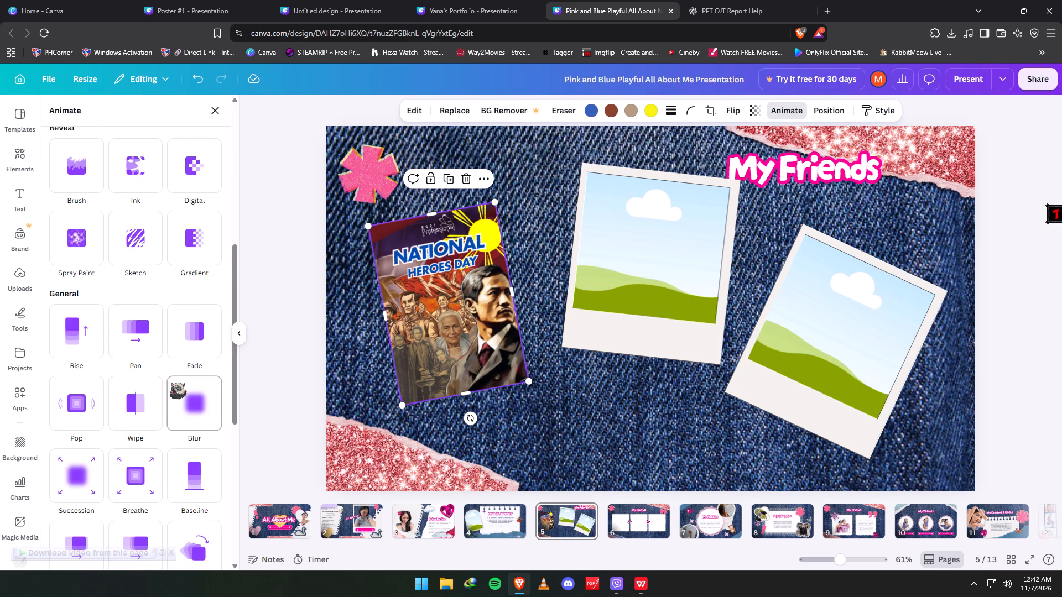
pyautogui.scroll(-1, 171, 383)
pyautogui.scroll(13, 180, 366)
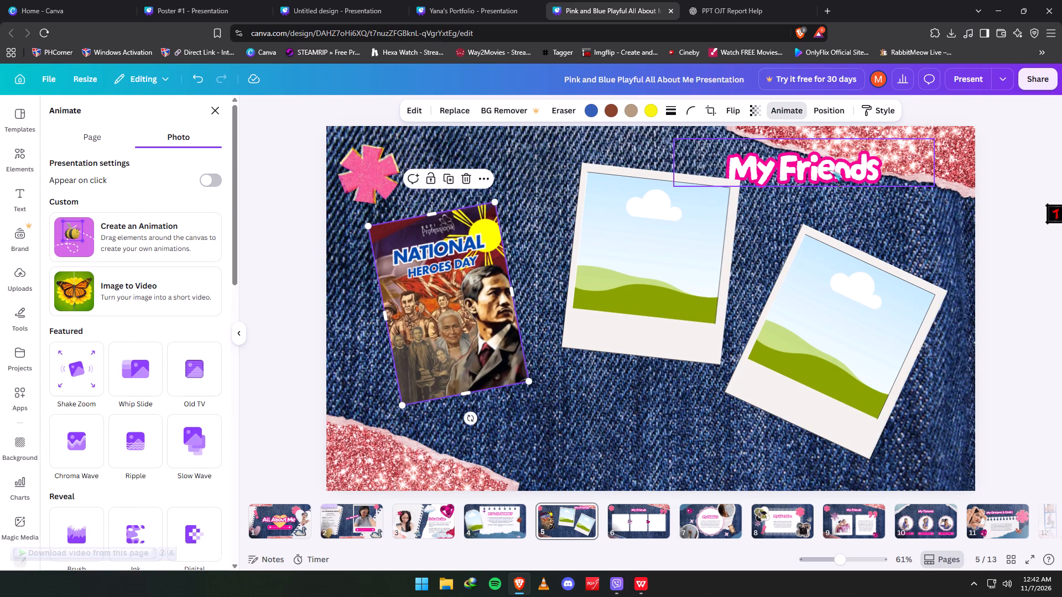
pyautogui.click(419, 113)
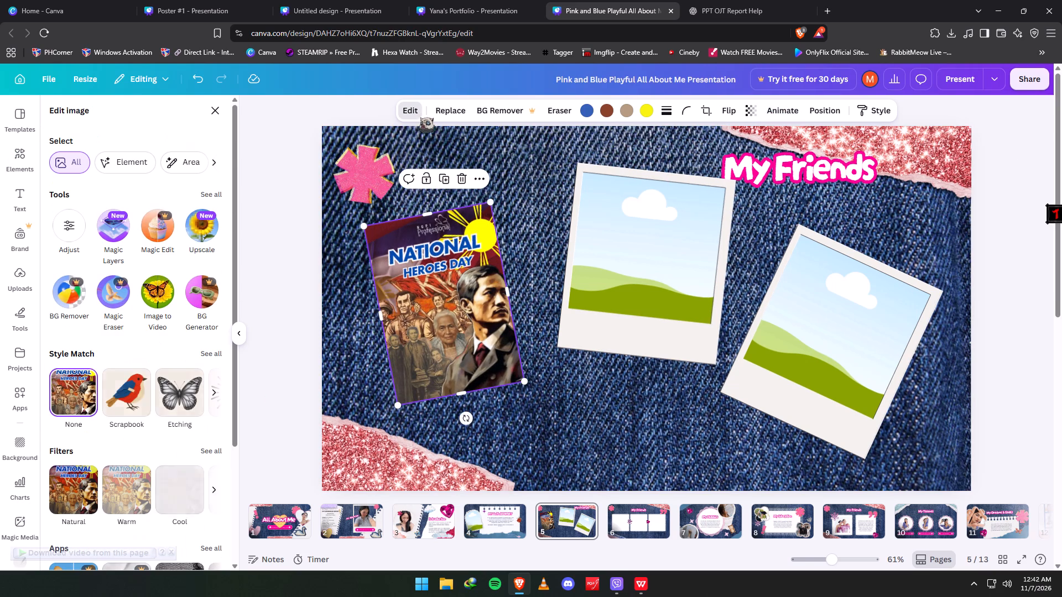
pyautogui.scroll(-2, 187, 426)
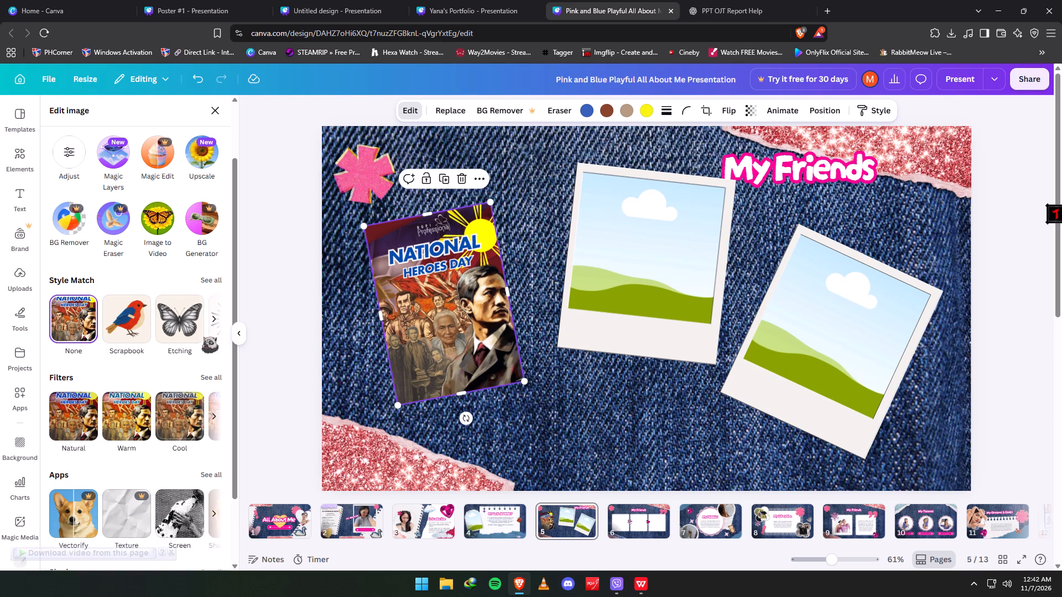
pyautogui.scroll(-4, 200, 442)
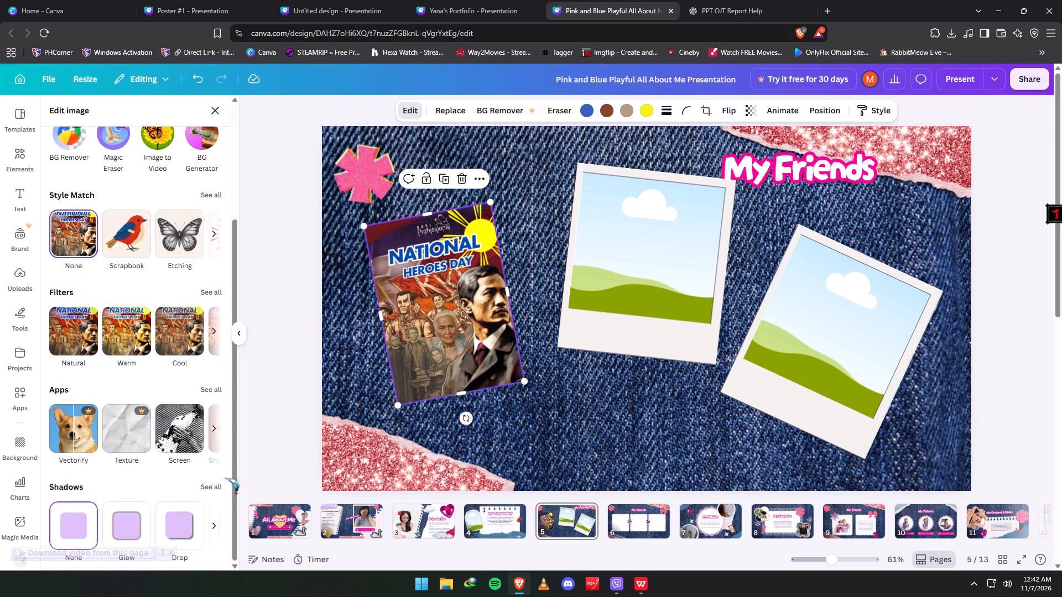
pyautogui.click(210, 426)
pyautogui.click(211, 430)
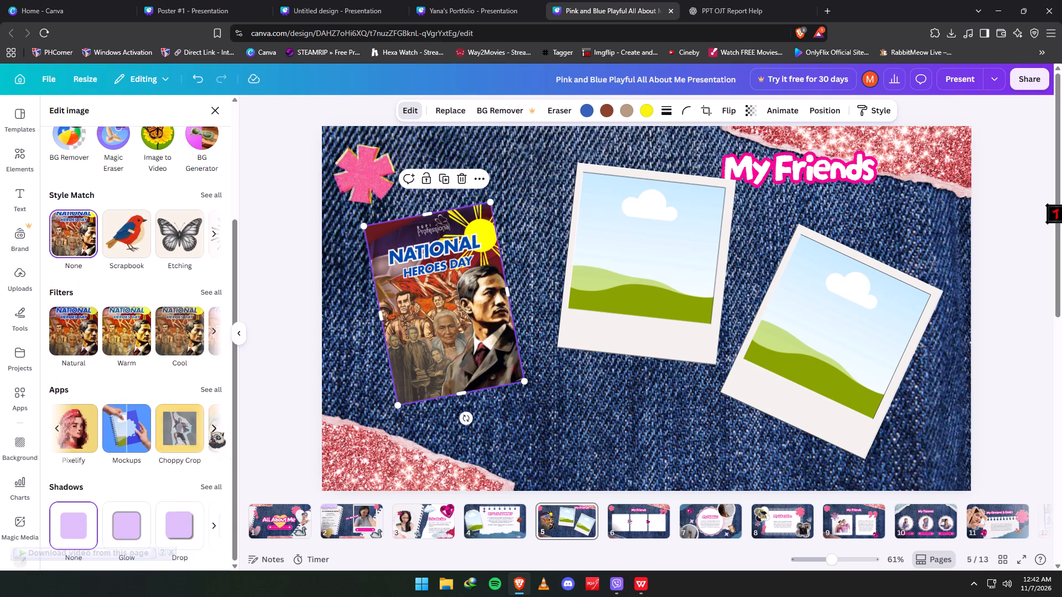
pyautogui.click(211, 427)
pyautogui.click(211, 430)
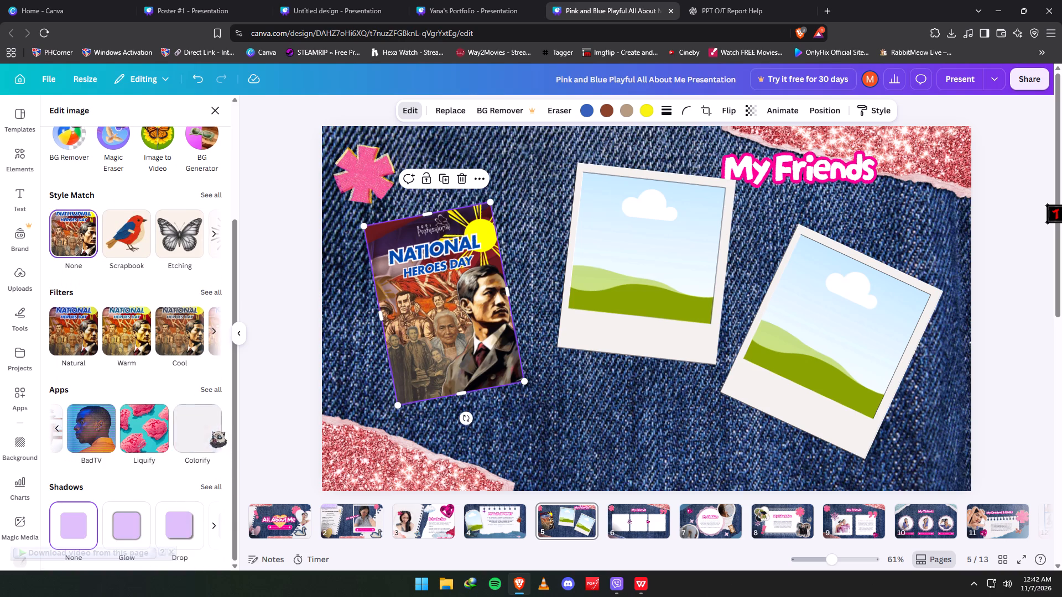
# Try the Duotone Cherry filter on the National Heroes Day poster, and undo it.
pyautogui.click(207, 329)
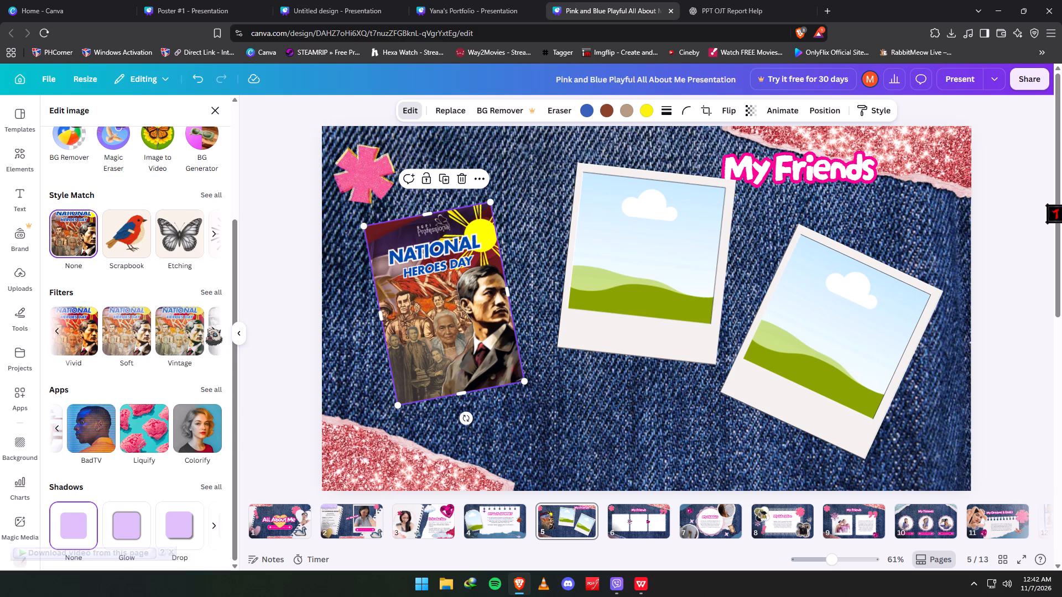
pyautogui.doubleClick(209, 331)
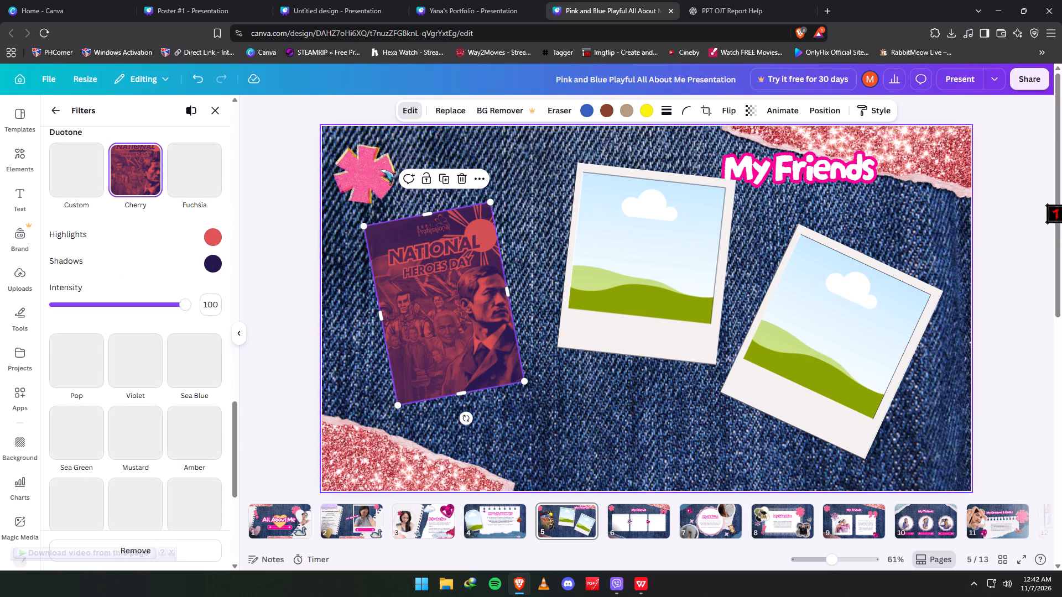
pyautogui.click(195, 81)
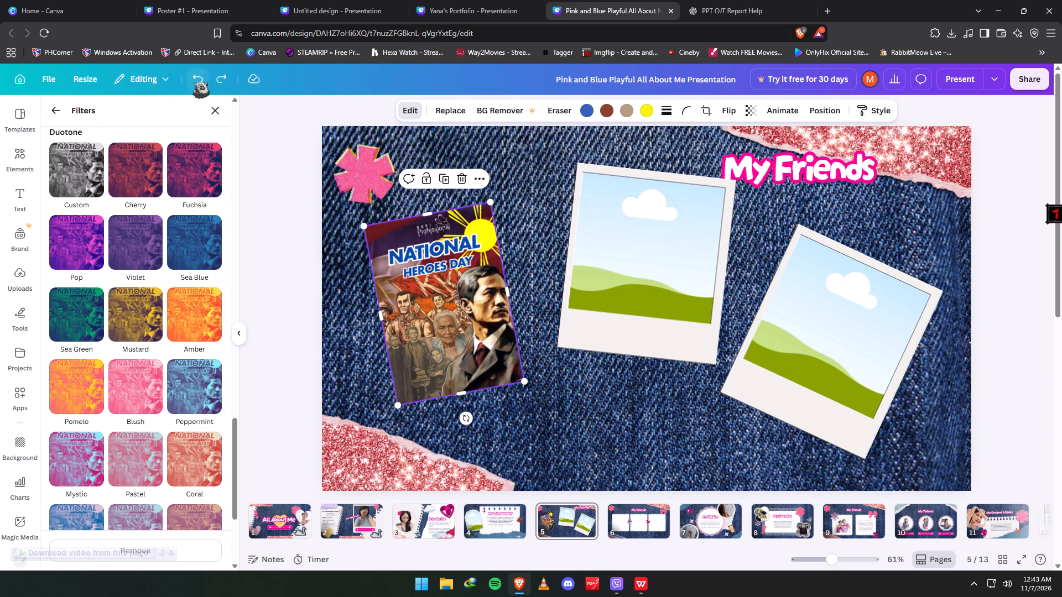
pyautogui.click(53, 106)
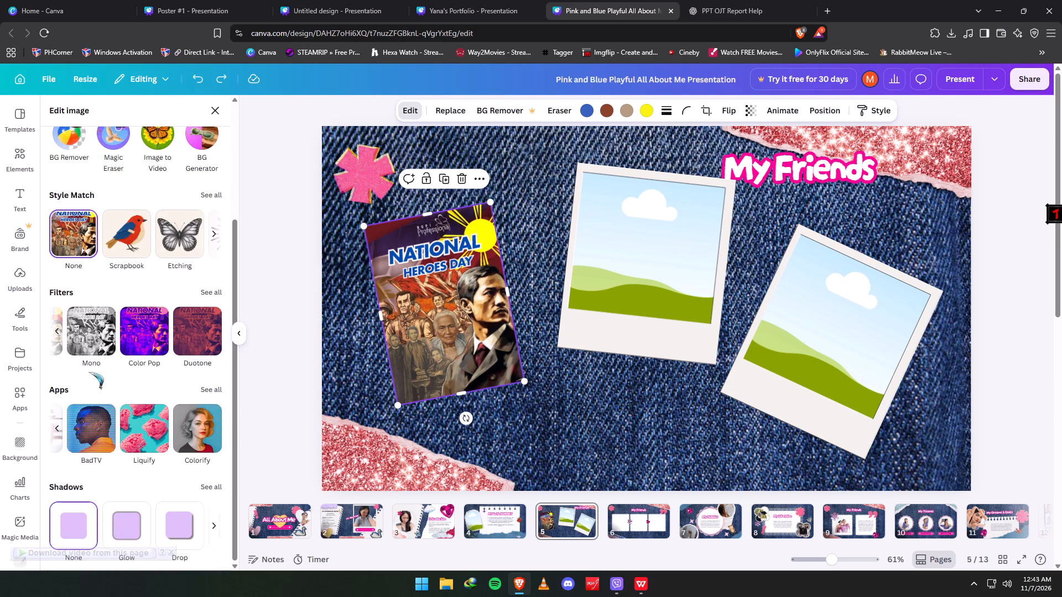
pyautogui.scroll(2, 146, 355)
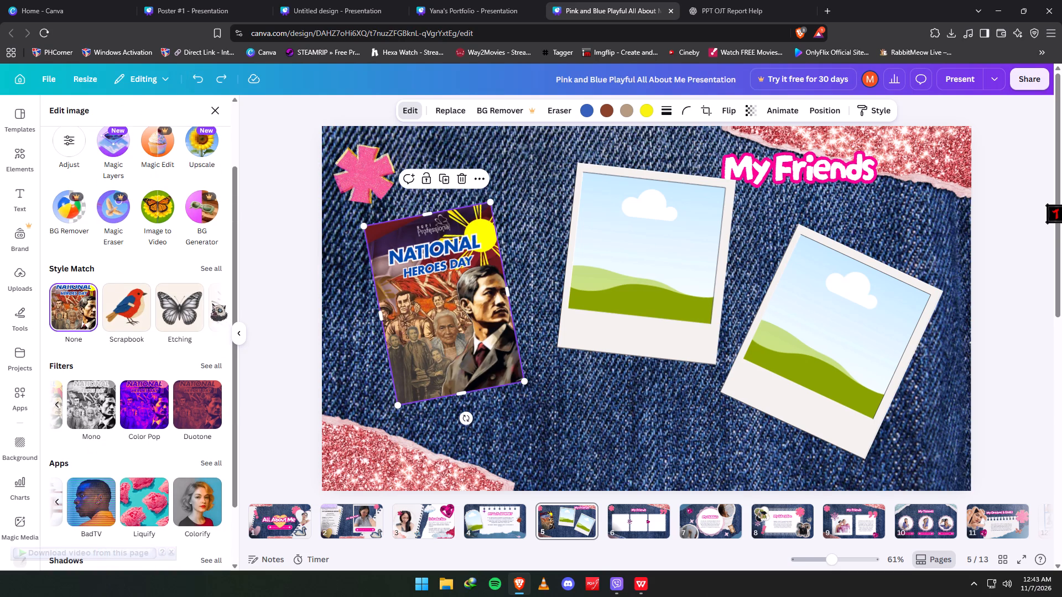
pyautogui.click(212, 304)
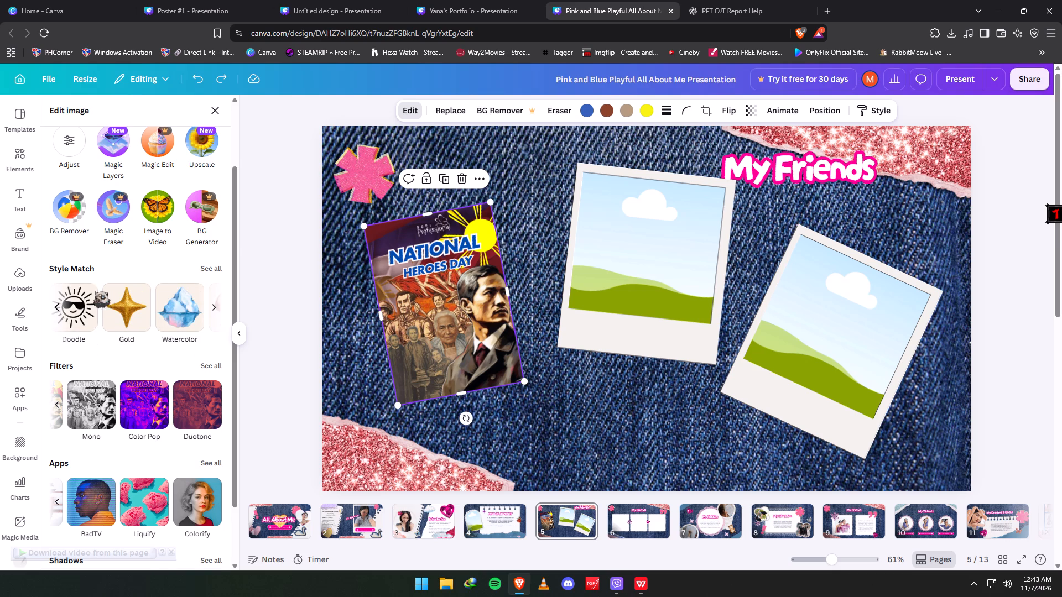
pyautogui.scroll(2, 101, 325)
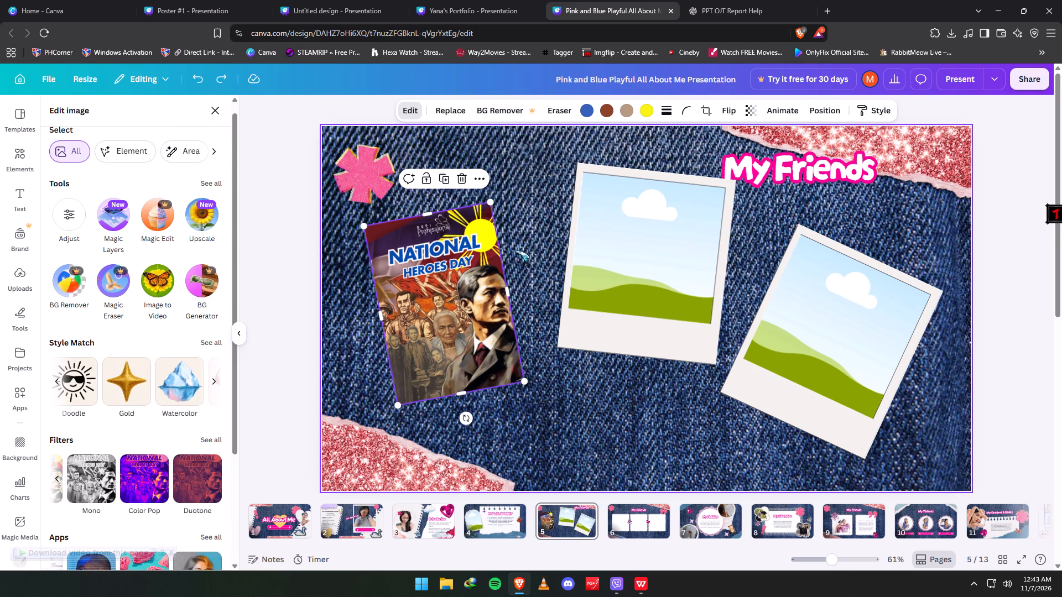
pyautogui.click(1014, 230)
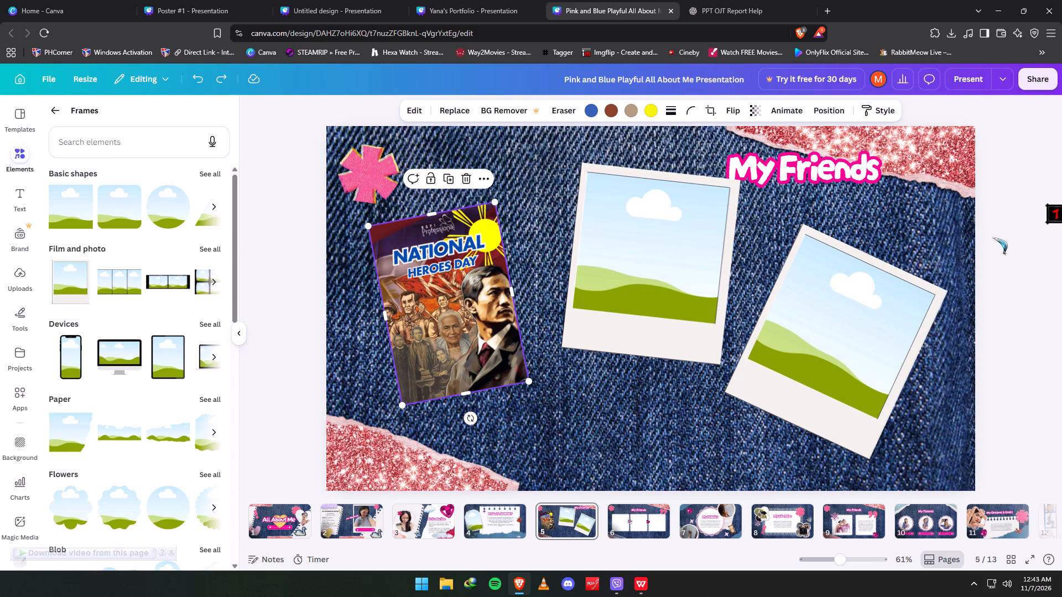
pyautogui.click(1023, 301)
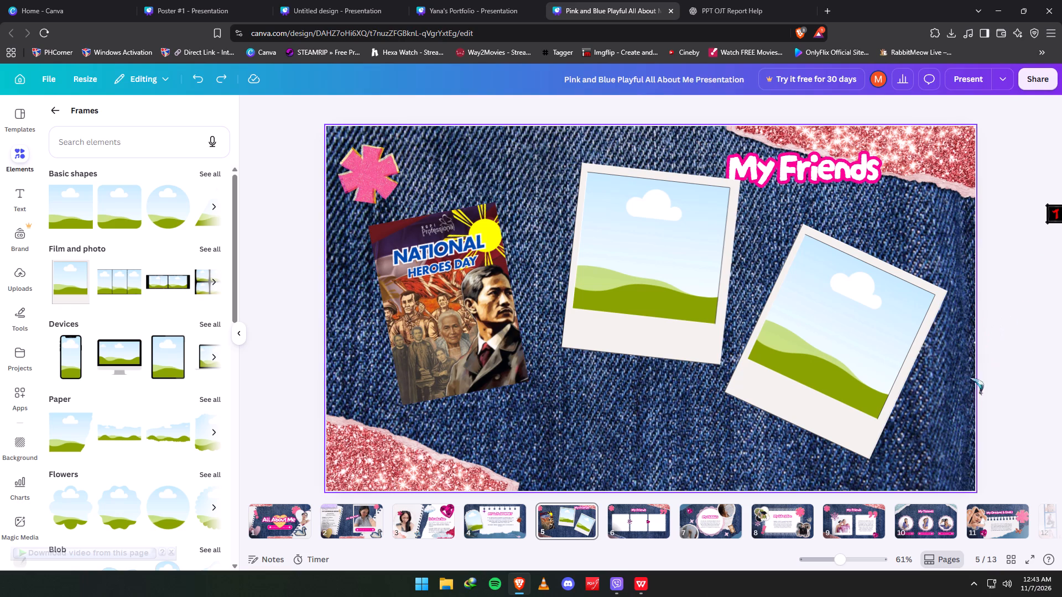
# Straighten the National Heroes Day poster upright, enlarge it slightly, and position it beside the middle polaroid on page 5.
pyautogui.click(504, 330)
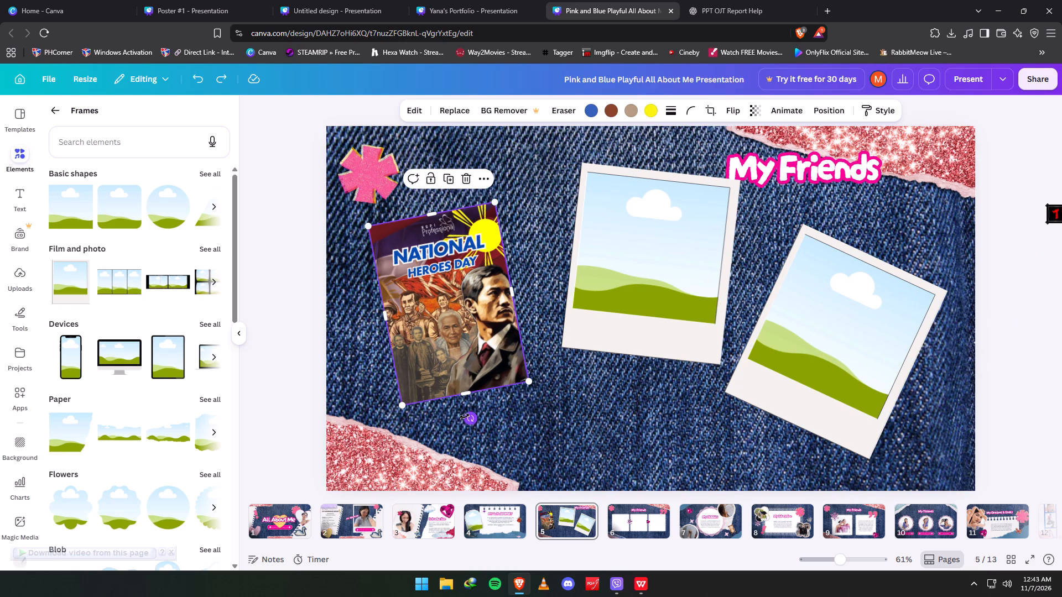
pyautogui.moveTo(465, 416); pyautogui.dragTo(444, 431)
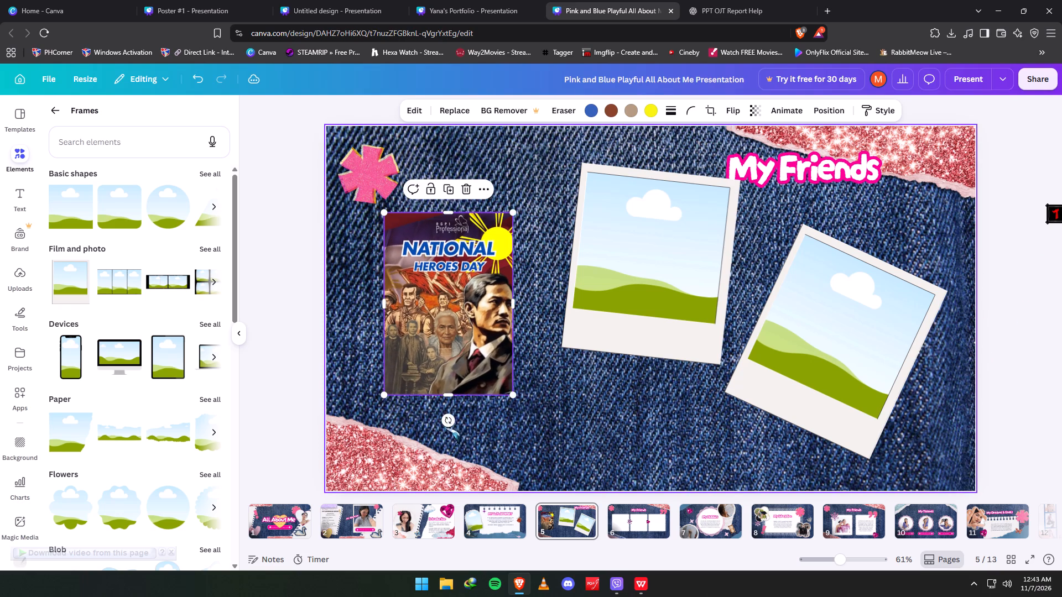
pyautogui.moveTo(512, 396); pyautogui.dragTo(532, 437)
pyautogui.moveTo(486, 386); pyautogui.dragTo(484, 372)
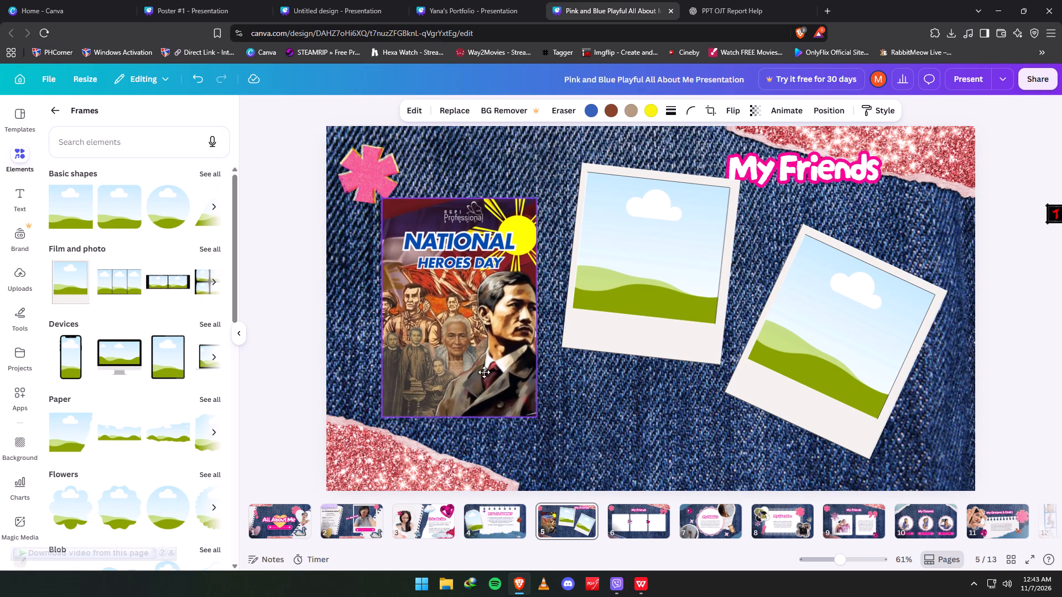
pyautogui.moveTo(484, 372); pyautogui.dragTo(497, 373)
pyautogui.moveTo(551, 420); pyautogui.dragTo(544, 393)
pyautogui.click(1038, 328)
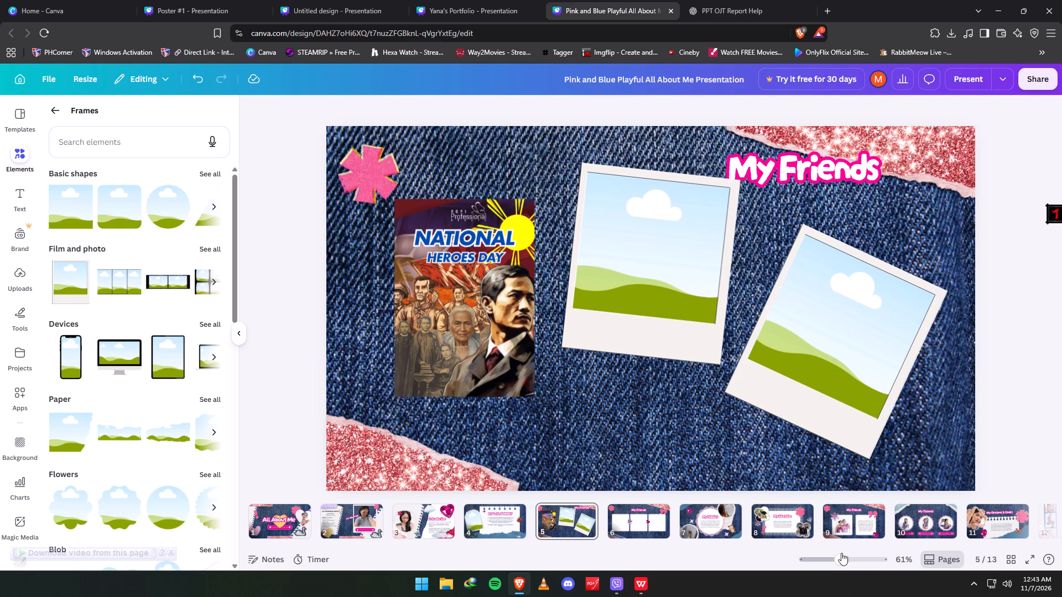
# Switch to the portfolio presentation and open page 9, the Project 3 page.
pyautogui.moveTo(306, 0); pyautogui.dragTo(311, 0)
pyautogui.click(450, 0)
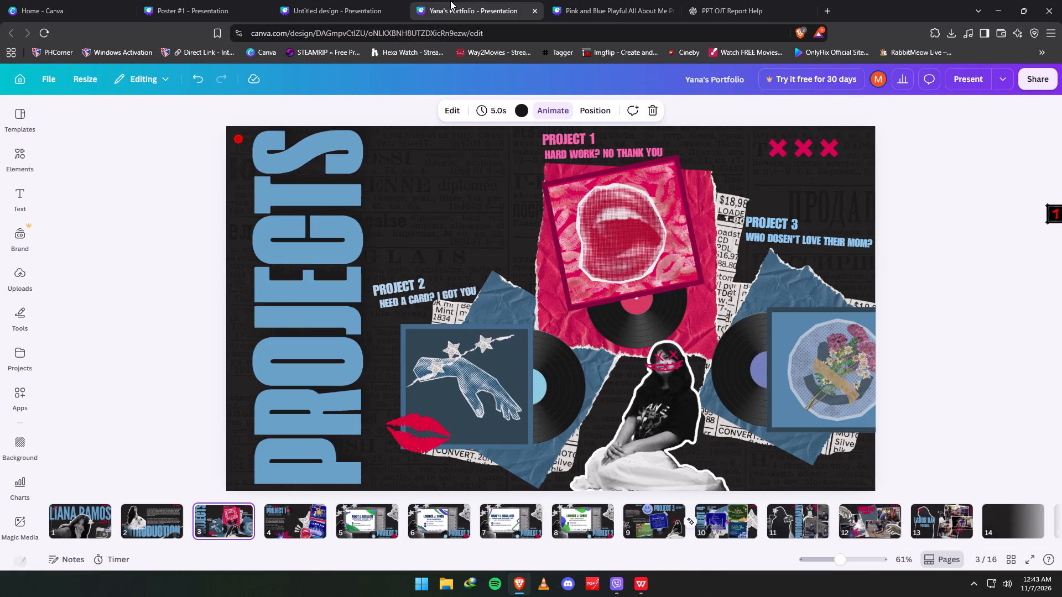
pyautogui.click(650, 516)
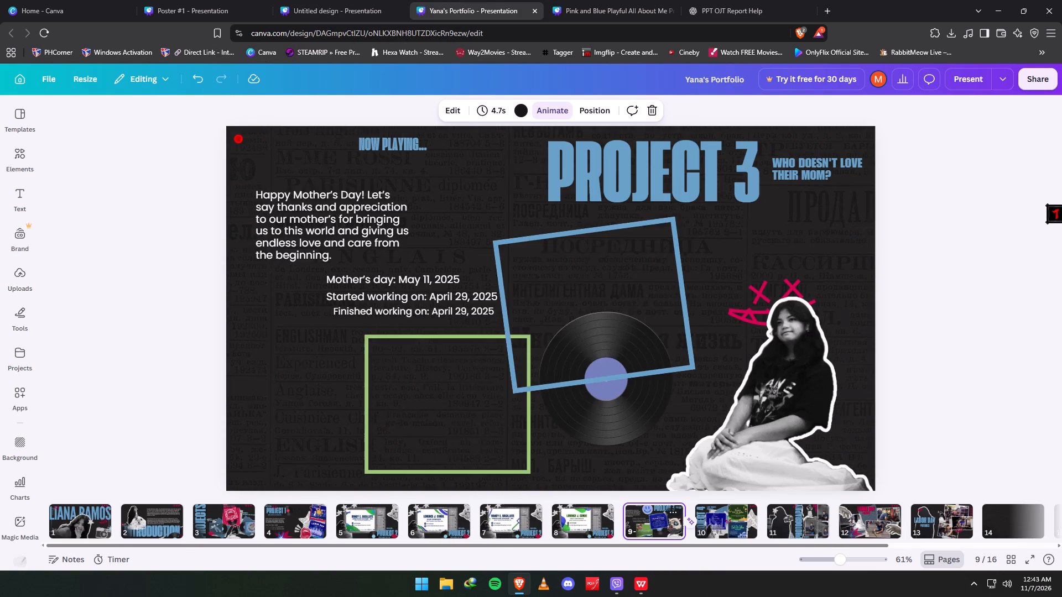
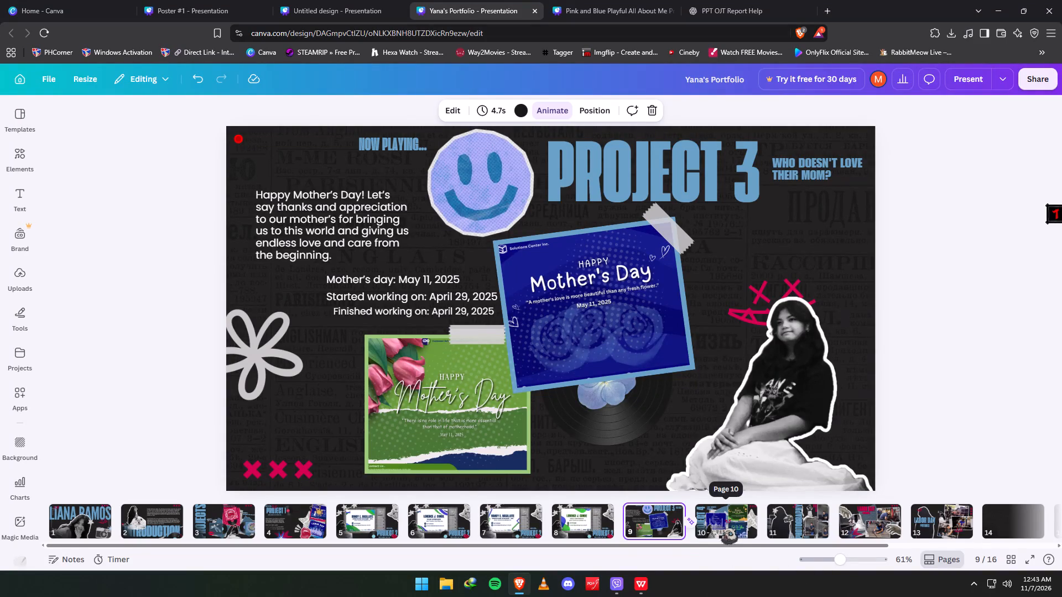
# Compare pages 9 and 10 of the portfolio presentation to examine how the Project 3 posters are laid out.
pyautogui.click(723, 527)
pyautogui.click(643, 520)
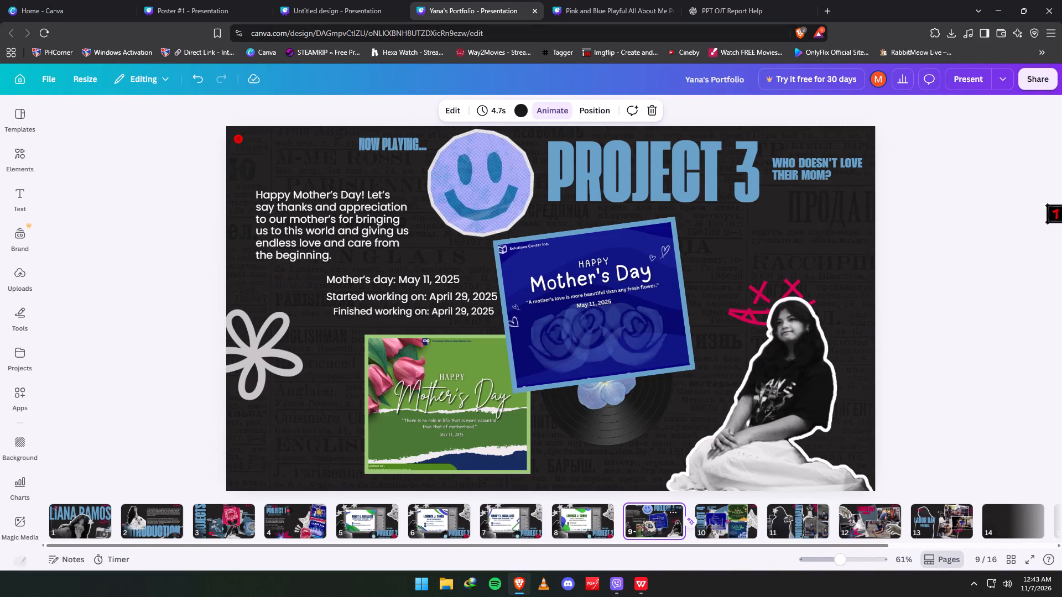
pyautogui.click(714, 524)
pyautogui.click(658, 525)
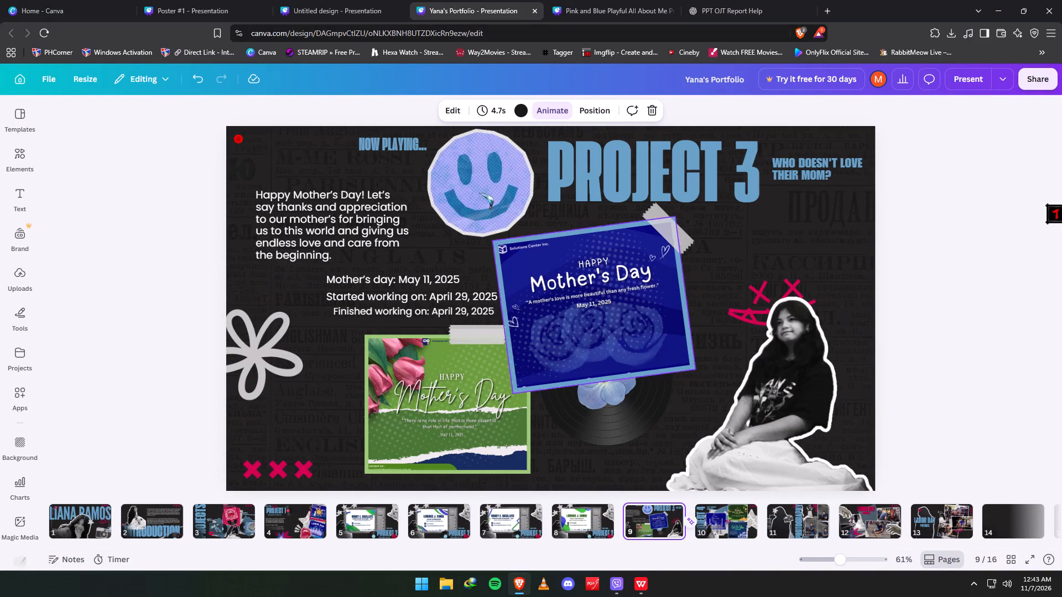
# Switch to the Pink and Blue Playful All About Me presentation and delete the National Heroes Day poster from page 5.
pyautogui.click(354, 0)
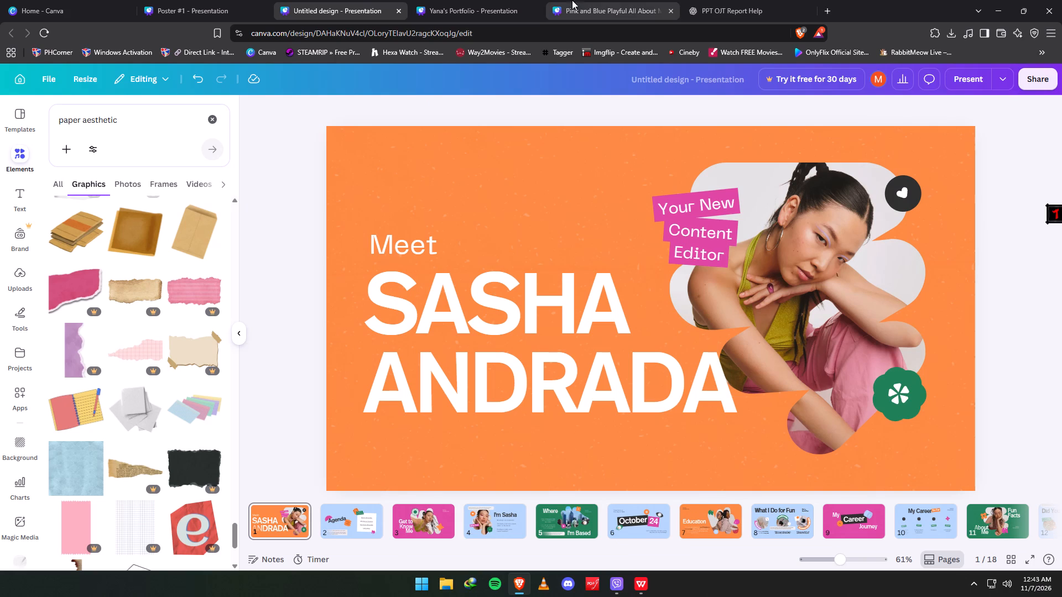
pyautogui.click(610, 2)
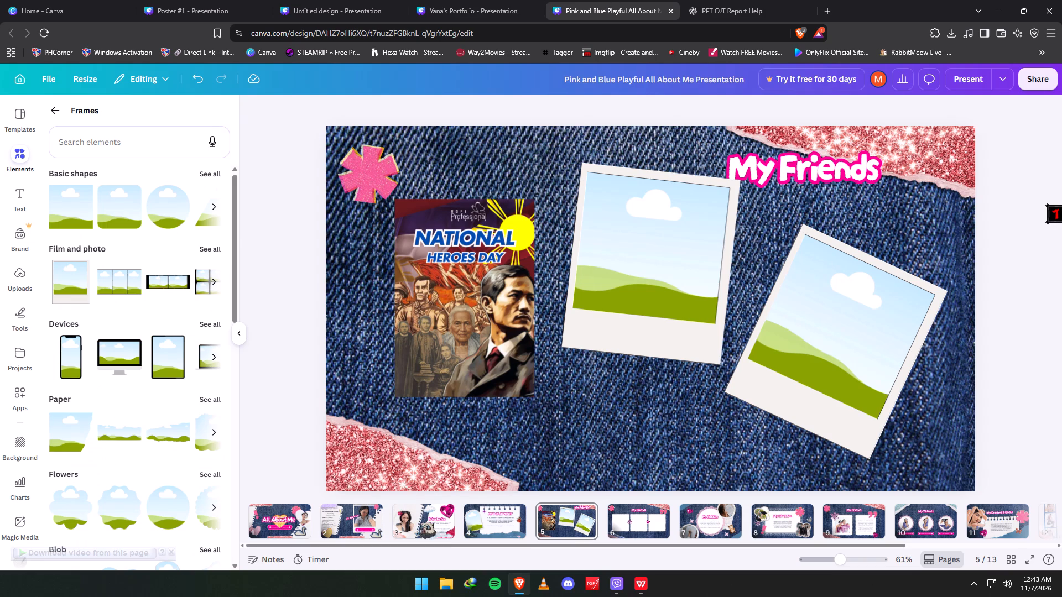
pyautogui.click(421, 522)
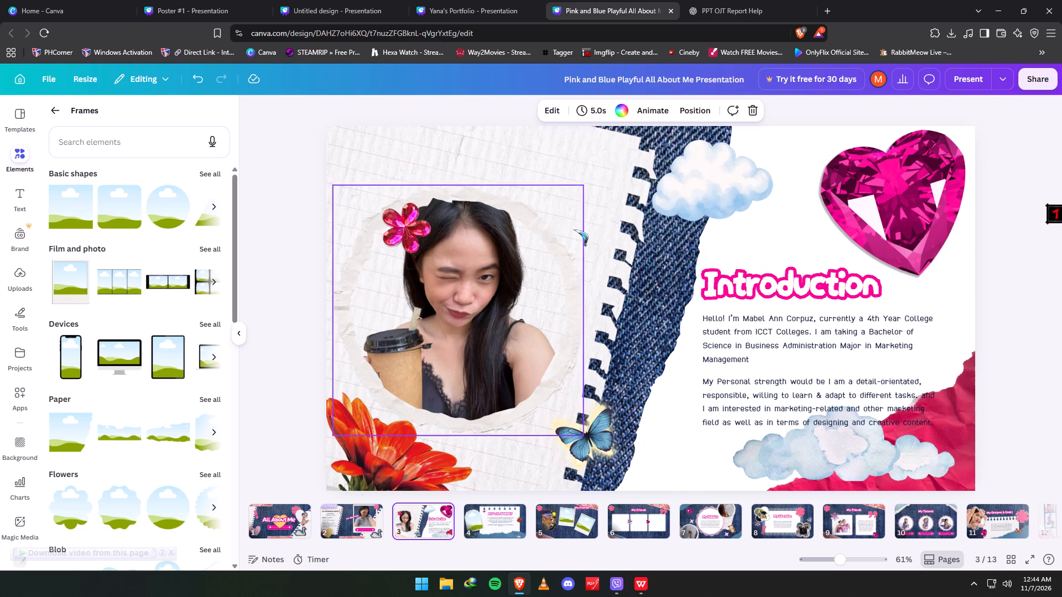
pyautogui.click(491, 525)
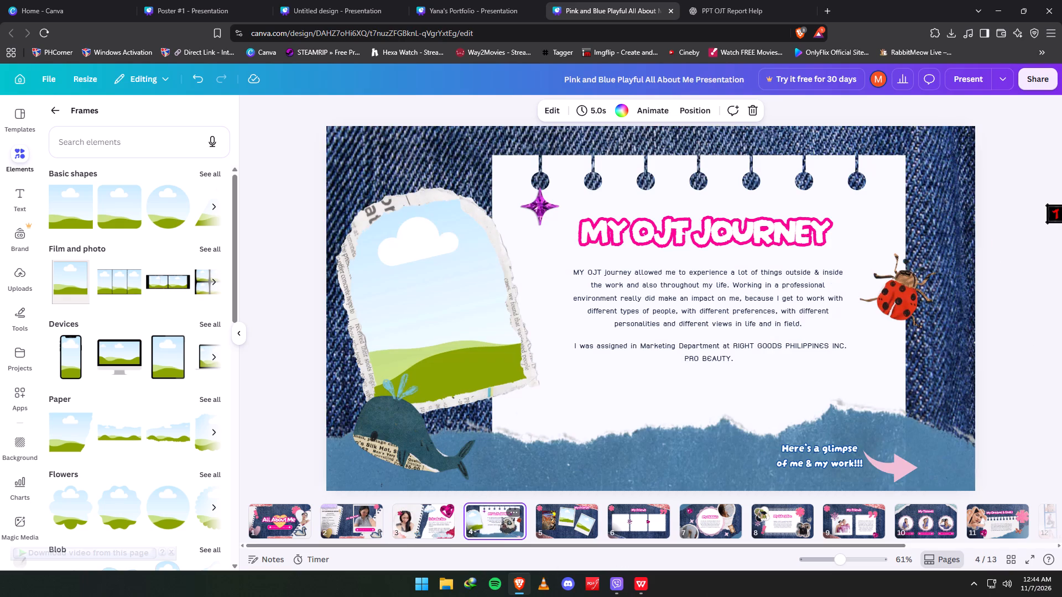
pyautogui.click(572, 515)
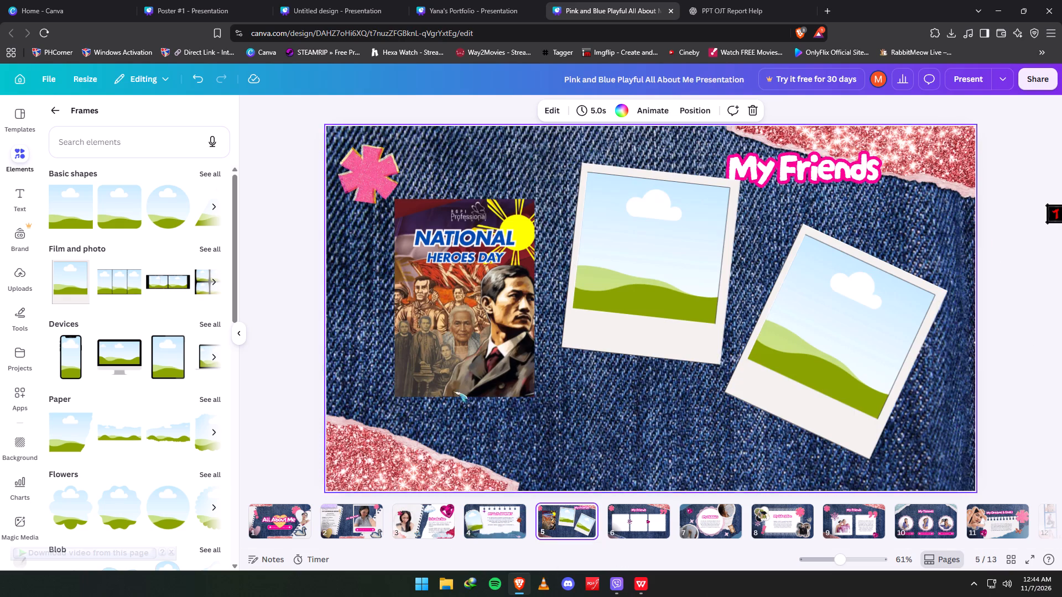
pyautogui.click(464, 279)
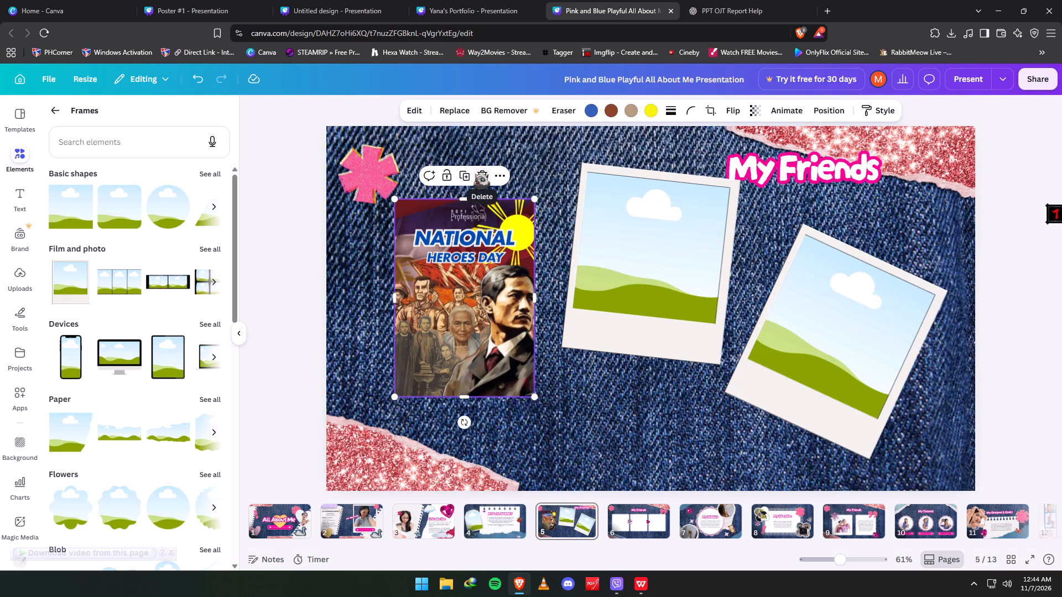
pyautogui.click(475, 174)
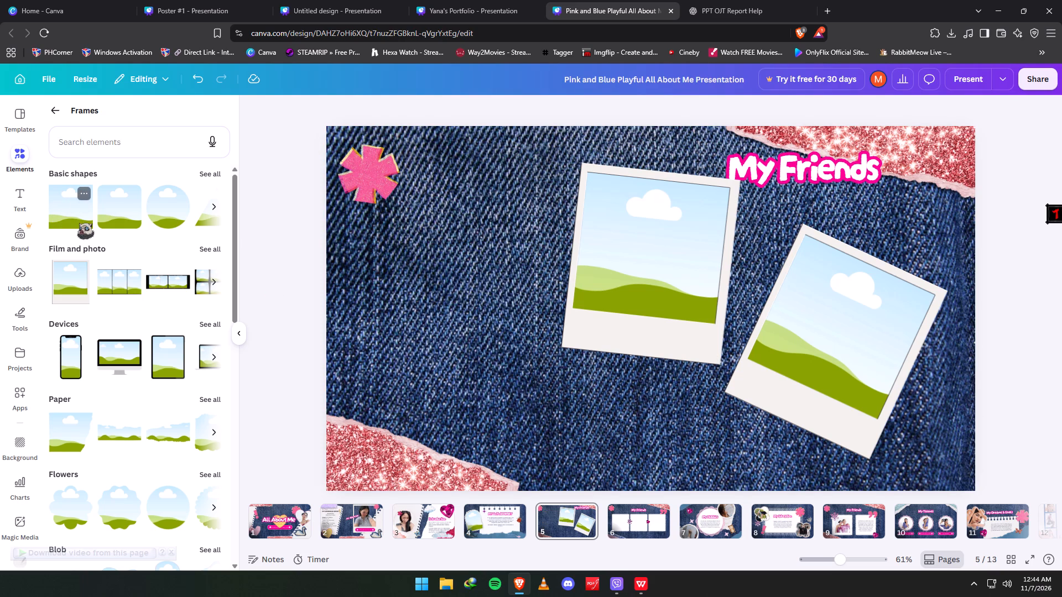
# Add a basic square frame to page 5.
pyautogui.click(65, 225)
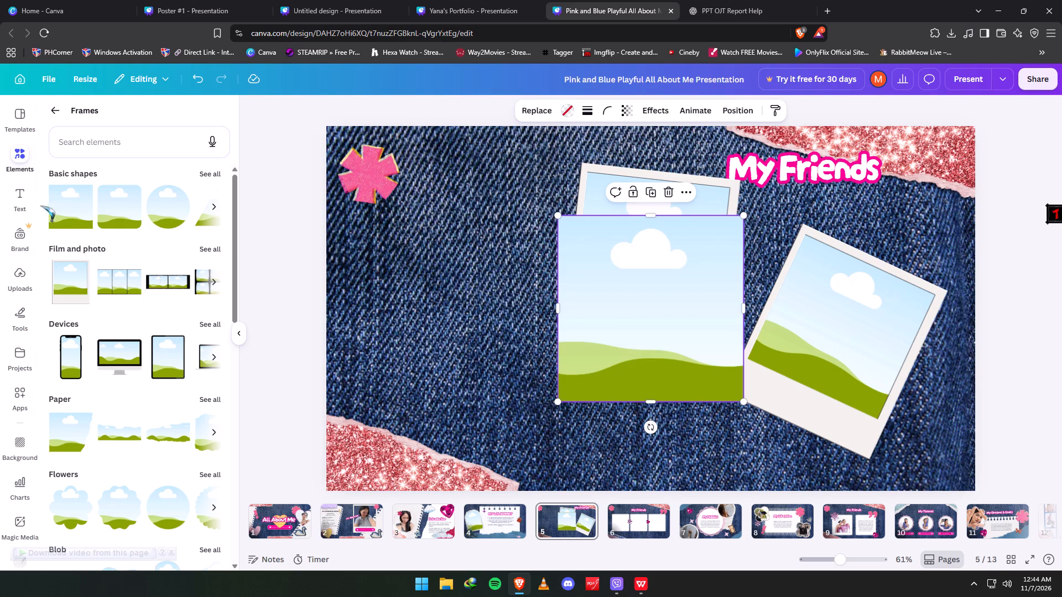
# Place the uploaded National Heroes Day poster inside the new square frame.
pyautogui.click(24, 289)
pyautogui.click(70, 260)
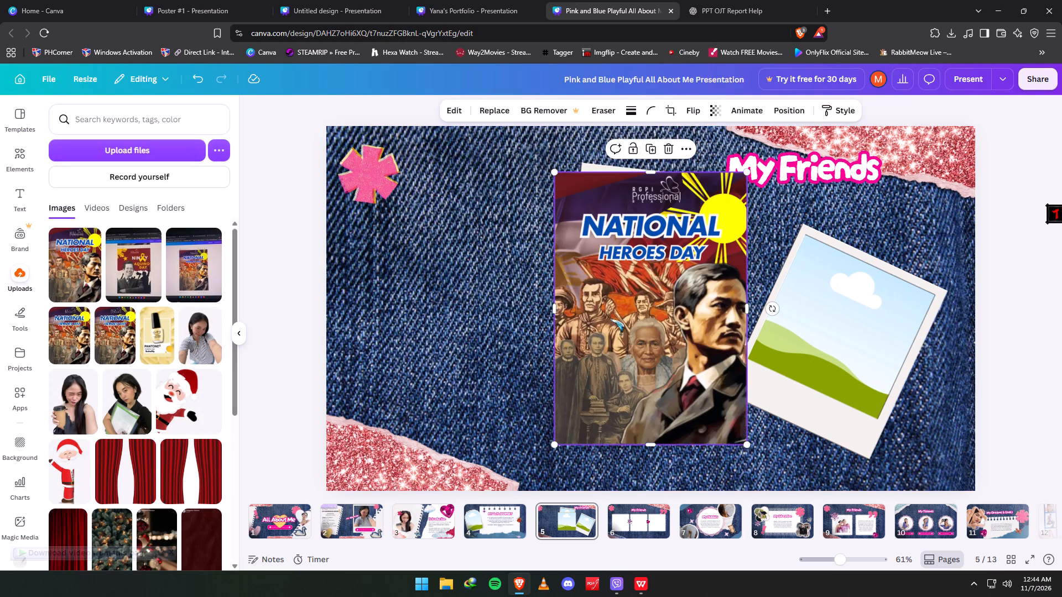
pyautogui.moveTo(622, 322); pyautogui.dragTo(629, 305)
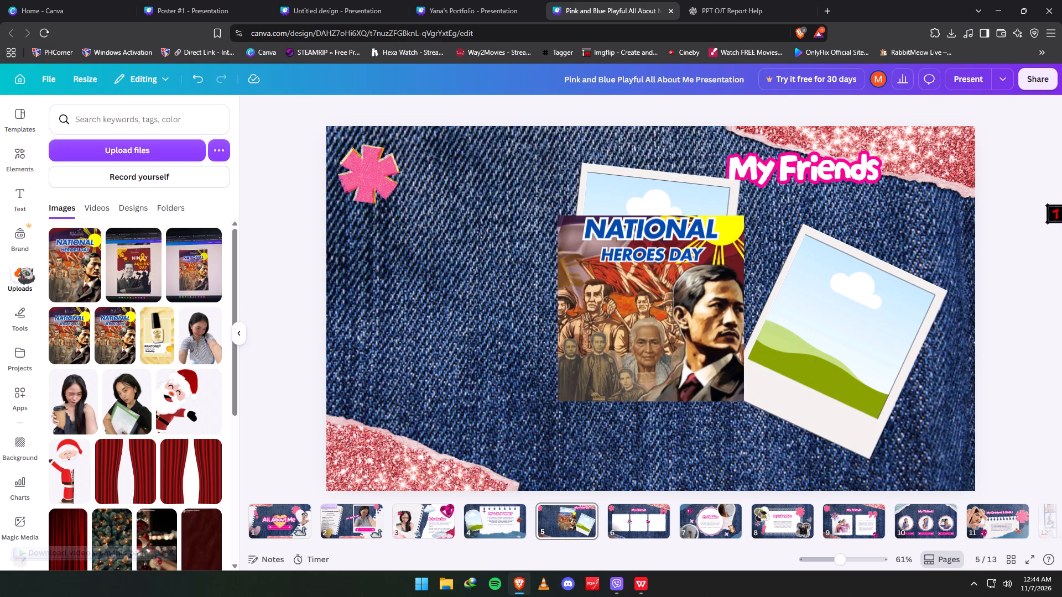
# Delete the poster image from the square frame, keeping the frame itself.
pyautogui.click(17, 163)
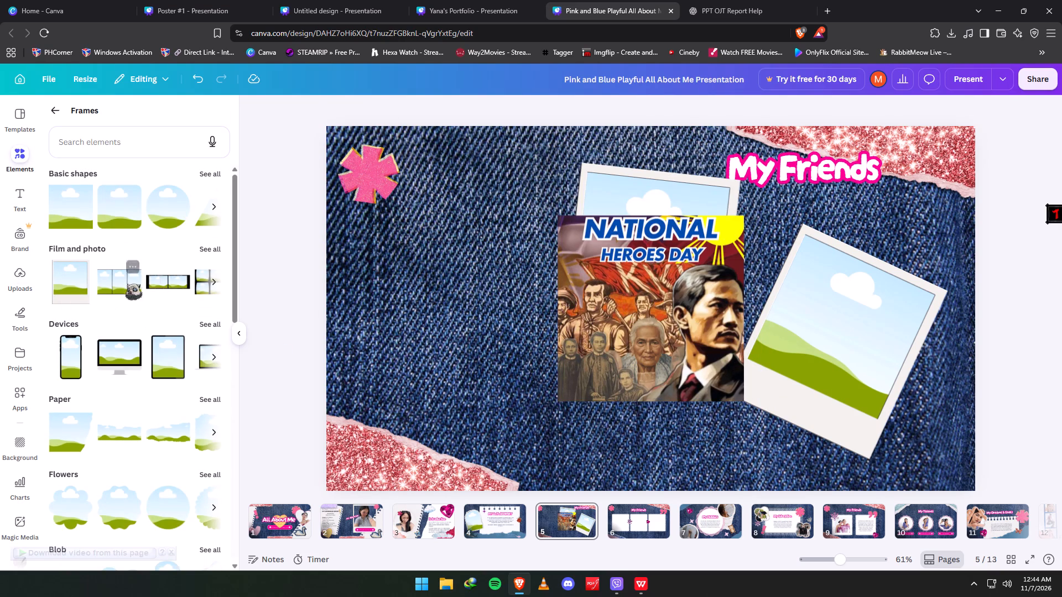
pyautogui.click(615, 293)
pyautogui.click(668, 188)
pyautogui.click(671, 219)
# Stretch the empty frame into a tall portrait rectangle about 638 wide and shift it over toward the pink flower.
pyautogui.click(655, 320)
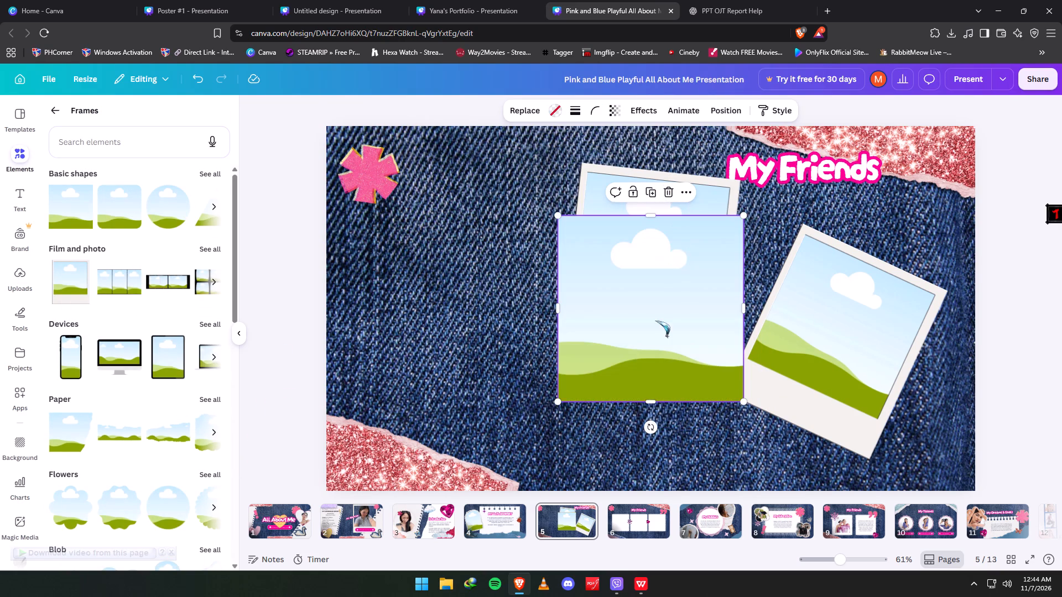
pyautogui.click(647, 396)
pyautogui.moveTo(651, 404); pyautogui.dragTo(662, 463)
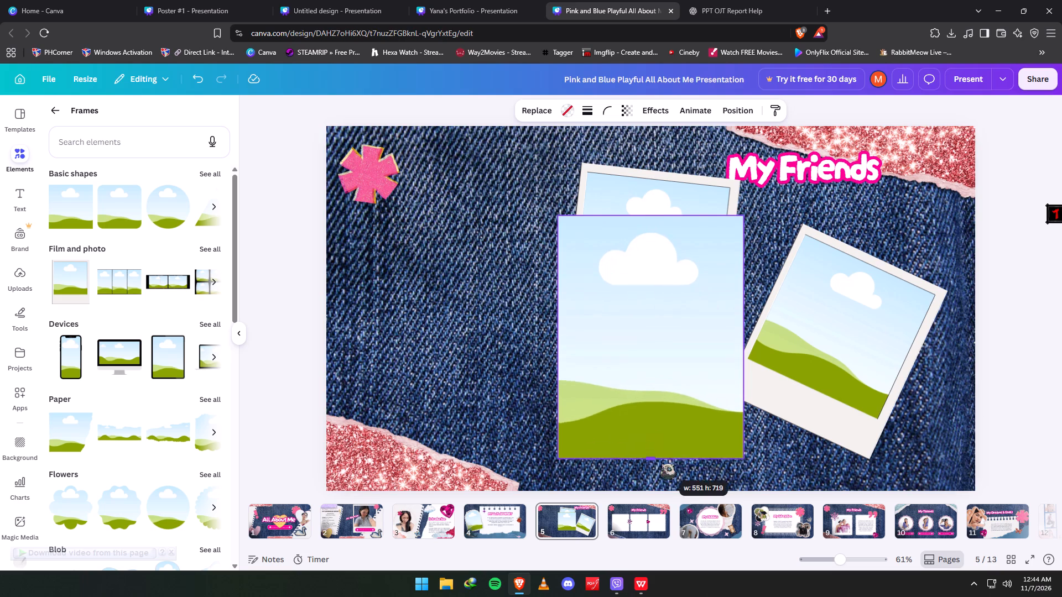
pyautogui.moveTo(662, 463); pyautogui.dragTo(665, 480)
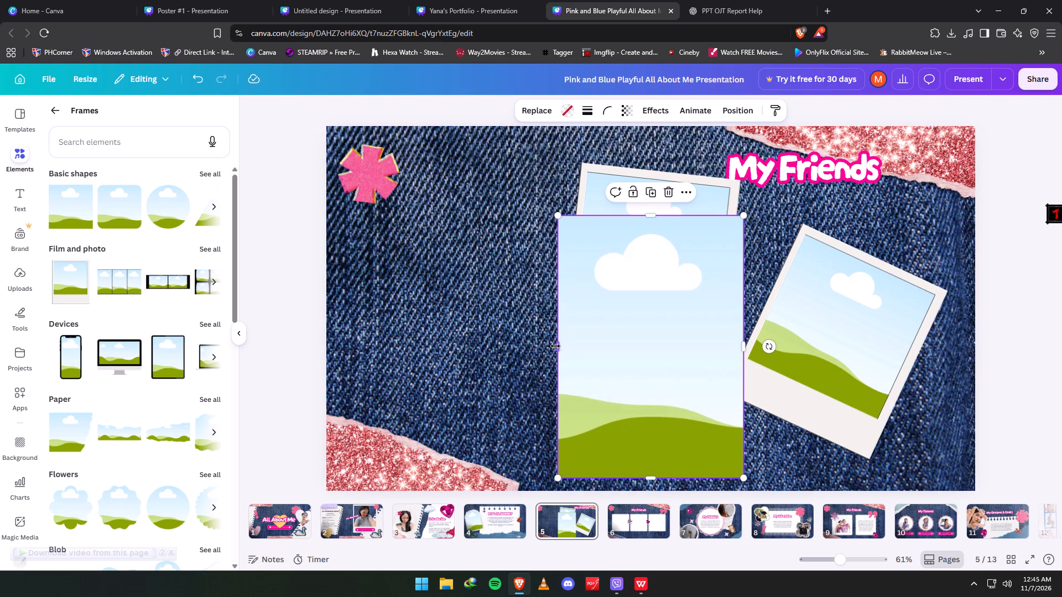
pyautogui.moveTo(555, 346); pyautogui.dragTo(526, 350)
pyautogui.moveTo(668, 369); pyautogui.dragTo(568, 334)
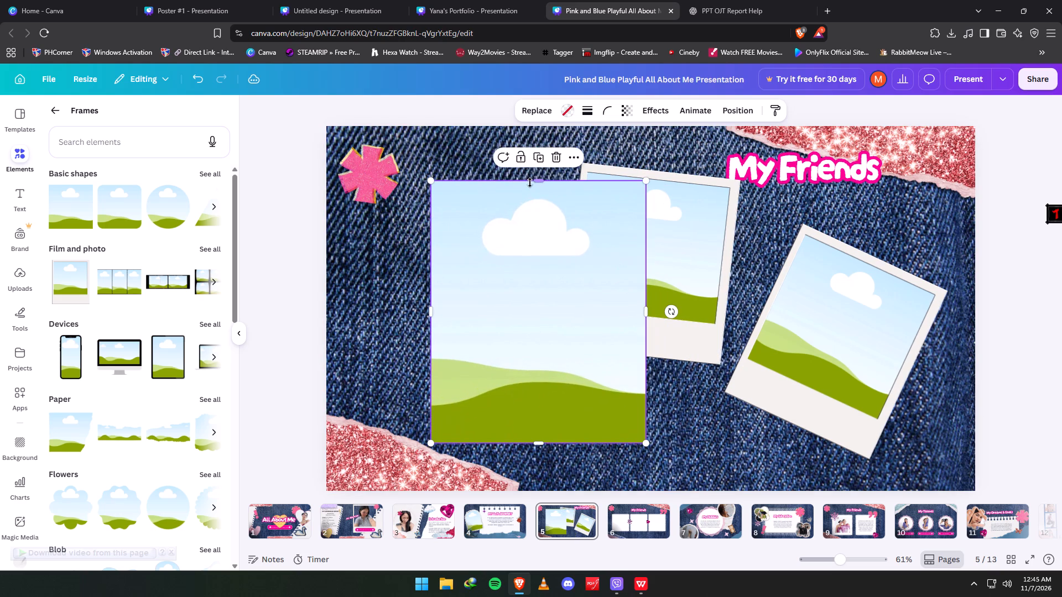
pyautogui.moveTo(538, 182); pyautogui.dragTo(538, 160)
pyautogui.moveTo(642, 301); pyautogui.dragTo(653, 301)
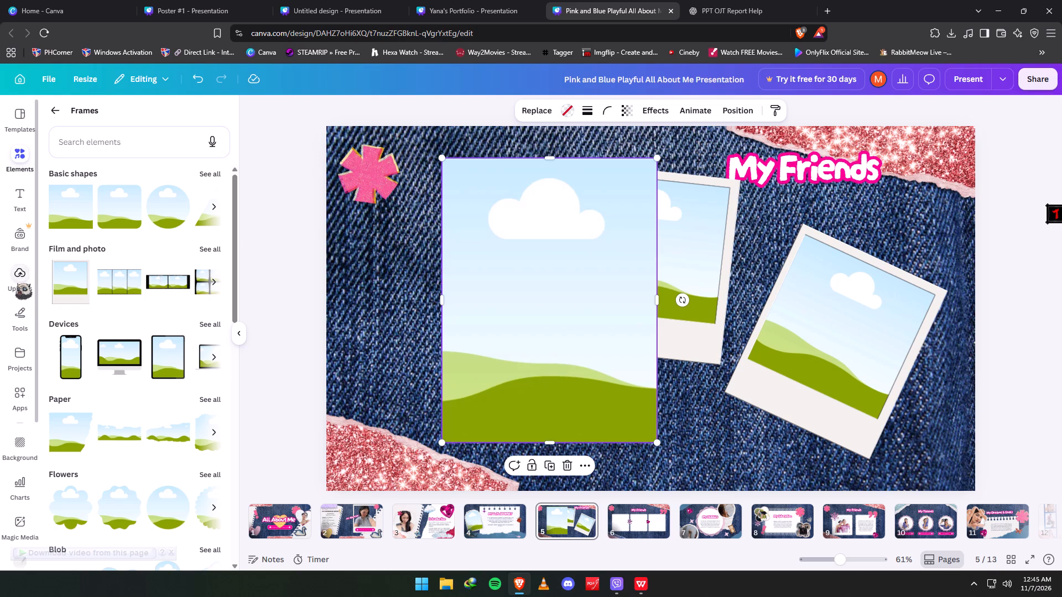
# Fill the portrait frame with the uploaded National Heroes Day poster.
pyautogui.click(17, 283)
pyautogui.click(81, 271)
pyautogui.moveTo(629, 301); pyautogui.dragTo(538, 290)
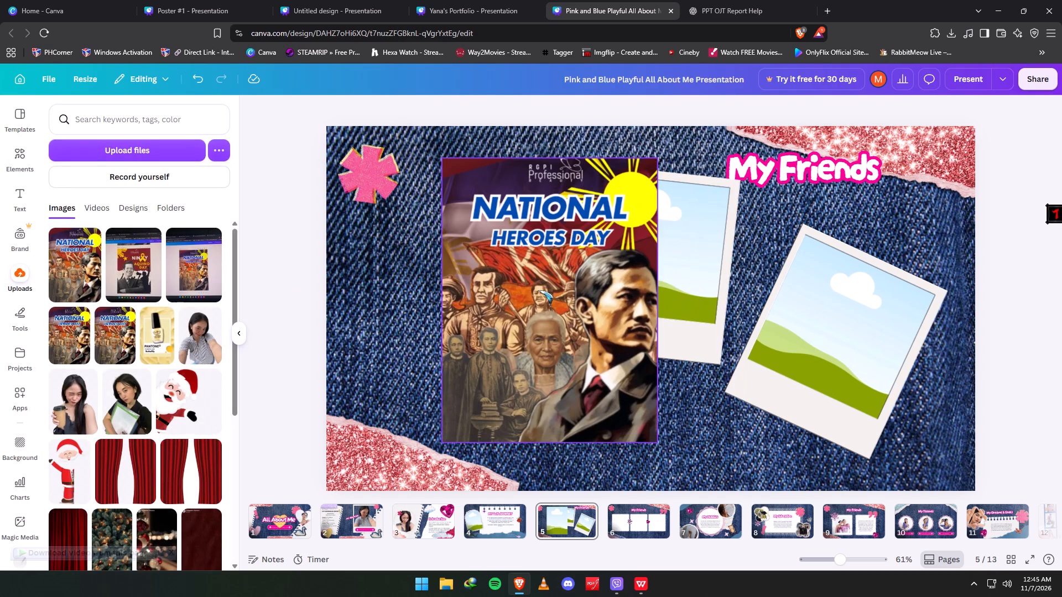
# Adjust the framed poster's height to slightly over 860, keeping its width at 638.
pyautogui.click(581, 270)
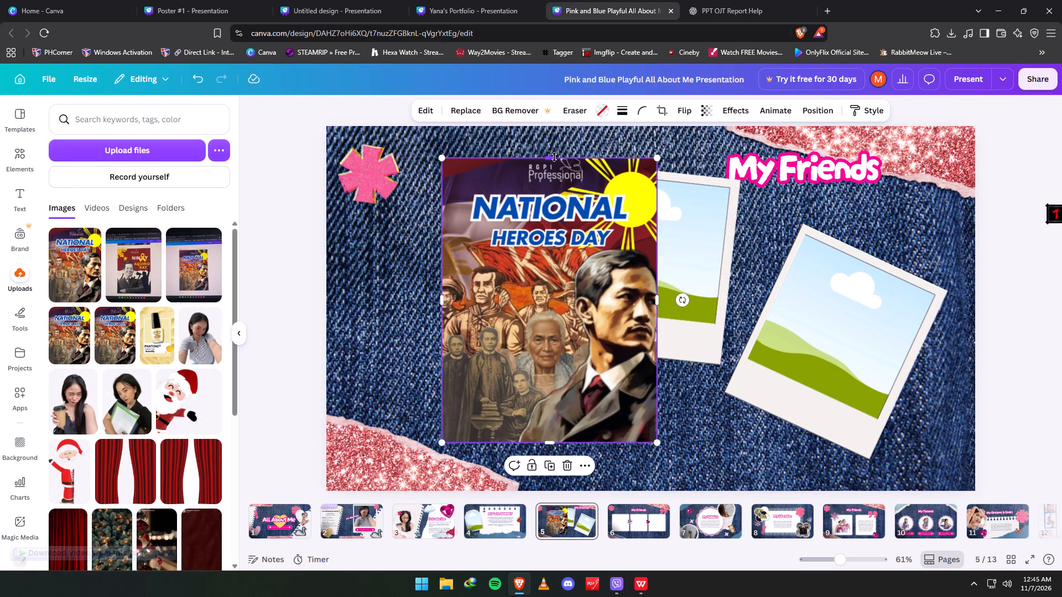
pyautogui.moveTo(554, 158); pyautogui.dragTo(551, 129)
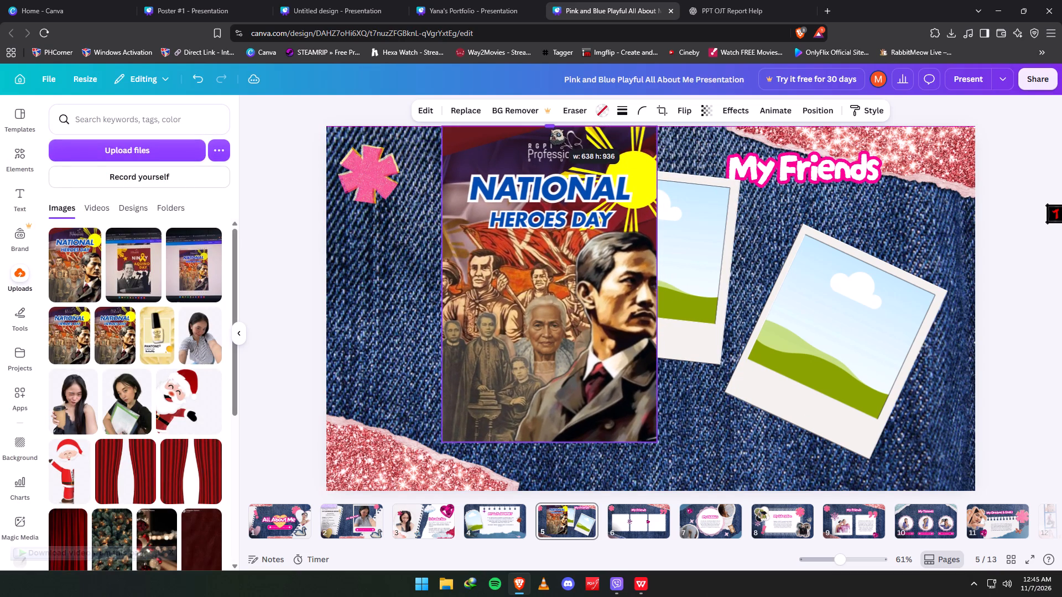
pyautogui.moveTo(551, 129); pyautogui.dragTo(551, 129)
pyautogui.moveTo(546, 443); pyautogui.dragTo(551, 453)
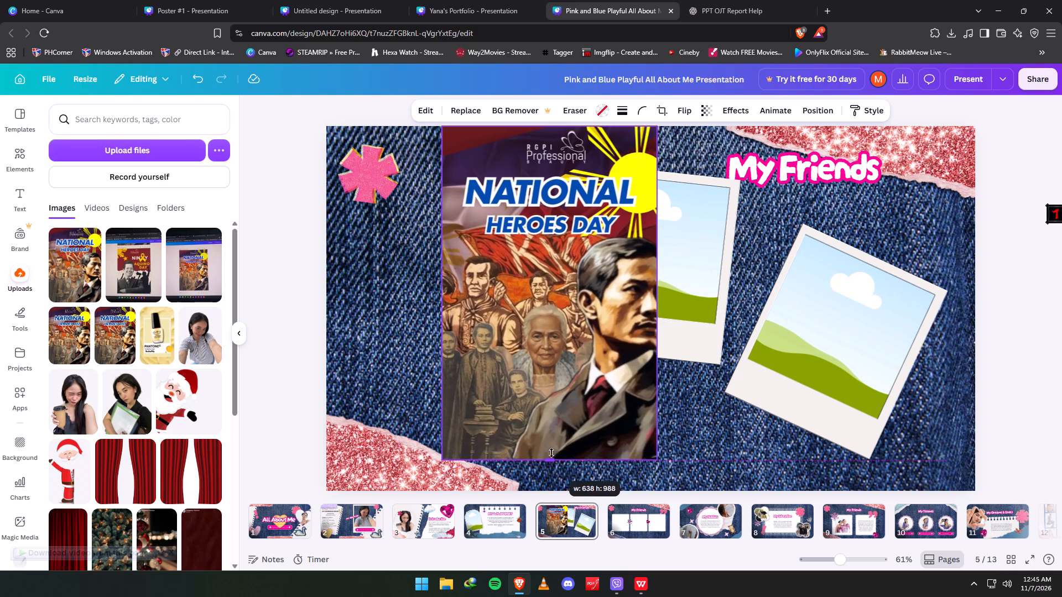
pyautogui.moveTo(551, 453); pyautogui.dragTo(548, 418)
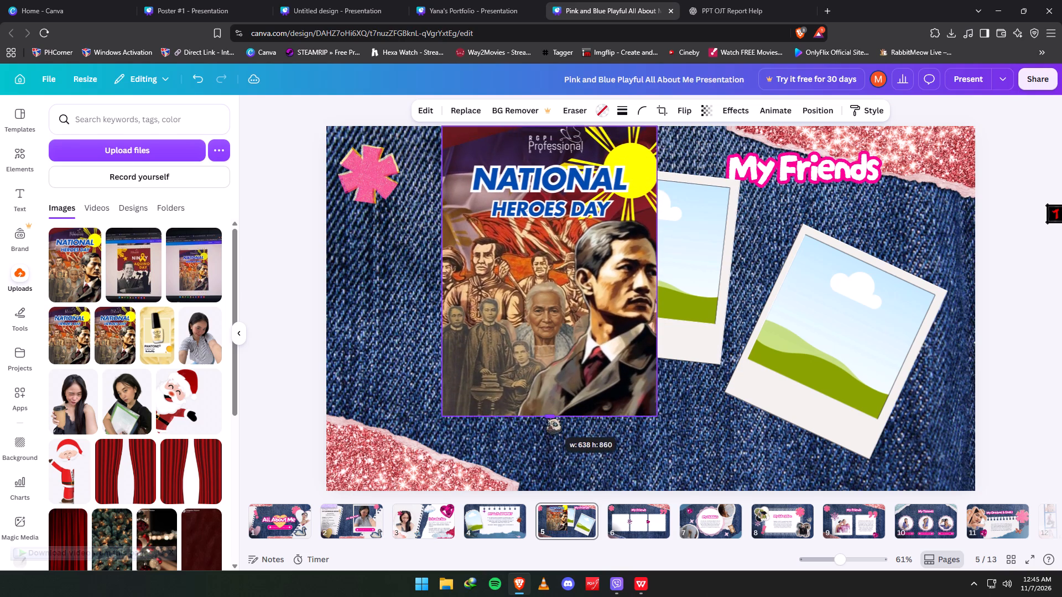
pyautogui.moveTo(548, 418); pyautogui.dragTo(546, 426)
# Scale the framed poster down to a little over half size and place it in the empty denim area beside the polaroids.
pyautogui.moveTo(551, 280); pyautogui.dragTo(527, 323)
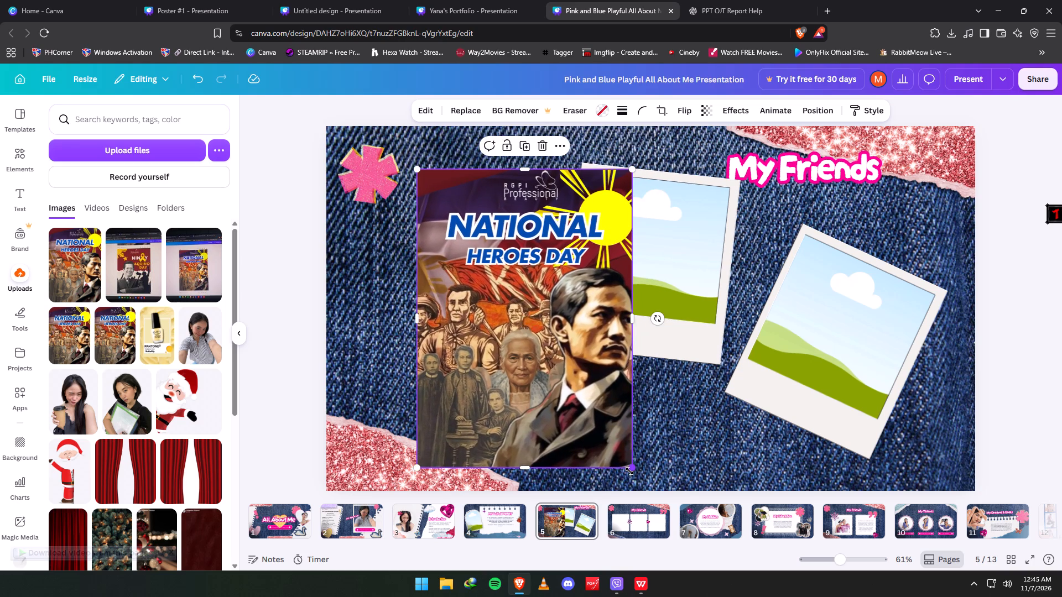
pyautogui.moveTo(630, 470); pyautogui.dragTo(522, 354)
pyautogui.moveTo(473, 279); pyautogui.dragTo(452, 336)
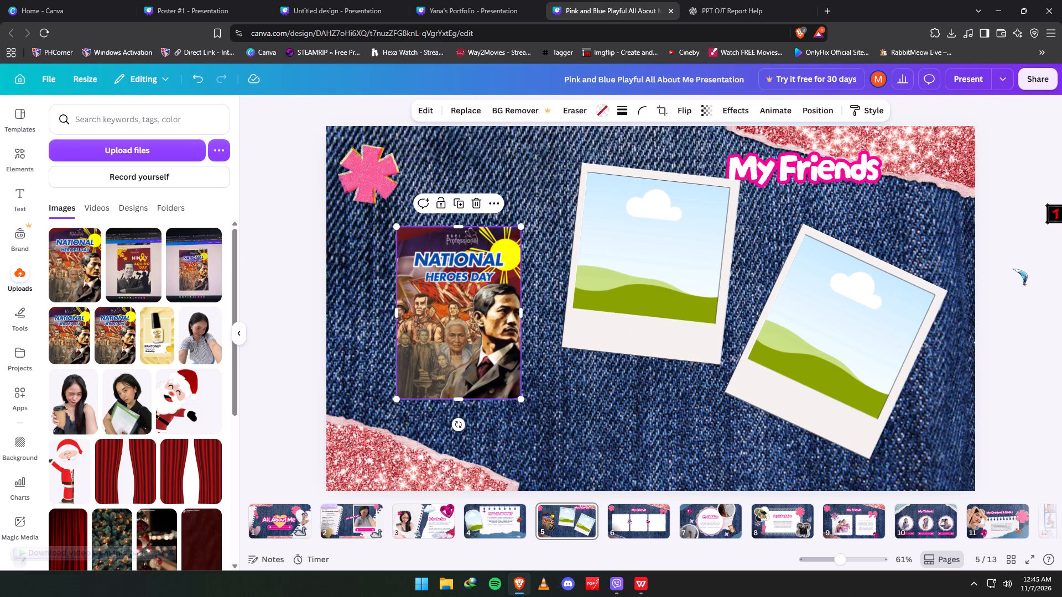
pyautogui.click(1013, 269)
# Give the framed poster a solid border with a stroke weight of 13.
pyautogui.click(408, 279)
pyautogui.click(617, 108)
pyautogui.click(581, 150)
pyautogui.moveTo(548, 187); pyautogui.dragTo(595, 194)
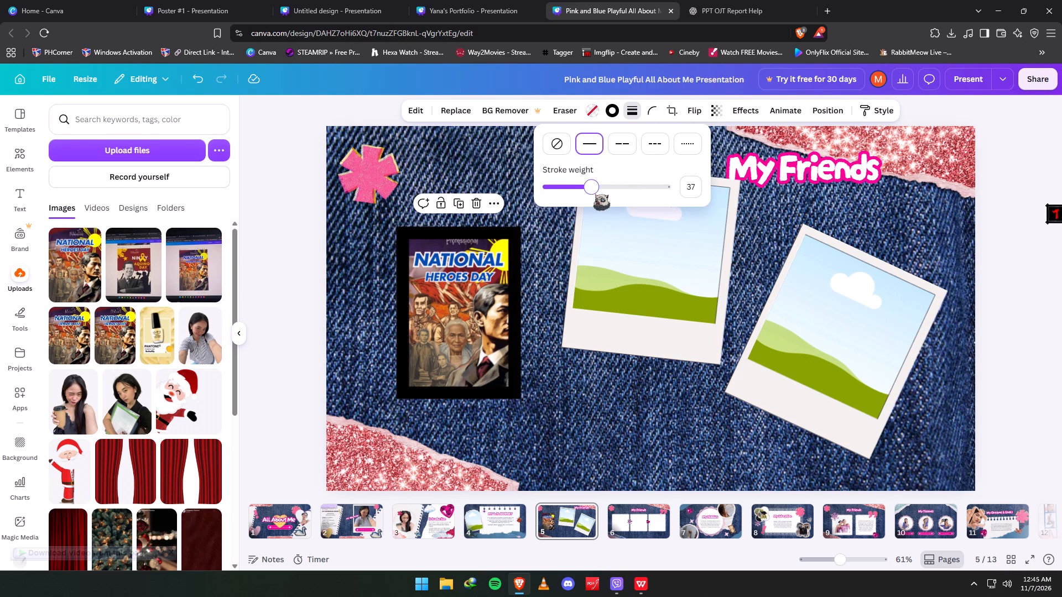
pyautogui.moveTo(595, 194); pyautogui.dragTo(563, 197)
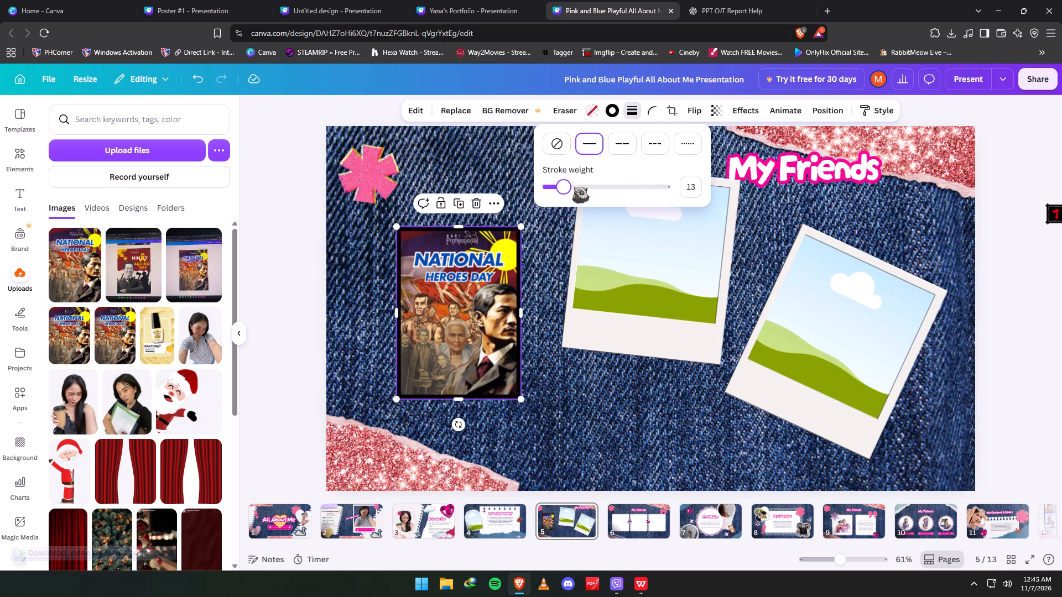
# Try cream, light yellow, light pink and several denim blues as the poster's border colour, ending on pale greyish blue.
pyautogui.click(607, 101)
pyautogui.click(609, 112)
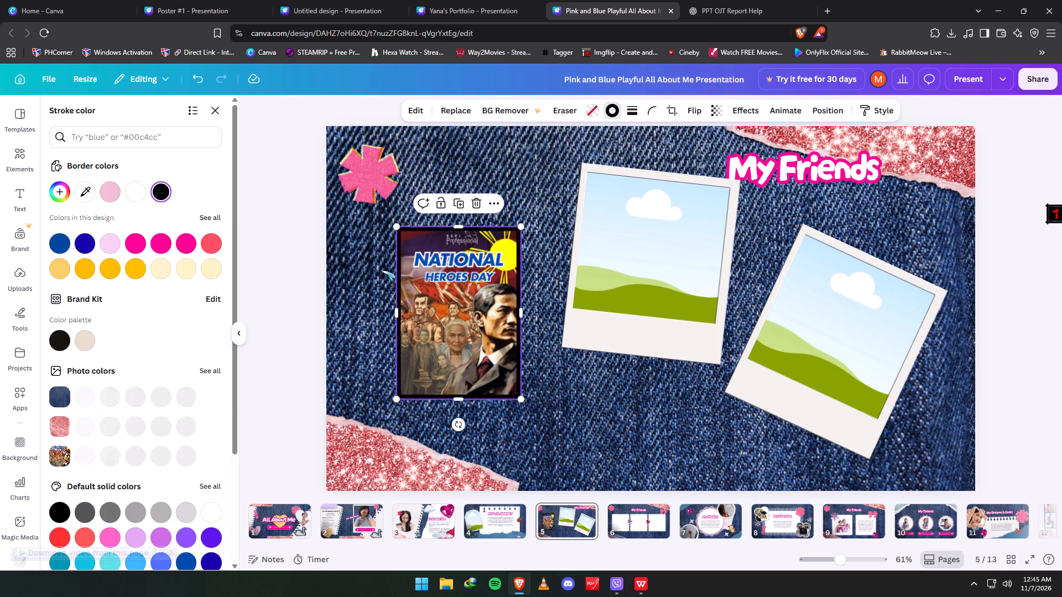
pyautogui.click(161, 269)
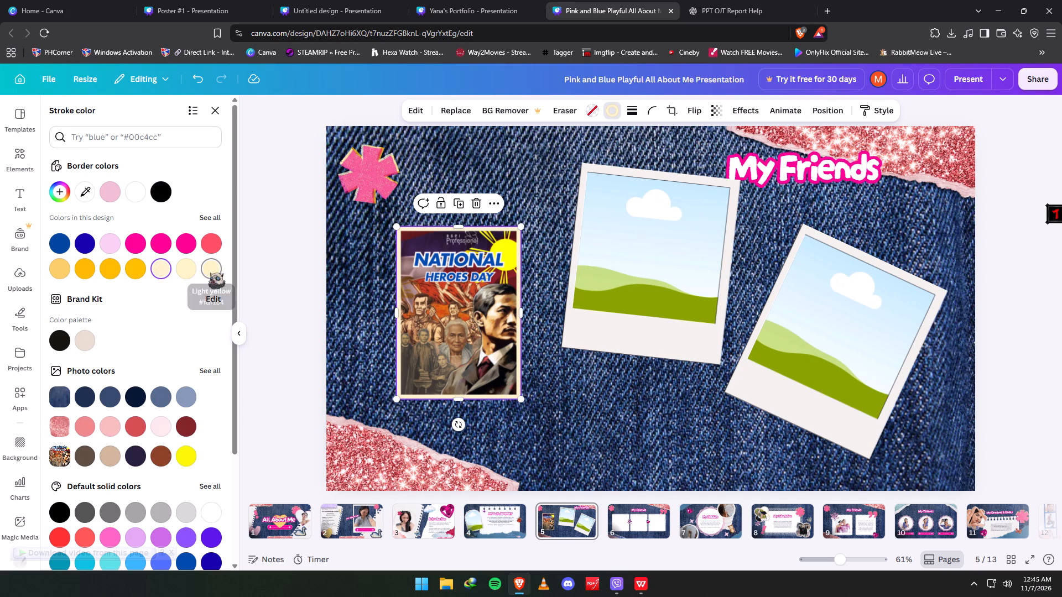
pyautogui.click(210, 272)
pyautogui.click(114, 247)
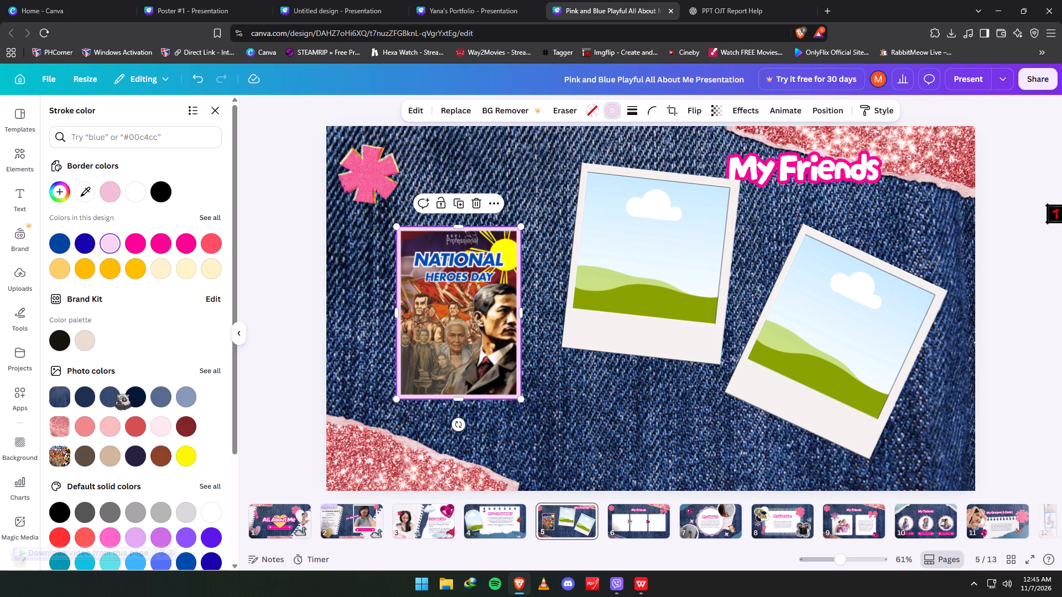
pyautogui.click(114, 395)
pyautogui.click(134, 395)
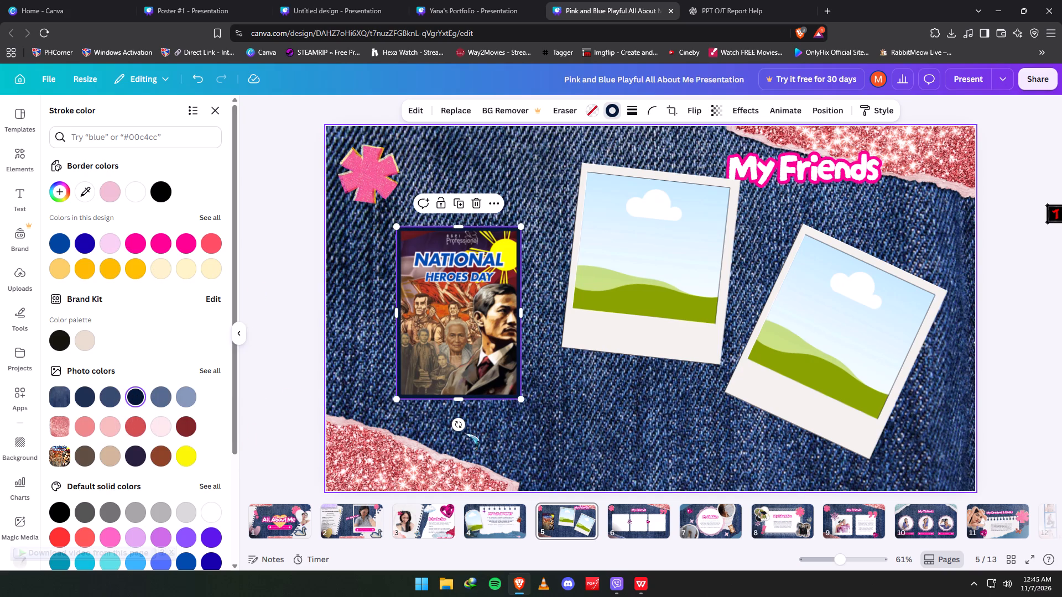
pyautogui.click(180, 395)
# Tilt the framed poster slightly clockwise.
pyautogui.moveTo(455, 419); pyautogui.dragTo(433, 426)
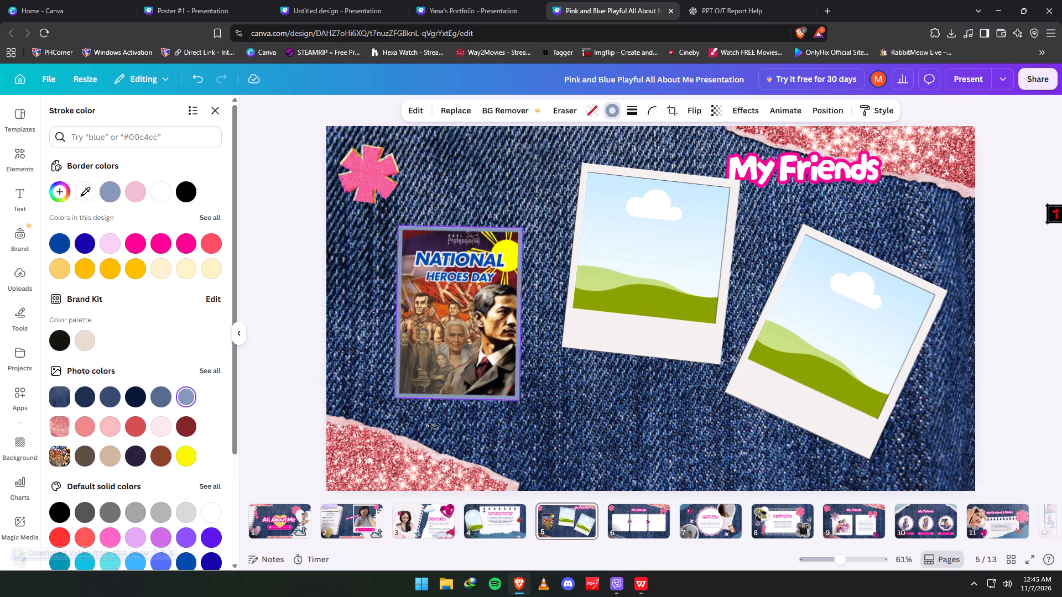
pyautogui.moveTo(433, 426); pyautogui.dragTo(429, 427)
# Try yellow and dark purple for the poster's border, settling on the dark navy from the denim photo colours.
pyautogui.click(188, 455)
pyautogui.click(133, 456)
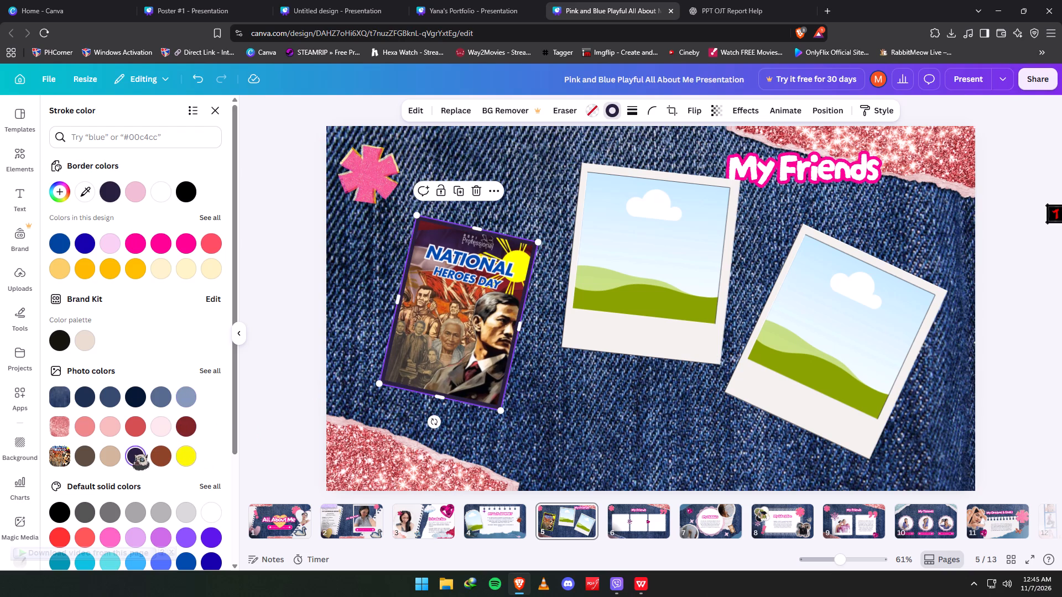
pyautogui.click(77, 399)
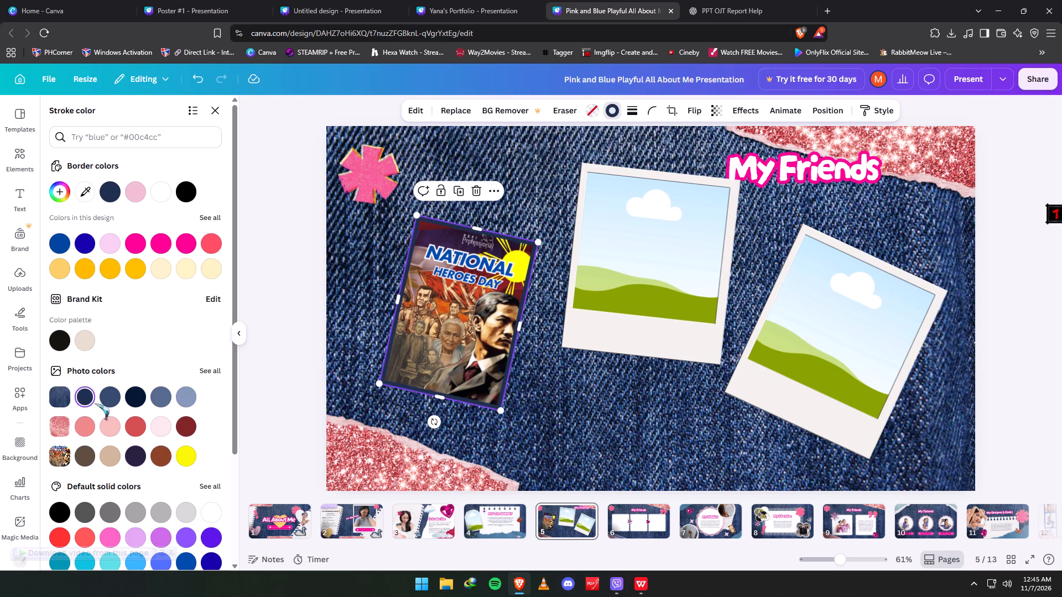
# Try light pink, coral pink and medium denim blue for the poster's border, settling on the darkest navy from the denim photo colours.
pyautogui.click(108, 428)
pyautogui.click(86, 429)
pyautogui.click(105, 404)
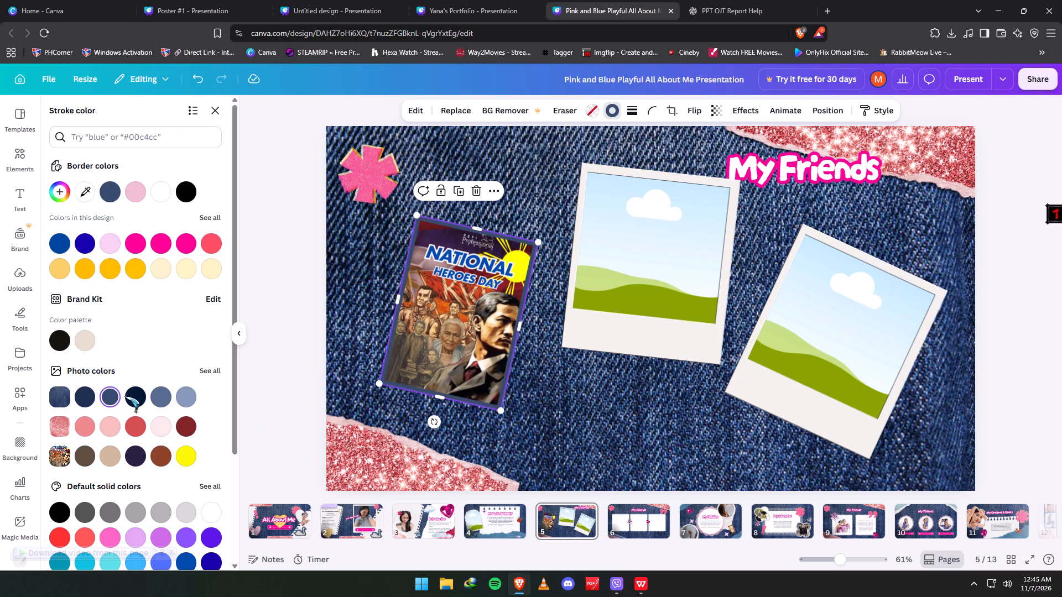
pyautogui.click(124, 396)
pyautogui.click(129, 391)
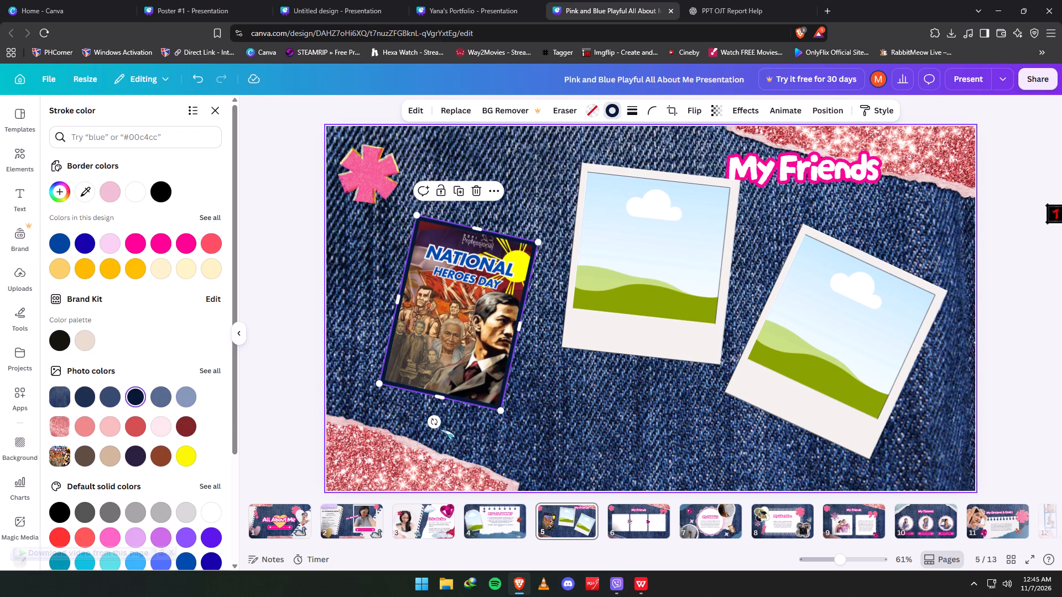
# Enlarge the bordered poster slightly, try a counterclockwise tilt, straighten it upright and place it beside the first polaroid frame.
pyautogui.moveTo(431, 424); pyautogui.dragTo(470, 426)
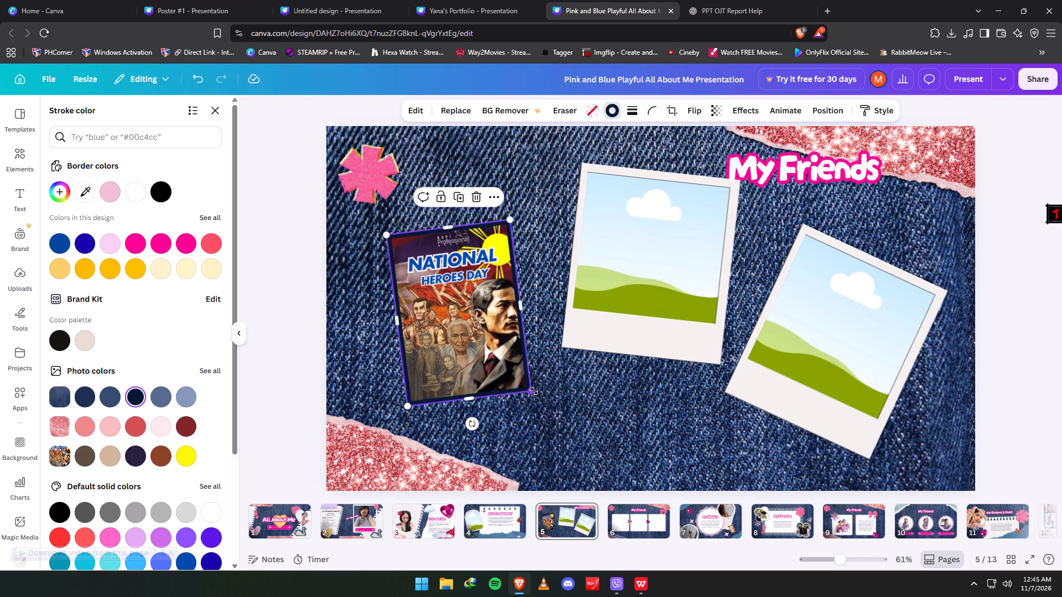
pyautogui.moveTo(534, 391); pyautogui.dragTo(544, 414)
pyautogui.click(604, 439)
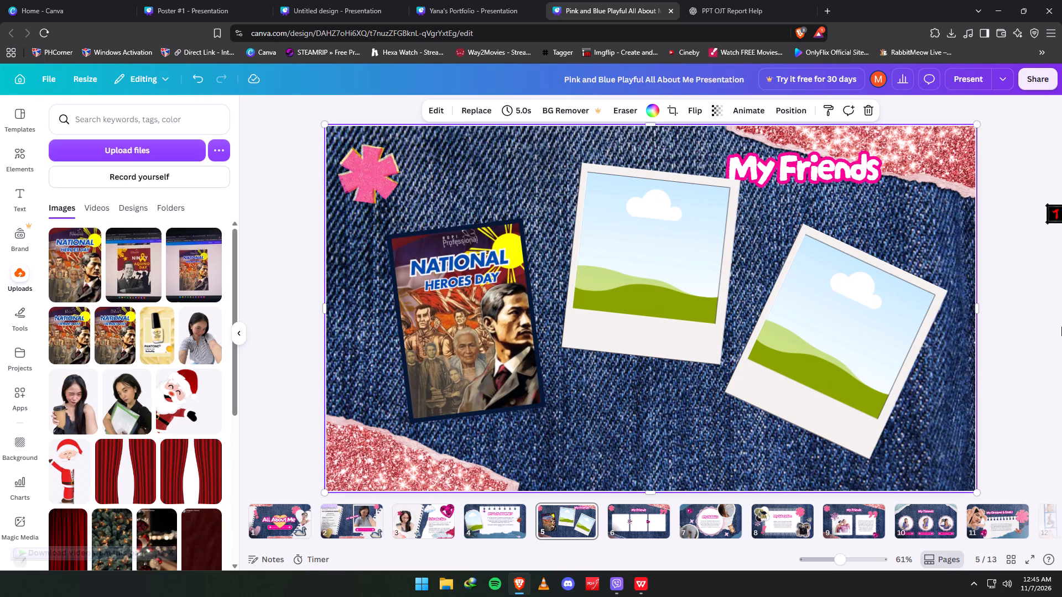
pyautogui.click(459, 289)
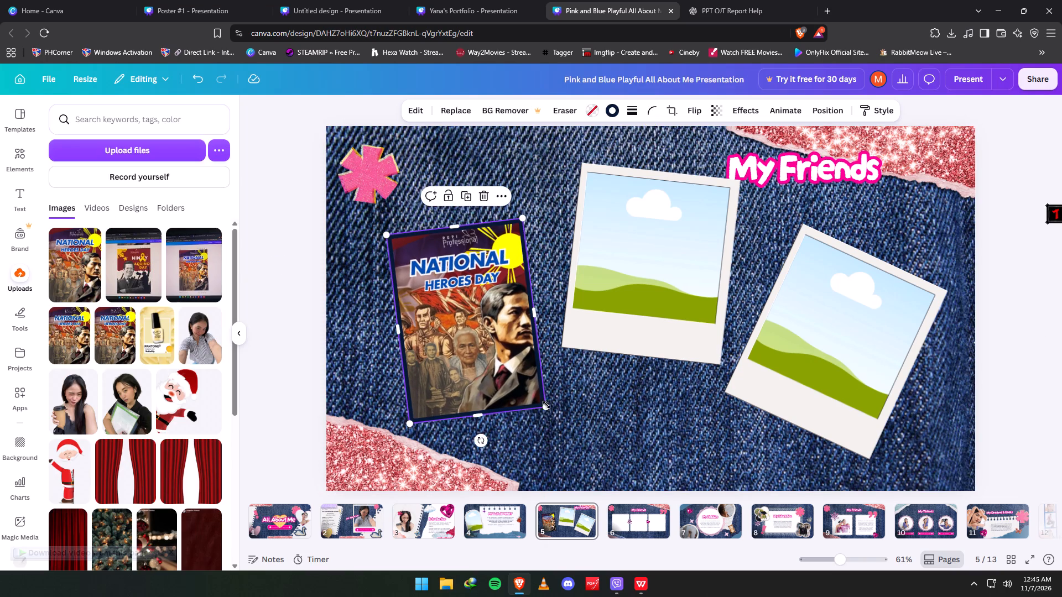
pyautogui.moveTo(486, 441); pyautogui.dragTo(472, 453)
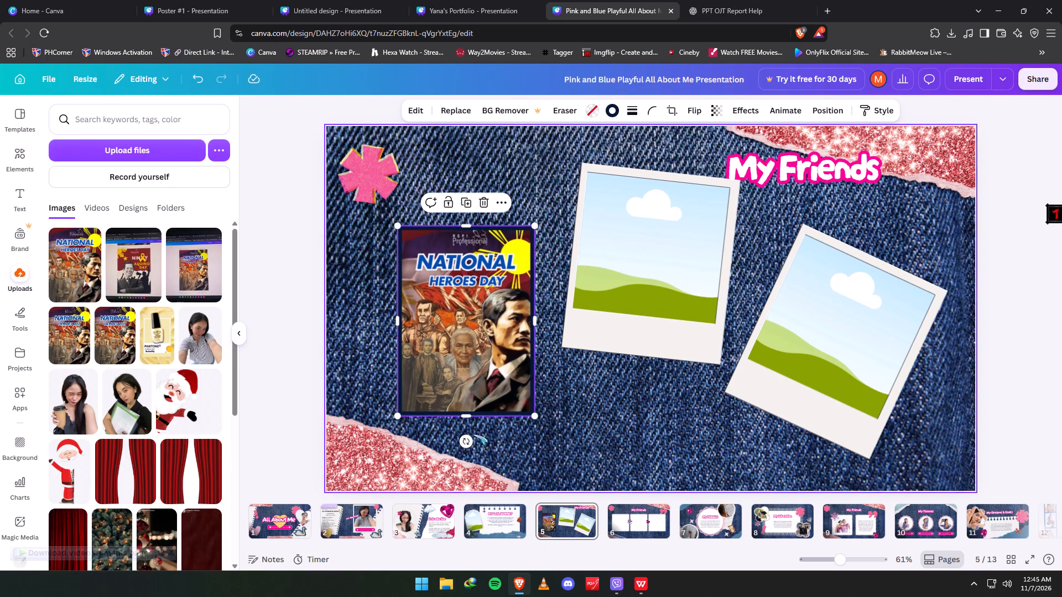
pyautogui.moveTo(481, 362); pyautogui.dragTo(484, 357)
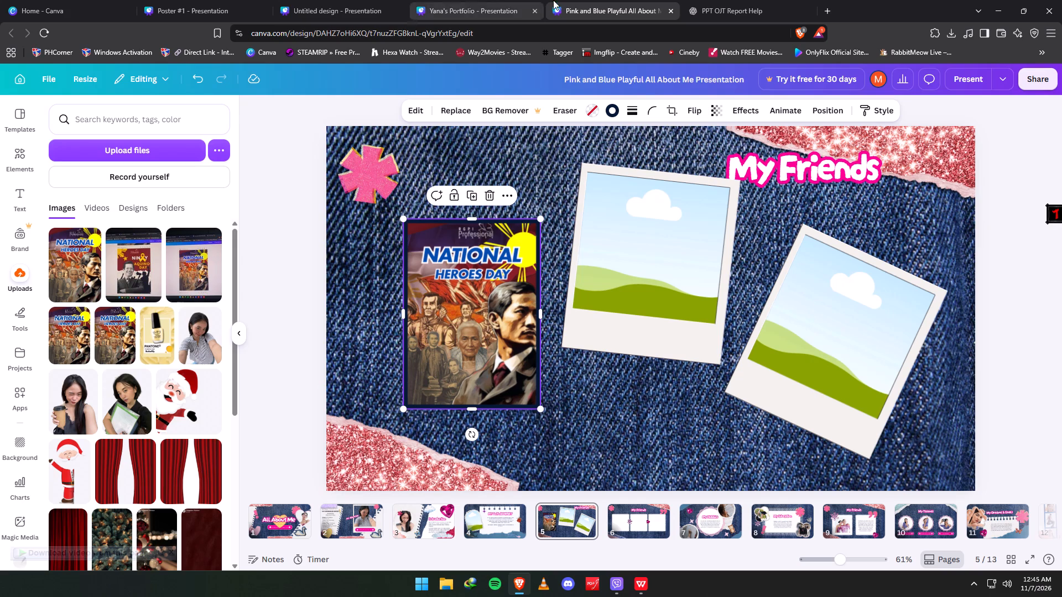
pyautogui.click(829, 11)
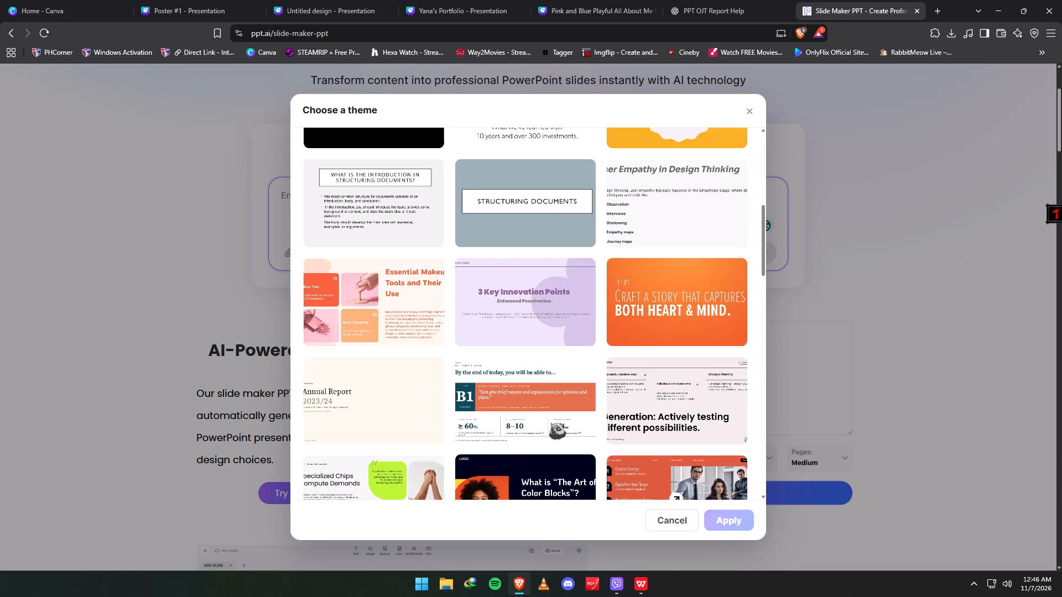
pyautogui.scroll(12, 551, 423)
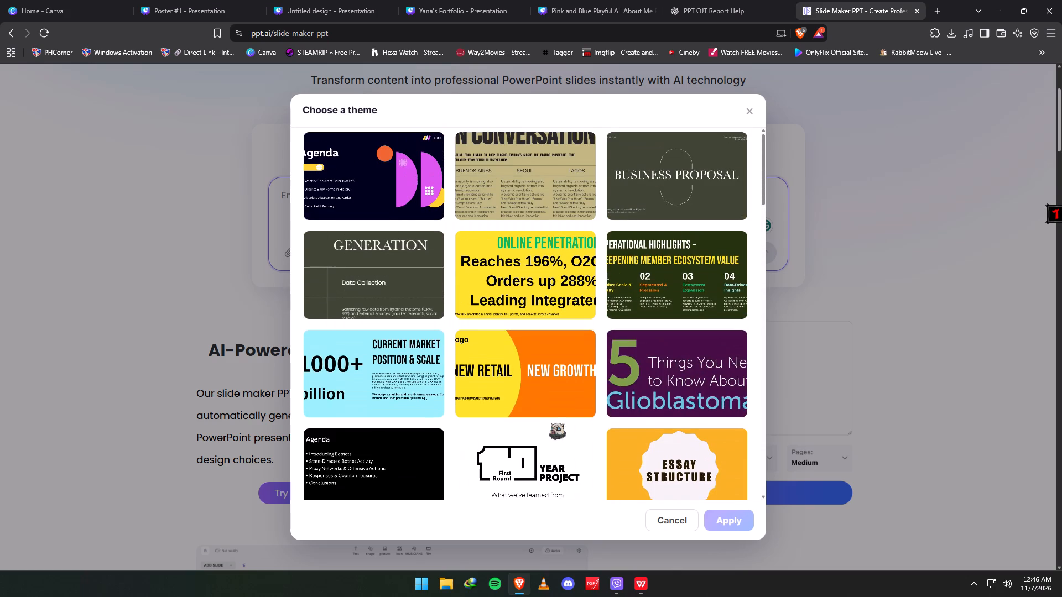
pyautogui.scroll(1, 551, 423)
pyautogui.click(660, 522)
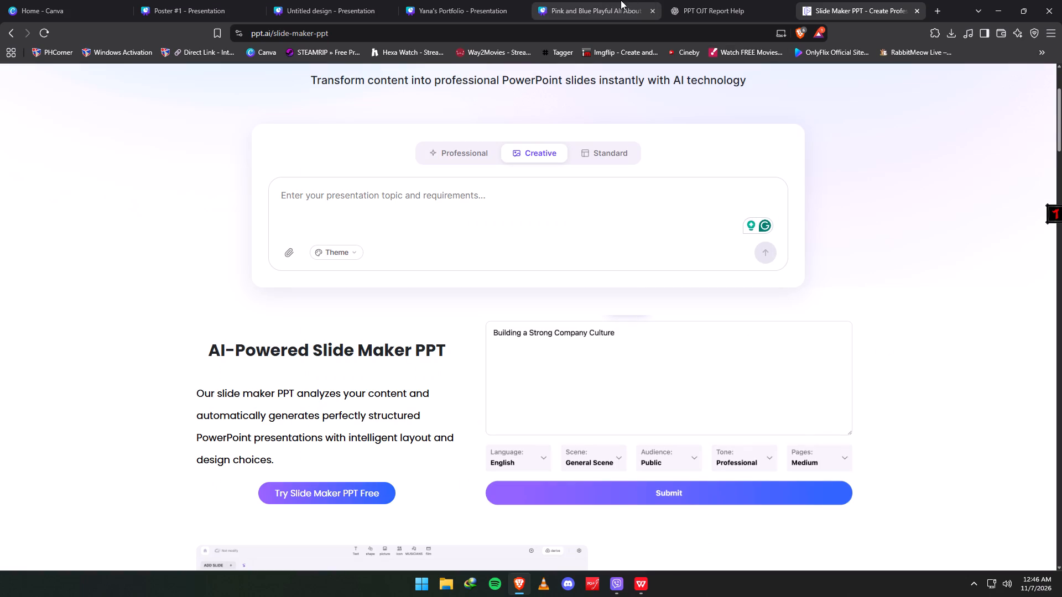
# Return to the Pink and Blue All About Me presentation and shift the cloud strip near the Introduction text on page 3.
pyautogui.click(597, 0)
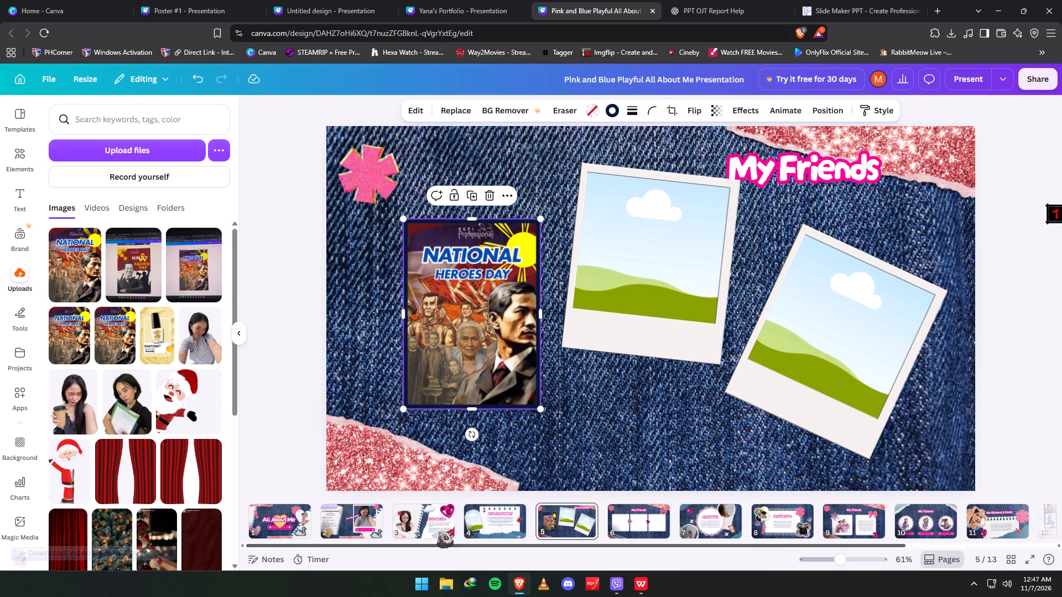
pyautogui.click(426, 531)
pyautogui.moveTo(919, 474); pyautogui.dragTo(956, 459)
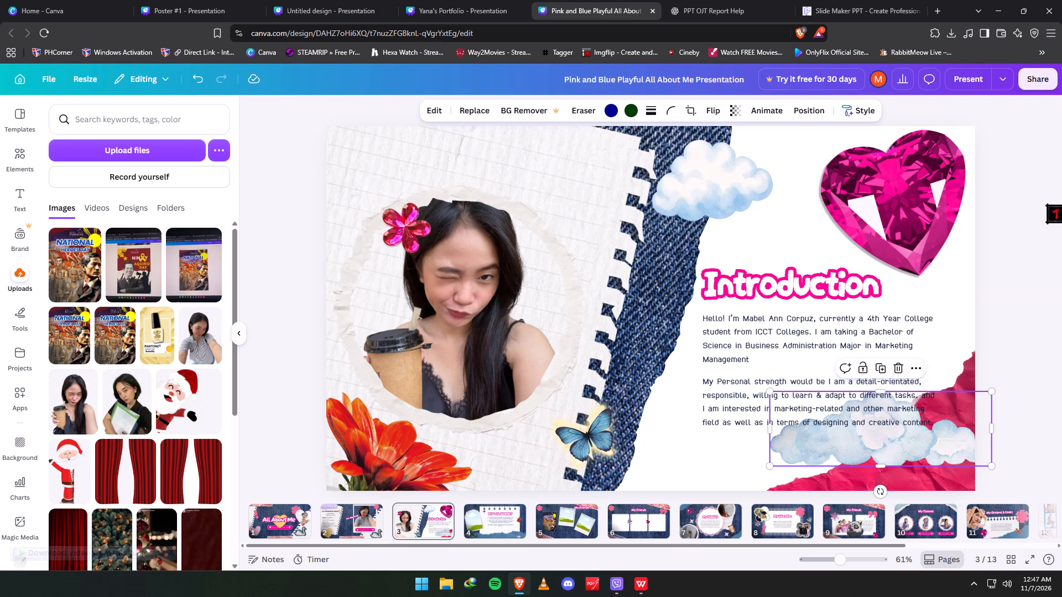
# Copy a lace-edged white frame from page 6 onto page 5 and set it where the poster stood, moving the poster aside.
pyautogui.click(633, 522)
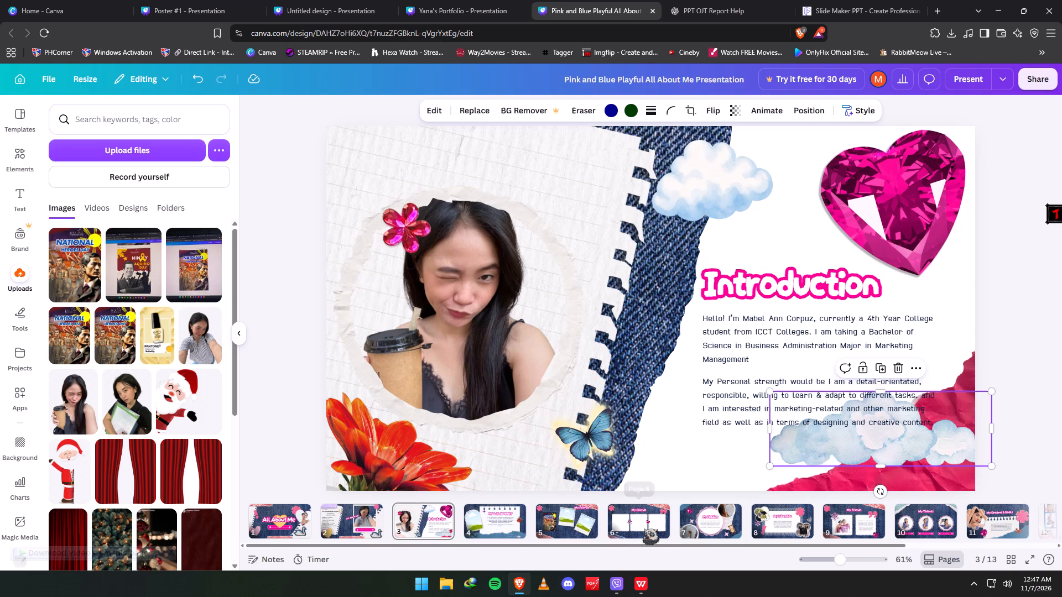
pyautogui.click(644, 528)
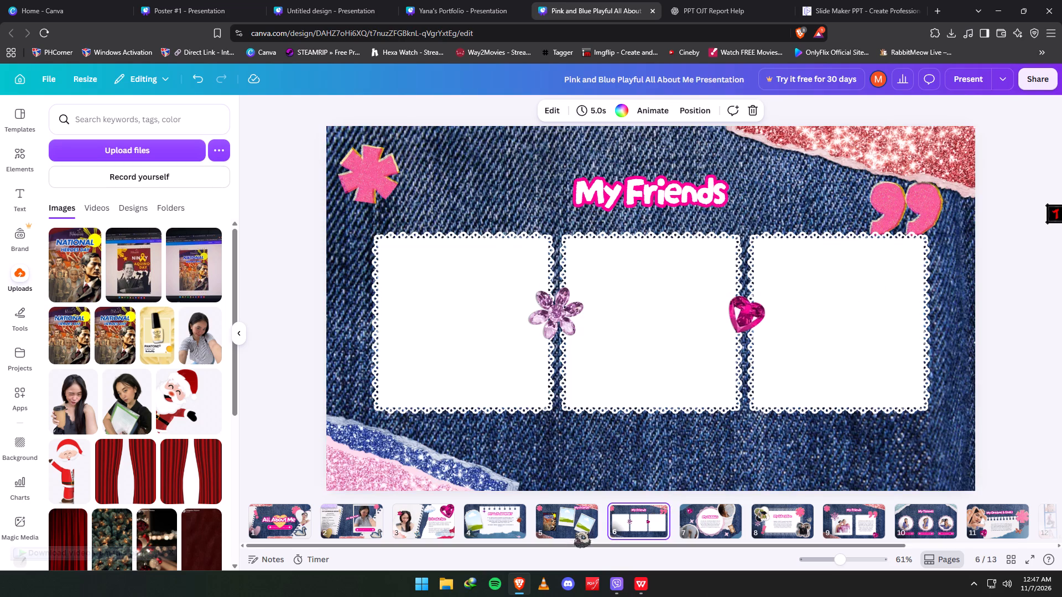
pyautogui.click(519, 365)
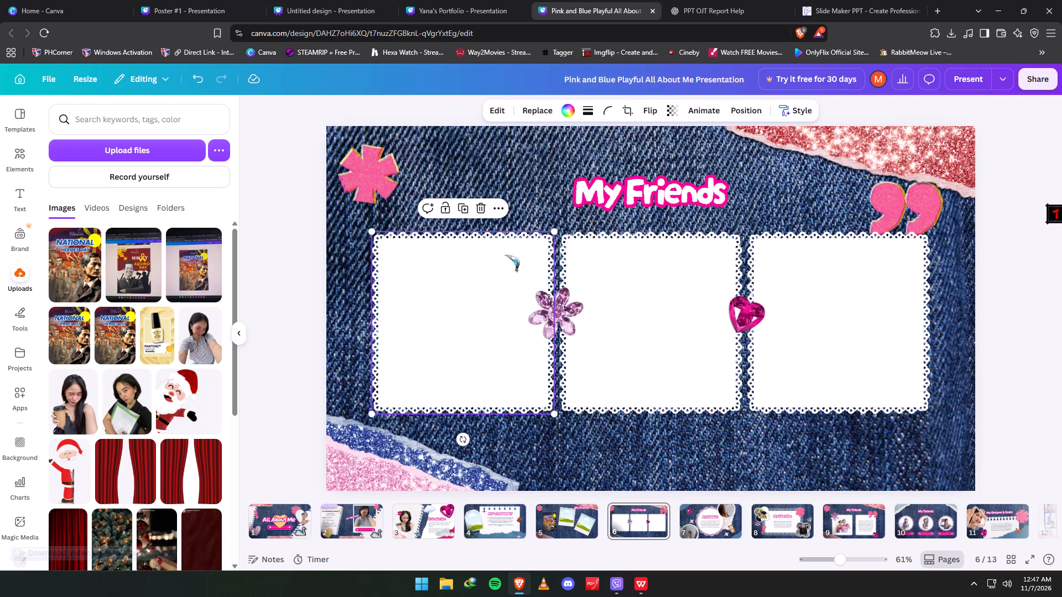
pyautogui.hotkey('ctrl', 'c')
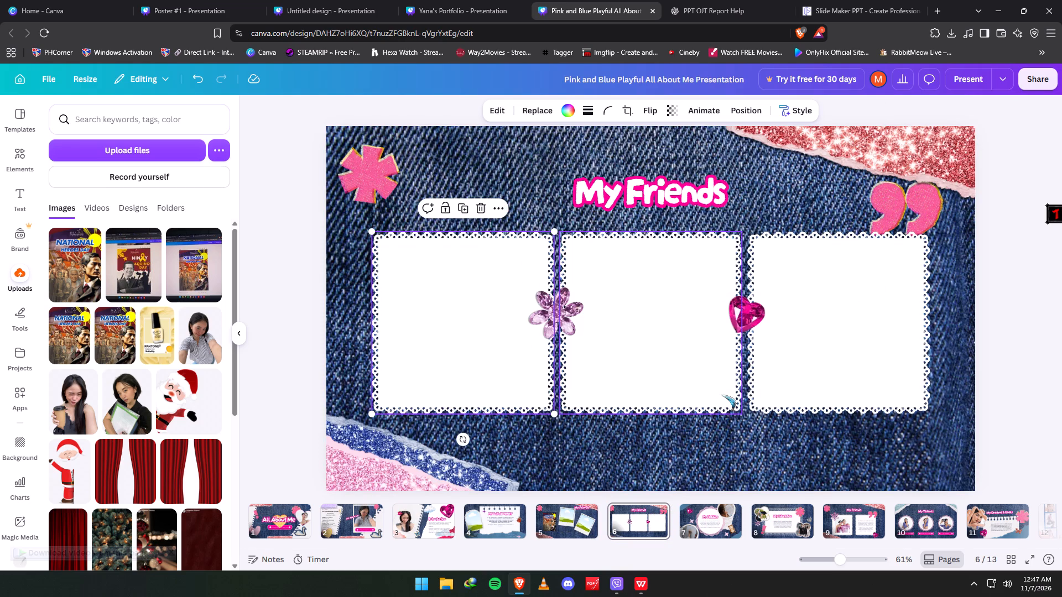
pyautogui.click(567, 525)
pyautogui.click(652, 418)
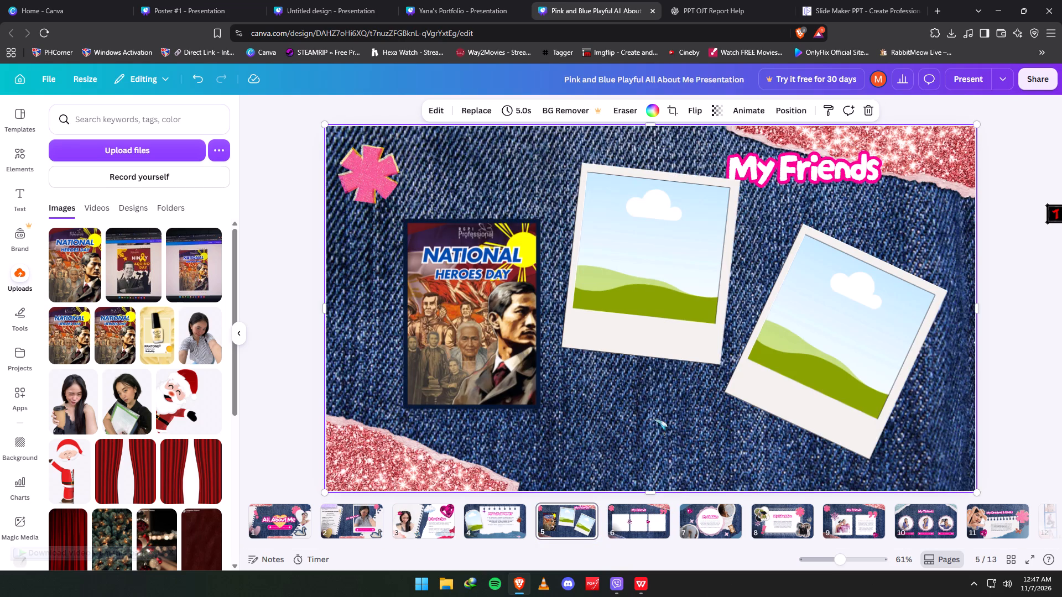
pyautogui.hotkey('ctrl', 'v')
pyautogui.moveTo(455, 341); pyautogui.dragTo(625, 368)
pyautogui.moveTo(441, 329); pyautogui.dragTo(630, 366)
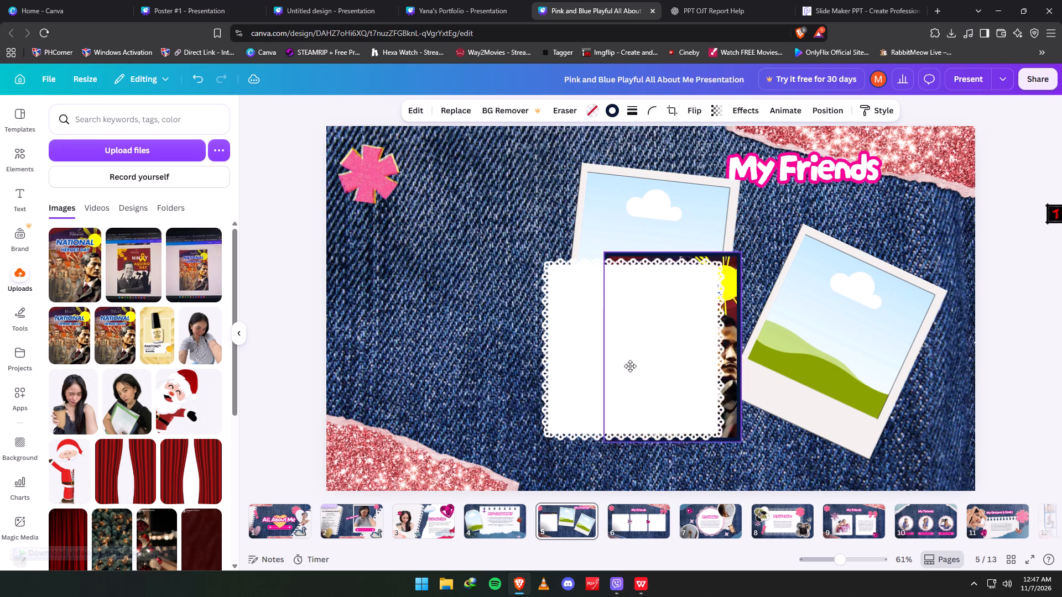
pyautogui.moveTo(630, 366); pyautogui.dragTo(730, 367)
pyautogui.moveTo(617, 356); pyautogui.dragTo(445, 320)
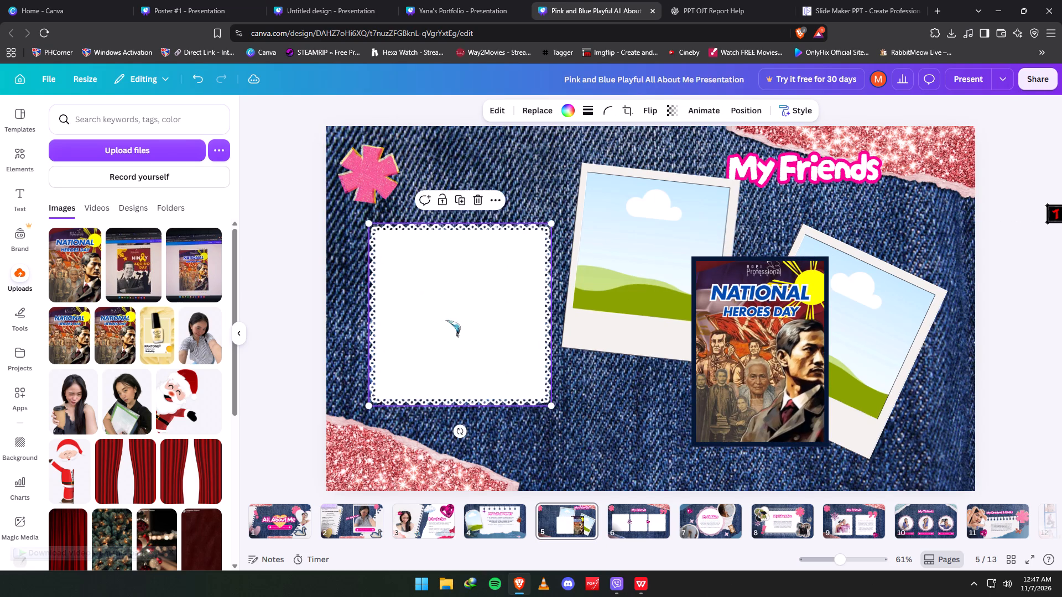
# Add a square photo frame from the basic shapes, shrink it and center it inside the lace-edged frame.
pyautogui.click(22, 166)
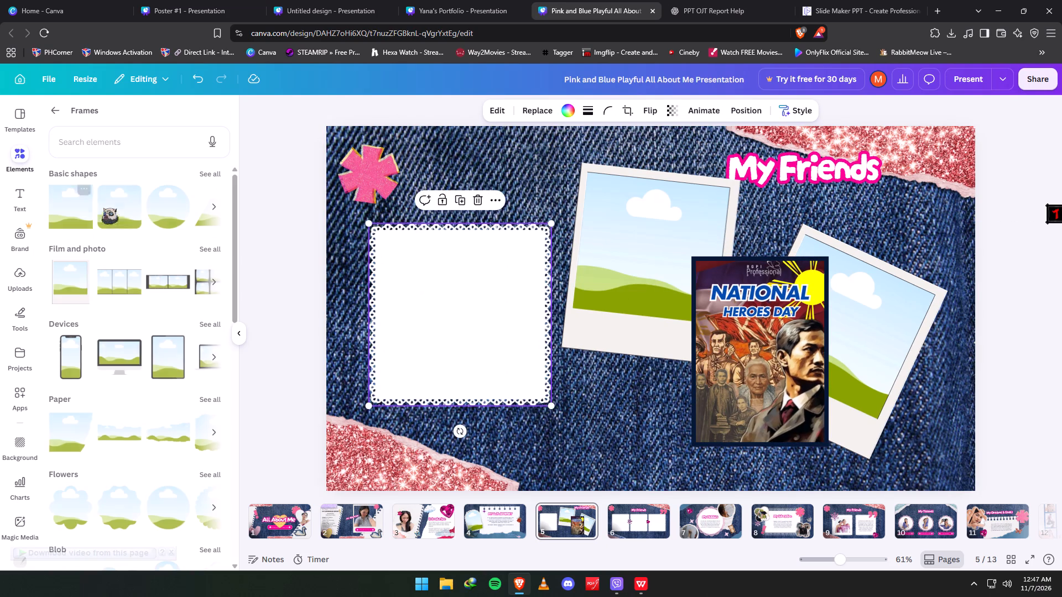
pyautogui.click(68, 216)
pyautogui.moveTo(643, 303); pyautogui.dragTo(487, 320)
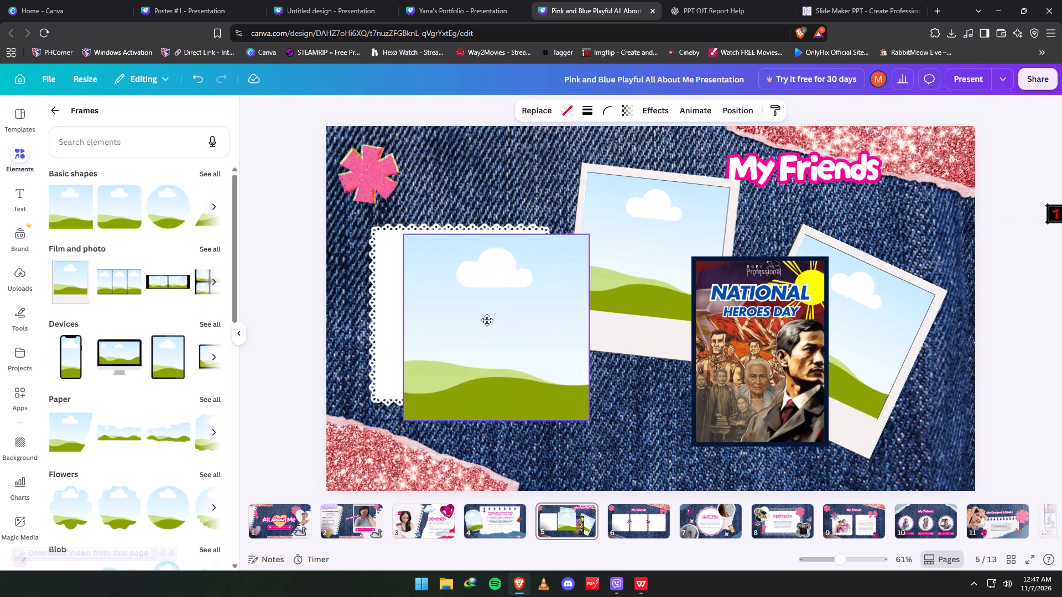
pyautogui.moveTo(487, 320); pyautogui.dragTo(463, 312)
pyautogui.moveTo(565, 410); pyautogui.dragTo(519, 374)
pyautogui.moveTo(457, 312); pyautogui.dragTo(464, 331)
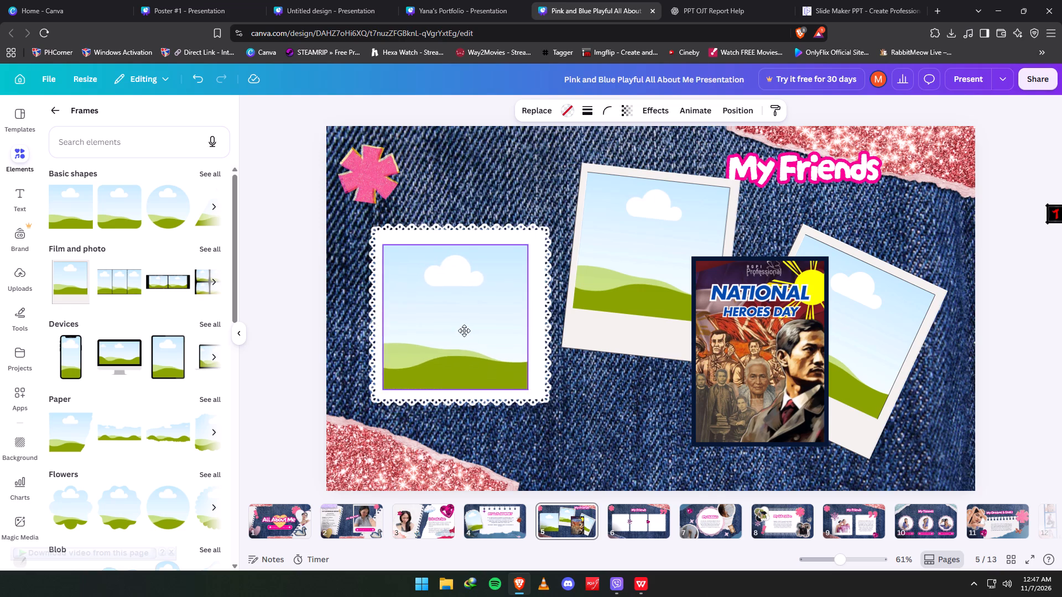
pyautogui.moveTo(464, 331); pyautogui.dragTo(464, 330)
# Delete the bordered National Heroes Day poster overlapping the polaroid frames on page 5.
pyautogui.click(757, 338)
pyautogui.click(774, 233)
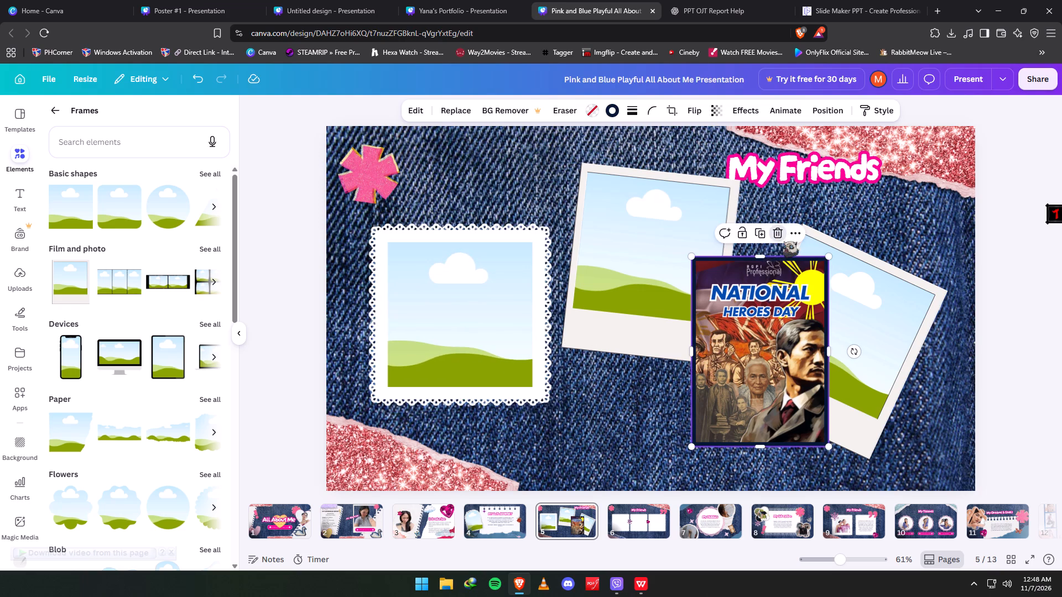
pyautogui.click(792, 263)
pyautogui.click(777, 234)
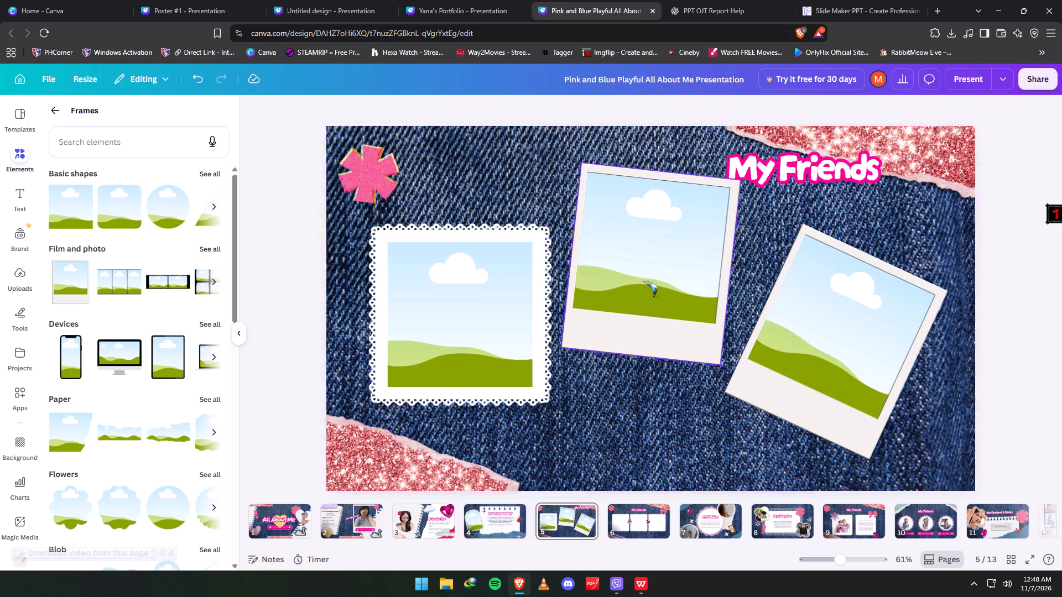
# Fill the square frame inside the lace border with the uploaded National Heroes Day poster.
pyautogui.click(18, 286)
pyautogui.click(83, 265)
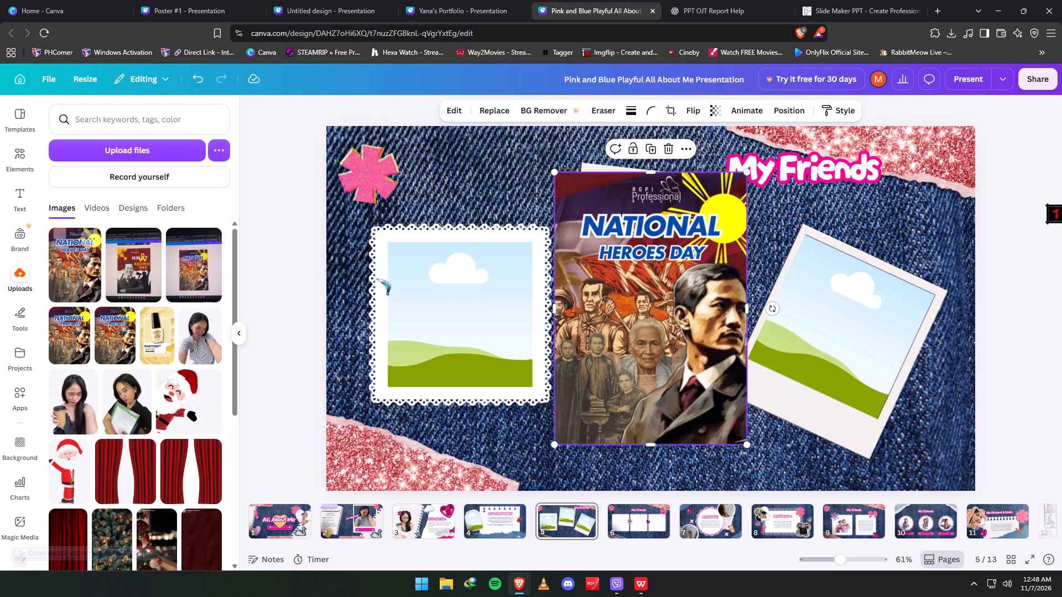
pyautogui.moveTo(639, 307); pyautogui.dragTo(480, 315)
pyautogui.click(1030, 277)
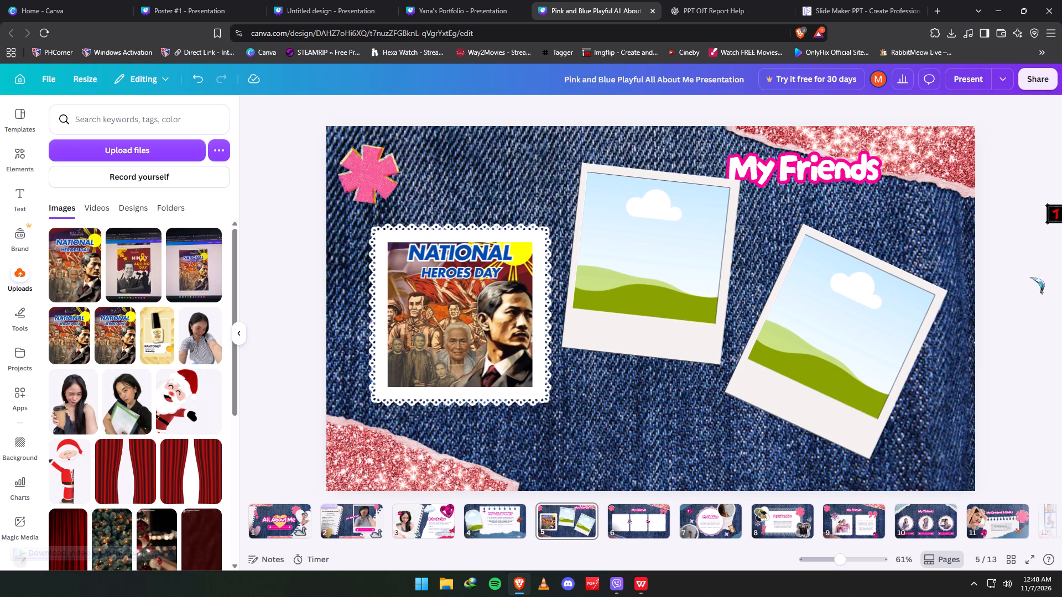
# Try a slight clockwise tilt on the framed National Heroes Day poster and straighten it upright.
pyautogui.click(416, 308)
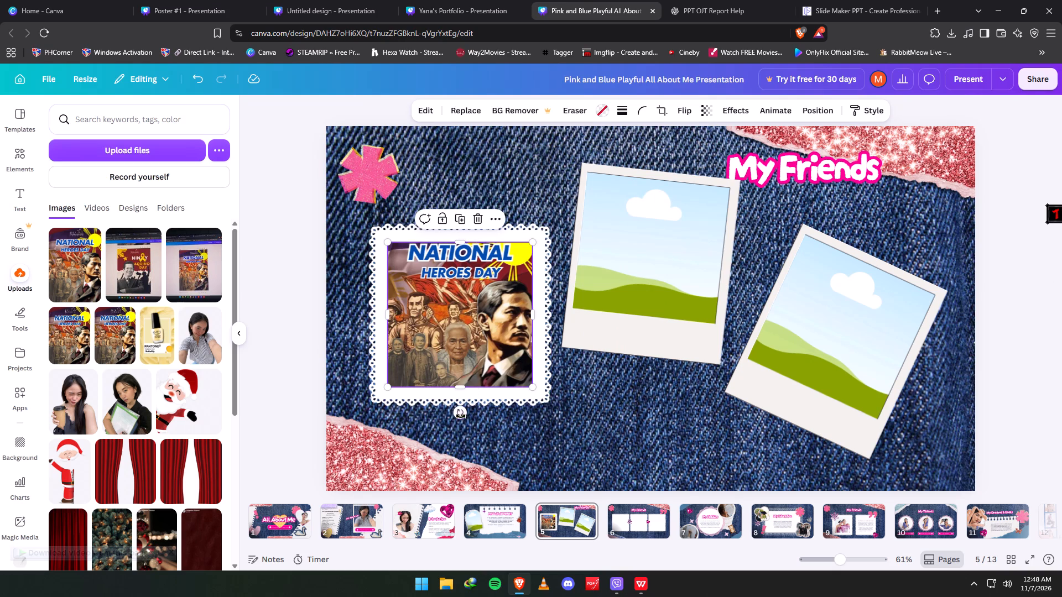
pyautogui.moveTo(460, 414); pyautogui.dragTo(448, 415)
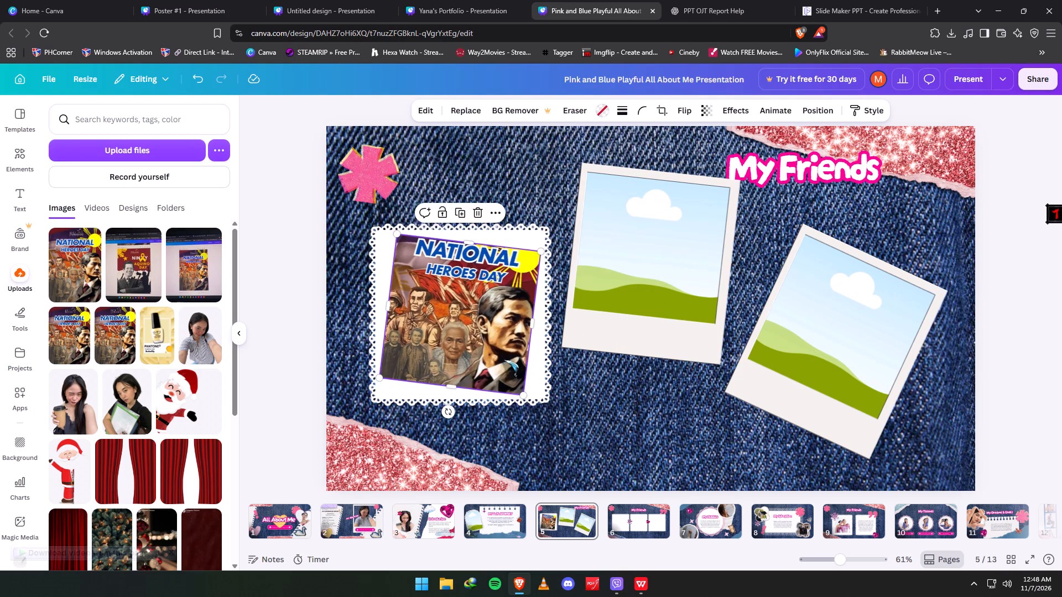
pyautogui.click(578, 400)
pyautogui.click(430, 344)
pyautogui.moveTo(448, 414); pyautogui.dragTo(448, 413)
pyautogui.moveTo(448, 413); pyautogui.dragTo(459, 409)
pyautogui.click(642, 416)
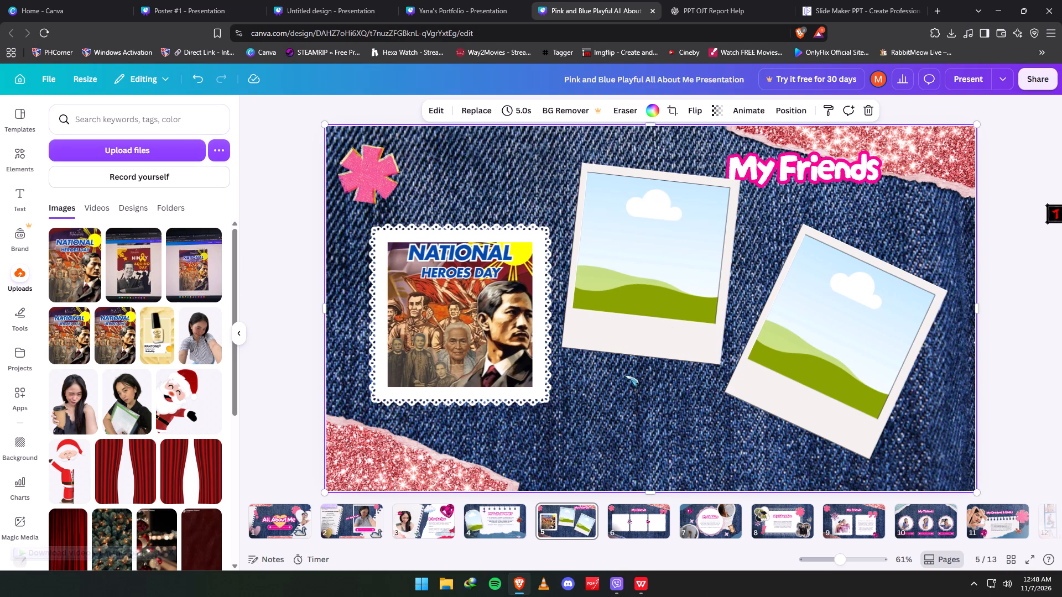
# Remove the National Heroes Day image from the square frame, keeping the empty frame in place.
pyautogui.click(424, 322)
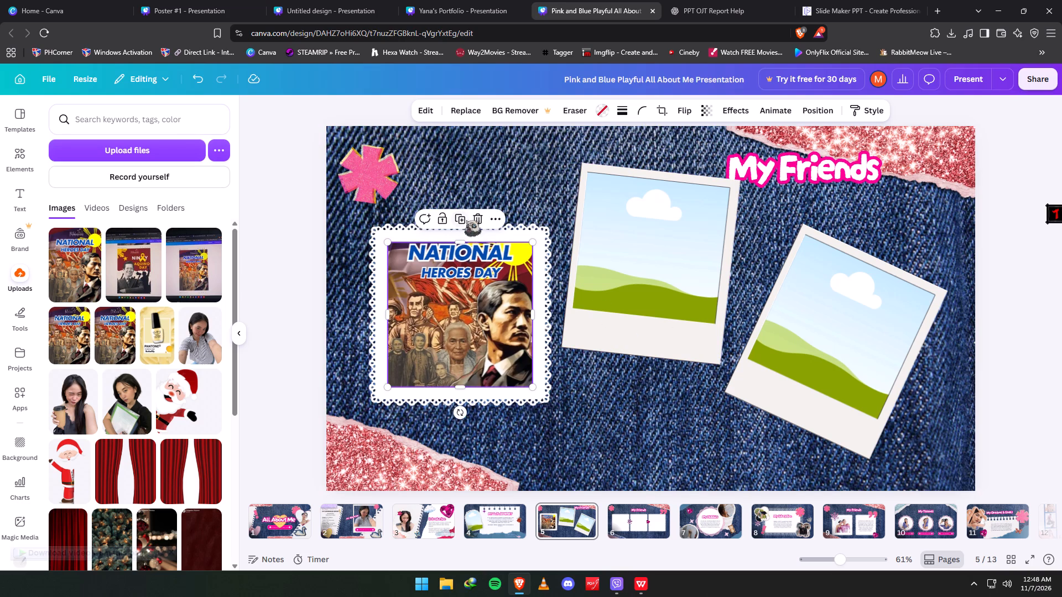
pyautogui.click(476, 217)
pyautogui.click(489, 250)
# Fill the square frame with the Ninoy Aquino Day screen photo and reposition it so the poster sits centered vertically.
pyautogui.click(128, 272)
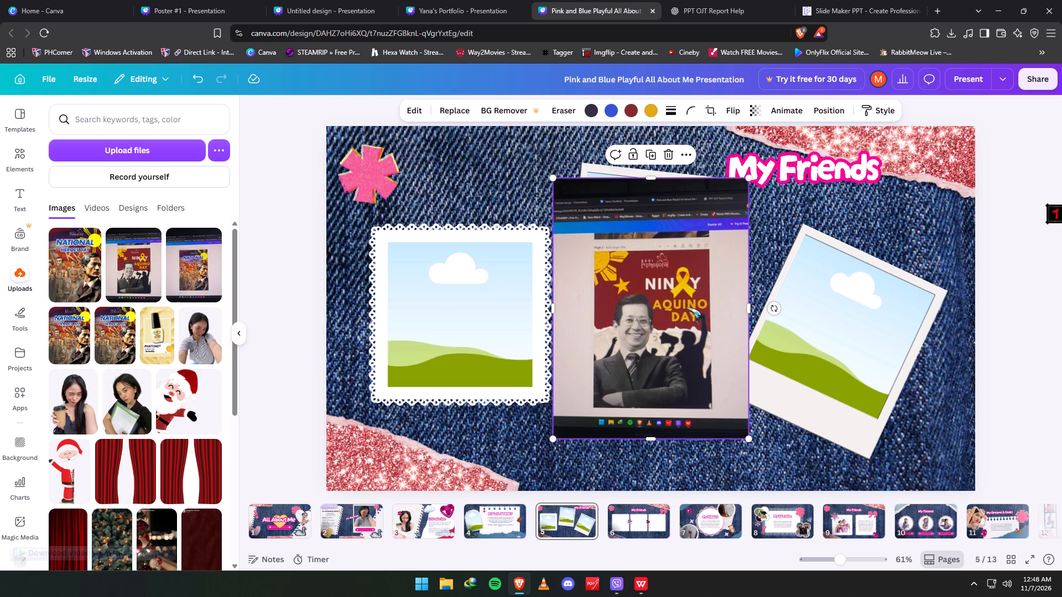
pyautogui.moveTo(697, 307); pyautogui.dragTo(516, 301)
pyautogui.doubleClick(481, 324)
pyautogui.moveTo(481, 322); pyautogui.dragTo(482, 322)
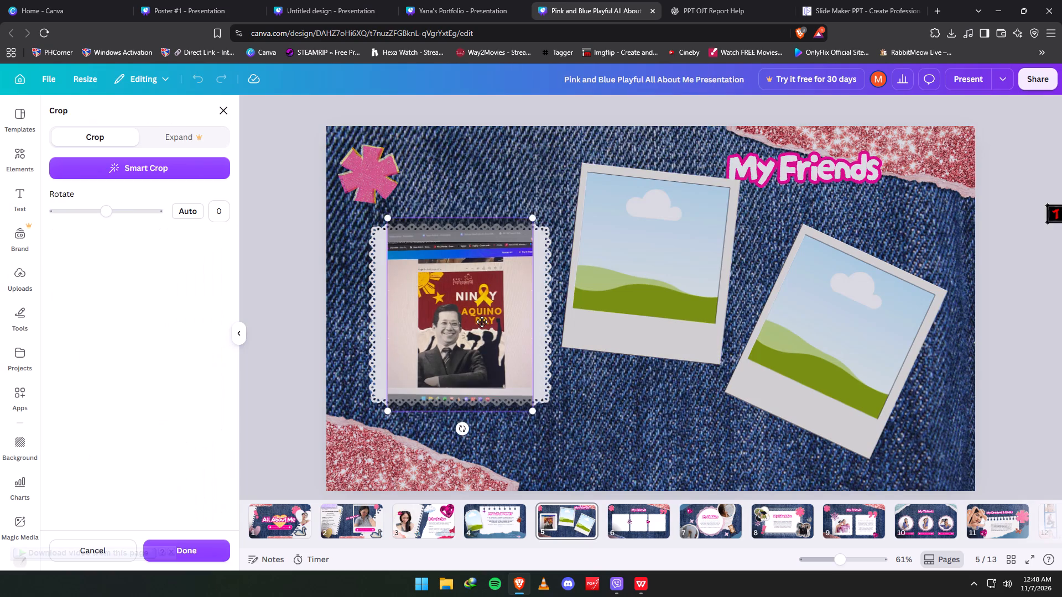
pyautogui.moveTo(482, 322); pyautogui.dragTo(484, 293)
pyautogui.click(594, 392)
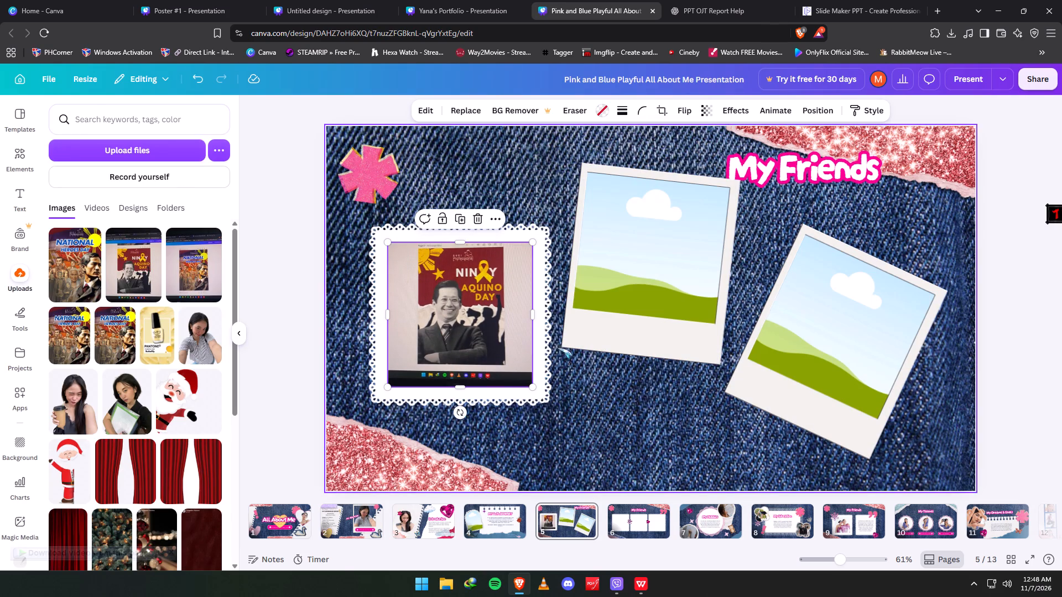
pyautogui.doubleClick(455, 306)
pyautogui.moveTo(468, 329); pyautogui.dragTo(468, 343)
pyautogui.click(619, 373)
# Fill the middle polaroid frame with the National Heroes Day screen photo and shift the photo upward within it.
pyautogui.click(206, 284)
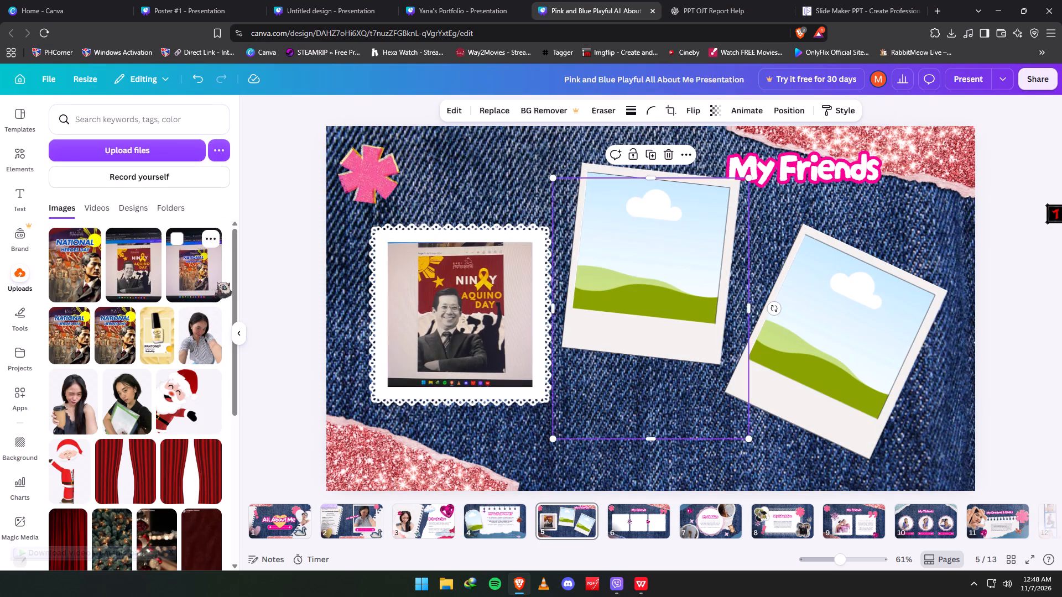
pyautogui.moveTo(706, 329); pyautogui.dragTo(700, 253)
pyautogui.doubleClick(656, 265)
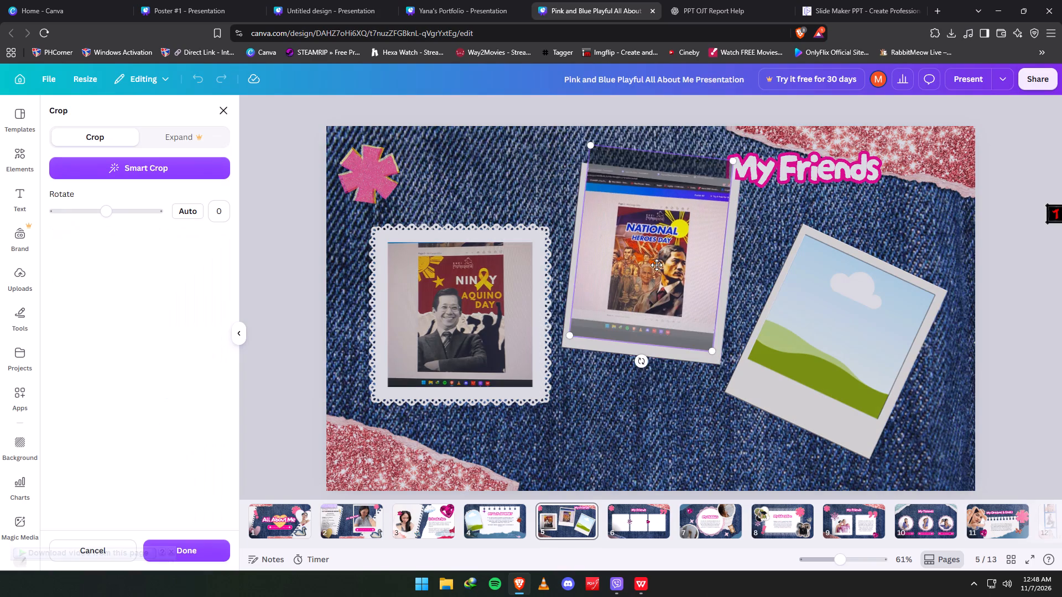
pyautogui.moveTo(657, 265); pyautogui.dragTo(662, 235)
pyautogui.click(955, 249)
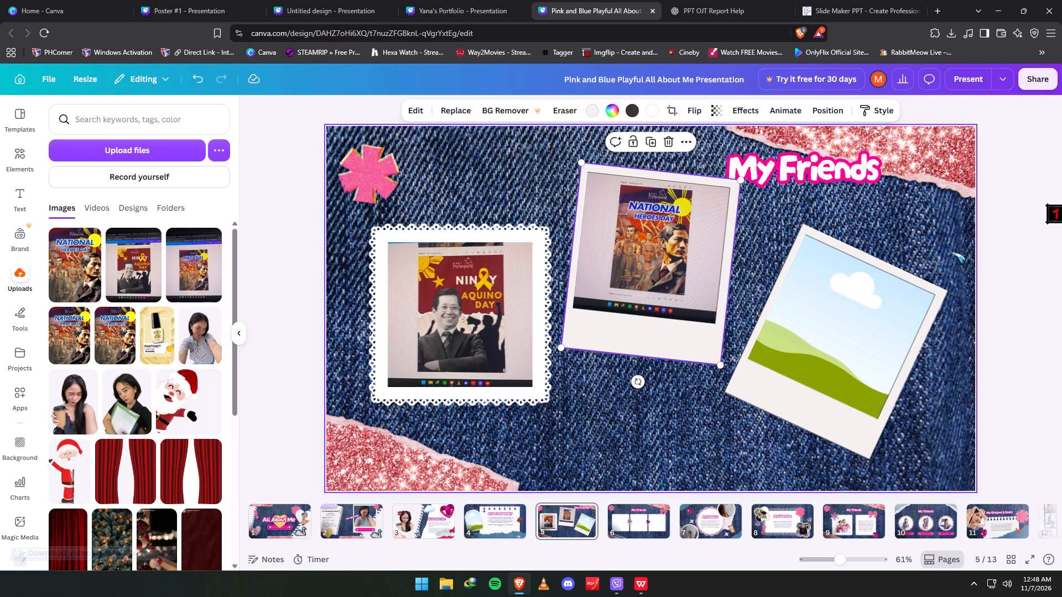
pyautogui.click(1053, 343)
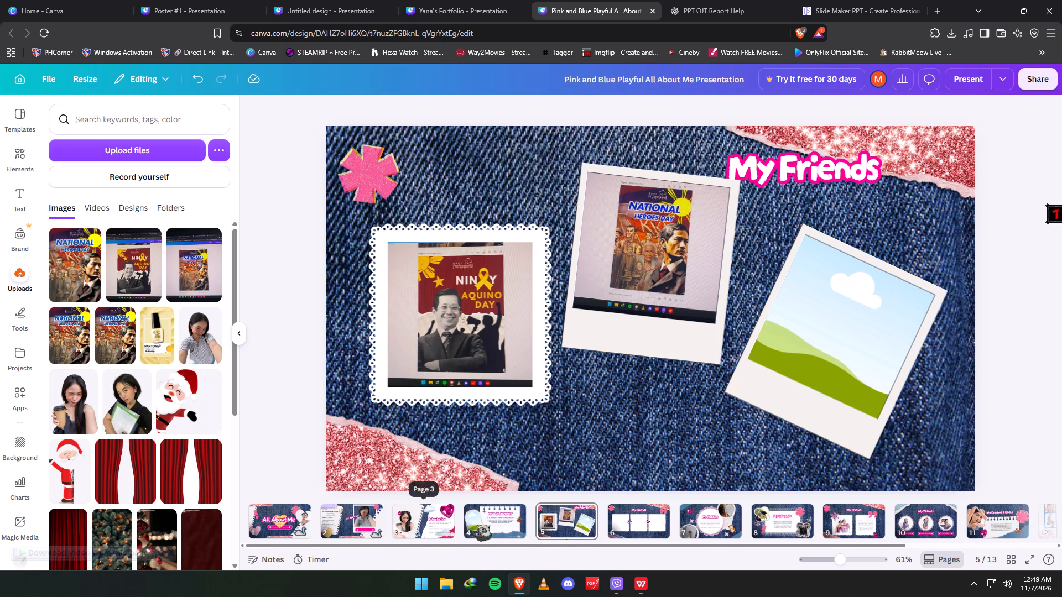
# Copy the white rectangle from the My Education page onto page 5 and place it over the photo frames.
pyautogui.click(714, 518)
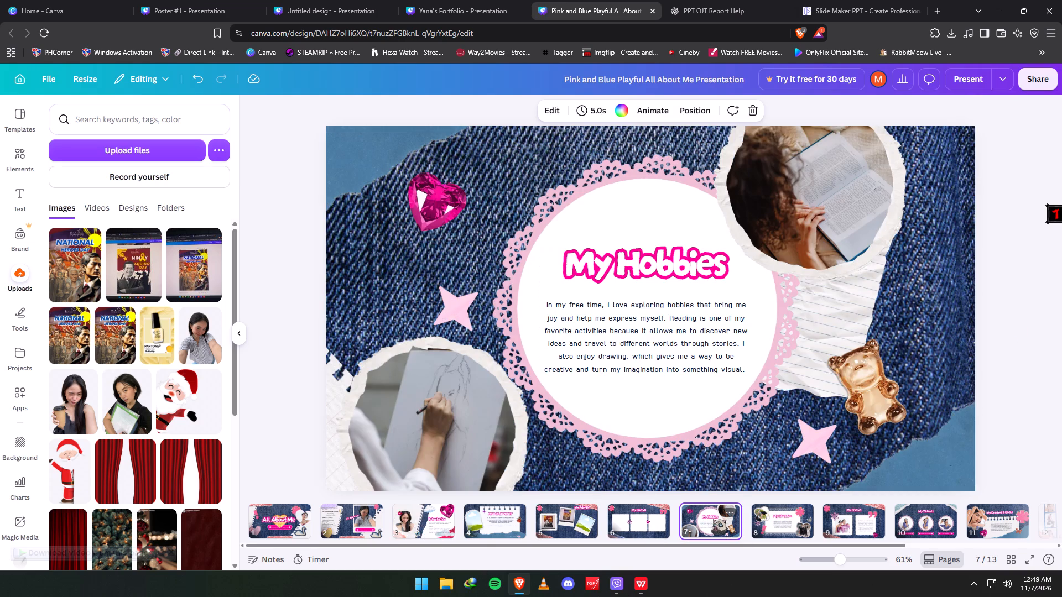
pyautogui.click(844, 522)
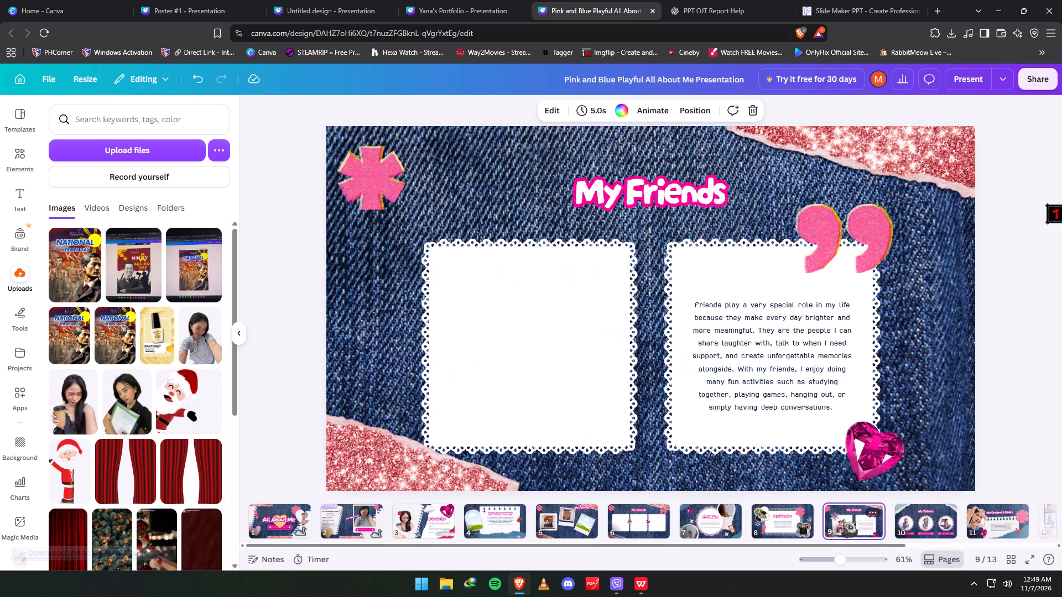
pyautogui.click(772, 520)
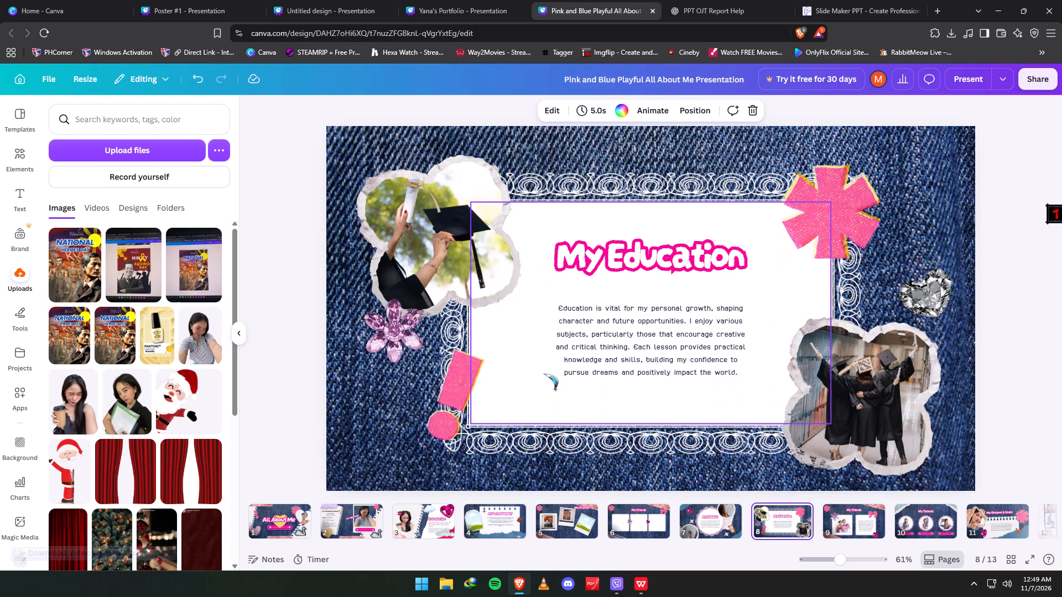
pyautogui.click(544, 374)
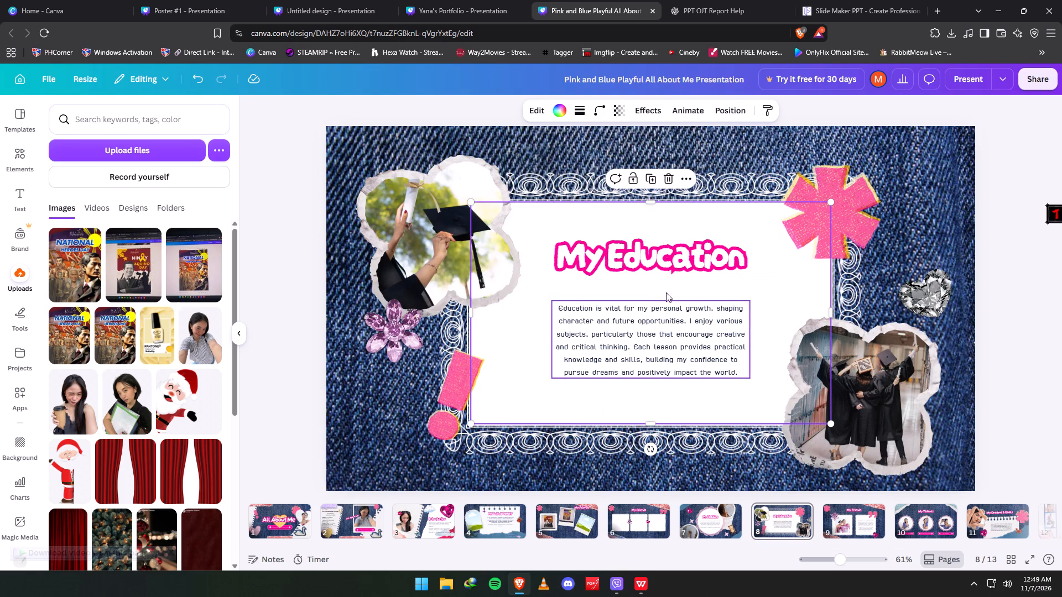
pyautogui.hotkey('ctrl', 'c')
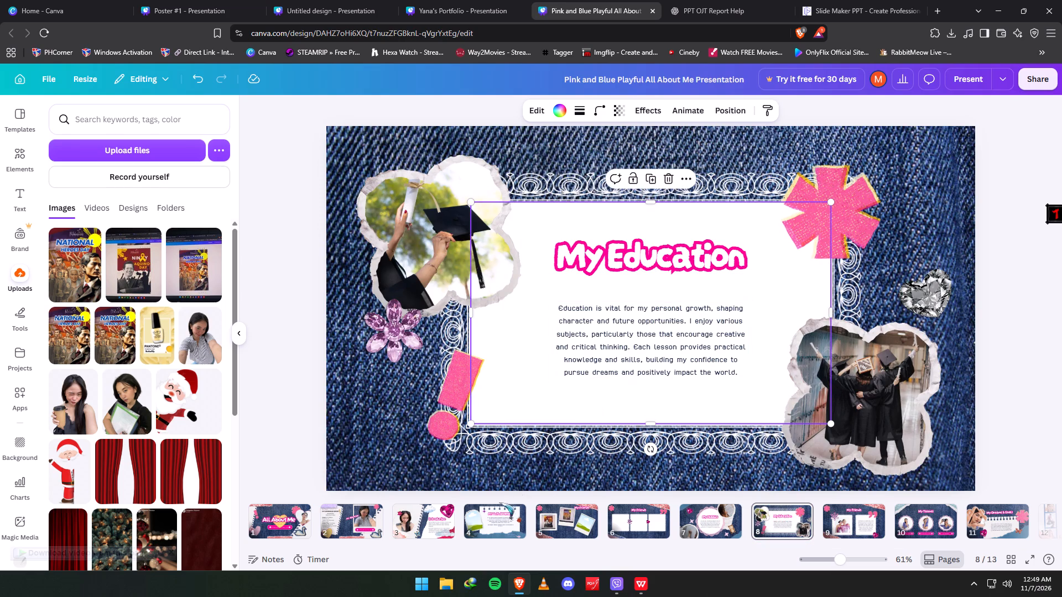
pyautogui.click(491, 522)
pyautogui.click(560, 523)
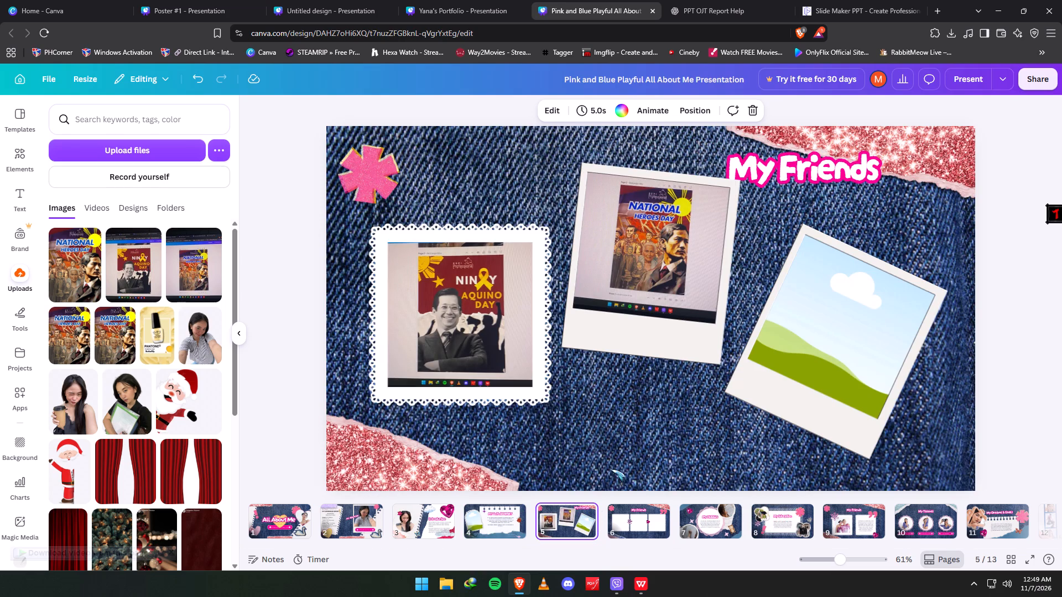
pyautogui.click(611, 406)
pyautogui.hotkey('ctrl', 'v')
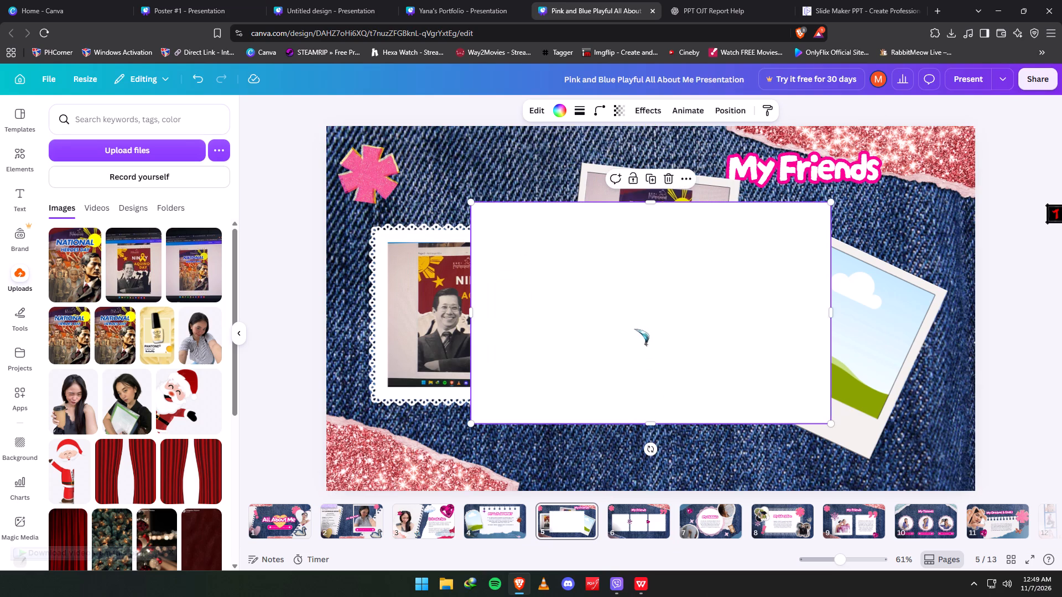
pyautogui.moveTo(634, 329); pyautogui.dragTo(668, 356)
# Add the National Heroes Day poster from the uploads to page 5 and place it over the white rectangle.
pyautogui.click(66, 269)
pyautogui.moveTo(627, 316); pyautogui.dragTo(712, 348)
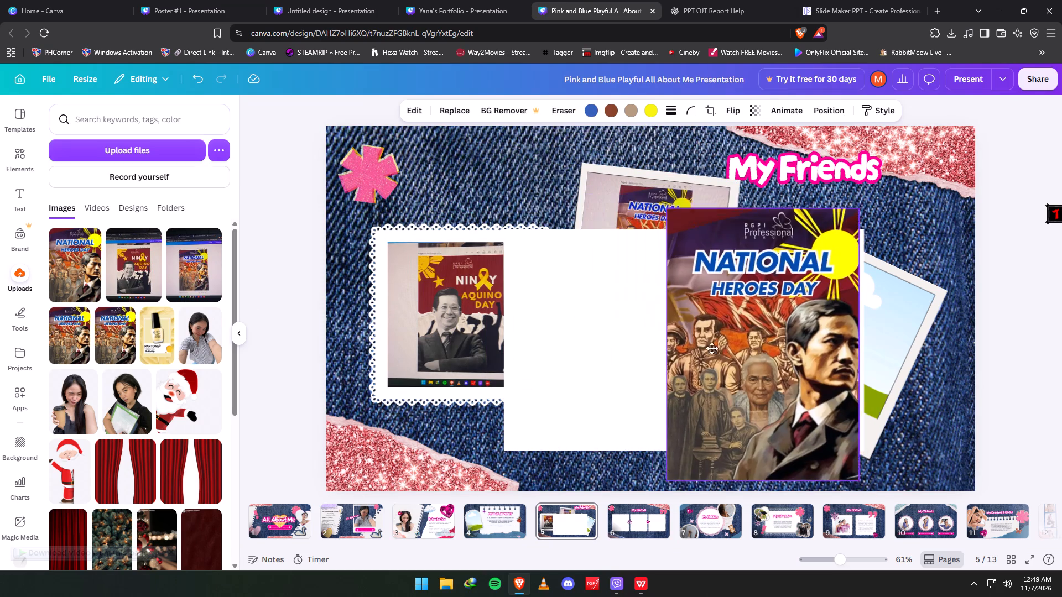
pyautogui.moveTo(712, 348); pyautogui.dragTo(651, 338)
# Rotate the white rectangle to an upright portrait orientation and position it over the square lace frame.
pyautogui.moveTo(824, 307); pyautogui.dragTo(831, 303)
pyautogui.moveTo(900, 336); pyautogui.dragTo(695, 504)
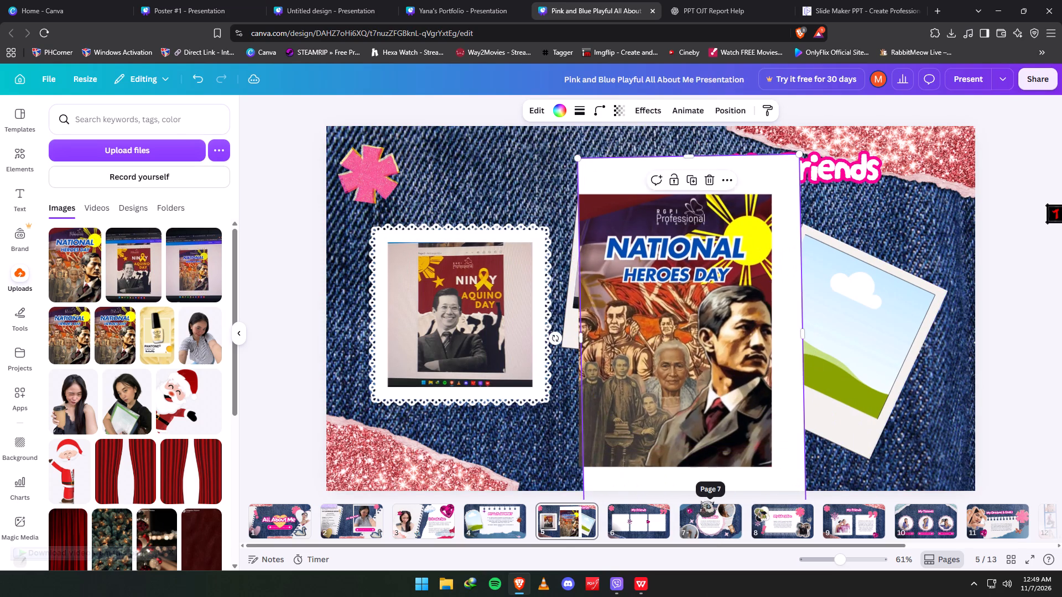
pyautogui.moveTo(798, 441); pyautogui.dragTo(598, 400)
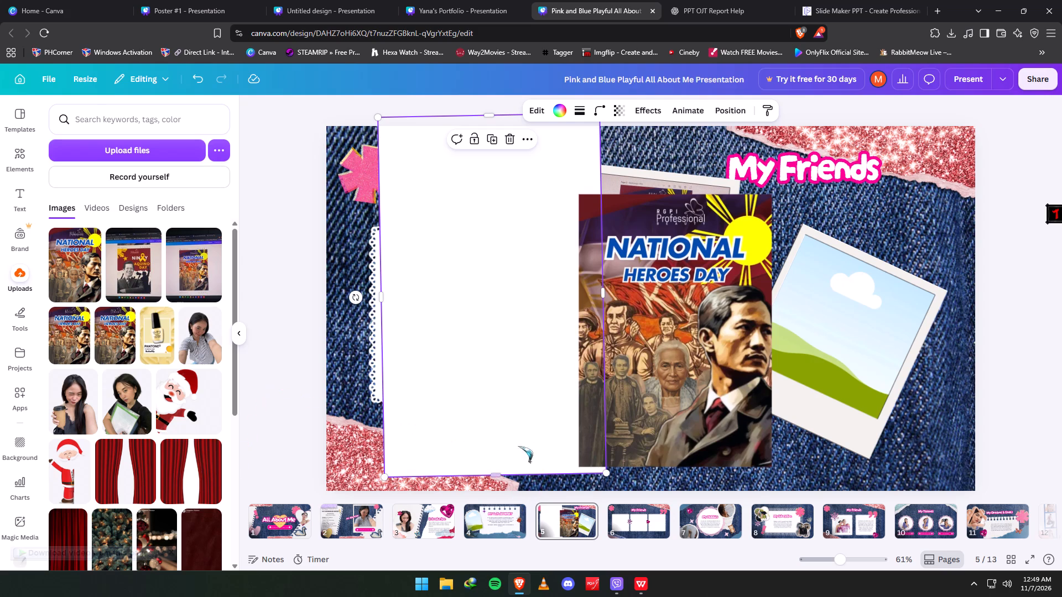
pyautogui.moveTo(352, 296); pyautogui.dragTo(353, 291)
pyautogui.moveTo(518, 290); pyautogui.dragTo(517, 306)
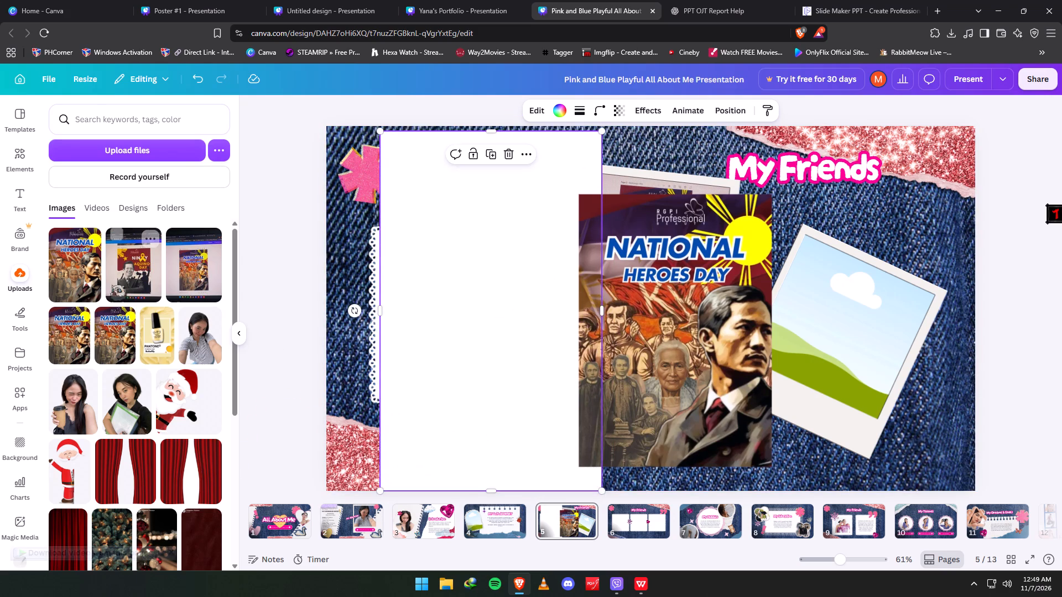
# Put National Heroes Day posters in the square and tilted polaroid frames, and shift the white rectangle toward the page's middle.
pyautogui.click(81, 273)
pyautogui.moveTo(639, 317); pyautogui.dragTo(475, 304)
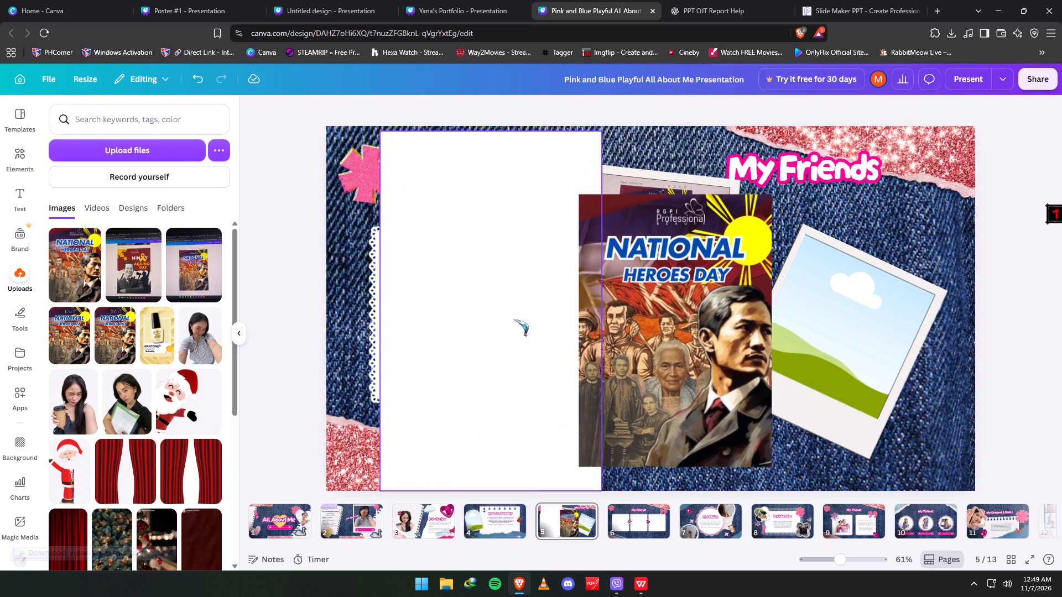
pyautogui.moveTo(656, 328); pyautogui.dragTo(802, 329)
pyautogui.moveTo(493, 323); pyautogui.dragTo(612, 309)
# Delete the National Heroes Day image and its square photo frame, leaving the white lace backing.
pyautogui.click(447, 310)
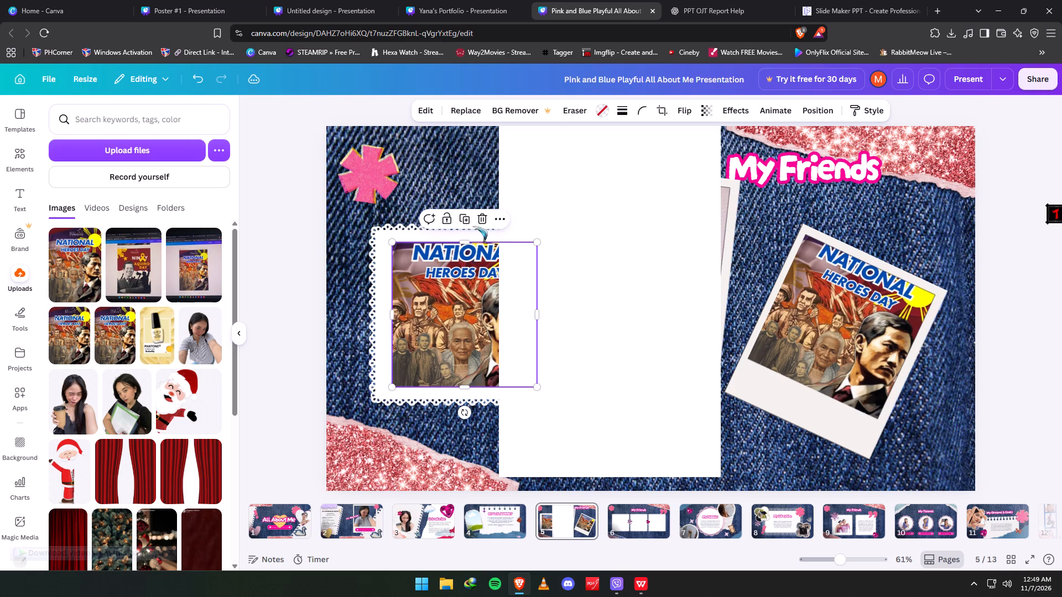
pyautogui.click(475, 217)
pyautogui.click(486, 245)
pyautogui.click(479, 208)
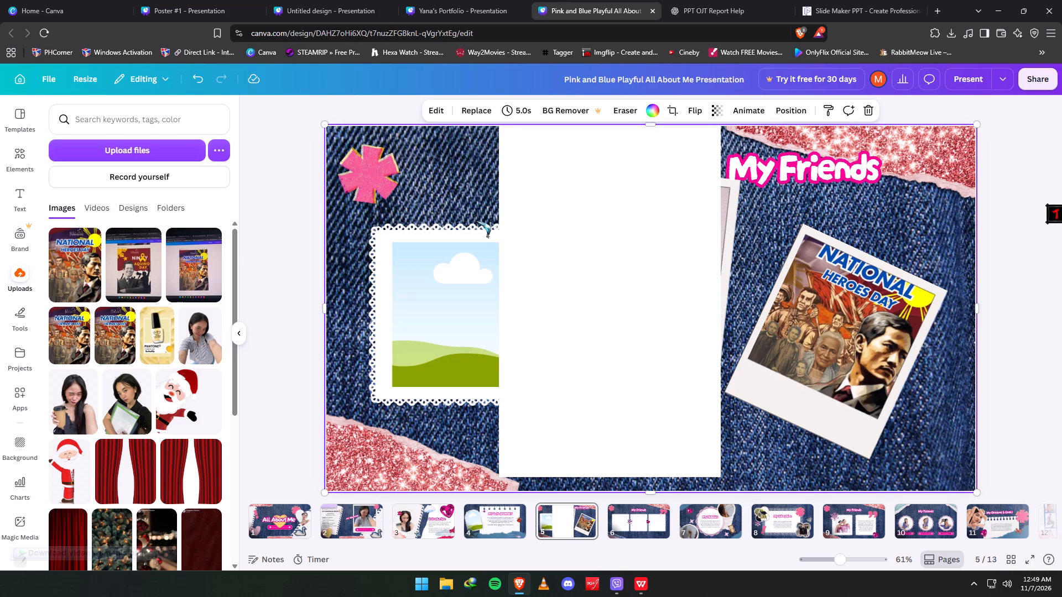
pyautogui.click(476, 221)
pyautogui.click(470, 269)
pyautogui.click(478, 219)
# Add the National Heroes Day poster to page 5 again and place it over the lace backing, on the white rectangle.
pyautogui.moveTo(61, 278); pyautogui.dragTo(67, 279)
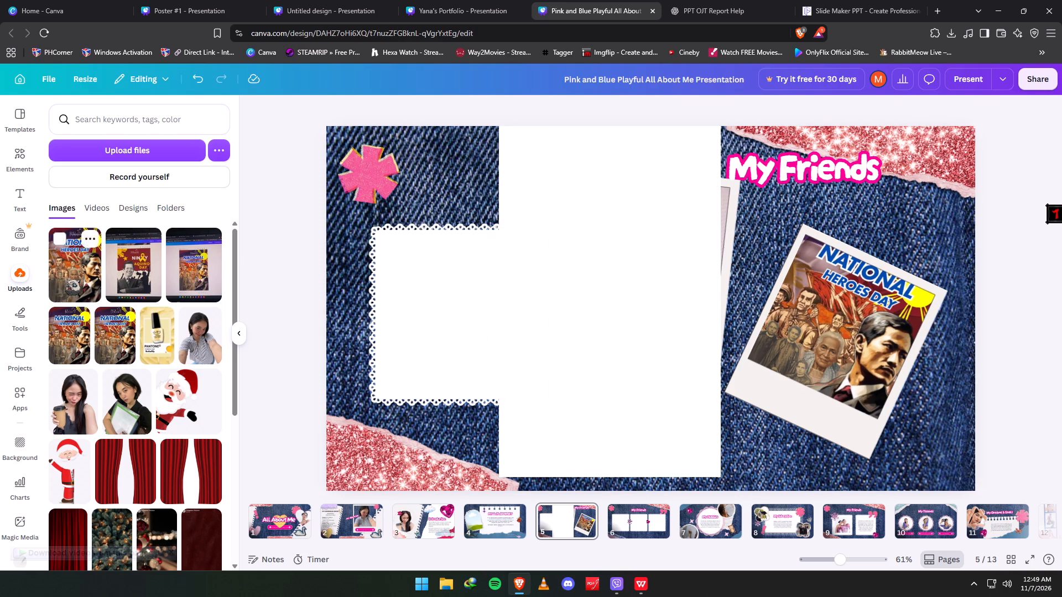
pyautogui.moveTo(67, 279); pyautogui.dragTo(403, 277)
pyautogui.moveTo(677, 308); pyautogui.dragTo(538, 324)
pyautogui.moveTo(516, 333); pyautogui.dragTo(516, 342)
pyautogui.click(509, 341)
pyautogui.moveTo(510, 339); pyautogui.dragTo(510, 338)
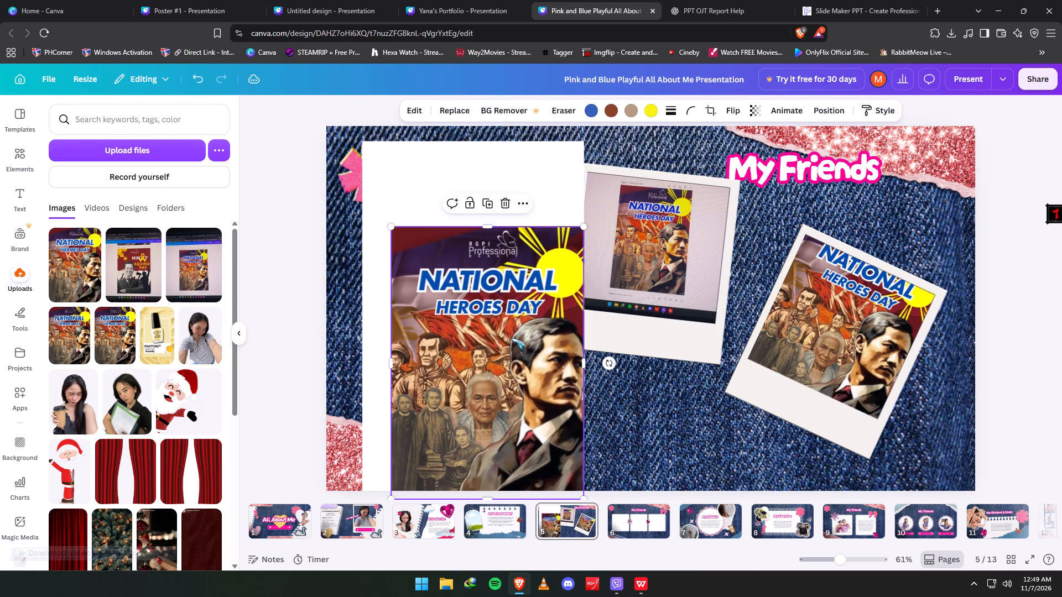
pyautogui.moveTo(510, 338); pyautogui.dragTo(487, 293)
# Delete the white rectangle behind the National Heroes Day poster.
pyautogui.click(576, 411)
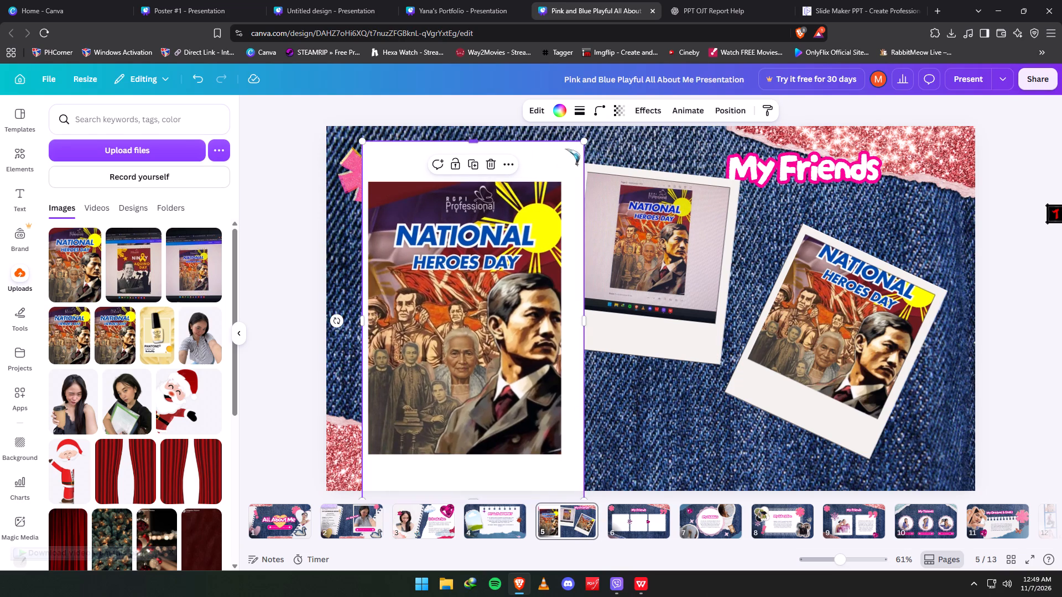
pyautogui.moveTo(550, 160); pyautogui.dragTo(507, 141)
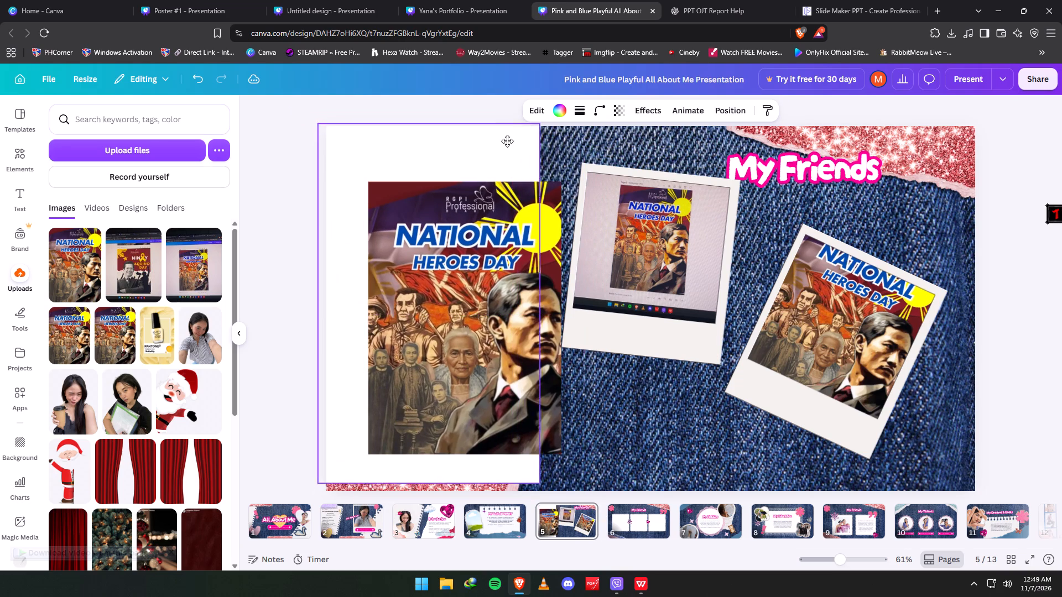
pyautogui.moveTo(507, 141); pyautogui.dragTo(566, 156)
pyautogui.click(507, 153)
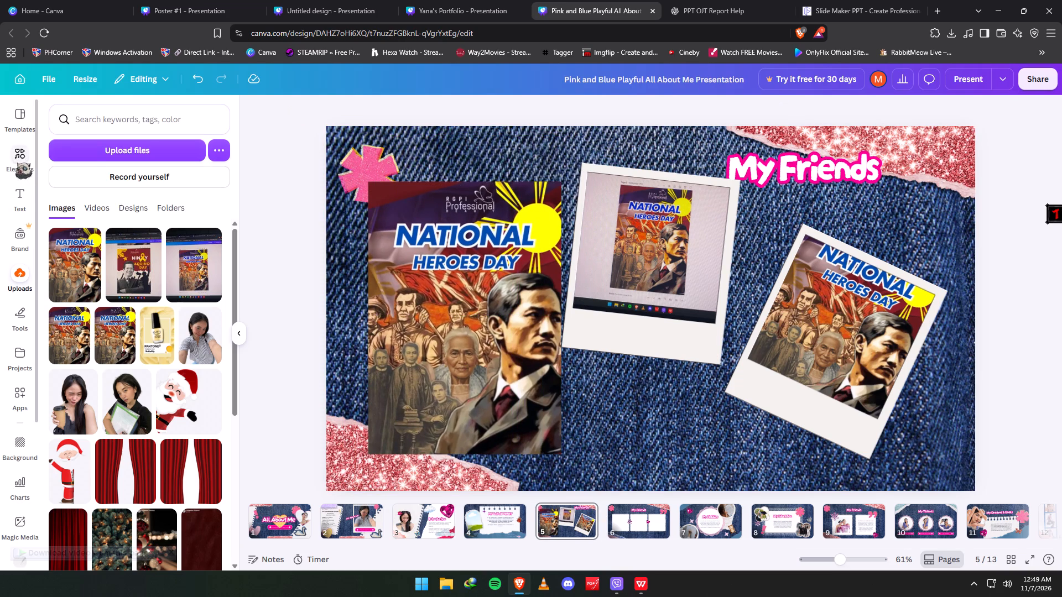
# Search the Frames category of the elements library for "paper".
pyautogui.click(17, 162)
pyautogui.click(57, 108)
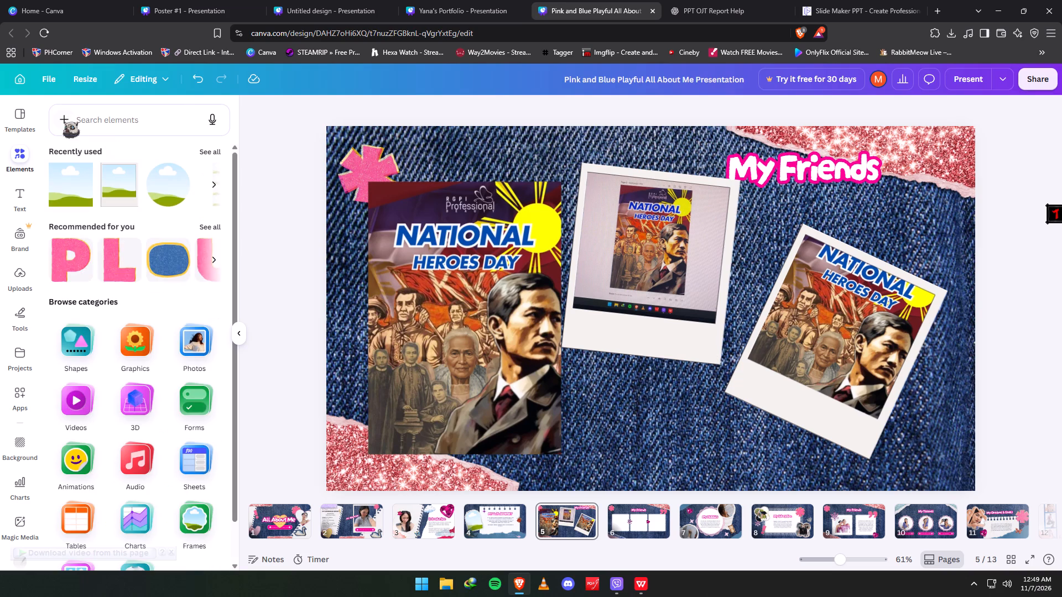
pyautogui.click(101, 120)
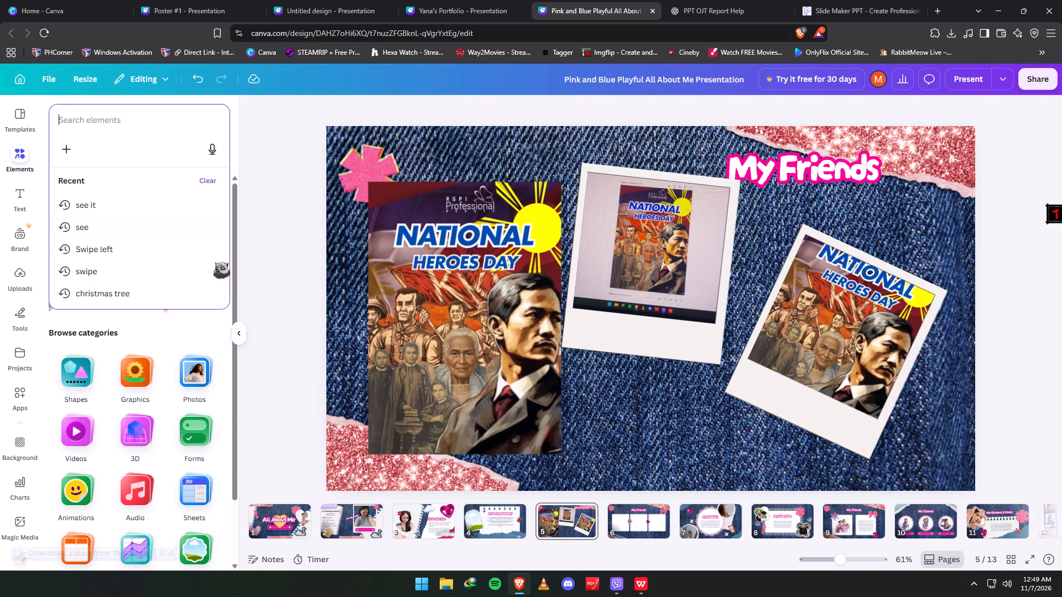
pyautogui.click(192, 536)
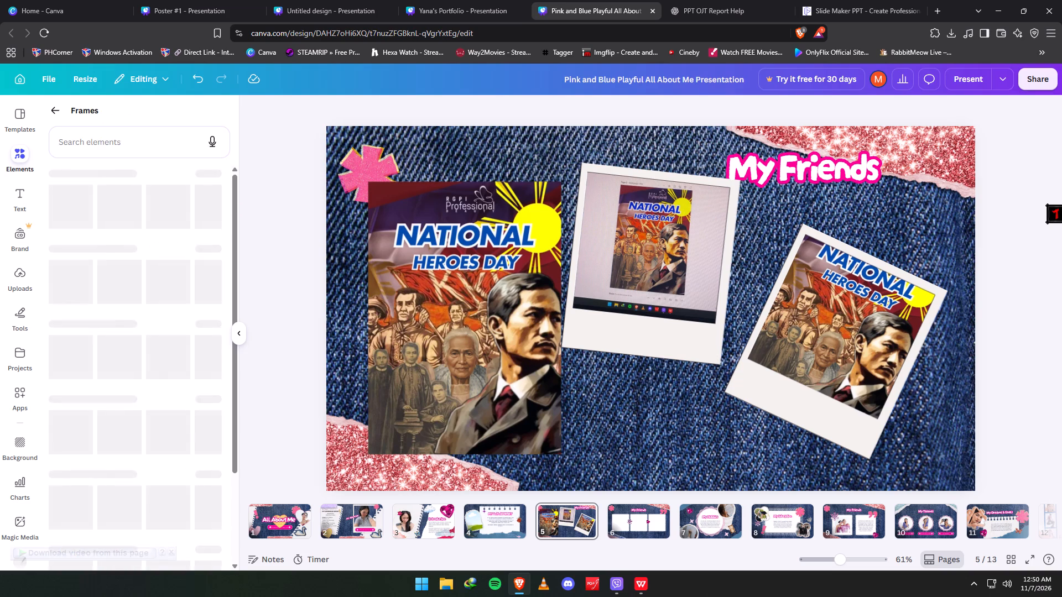
pyautogui.click(137, 142)
pyautogui.write('paper')
pyautogui.press('Return')
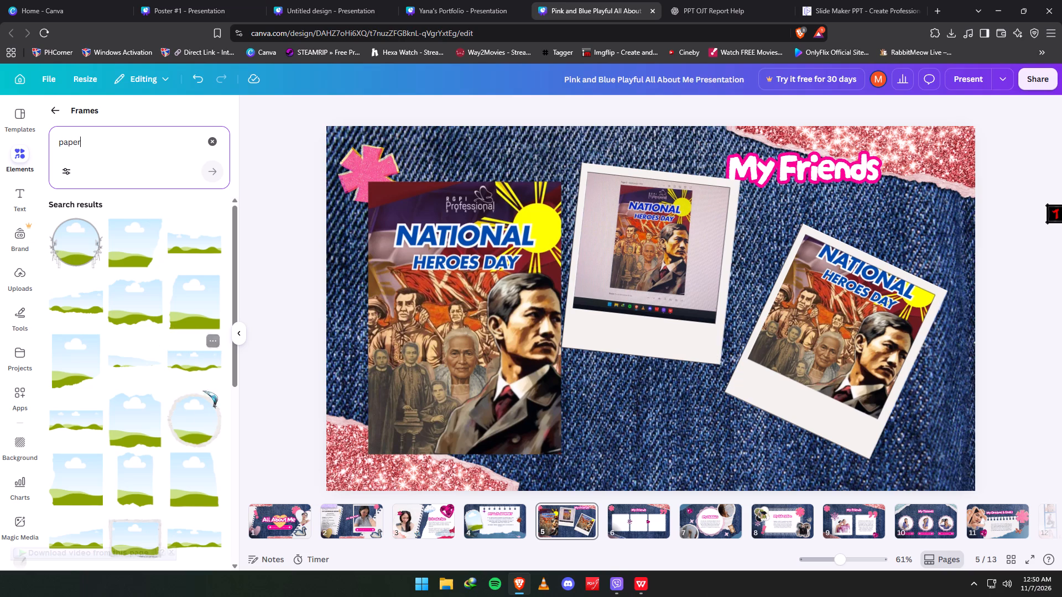
# Examine the paper frame results for a shape that suits the National Heroes Day poster.
pyautogui.scroll(-12, 171, 402)
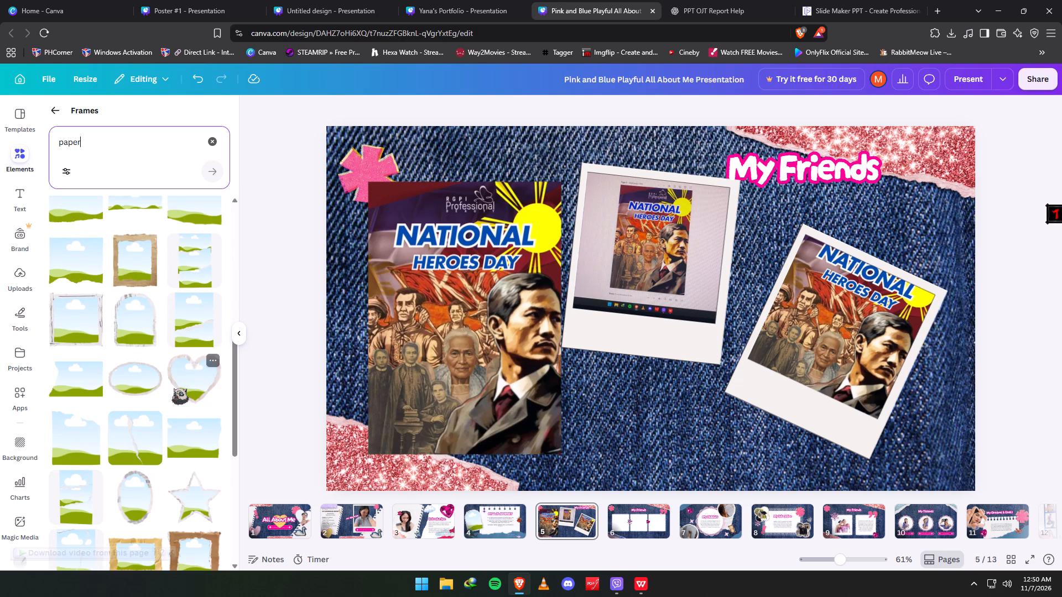
pyautogui.scroll(-7, 162, 387)
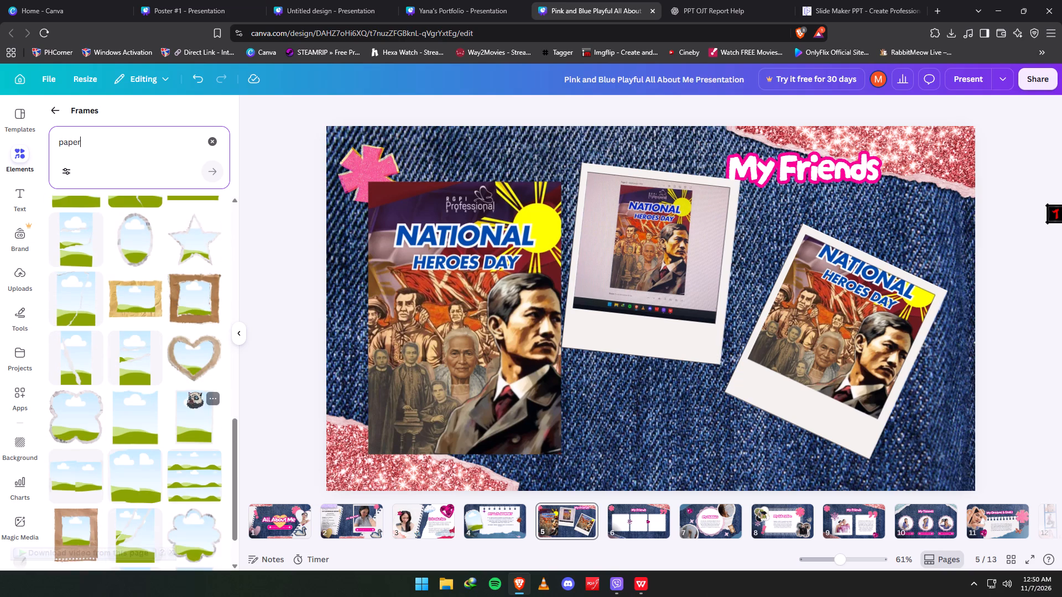
pyautogui.scroll(-10, 183, 413)
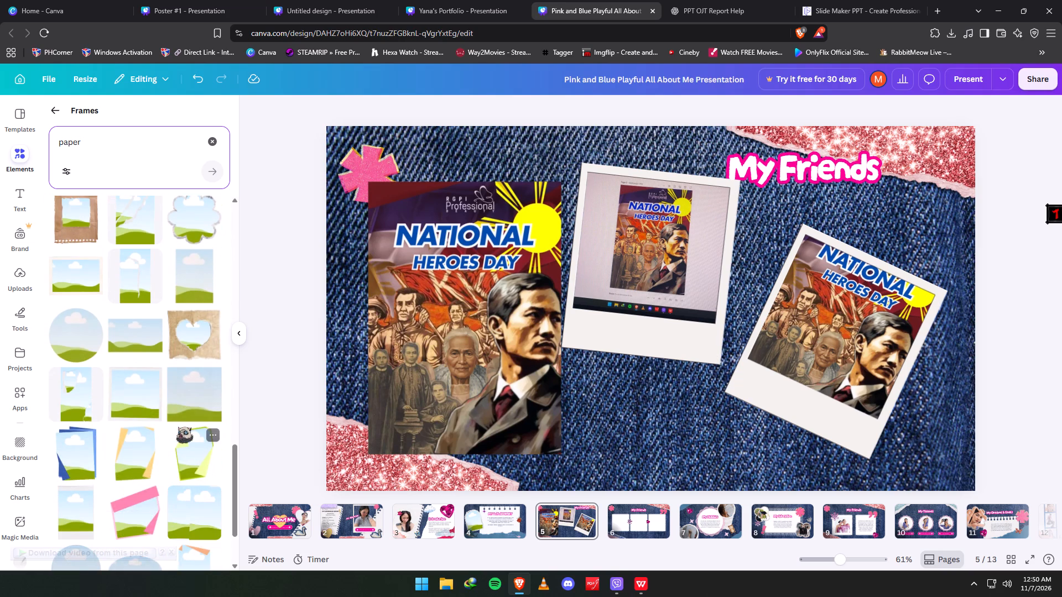
pyautogui.scroll(-12, 178, 427)
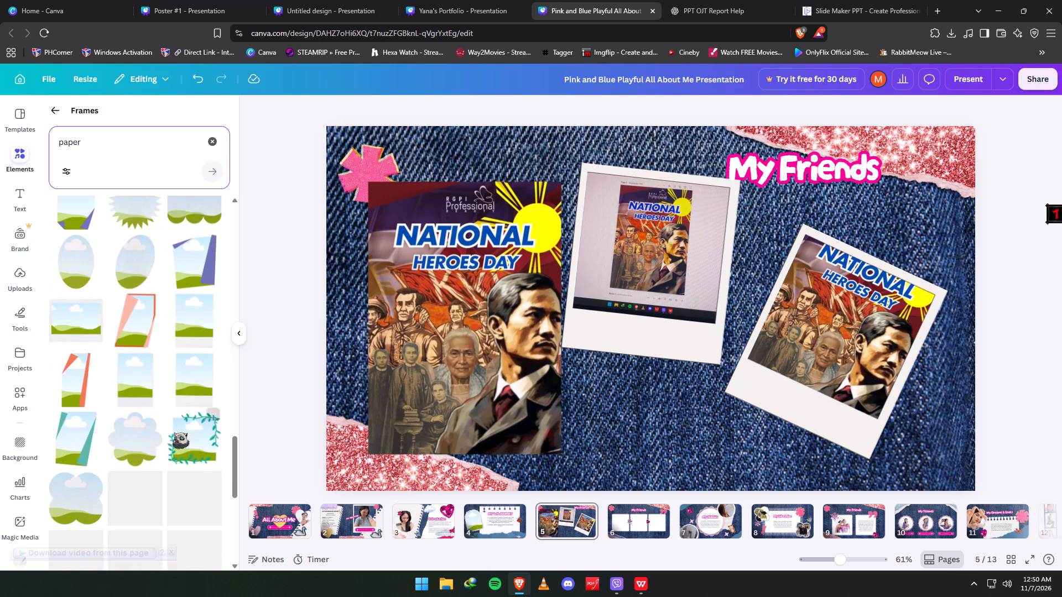
pyautogui.scroll(-9, 174, 432)
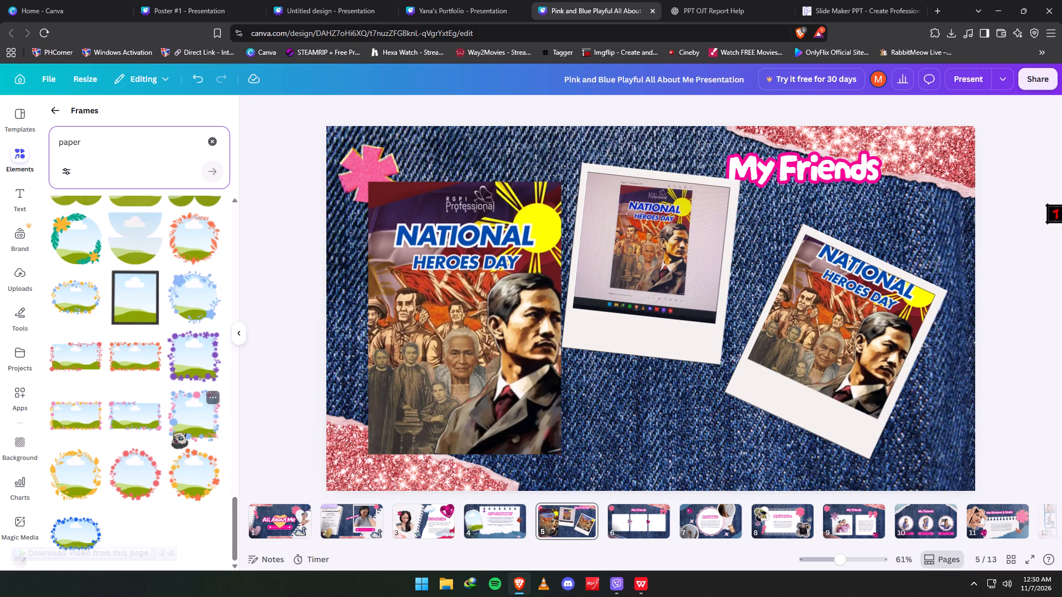
pyautogui.scroll(-4, 173, 432)
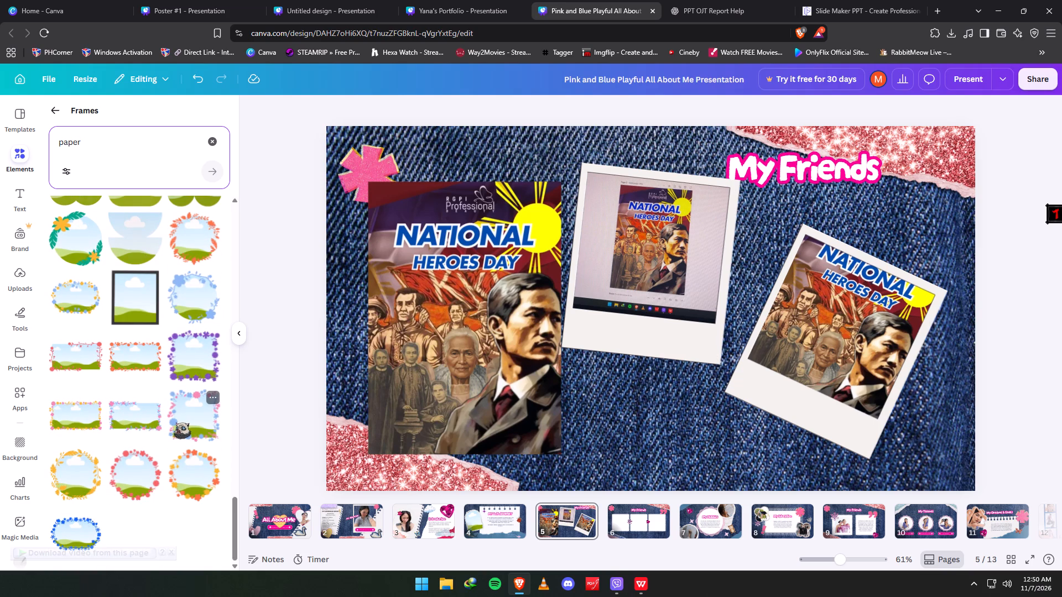
pyautogui.scroll(9, 176, 422)
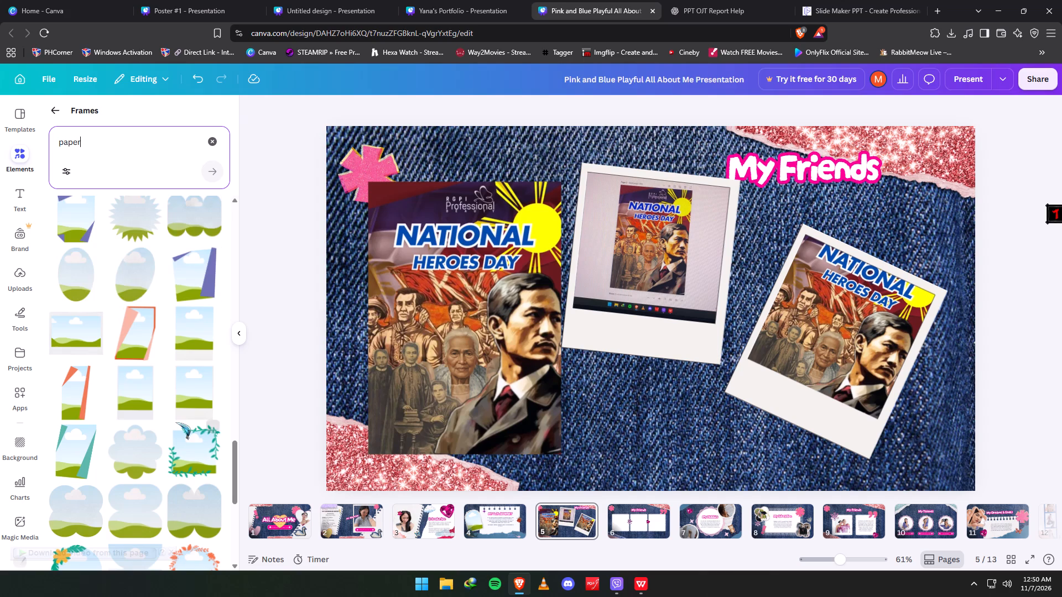
pyautogui.scroll(4, 176, 422)
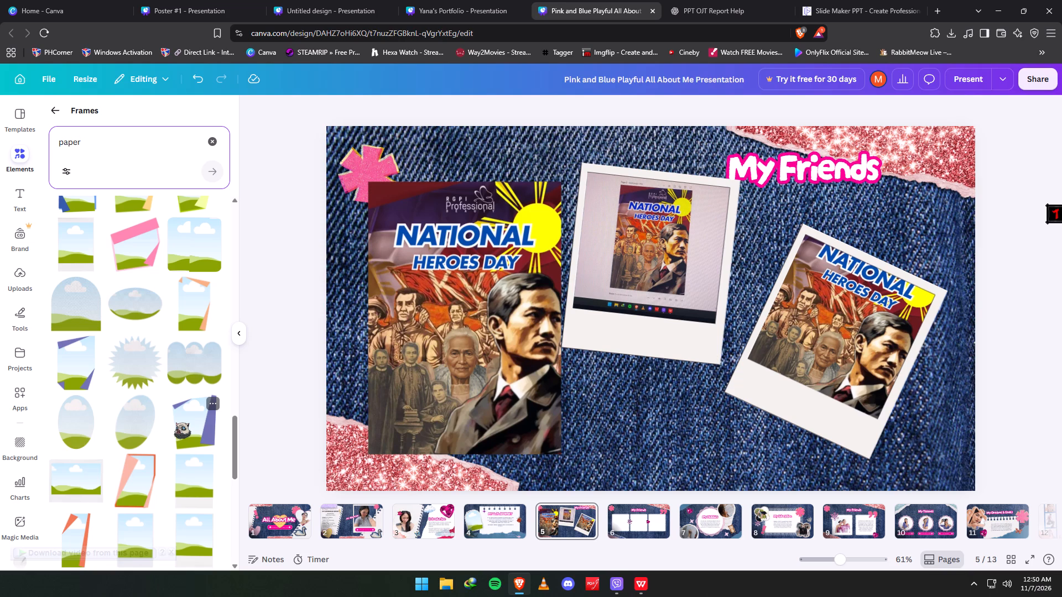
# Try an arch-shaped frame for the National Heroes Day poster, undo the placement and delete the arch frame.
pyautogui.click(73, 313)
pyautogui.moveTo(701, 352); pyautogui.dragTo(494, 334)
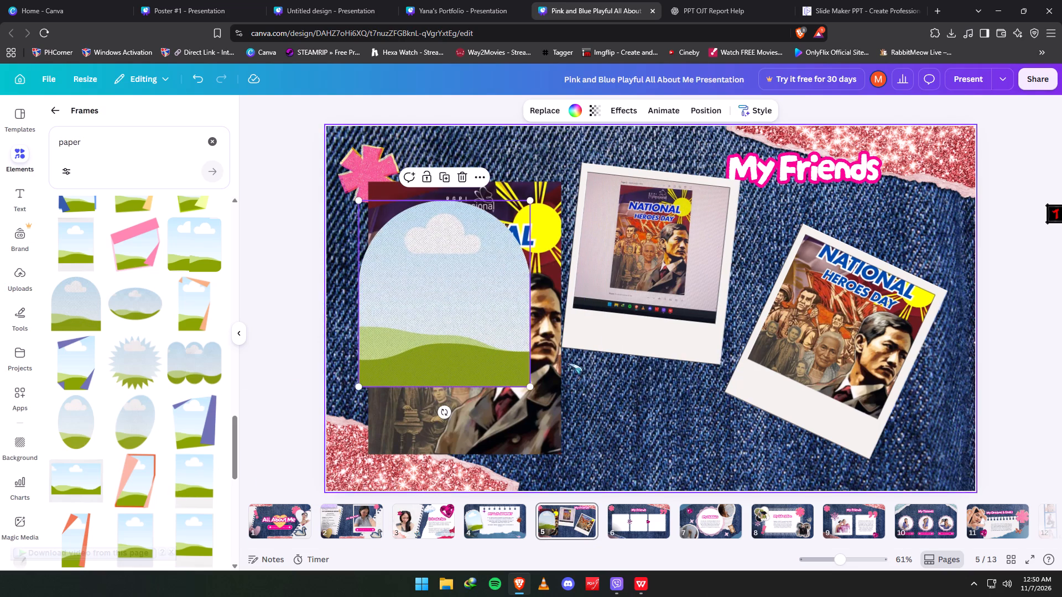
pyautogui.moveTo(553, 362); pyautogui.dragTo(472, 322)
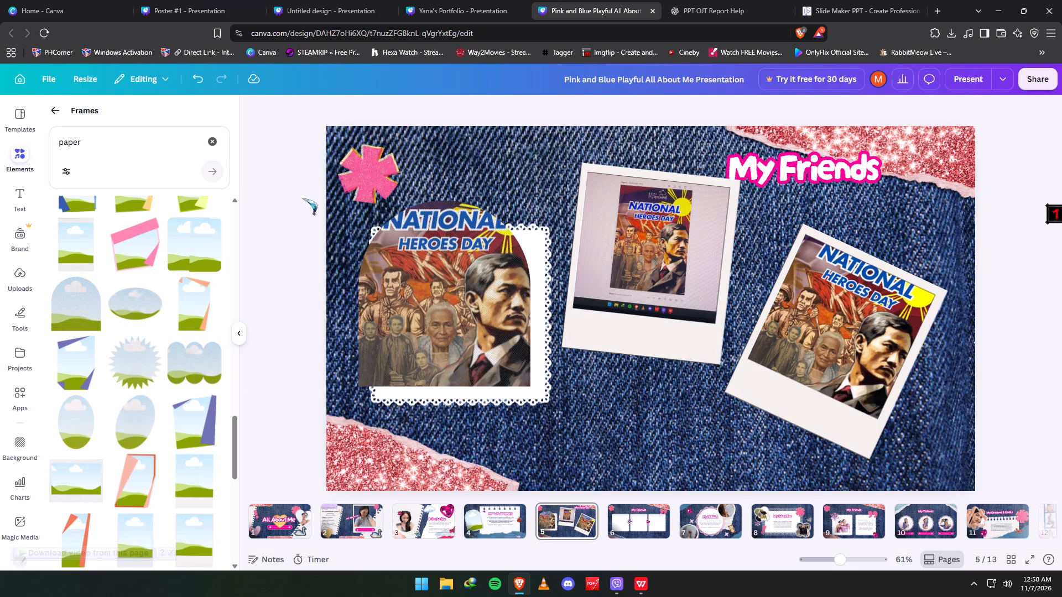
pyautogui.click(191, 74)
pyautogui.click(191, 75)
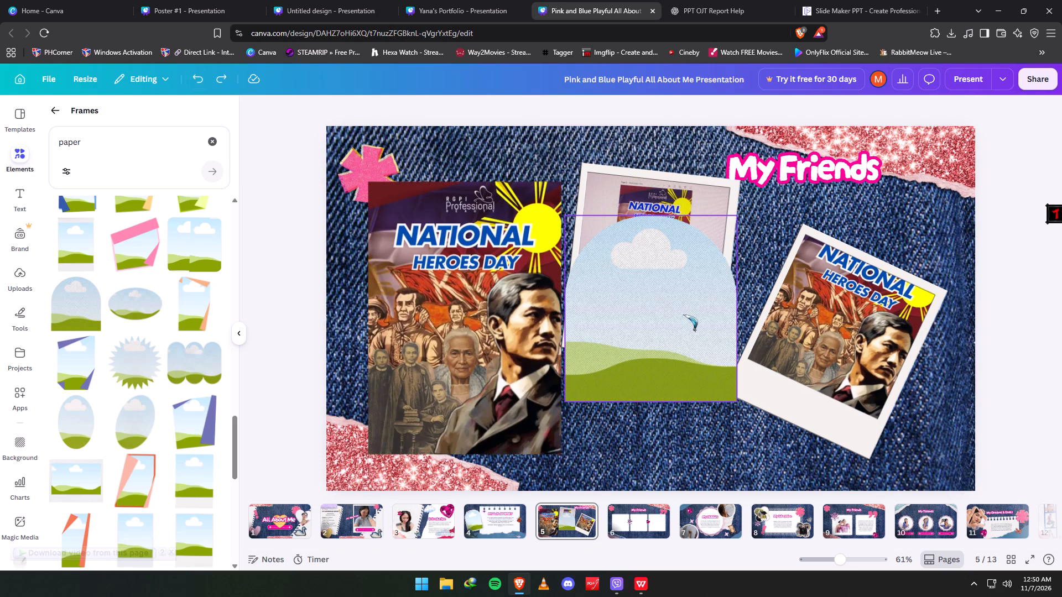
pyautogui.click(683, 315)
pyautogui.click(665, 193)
# Add the portrait polaroid frame, fill it with the National Heroes Day poster and place it over the lace backing's upper-left area.
pyautogui.scroll(5, 172, 342)
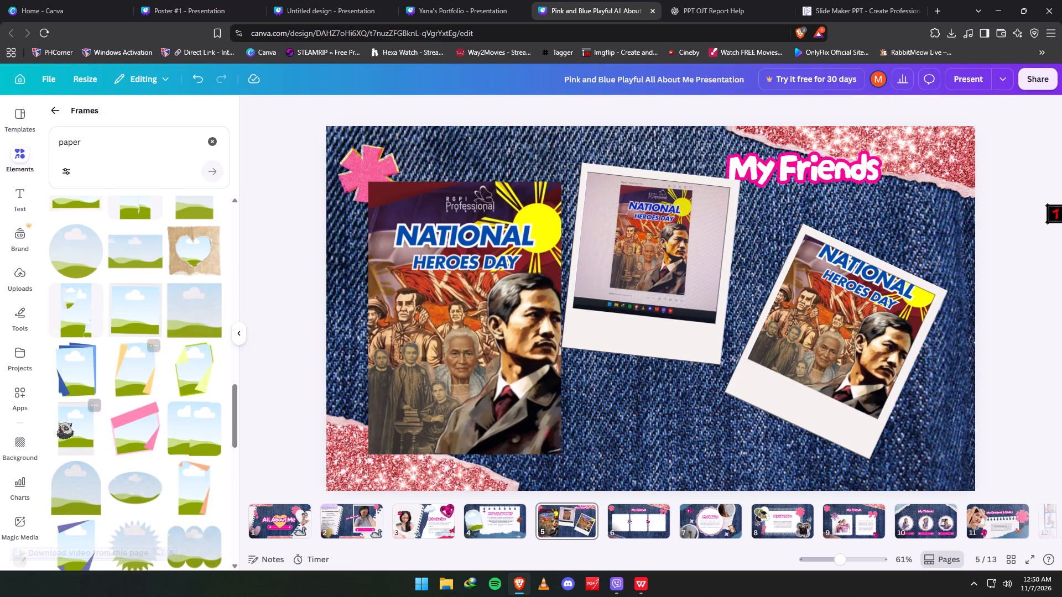
pyautogui.click(71, 421)
pyautogui.moveTo(383, 333); pyautogui.dragTo(619, 294)
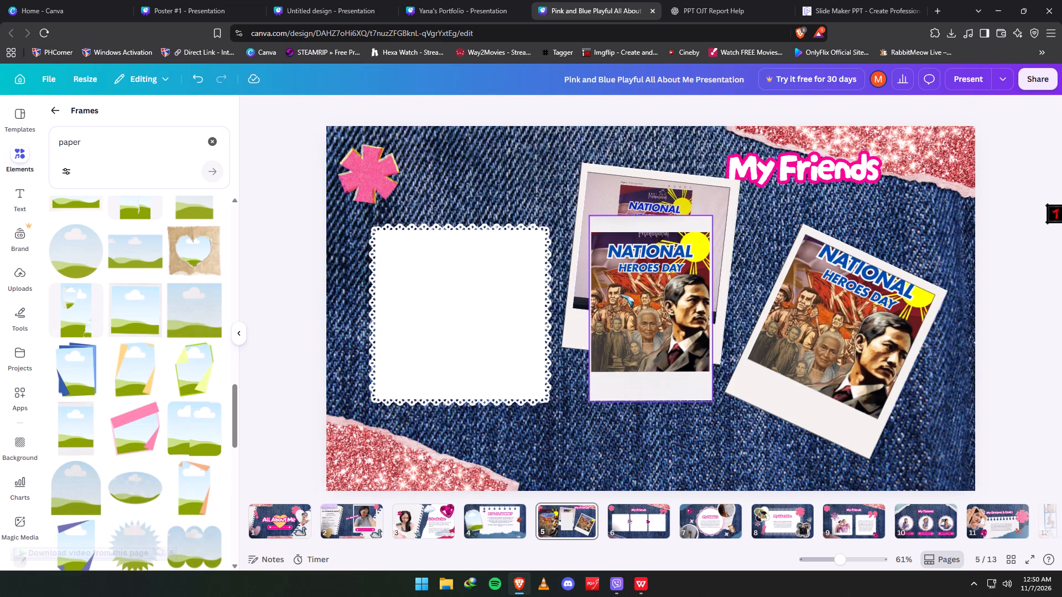
pyautogui.moveTo(656, 295); pyautogui.dragTo(543, 273)
pyautogui.moveTo(551, 291); pyautogui.dragTo(479, 303)
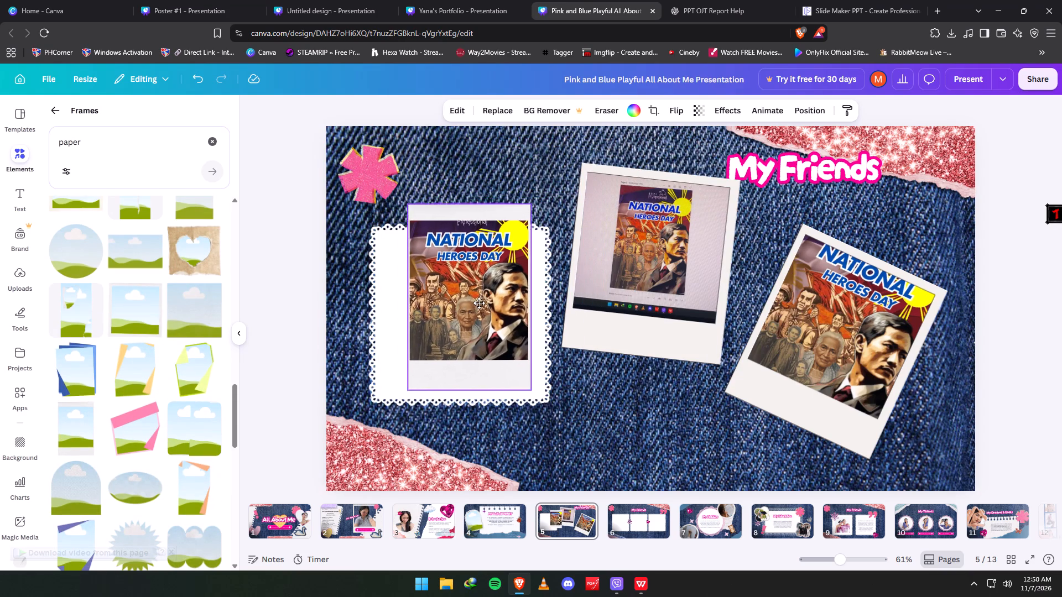
pyautogui.moveTo(479, 303); pyautogui.dragTo(455, 279)
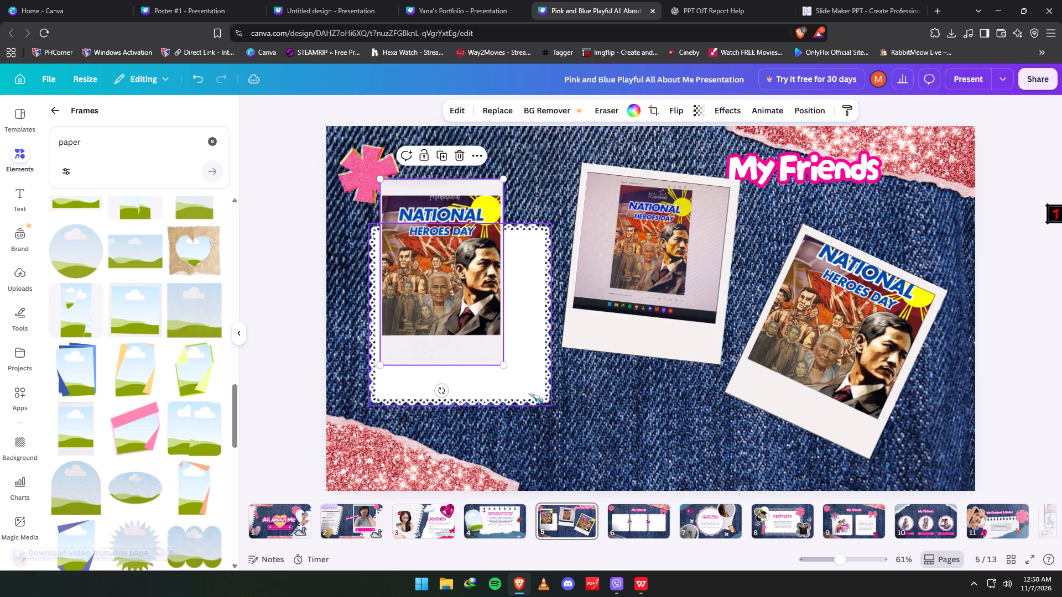
# Delete the two original tilted polaroid frames along with their National Heroes Day images.
pyautogui.click(679, 287)
pyautogui.click(670, 142)
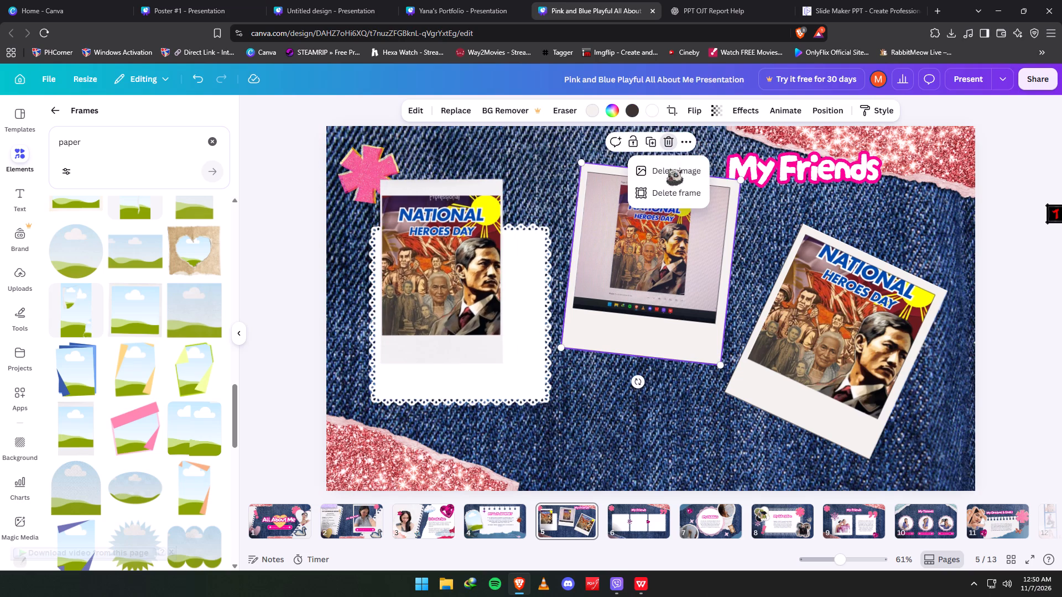
pyautogui.click(668, 172)
pyautogui.click(667, 140)
pyautogui.click(841, 334)
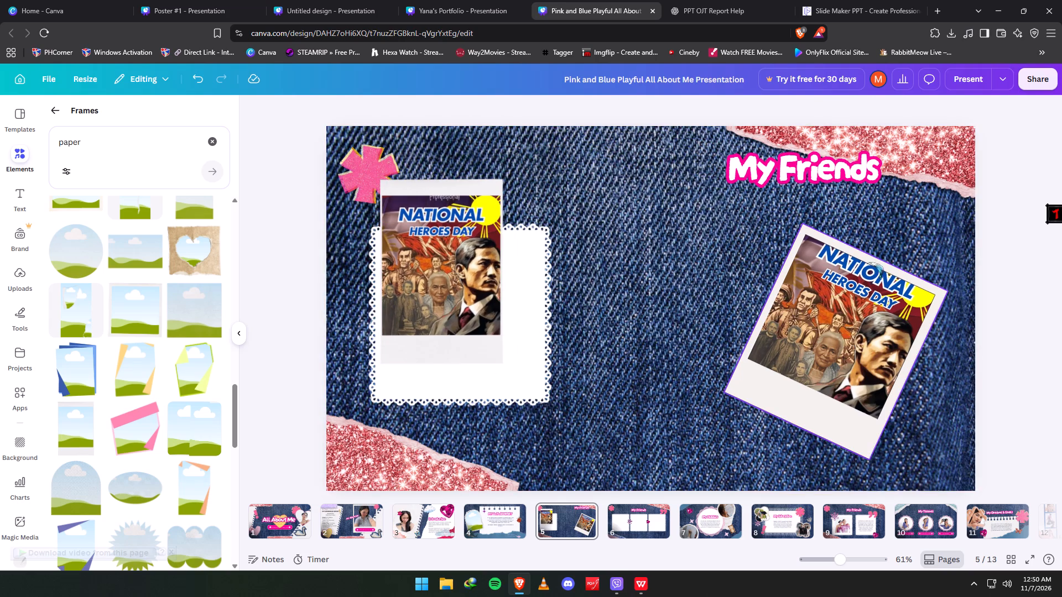
pyautogui.click(849, 204)
pyautogui.click(848, 200)
pyautogui.click(861, 250)
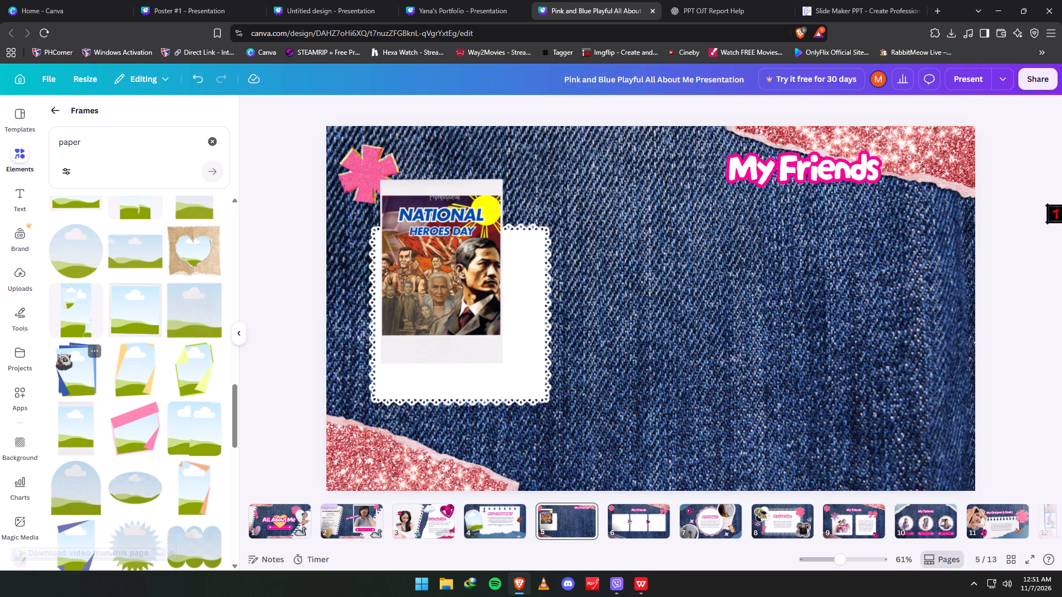
# Add a second portrait polaroid frame on page 5 and fill it with the uploaded Ninoy Aquino Day poster photo.
pyautogui.click(53, 420)
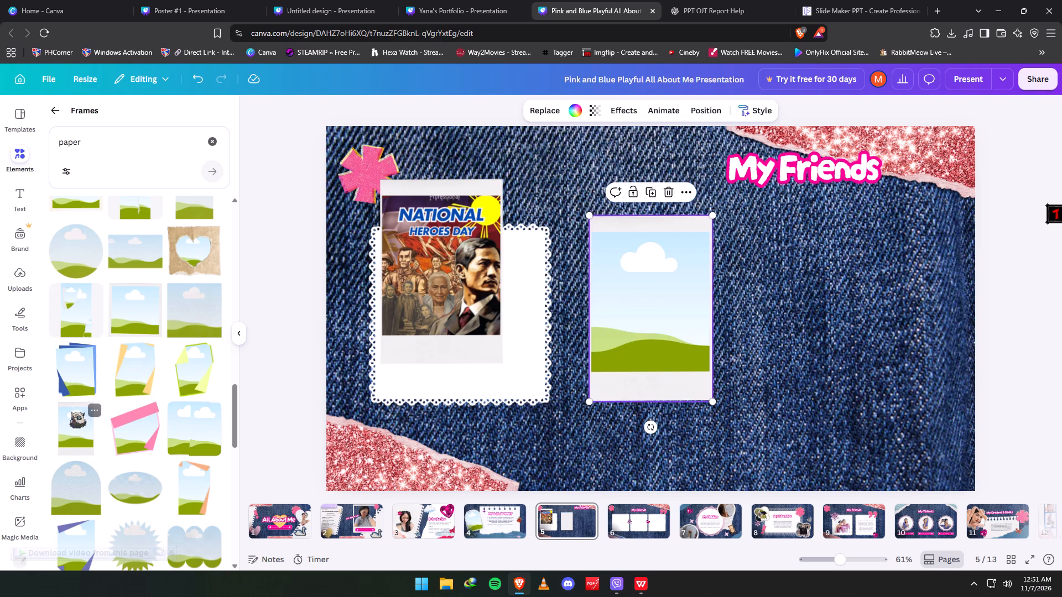
pyautogui.click(14, 117)
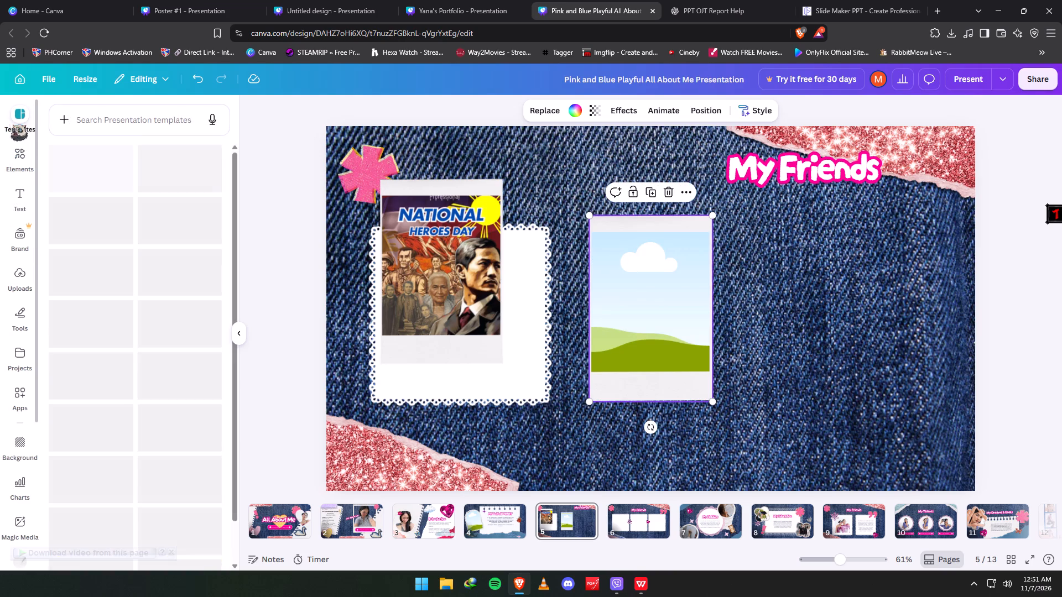
pyautogui.click(16, 287)
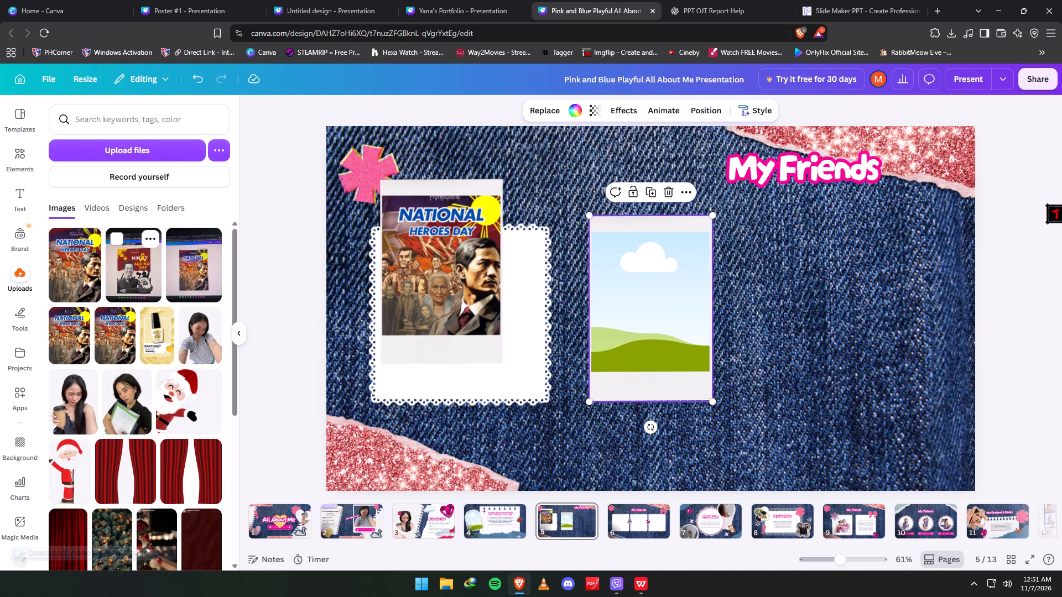
pyautogui.click(138, 277)
pyautogui.click(617, 313)
pyautogui.moveTo(630, 311); pyautogui.dragTo(660, 305)
pyautogui.moveTo(648, 302); pyautogui.dragTo(723, 309)
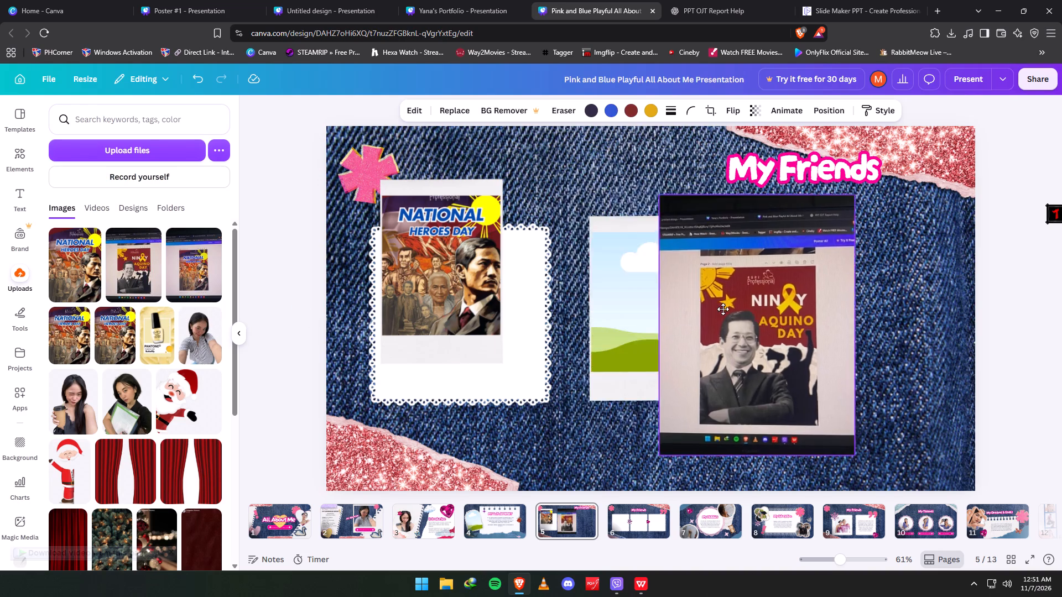
pyautogui.moveTo(723, 309); pyautogui.dragTo(653, 296)
# Crop the photo inside the second polaroid by enlarging and shifting it until the Ninoy Aquino Day poster fills the frame.
pyautogui.doubleClick(654, 296)
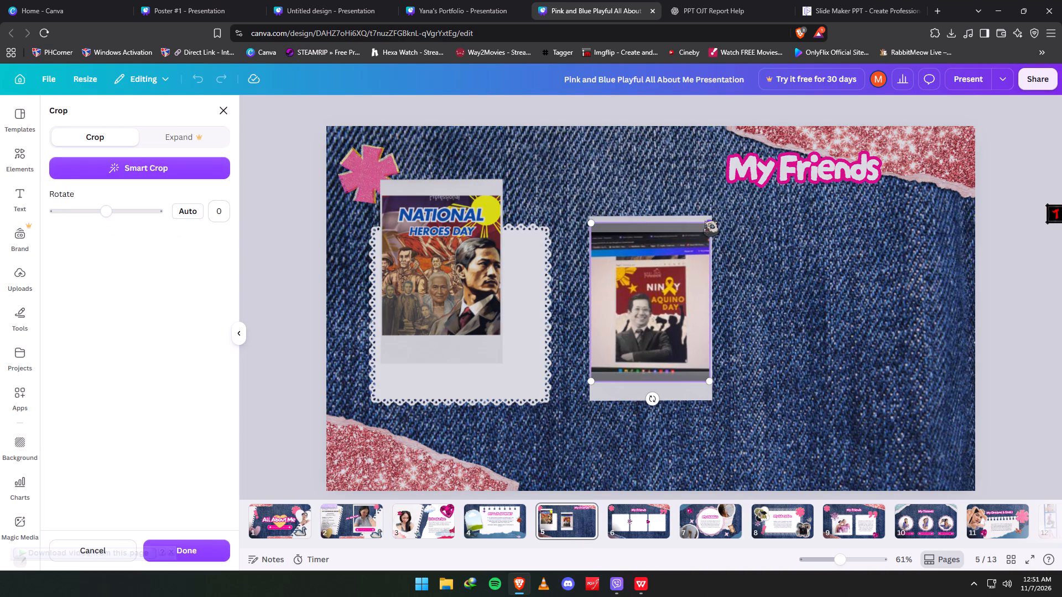
pyautogui.moveTo(705, 221); pyautogui.dragTo(732, 196)
pyautogui.moveTo(669, 251); pyautogui.dragTo(655, 254)
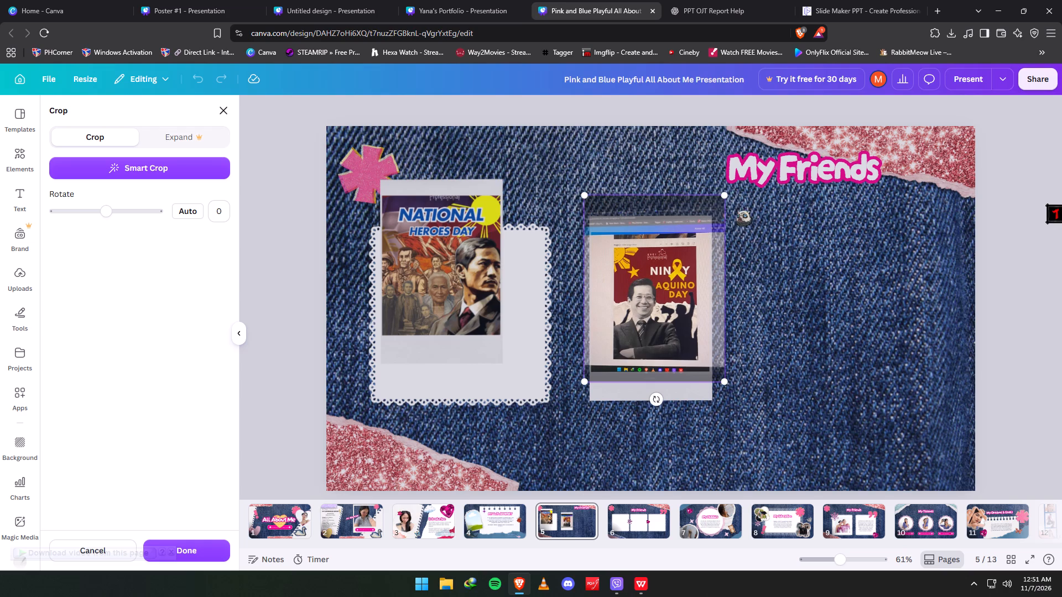
pyautogui.moveTo(725, 193); pyautogui.dragTo(776, 165)
pyautogui.moveTo(662, 260); pyautogui.dragTo(643, 276)
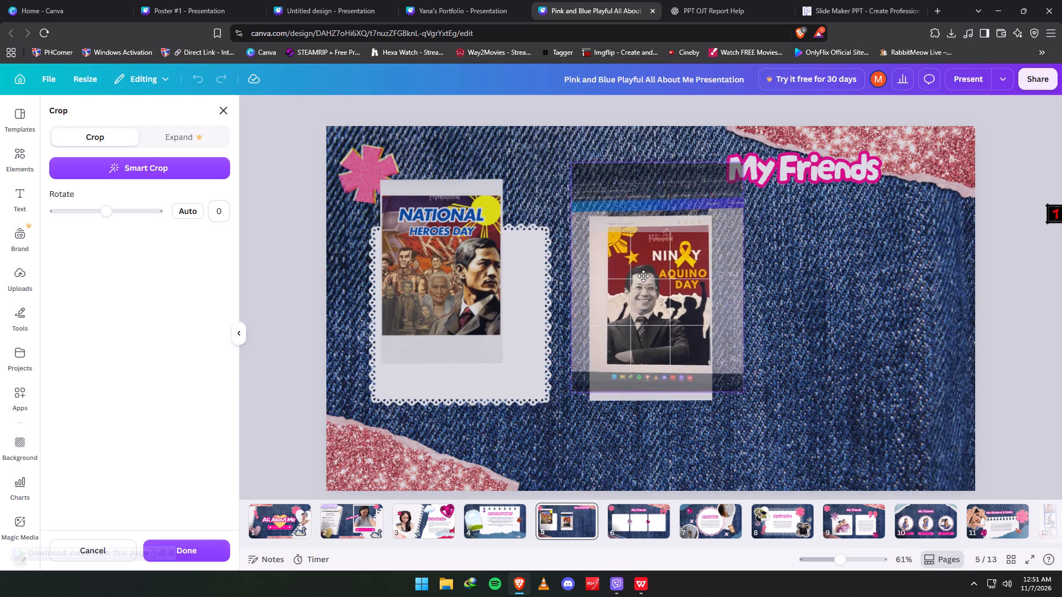
pyautogui.moveTo(643, 276); pyautogui.dragTo(633, 276)
pyautogui.click(829, 269)
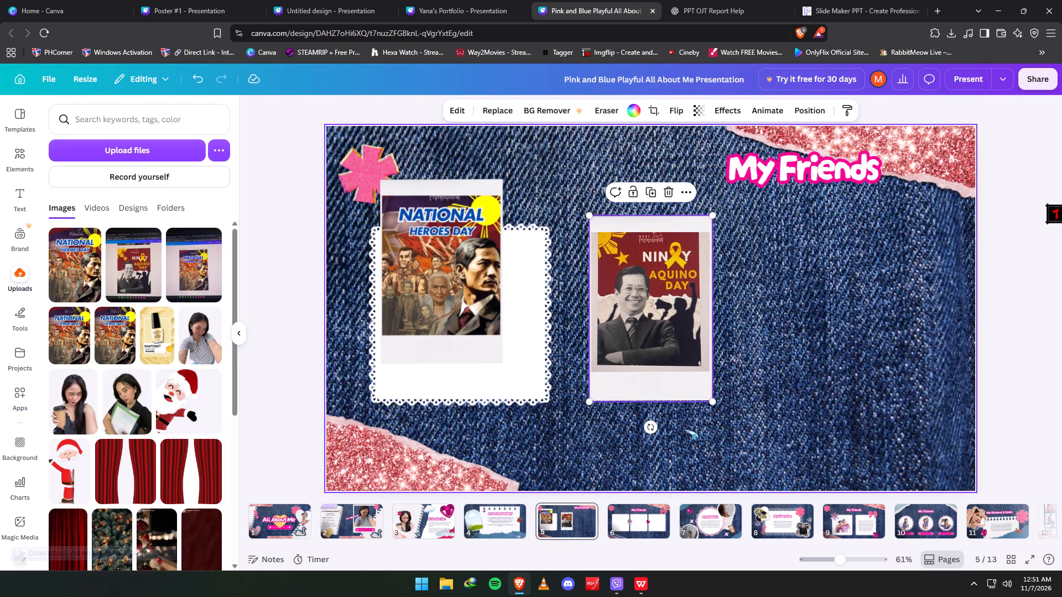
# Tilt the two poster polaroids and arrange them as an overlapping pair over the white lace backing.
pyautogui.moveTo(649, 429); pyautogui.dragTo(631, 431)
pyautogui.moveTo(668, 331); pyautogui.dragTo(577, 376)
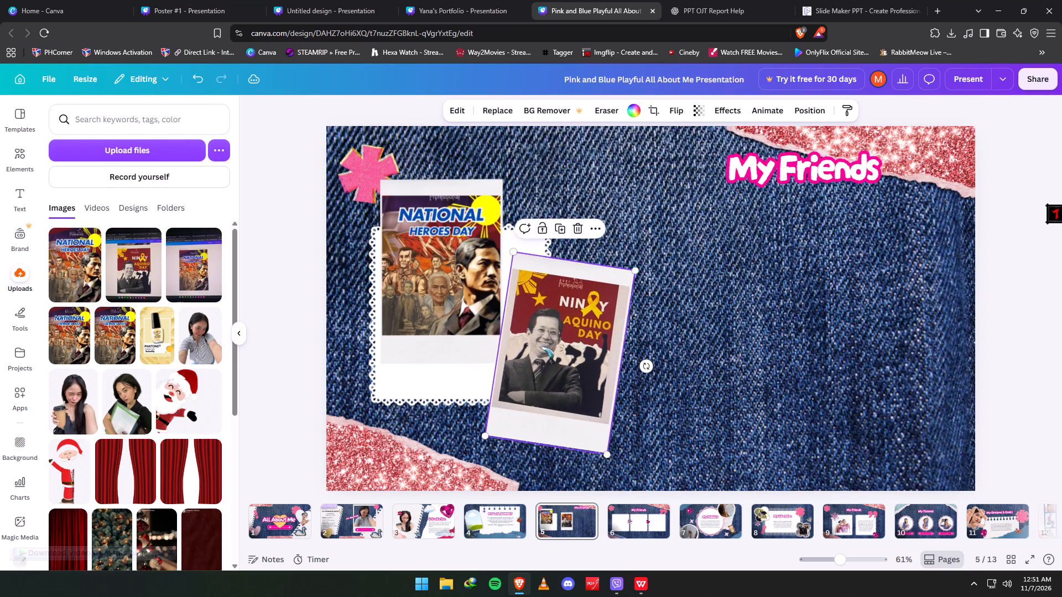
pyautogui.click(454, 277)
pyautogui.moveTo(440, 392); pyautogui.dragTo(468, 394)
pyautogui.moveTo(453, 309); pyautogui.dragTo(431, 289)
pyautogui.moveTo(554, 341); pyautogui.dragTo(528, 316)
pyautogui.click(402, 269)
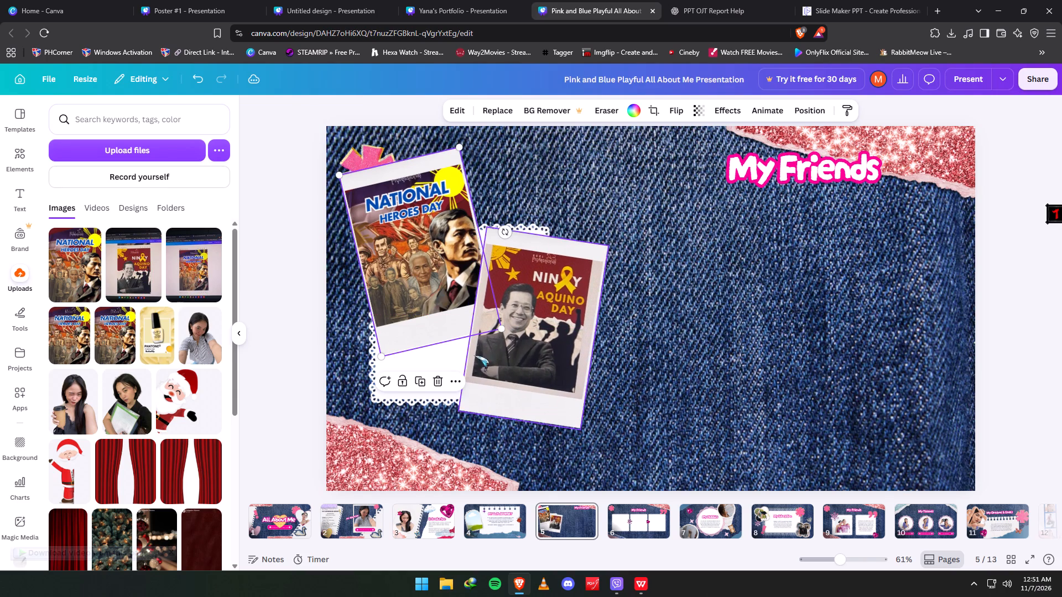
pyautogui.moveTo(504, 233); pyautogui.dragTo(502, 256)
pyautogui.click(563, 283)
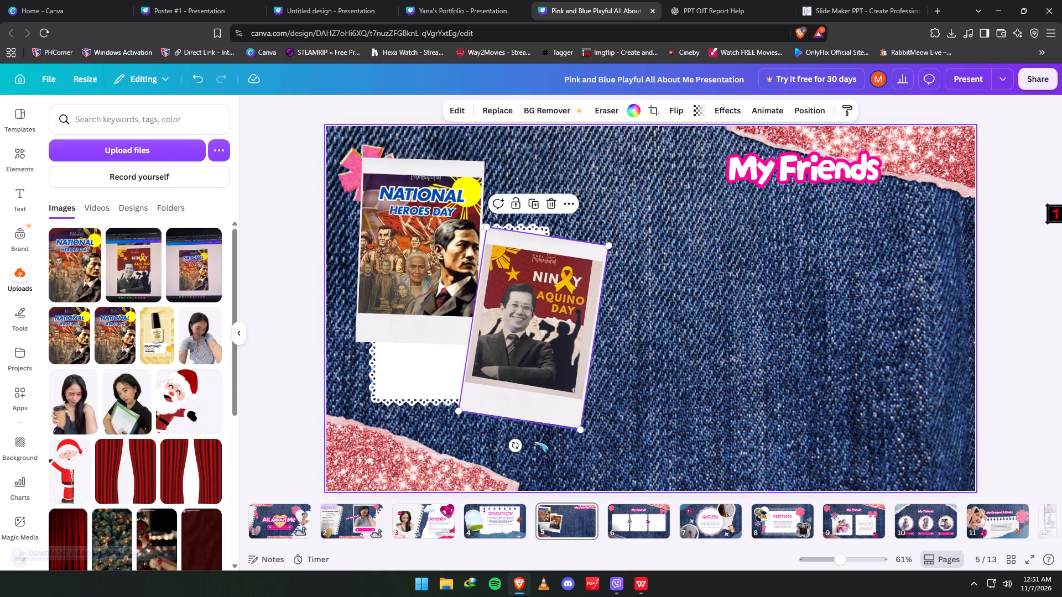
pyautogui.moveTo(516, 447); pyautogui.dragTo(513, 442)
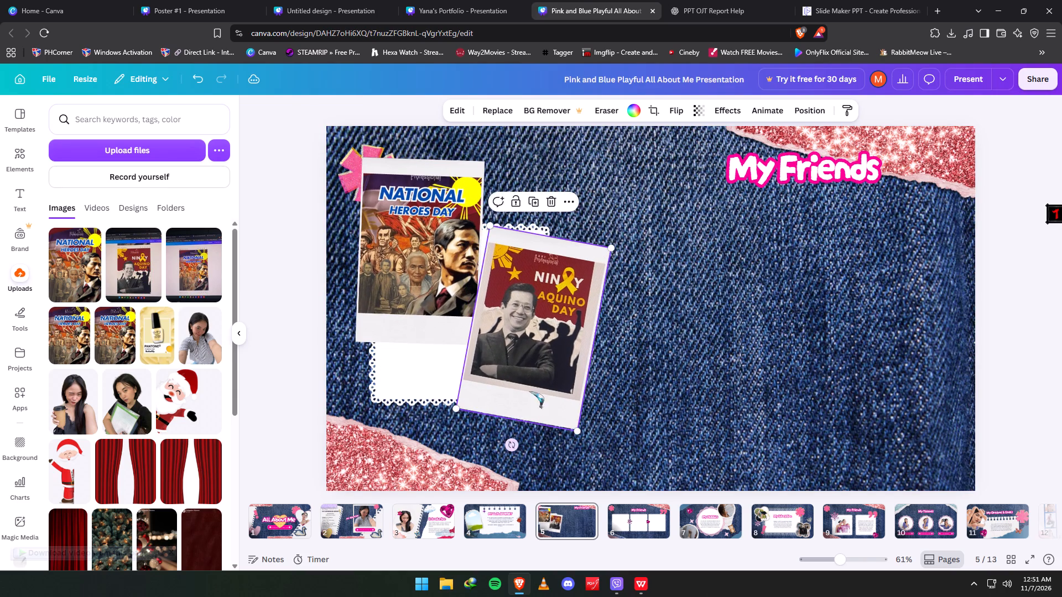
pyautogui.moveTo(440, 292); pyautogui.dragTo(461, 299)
# Make the Ninoy Aquino Day polaroid slightly larger and place it beside the National Heroes Day polaroid, over the lace's right edge.
pyautogui.click(534, 337)
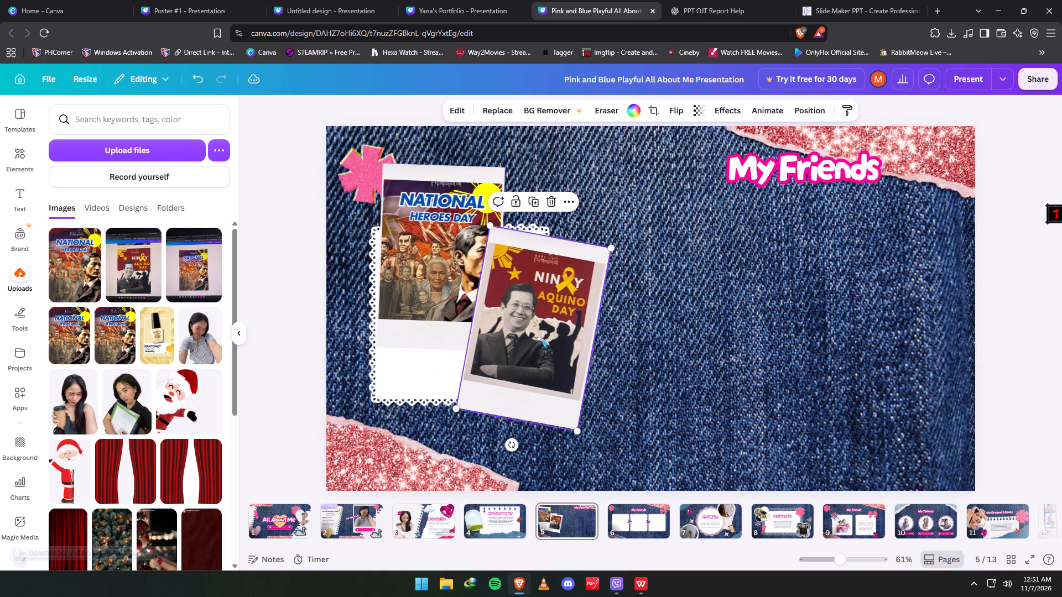
pyautogui.moveTo(577, 432); pyautogui.dragTo(548, 366)
pyautogui.moveTo(508, 300); pyautogui.dragTo(538, 374)
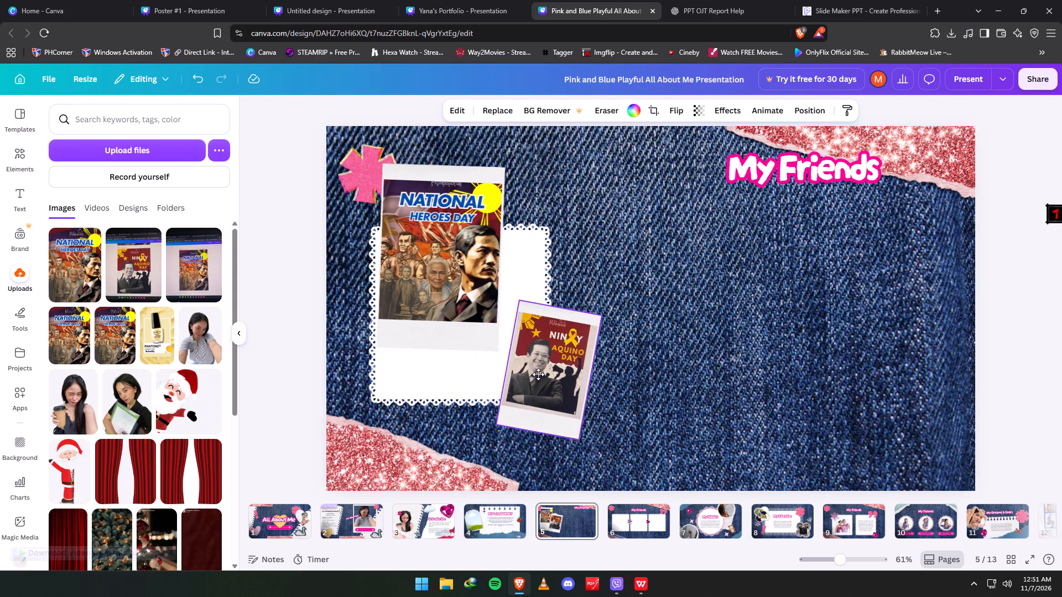
pyautogui.moveTo(538, 374); pyautogui.dragTo(524, 372)
pyautogui.moveTo(567, 439); pyautogui.dragTo(628, 510)
pyautogui.moveTo(567, 415); pyautogui.dragTo(547, 362)
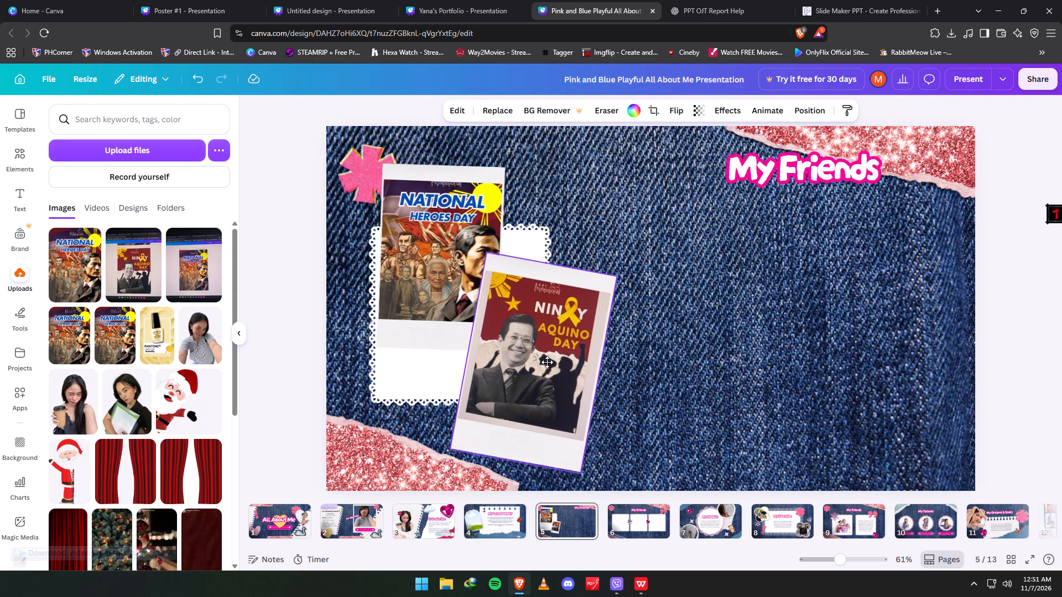
pyautogui.moveTo(547, 362); pyautogui.dragTo(570, 345)
# Delete the white lace backing behind the National Heroes Day polaroid.
pyautogui.click(425, 364)
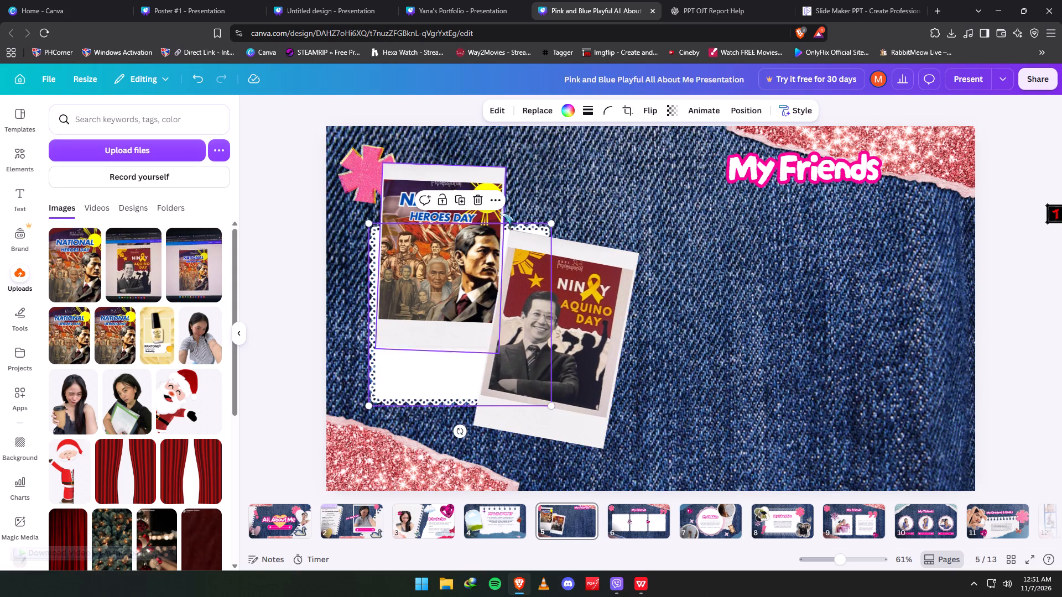
pyautogui.click(476, 201)
# Place the two poster polaroids side by side without overlap and straighten both to 0° rotation.
pyautogui.moveTo(464, 247); pyautogui.dragTo(445, 301)
pyautogui.click(445, 300)
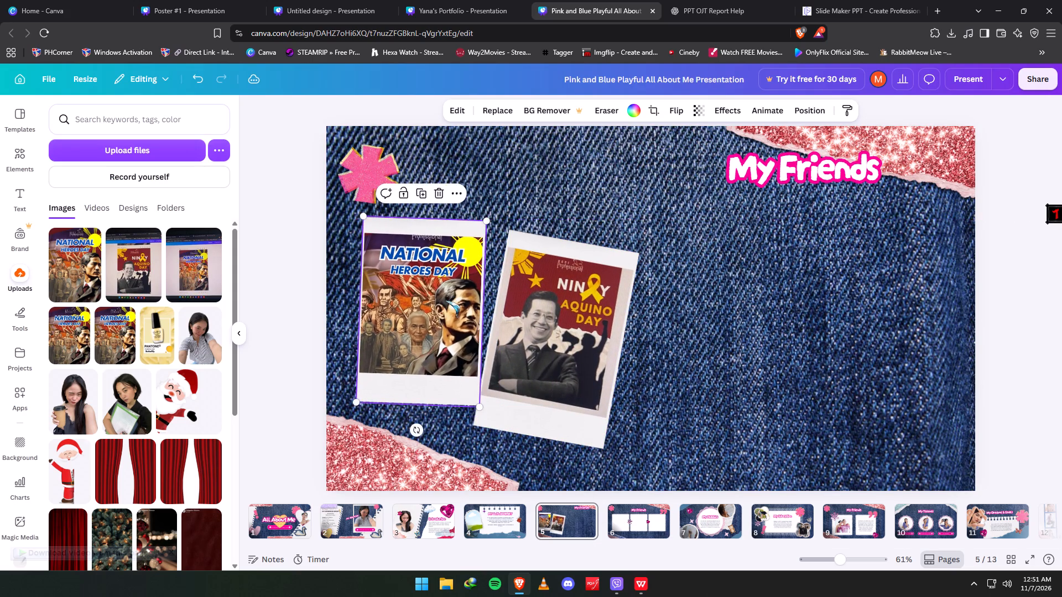
pyautogui.moveTo(542, 339); pyautogui.dragTo(550, 312)
pyautogui.moveTo(542, 438); pyautogui.dragTo(567, 442)
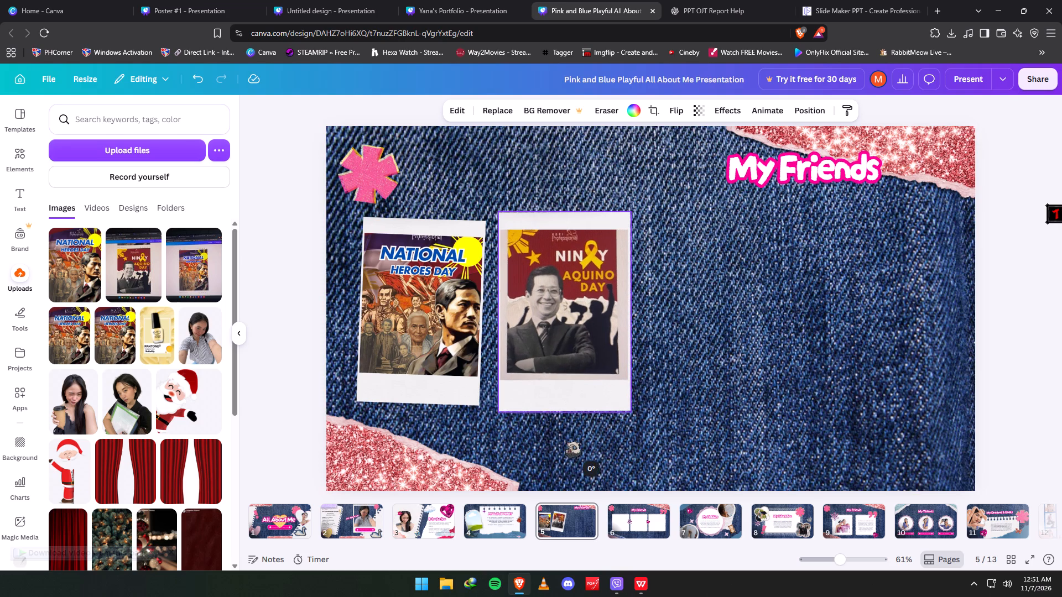
pyautogui.moveTo(567, 442); pyautogui.dragTo(566, 443)
pyautogui.click(445, 387)
pyautogui.moveTo(413, 431); pyautogui.dragTo(419, 432)
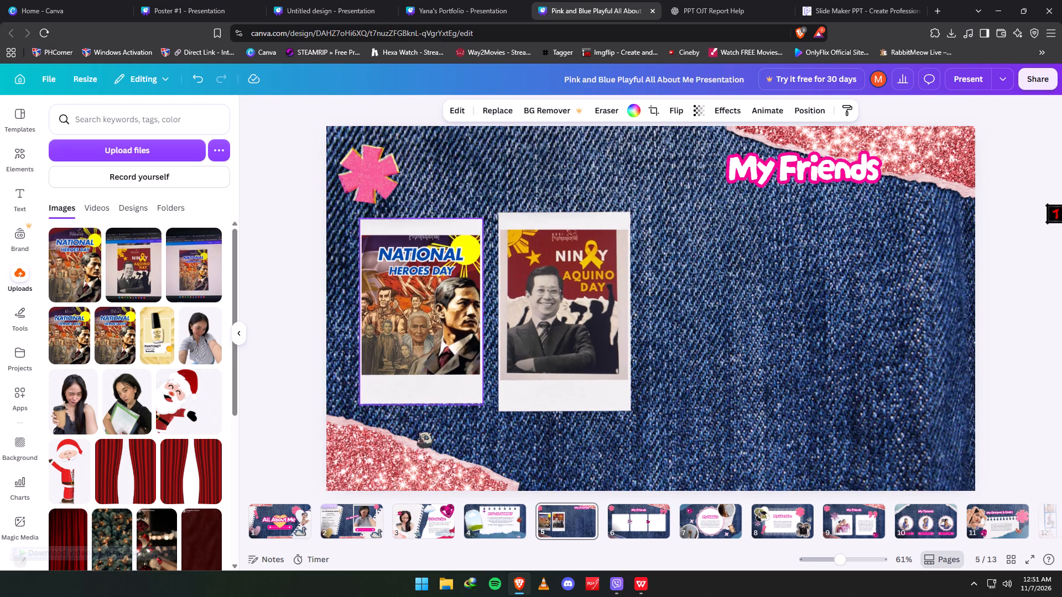
pyautogui.moveTo(419, 432); pyautogui.dragTo(418, 431)
pyautogui.click(988, 321)
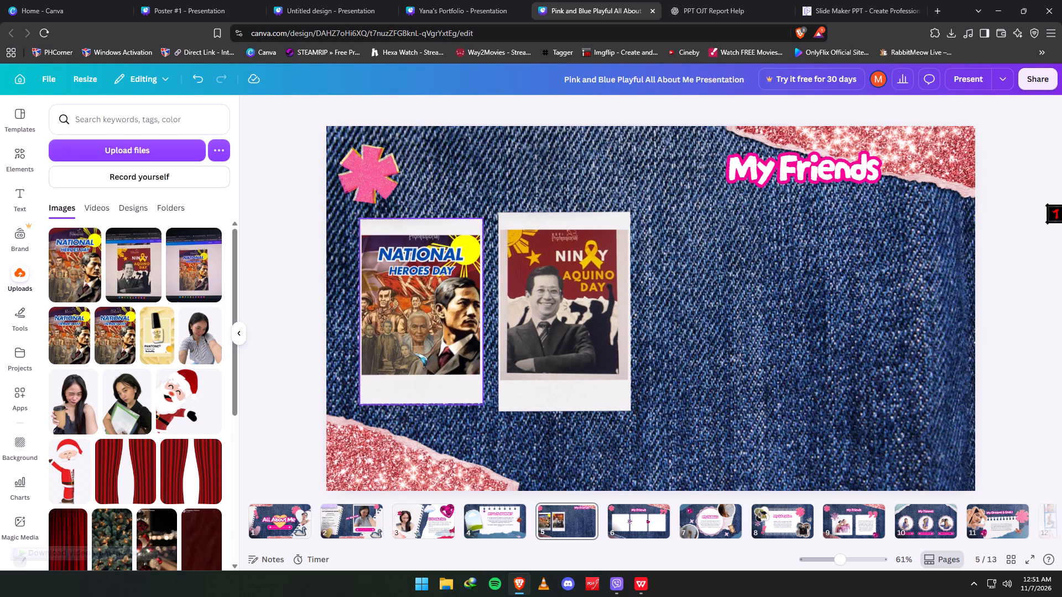
# Enlarge the National Heroes Day polaroid slightly and move it up to line up with the Ninoy Aquino Day polaroid.
pyautogui.click(413, 353)
pyautogui.click(478, 404)
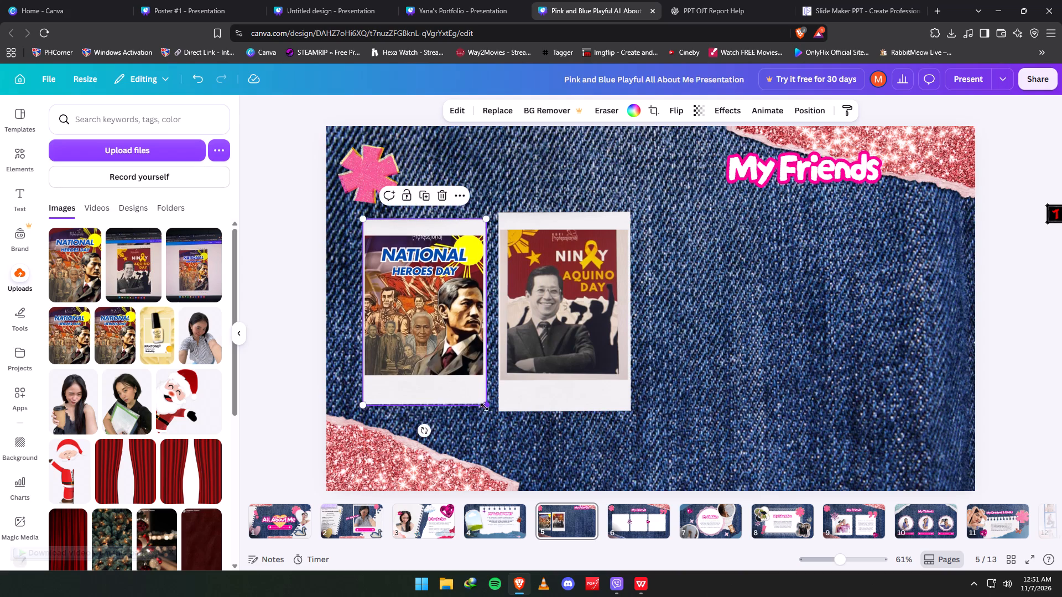
pyautogui.moveTo(485, 407); pyautogui.dragTo(488, 413)
pyautogui.moveTo(462, 379); pyautogui.dragTo(460, 369)
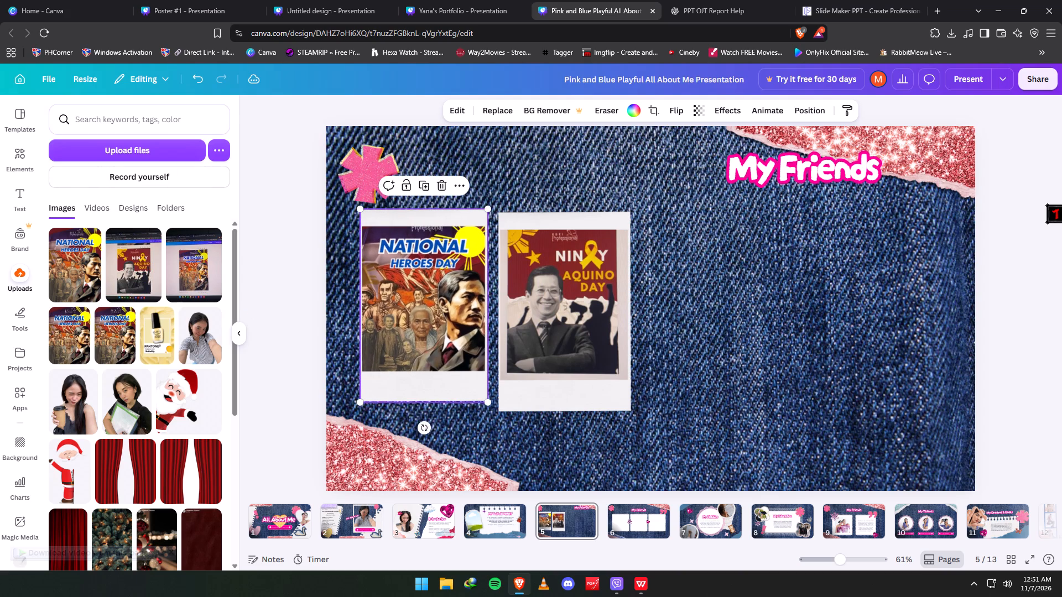
# Clear the paper search and examine the frame categories, including Letters and Retro, for an alternative frame for the posters.
pyautogui.click(14, 163)
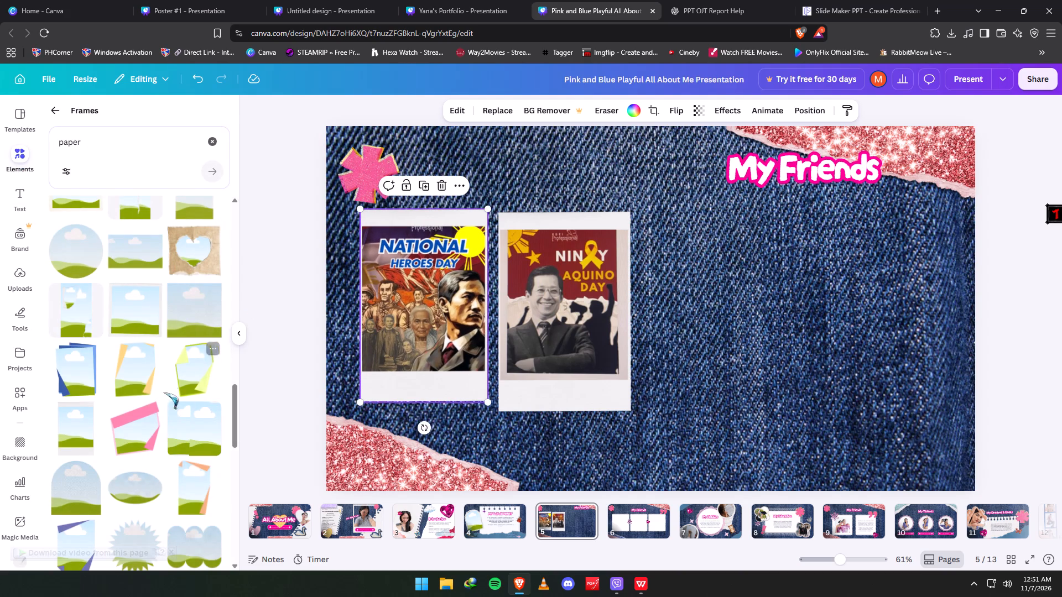
pyautogui.scroll(1, 165, 383)
pyautogui.click(207, 142)
pyautogui.scroll(-3, 134, 389)
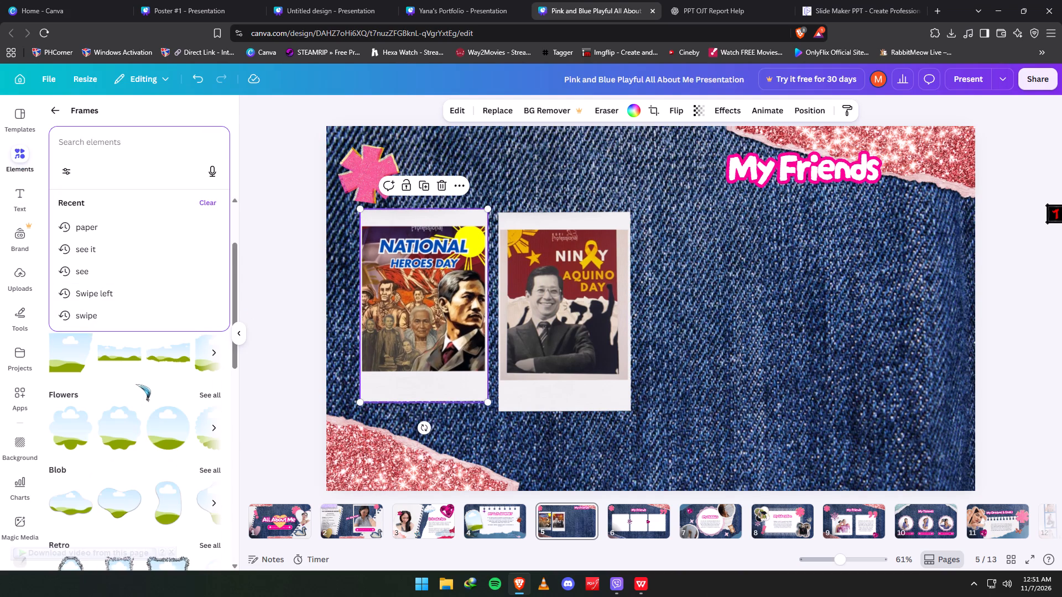
pyautogui.scroll(-4, 194, 411)
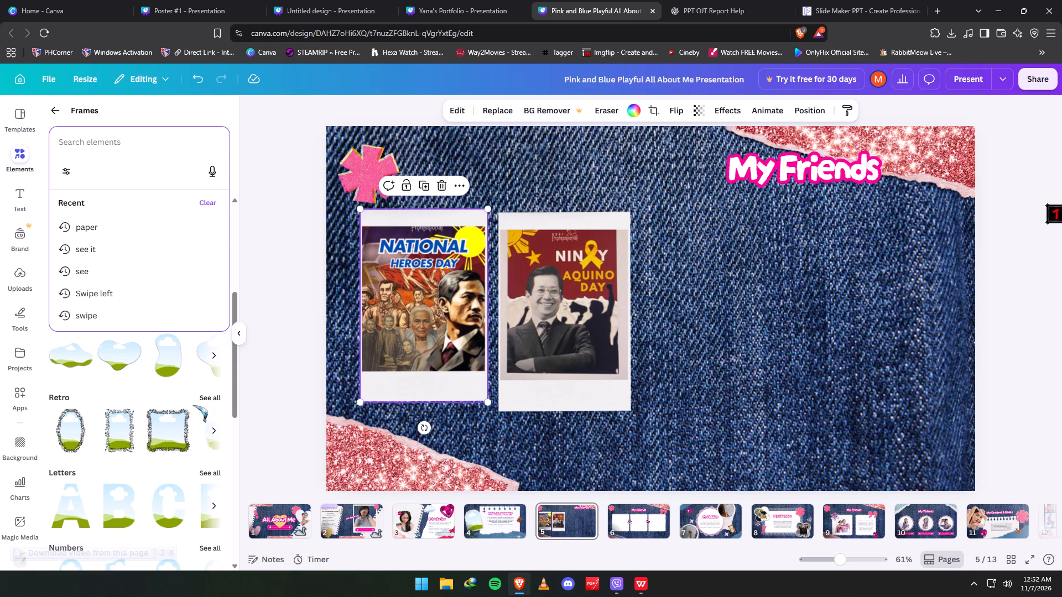
pyautogui.scroll(-11, 192, 406)
pyautogui.scroll(9, 170, 423)
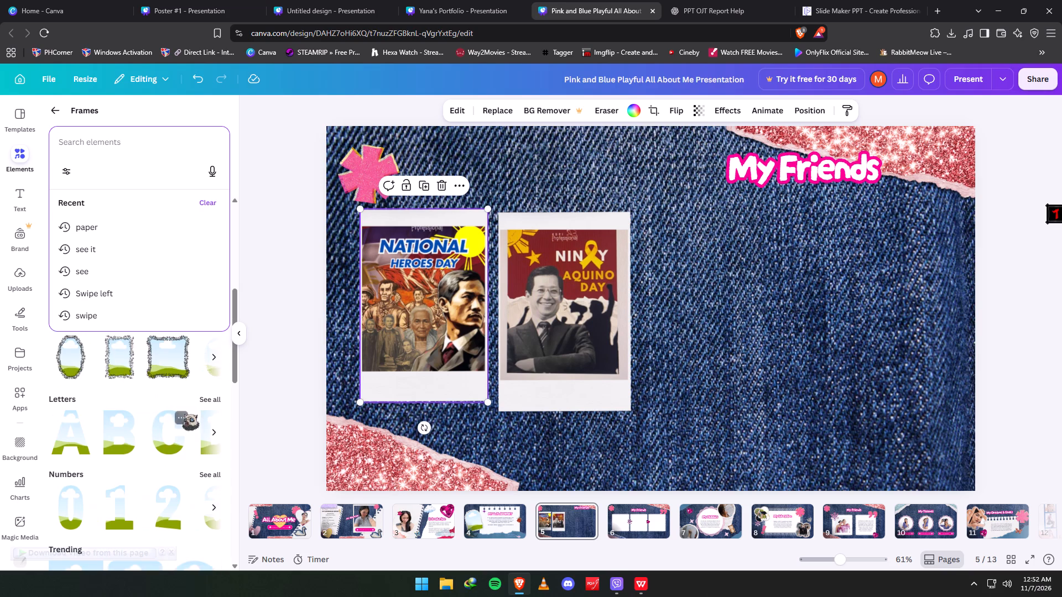
pyautogui.click(210, 394)
pyautogui.click(52, 118)
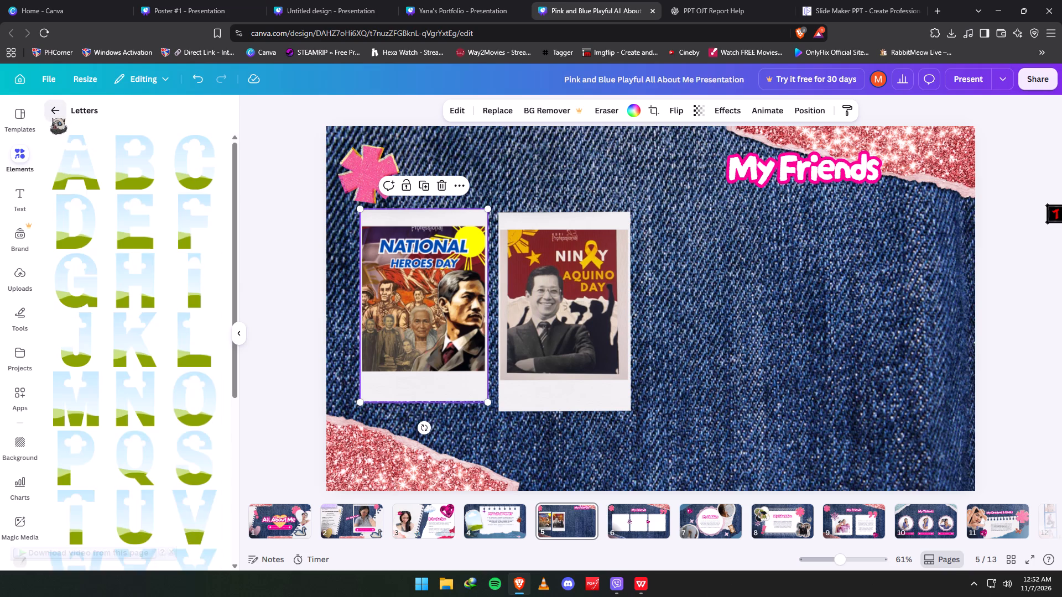
pyautogui.click(210, 290)
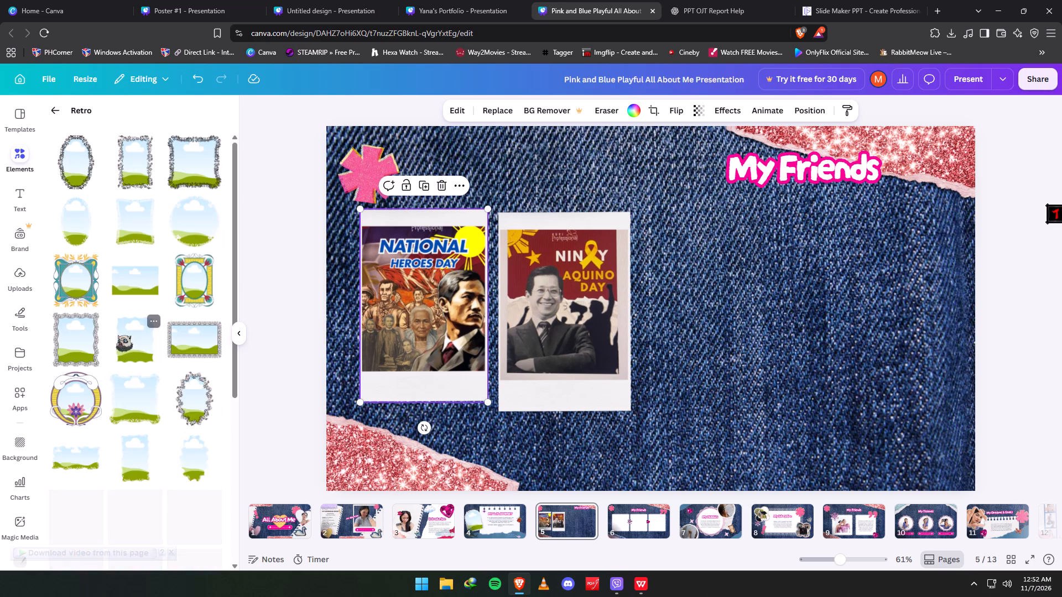
pyautogui.scroll(-15, 120, 332)
pyautogui.scroll(-7, 93, 223)
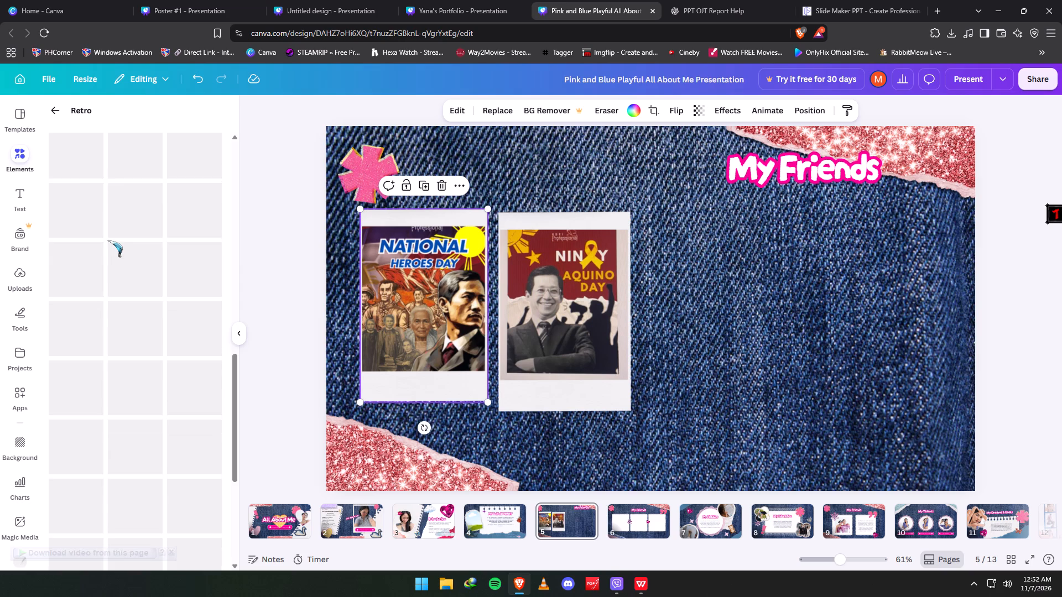
pyautogui.click(50, 107)
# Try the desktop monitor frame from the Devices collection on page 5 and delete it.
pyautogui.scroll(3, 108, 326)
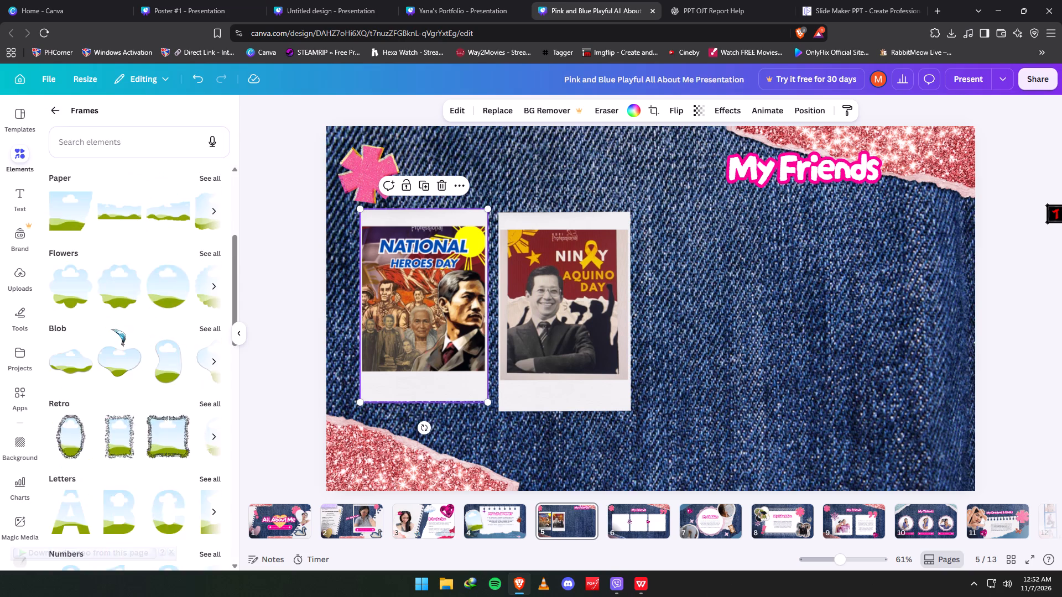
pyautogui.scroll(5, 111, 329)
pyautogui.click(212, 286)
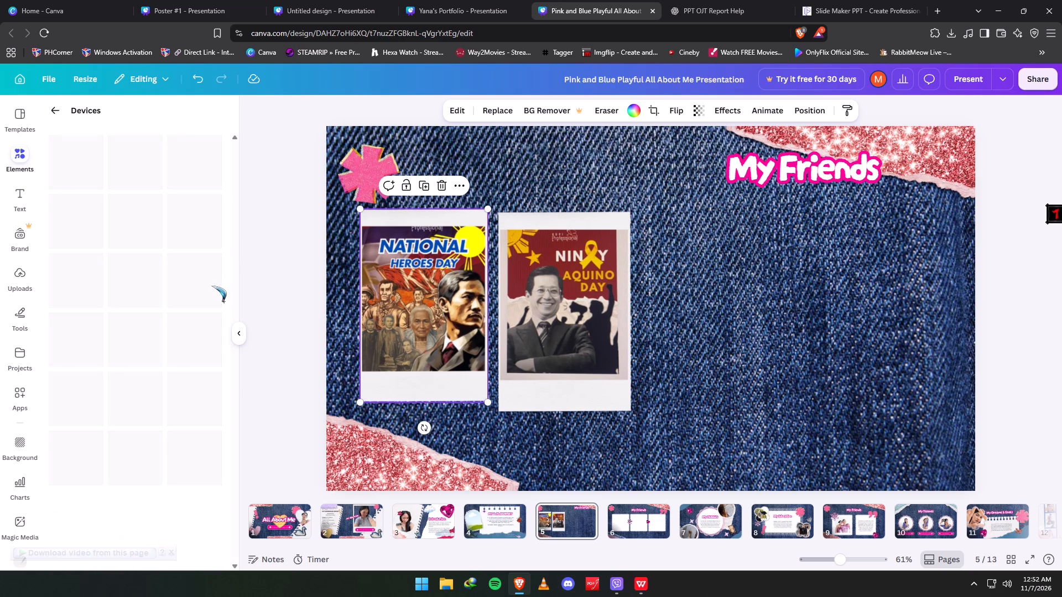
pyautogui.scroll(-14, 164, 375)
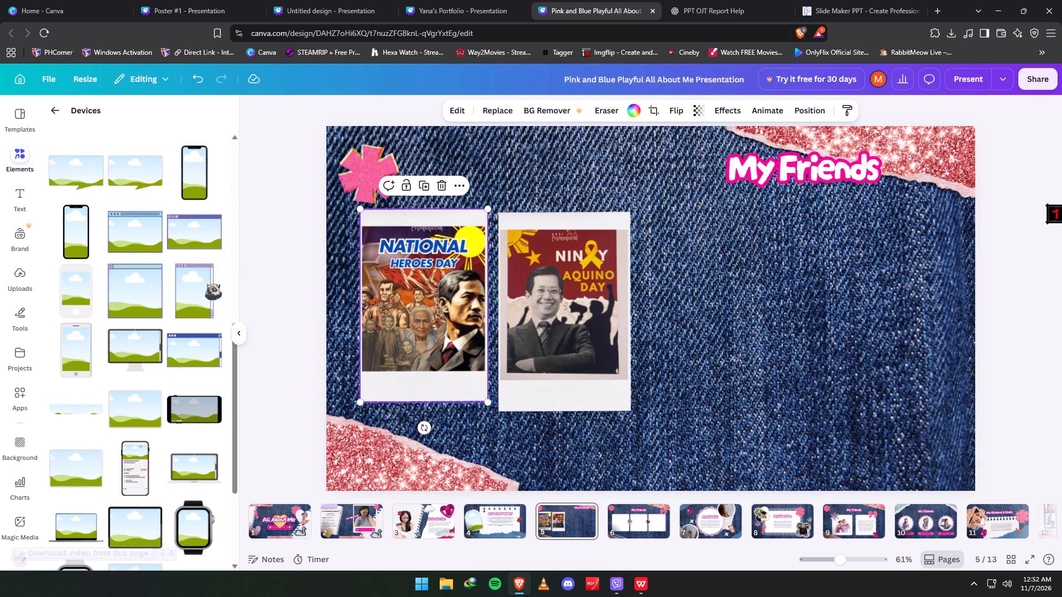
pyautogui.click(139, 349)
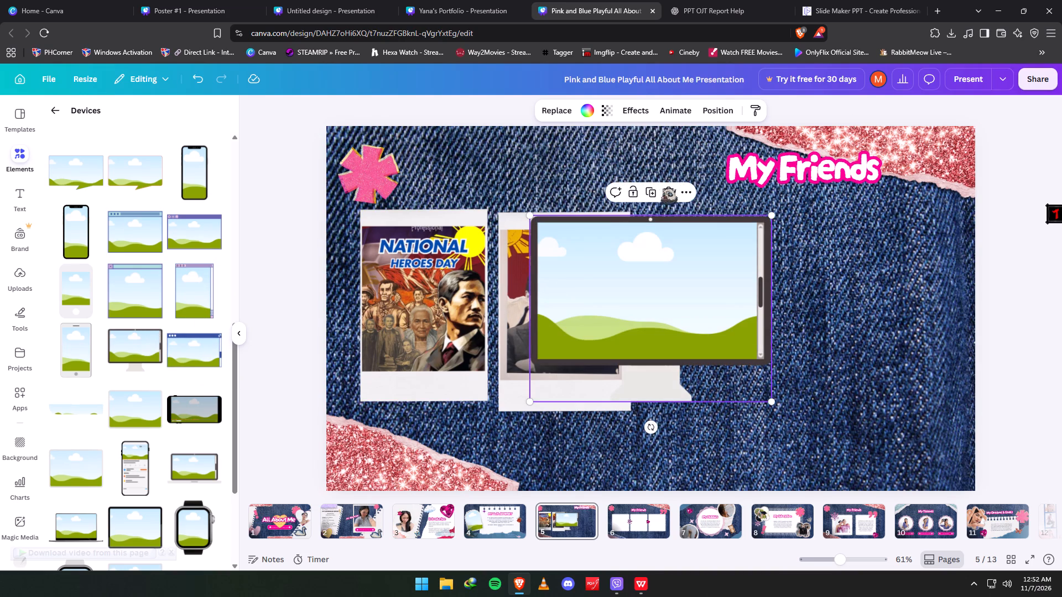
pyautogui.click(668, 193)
# Add the white phone frame with a round home button to page 5 and delete the National Heroes Day polaroid.
pyautogui.click(70, 357)
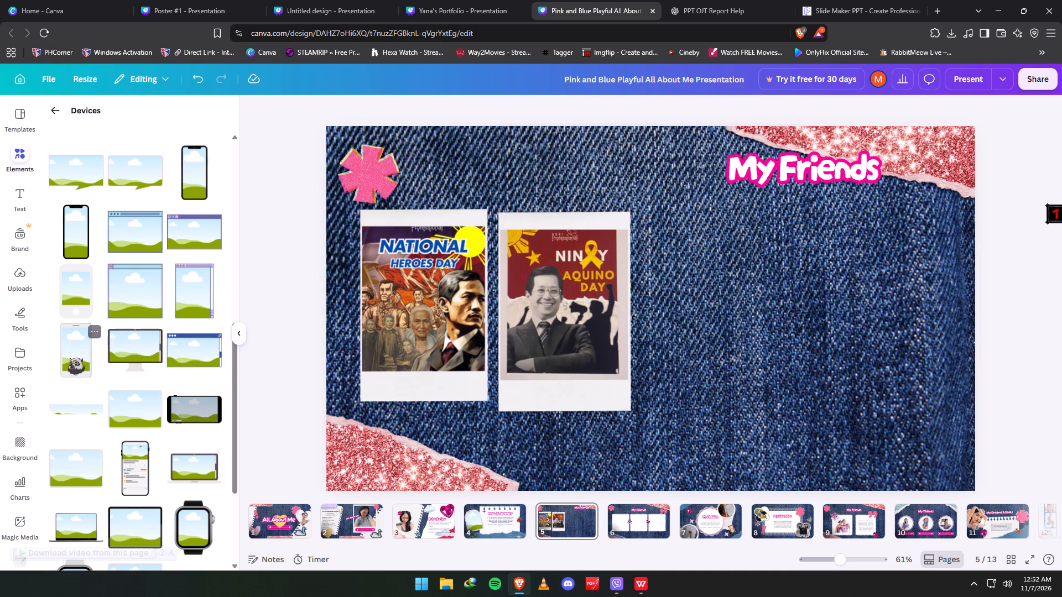
pyautogui.click(386, 287)
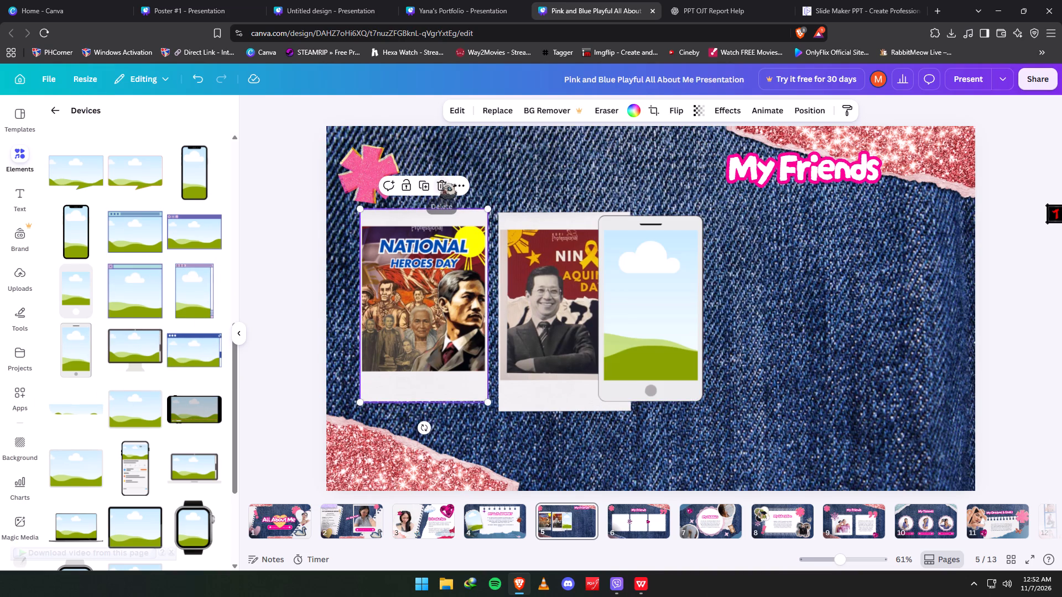
pyautogui.click(442, 182)
pyautogui.click(457, 237)
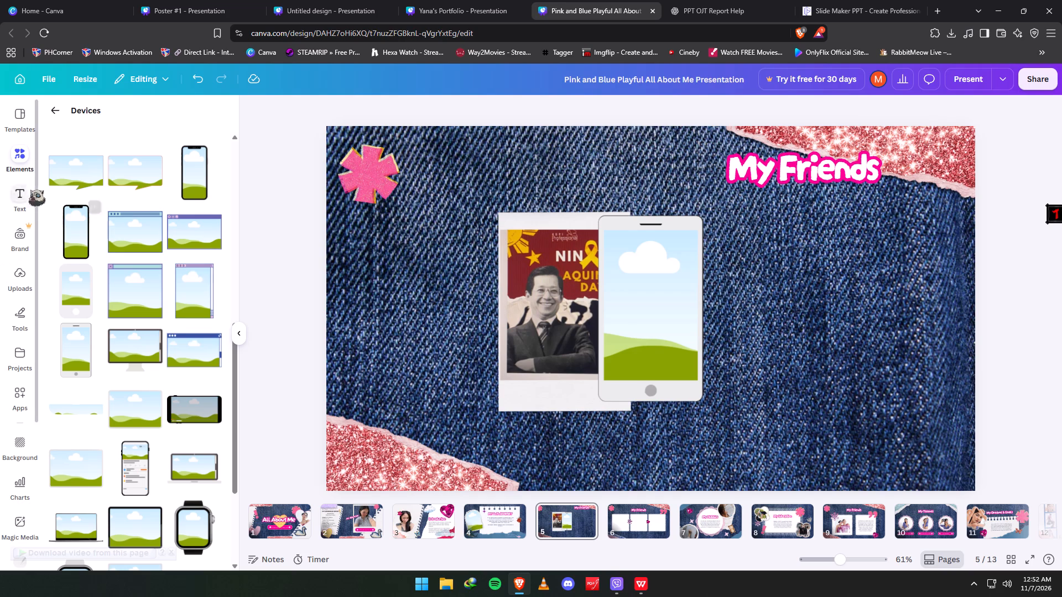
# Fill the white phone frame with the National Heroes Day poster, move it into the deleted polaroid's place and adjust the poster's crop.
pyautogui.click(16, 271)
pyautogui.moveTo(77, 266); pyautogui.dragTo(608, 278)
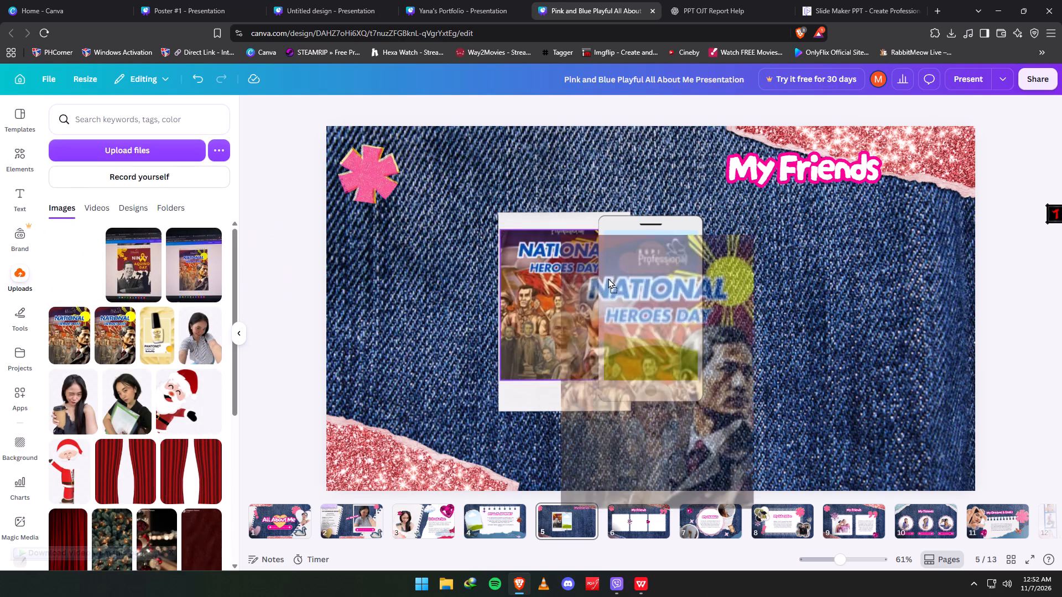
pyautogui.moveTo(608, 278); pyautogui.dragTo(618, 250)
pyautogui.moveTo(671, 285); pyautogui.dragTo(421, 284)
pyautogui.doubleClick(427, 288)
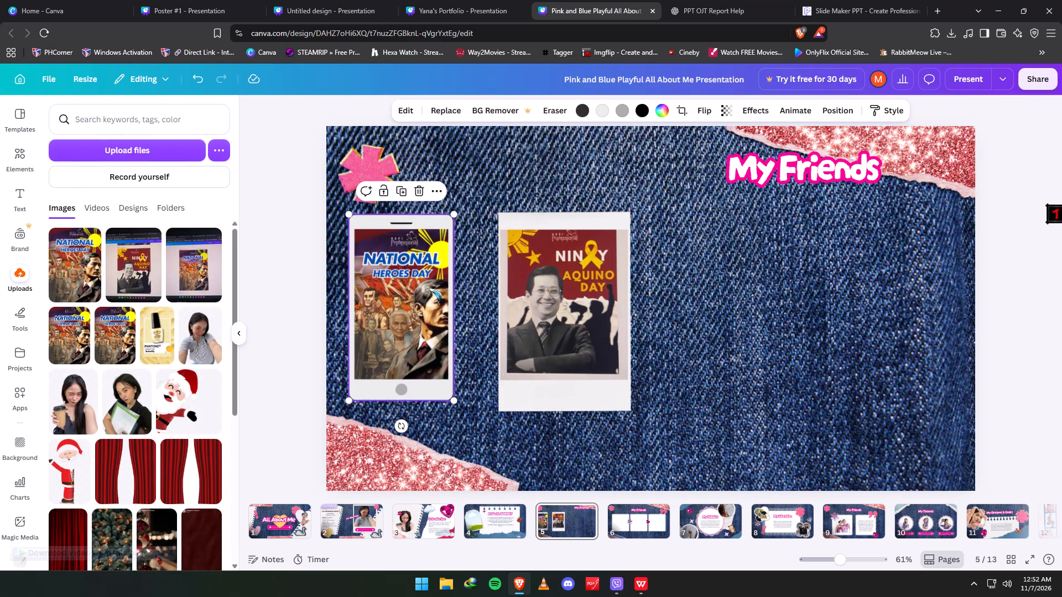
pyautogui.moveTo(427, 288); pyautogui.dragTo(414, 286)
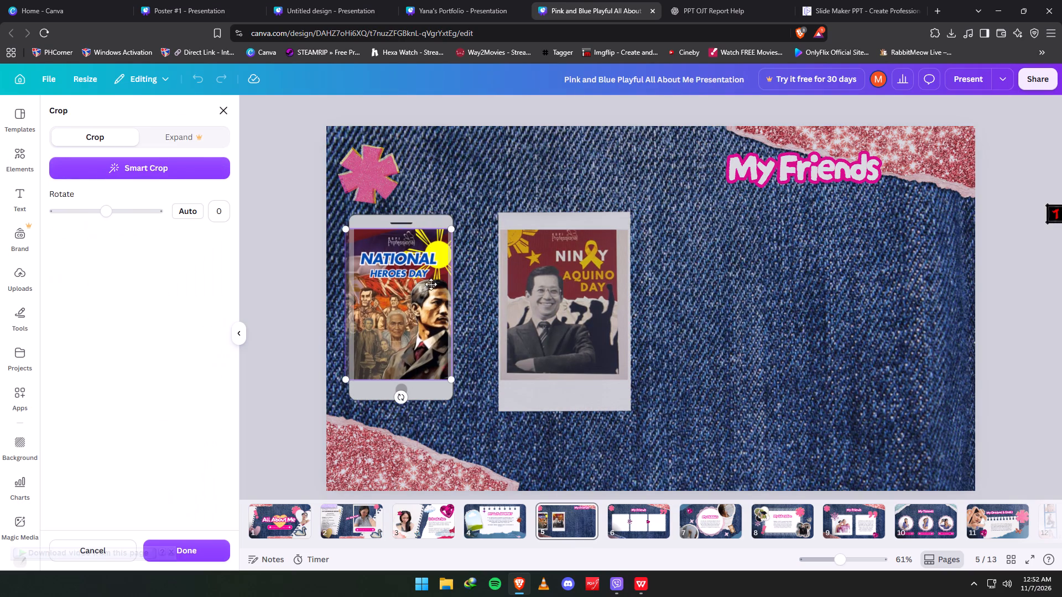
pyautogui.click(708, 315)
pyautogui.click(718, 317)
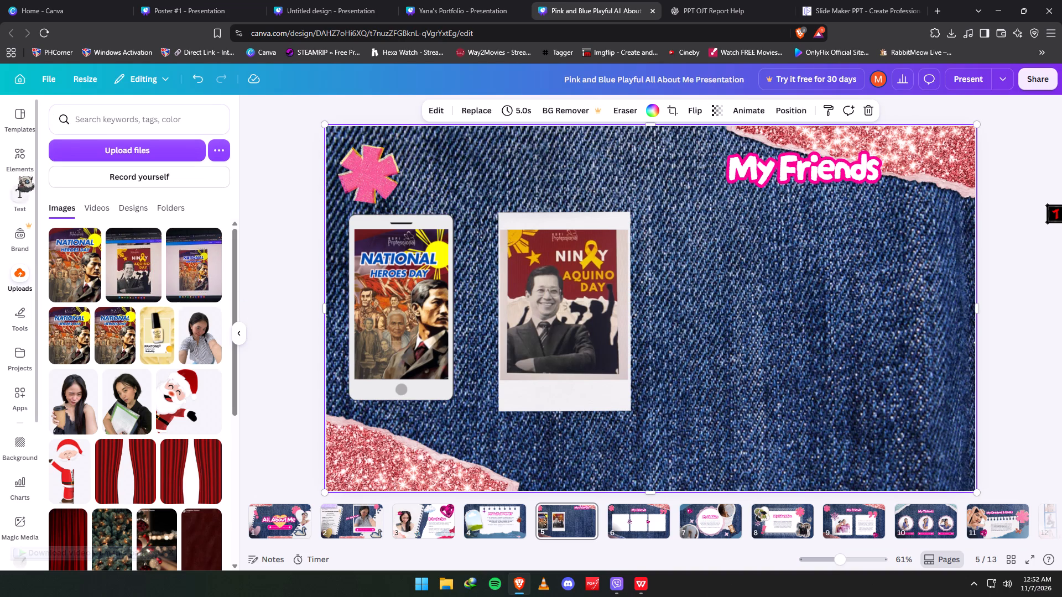
# Add the black phone frame with the social media post layout from the Devices collection to page 5.
pyautogui.click(17, 156)
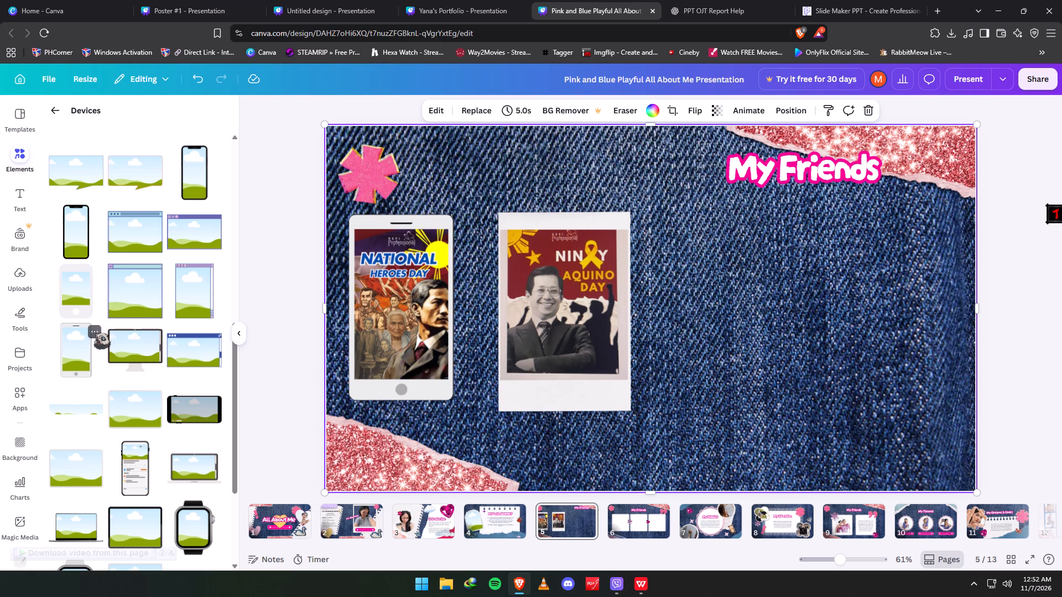
pyautogui.scroll(-2, 98, 417)
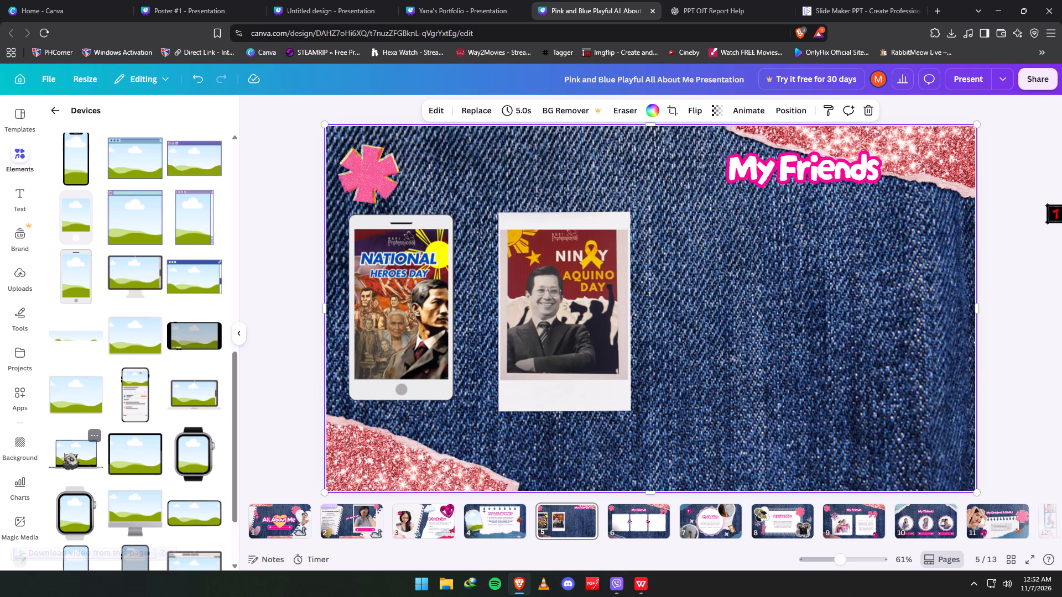
pyautogui.scroll(-2, 61, 454)
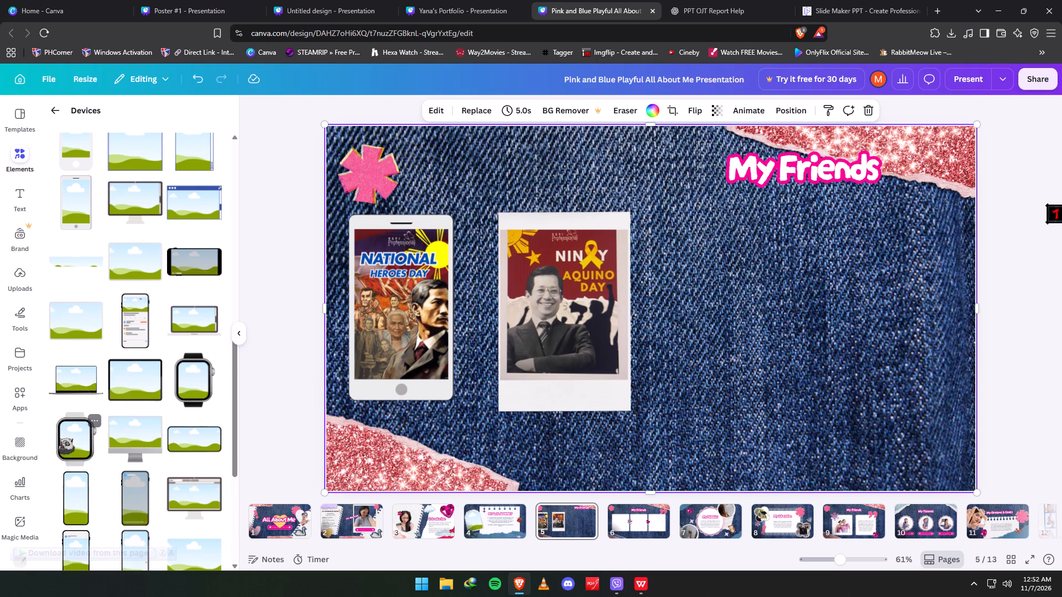
pyautogui.scroll(-3, 60, 438)
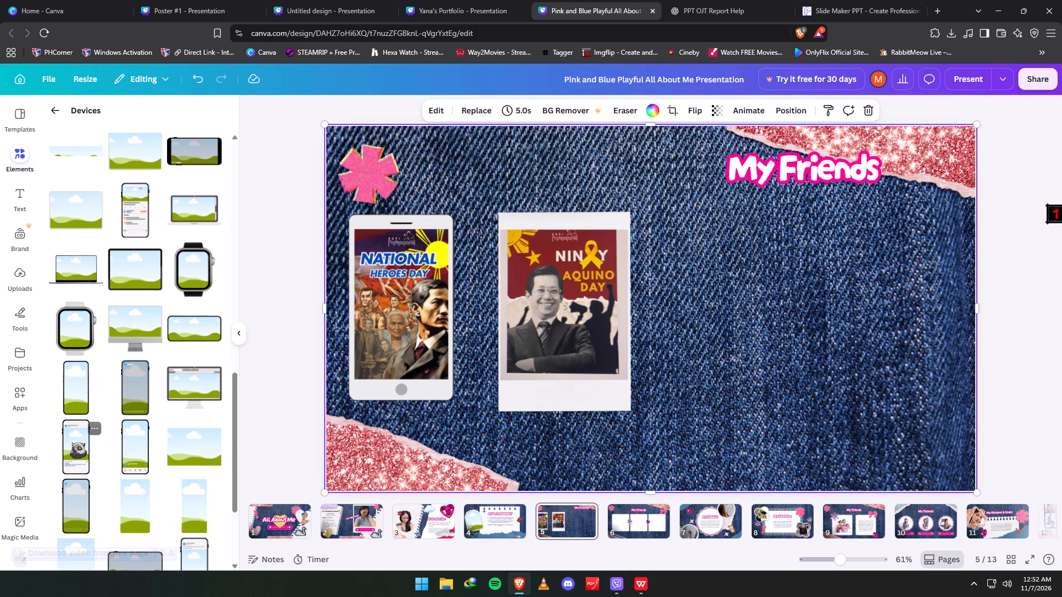
pyautogui.click(72, 442)
pyautogui.scroll(-5, 86, 442)
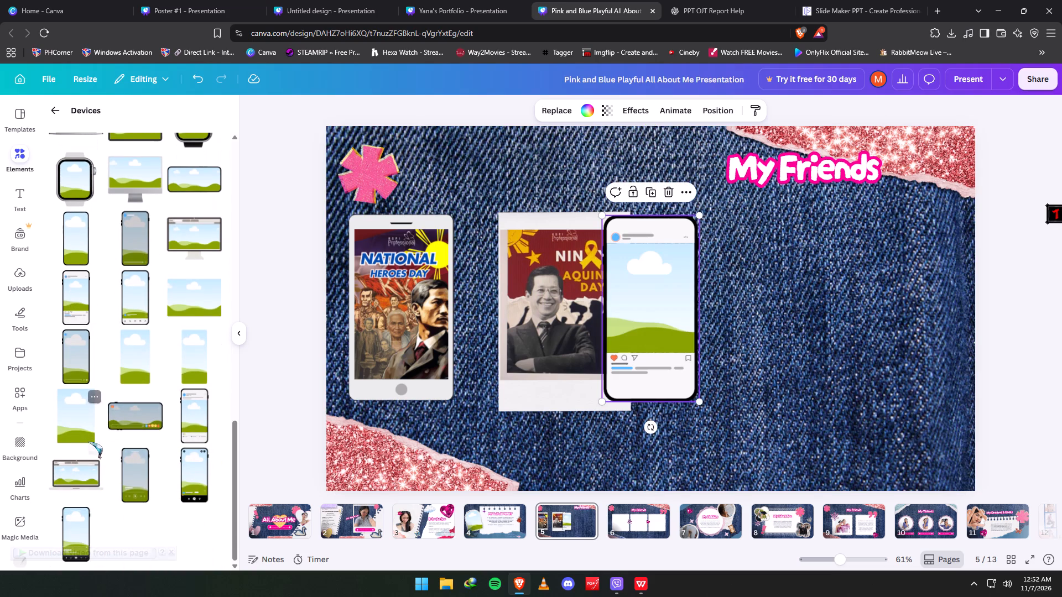
# Fill the social media phone frame with the National Heroes Day poster and move it clear of the Ninoy Aquino Day polaroid.
pyautogui.click(419, 344)
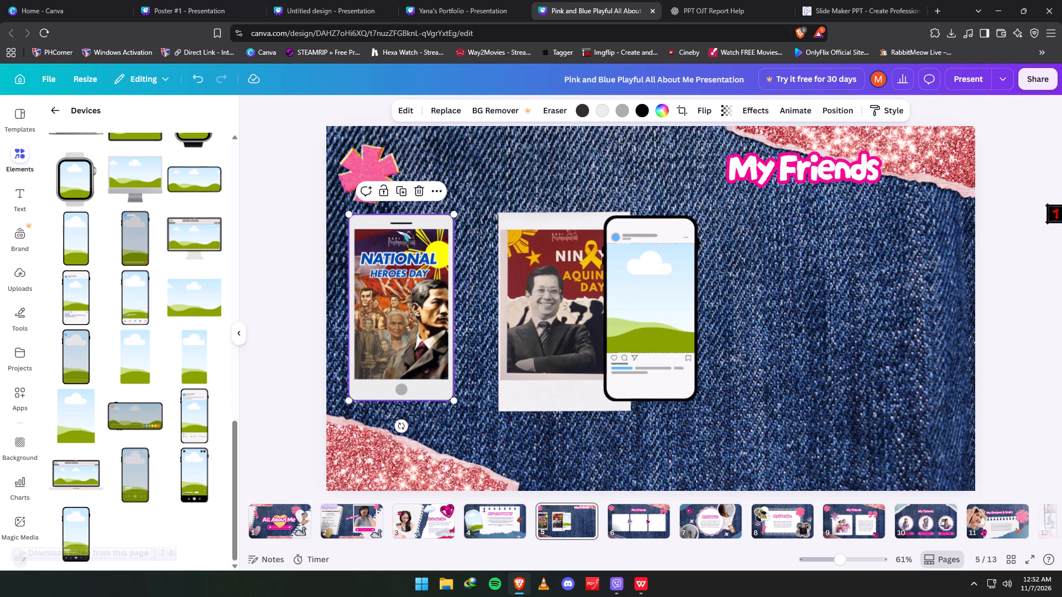
pyautogui.click(18, 284)
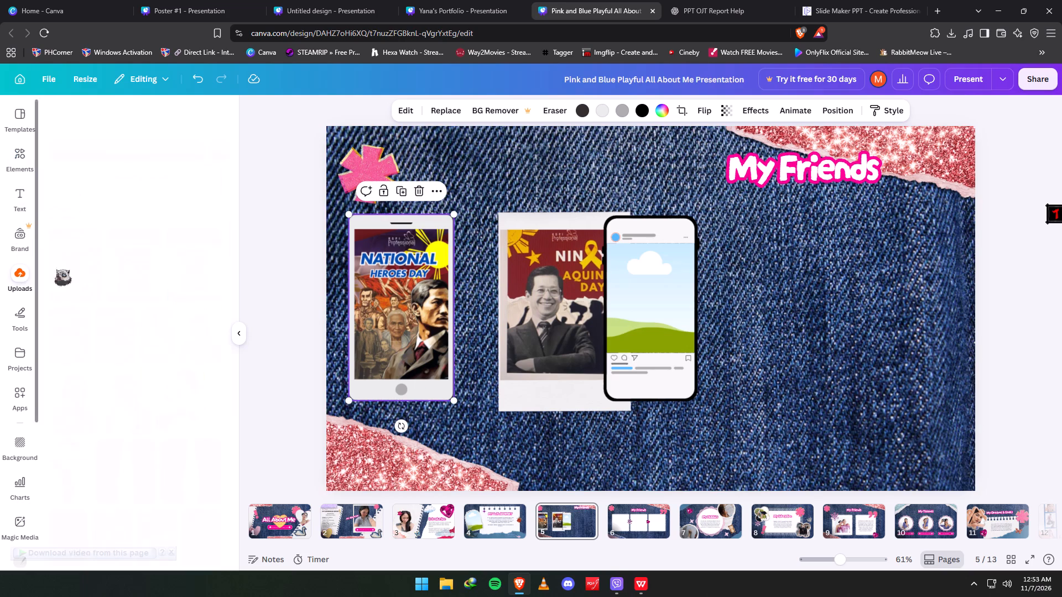
pyautogui.click(84, 265)
pyautogui.moveTo(699, 314); pyautogui.dragTo(683, 301)
pyautogui.moveTo(640, 314); pyautogui.dragTo(747, 316)
# Delete the white phone frame and the Ninoy Aquino Day polaroid from page 5, keeping only the social media phone.
pyautogui.click(537, 341)
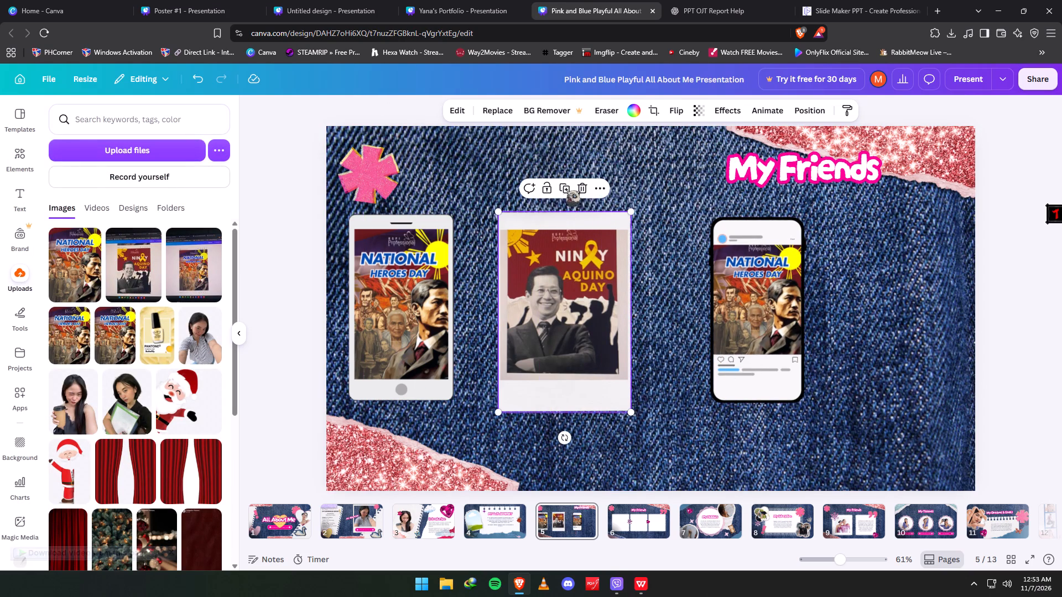
pyautogui.click(581, 183)
pyautogui.click(418, 250)
pyautogui.click(418, 185)
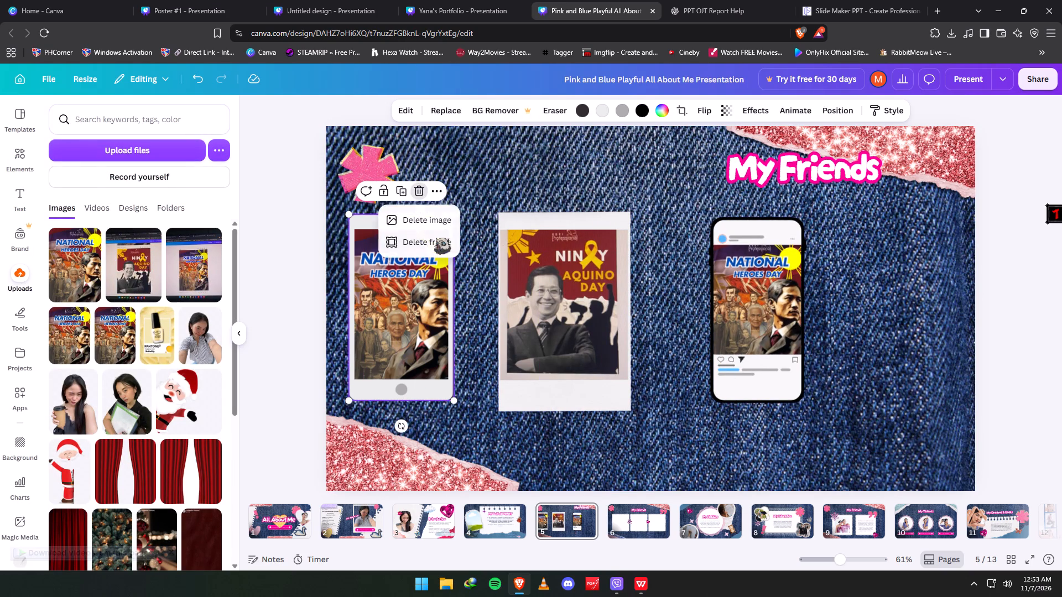
pyautogui.click(435, 240)
pyautogui.click(602, 237)
pyautogui.click(580, 190)
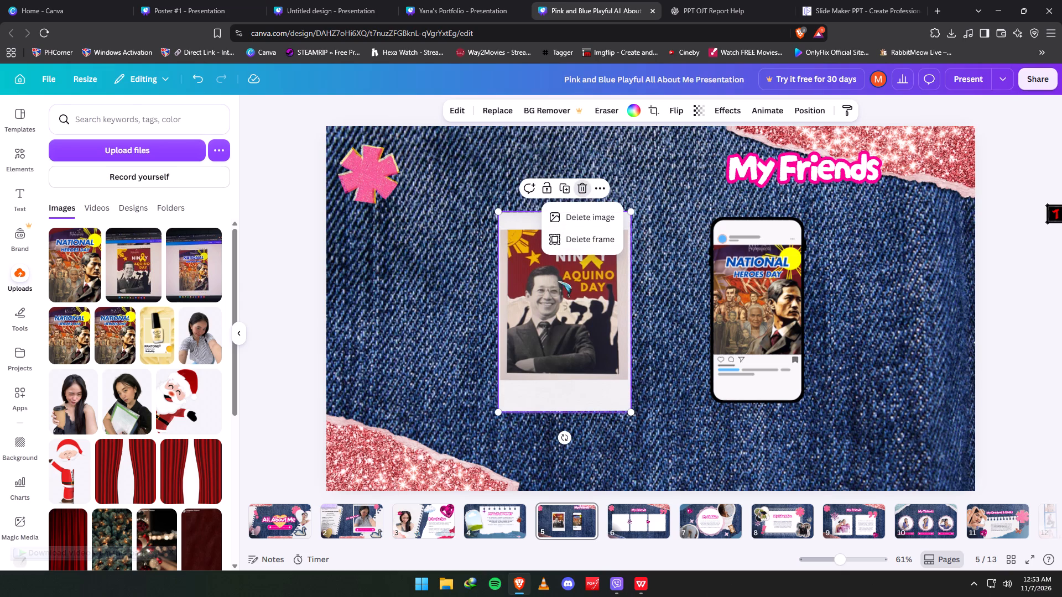
pyautogui.click(571, 244)
# Move the social media phone to the left half of the page, tilt it slightly counterclockwise and enlarge it.
pyautogui.moveTo(780, 289); pyautogui.dragTo(535, 252)
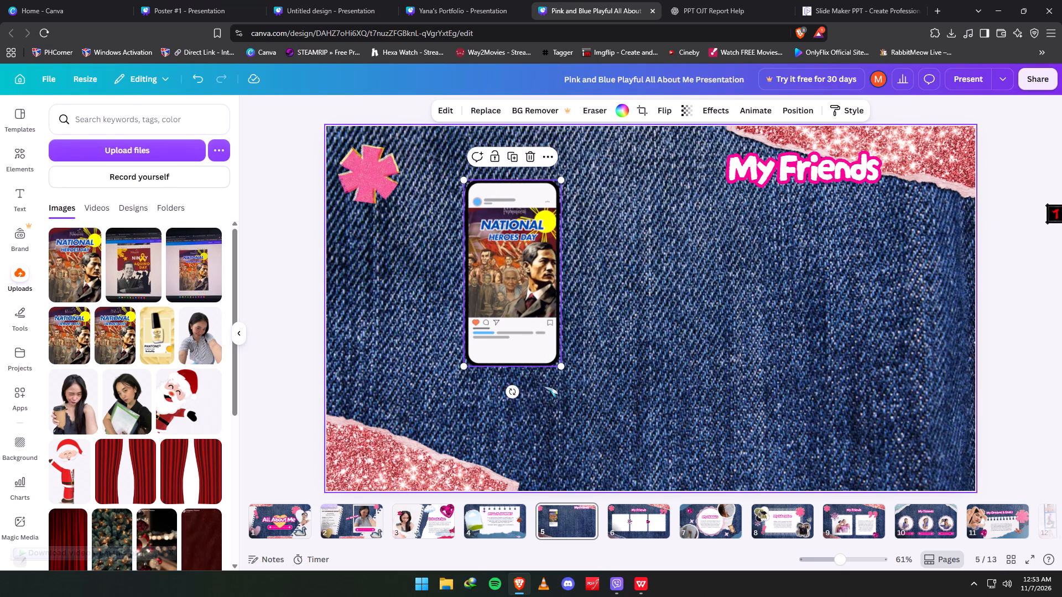
pyautogui.moveTo(510, 390); pyautogui.dragTo(524, 393)
pyautogui.moveTo(571, 359); pyautogui.dragTo(596, 401)
pyautogui.moveTo(550, 353); pyautogui.dragTo(532, 363)
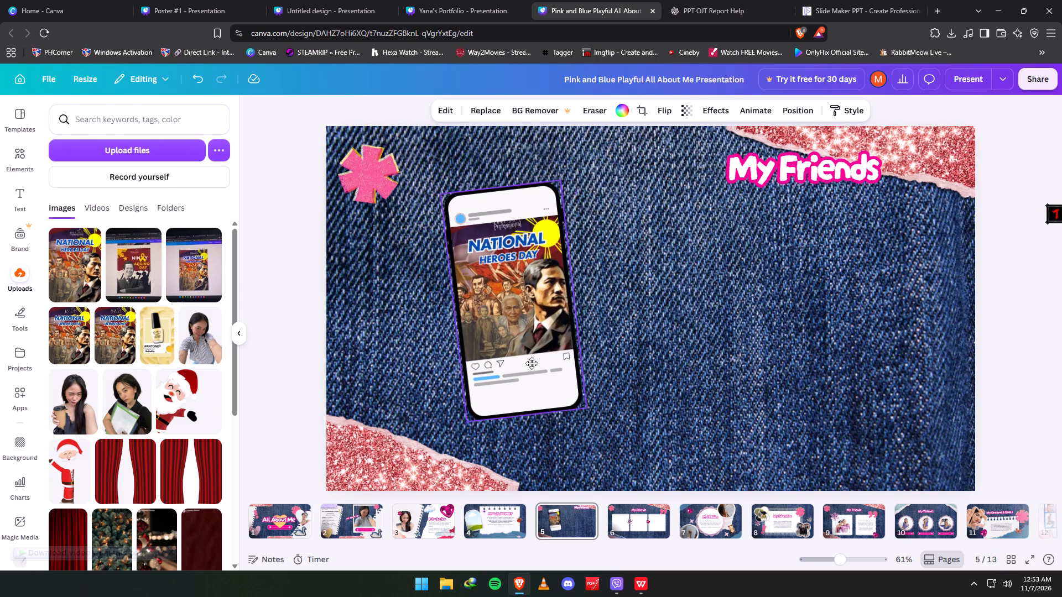
pyautogui.moveTo(532, 363); pyautogui.dragTo(523, 363)
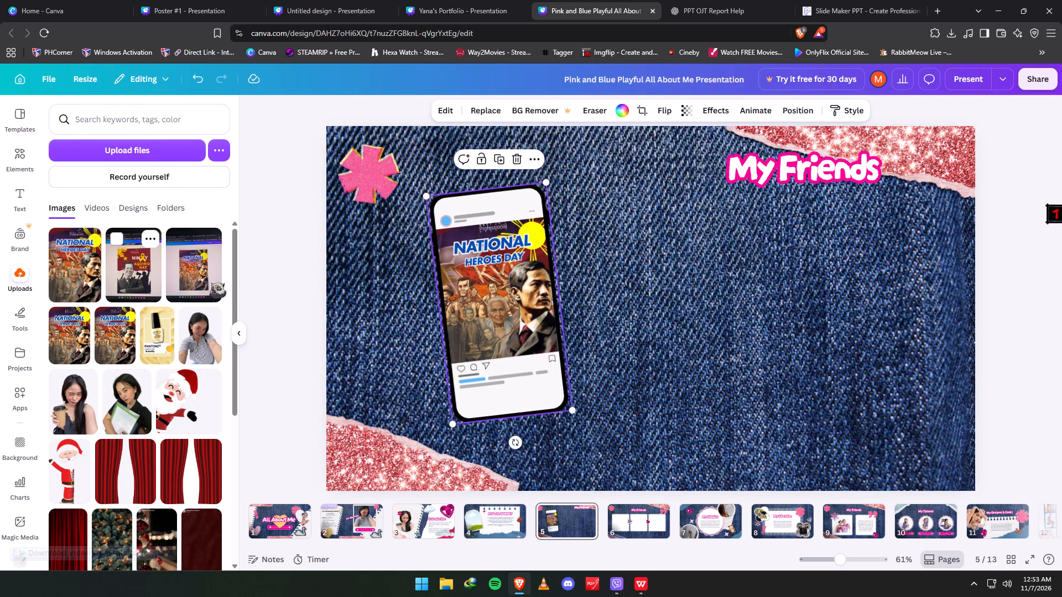
# Duplicate the tilted phone, place the copy to its right and straighten the copy upright.
pyautogui.click(498, 160)
pyautogui.moveTo(506, 282); pyautogui.dragTo(637, 277)
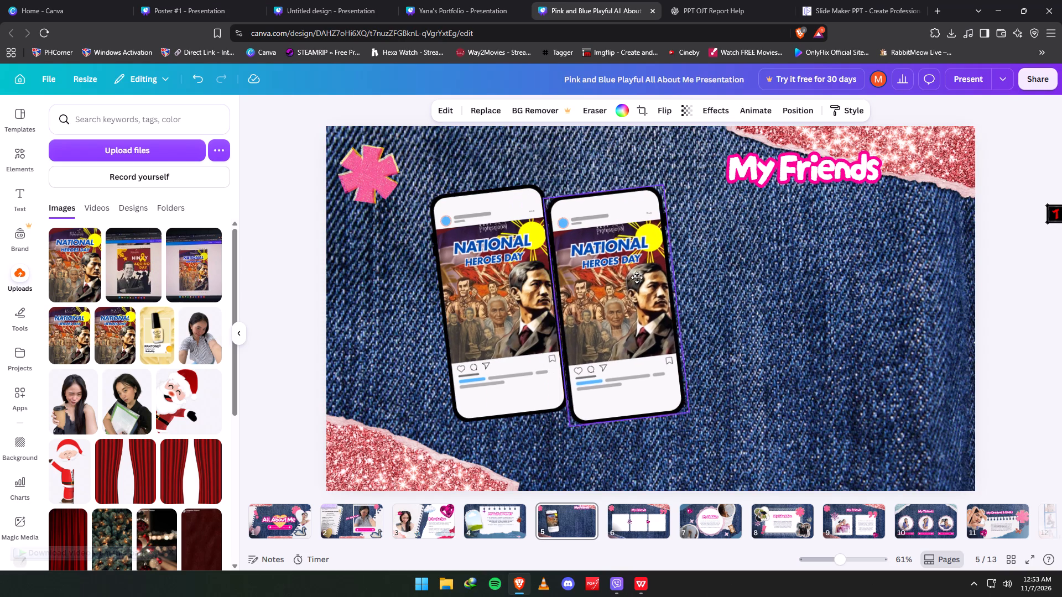
pyautogui.moveTo(637, 277); pyautogui.dragTo(645, 261)
pyautogui.moveTo(659, 428); pyautogui.dragTo(645, 433)
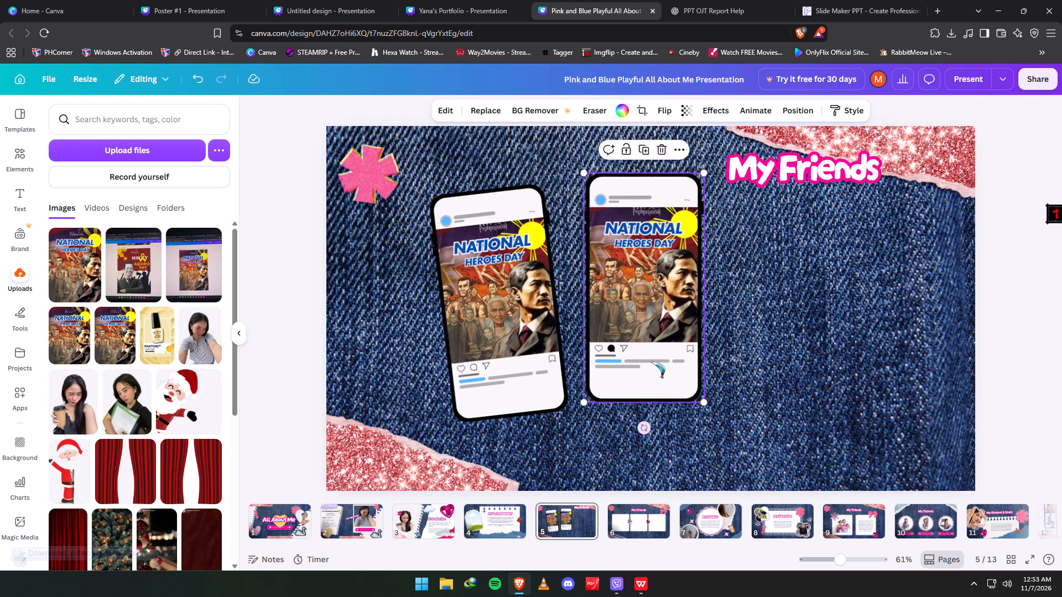
pyautogui.moveTo(651, 362); pyautogui.dragTo(647, 396)
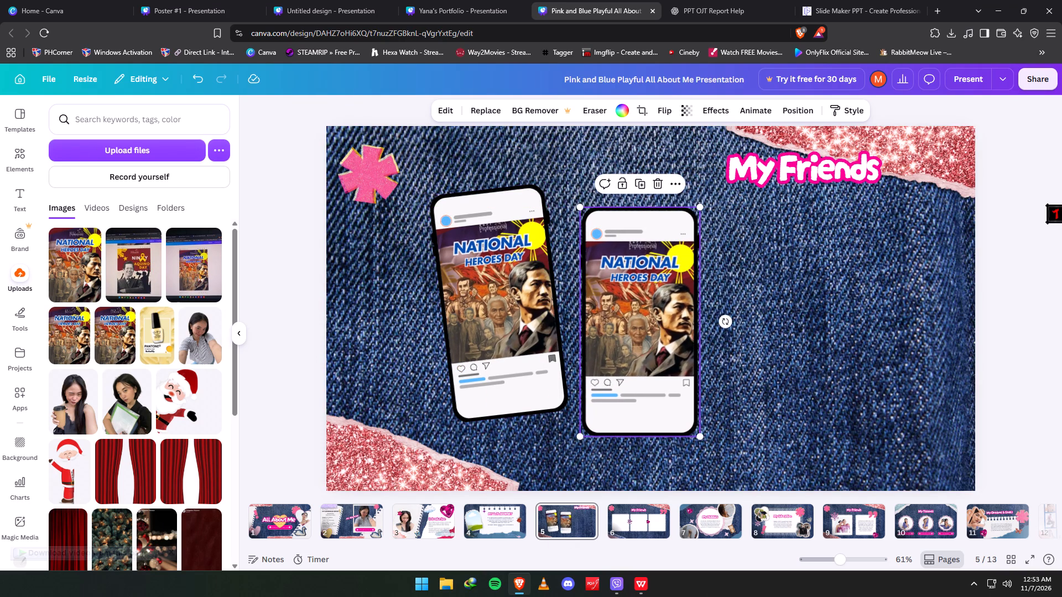
# Leave the device frames and search the elements for paper, showing all matching graphics.
pyautogui.click(91, 121)
pyautogui.click(16, 158)
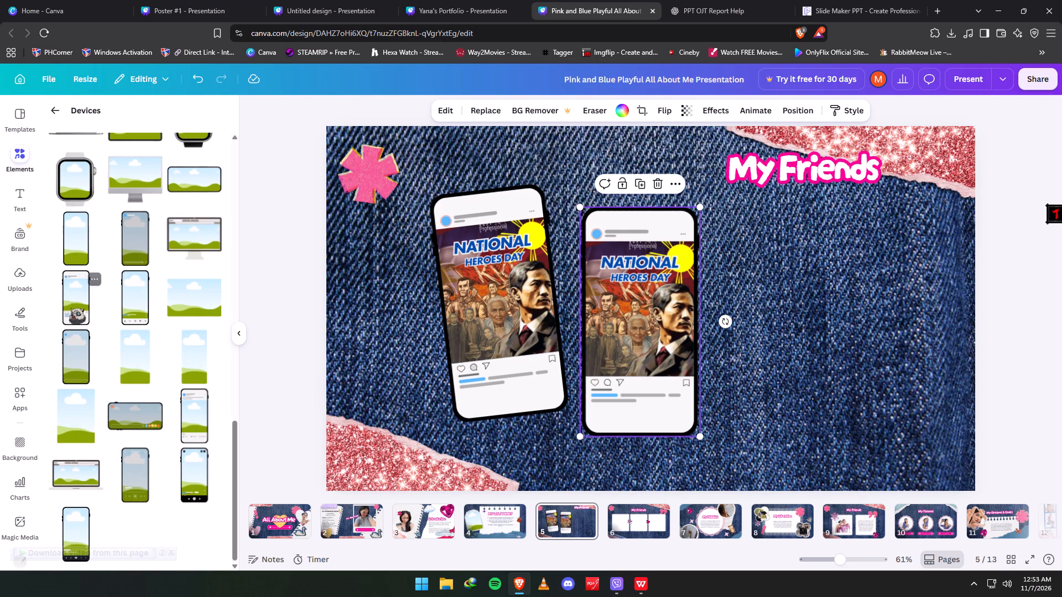
pyautogui.scroll(6, 127, 353)
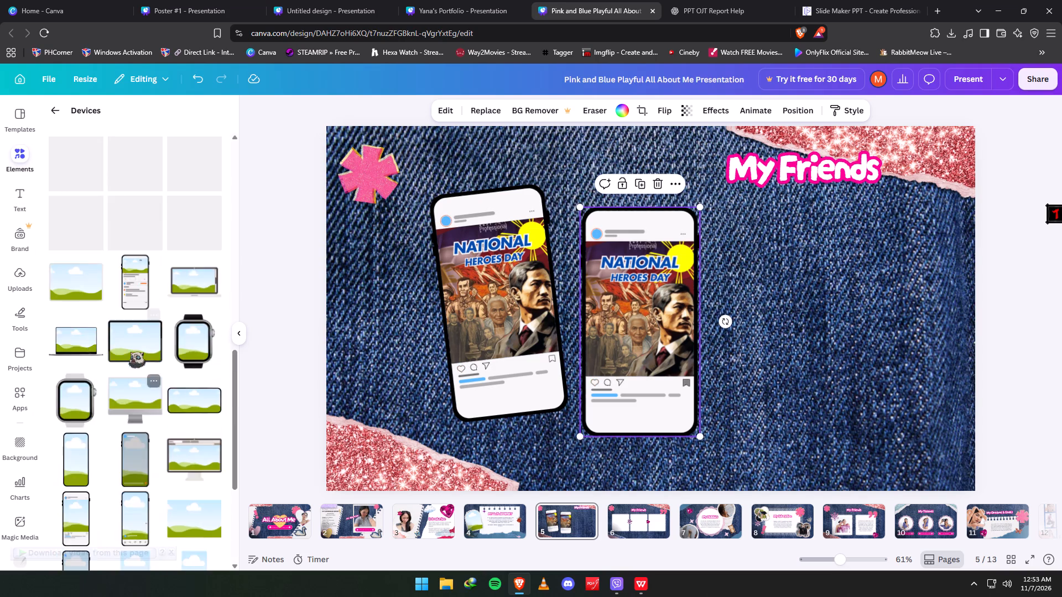
pyautogui.scroll(10, 131, 352)
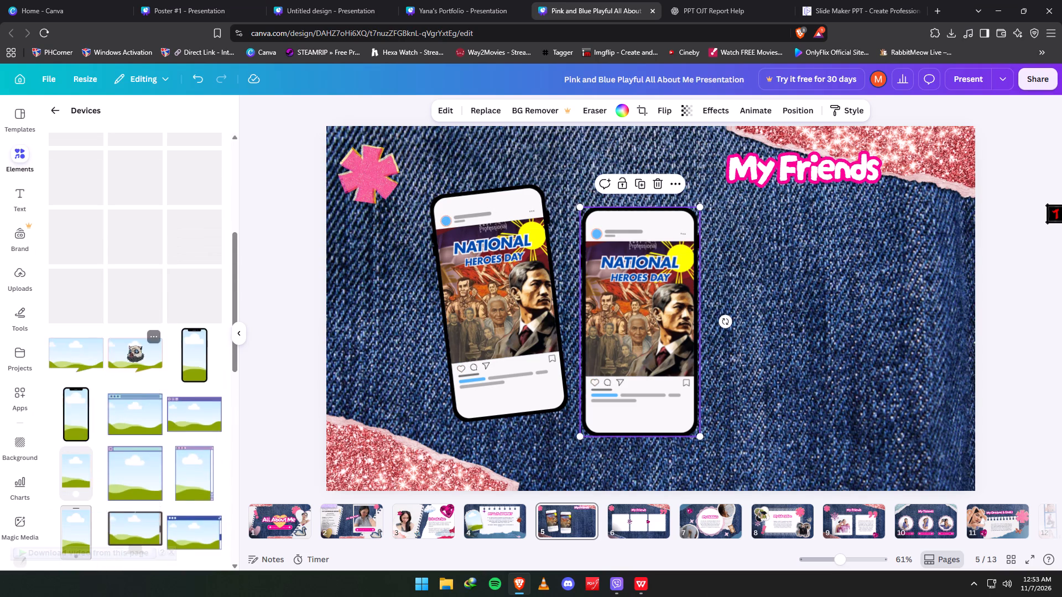
pyautogui.scroll(2, 129, 345)
pyautogui.click(48, 107)
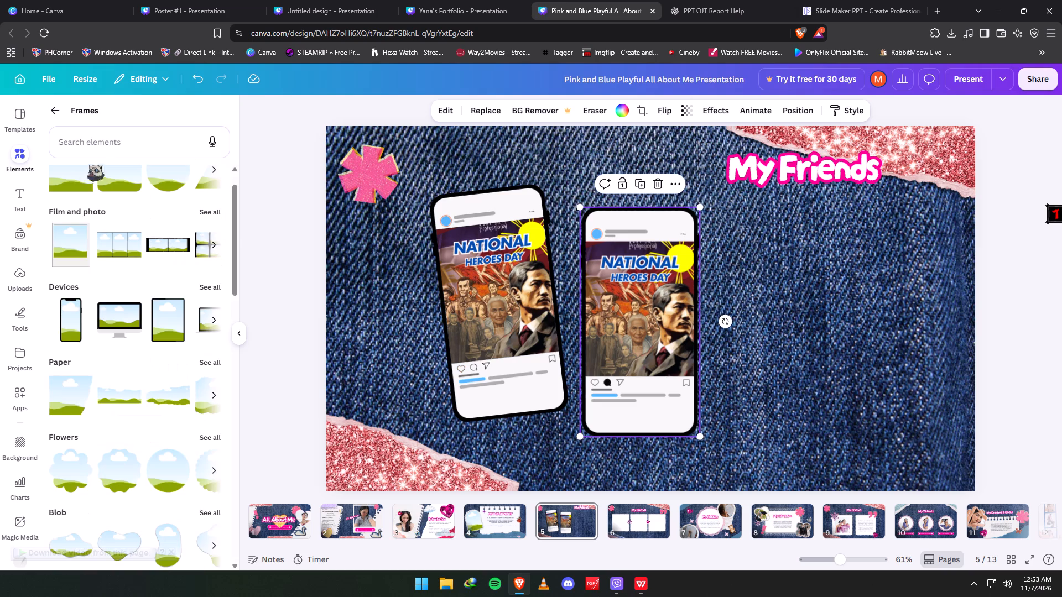
pyautogui.click(53, 119)
pyautogui.click(93, 117)
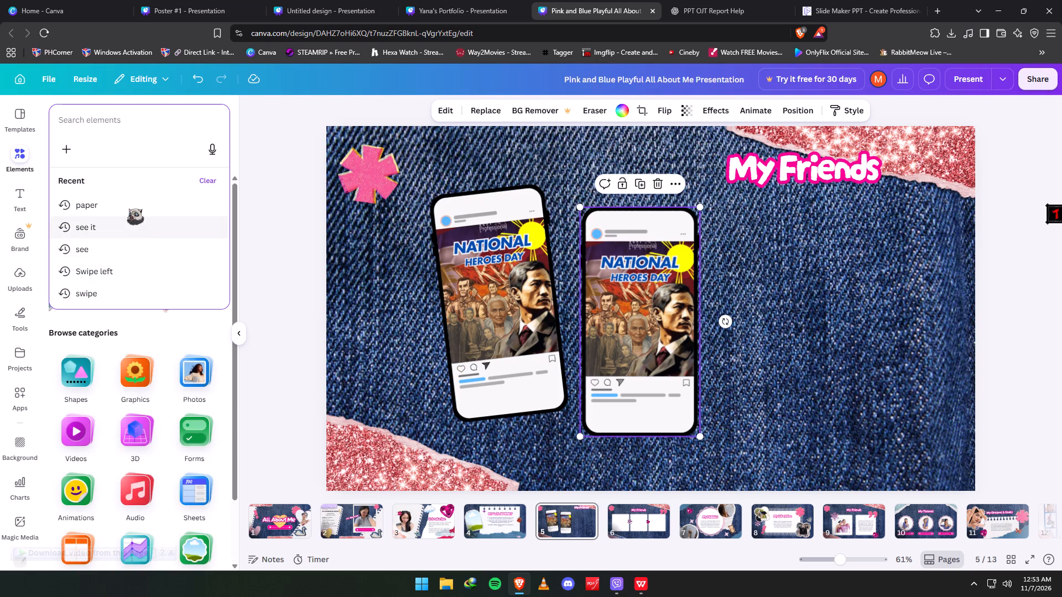
pyautogui.click(128, 206)
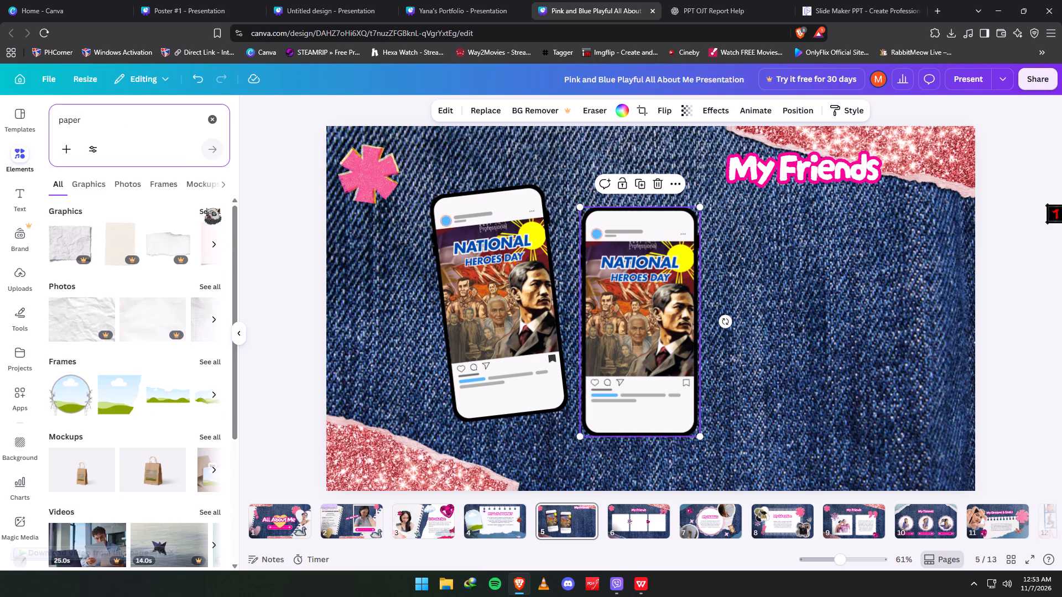
pyautogui.click(206, 208)
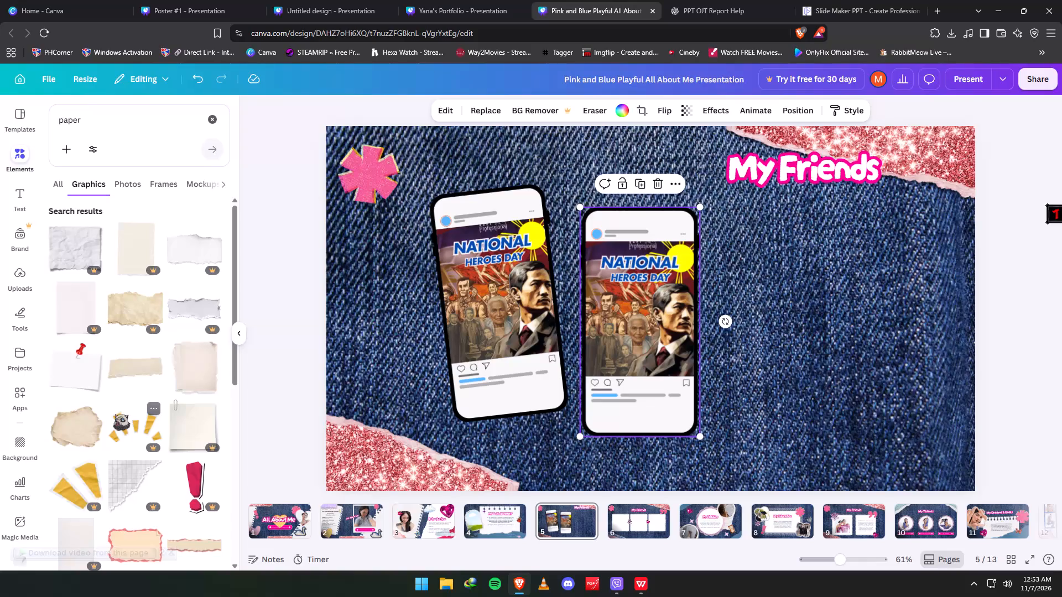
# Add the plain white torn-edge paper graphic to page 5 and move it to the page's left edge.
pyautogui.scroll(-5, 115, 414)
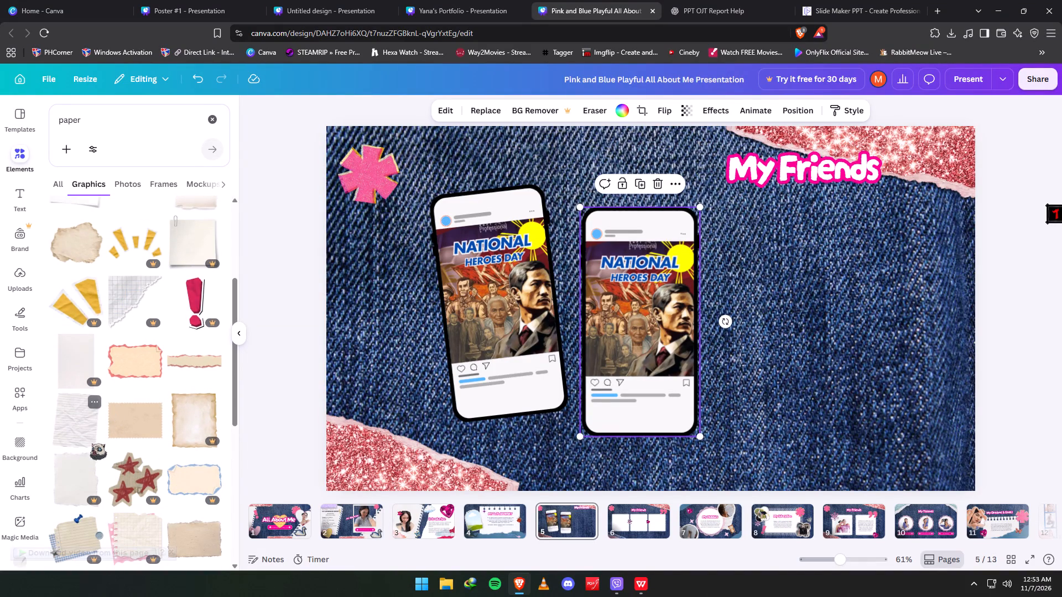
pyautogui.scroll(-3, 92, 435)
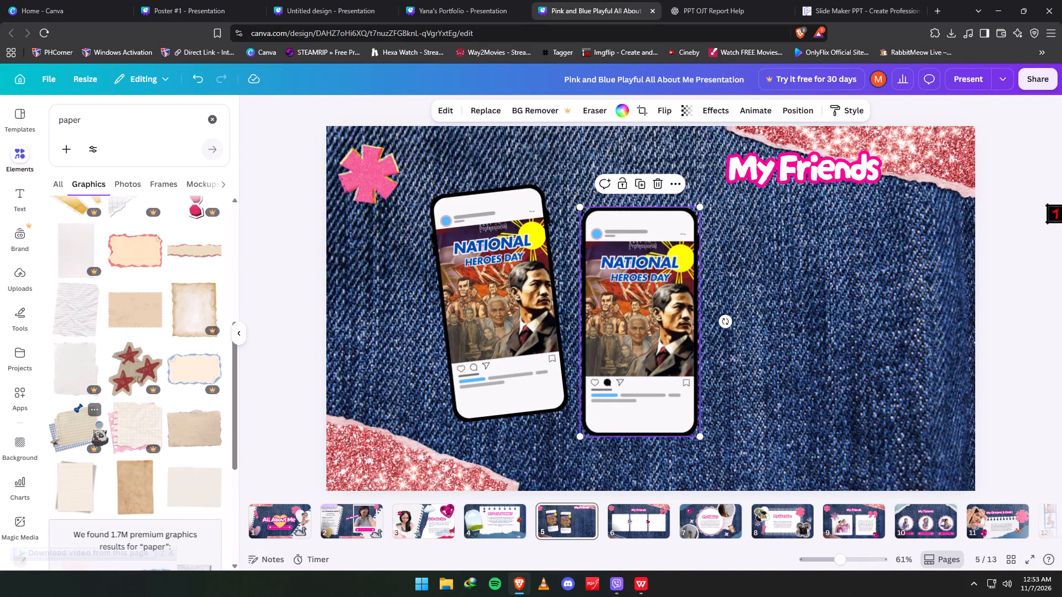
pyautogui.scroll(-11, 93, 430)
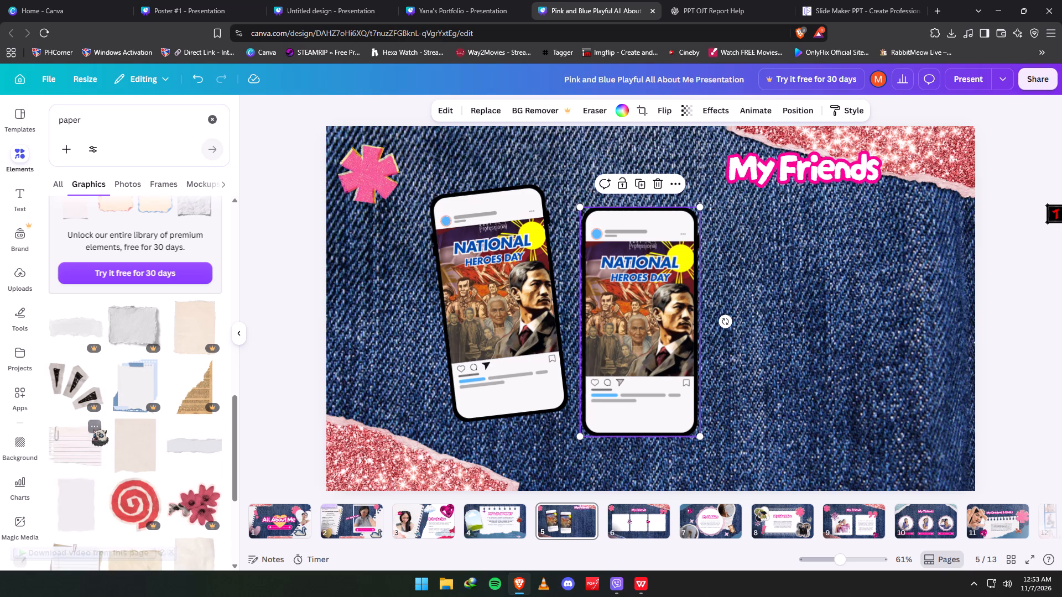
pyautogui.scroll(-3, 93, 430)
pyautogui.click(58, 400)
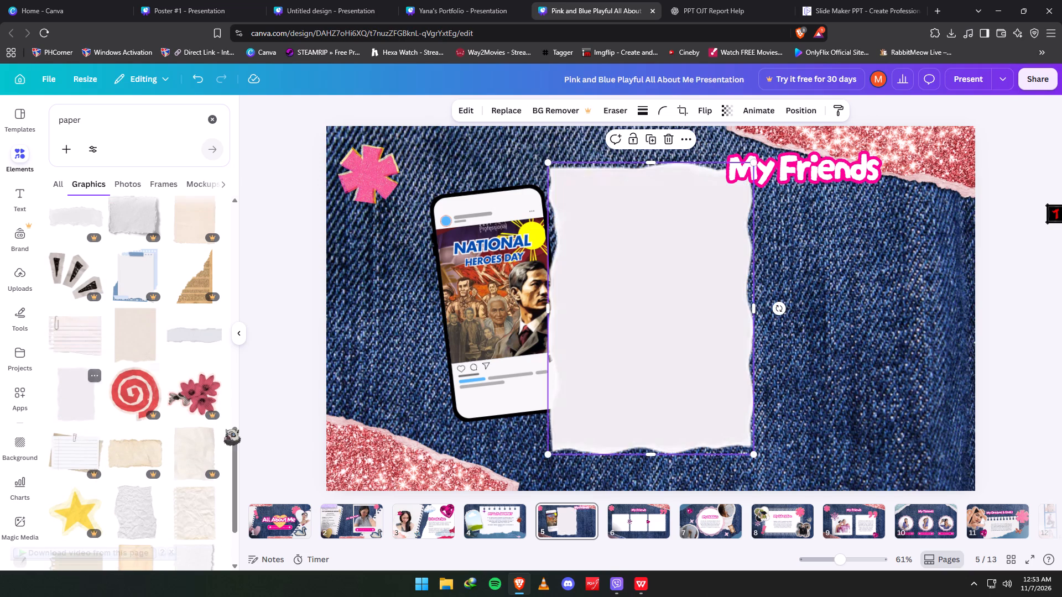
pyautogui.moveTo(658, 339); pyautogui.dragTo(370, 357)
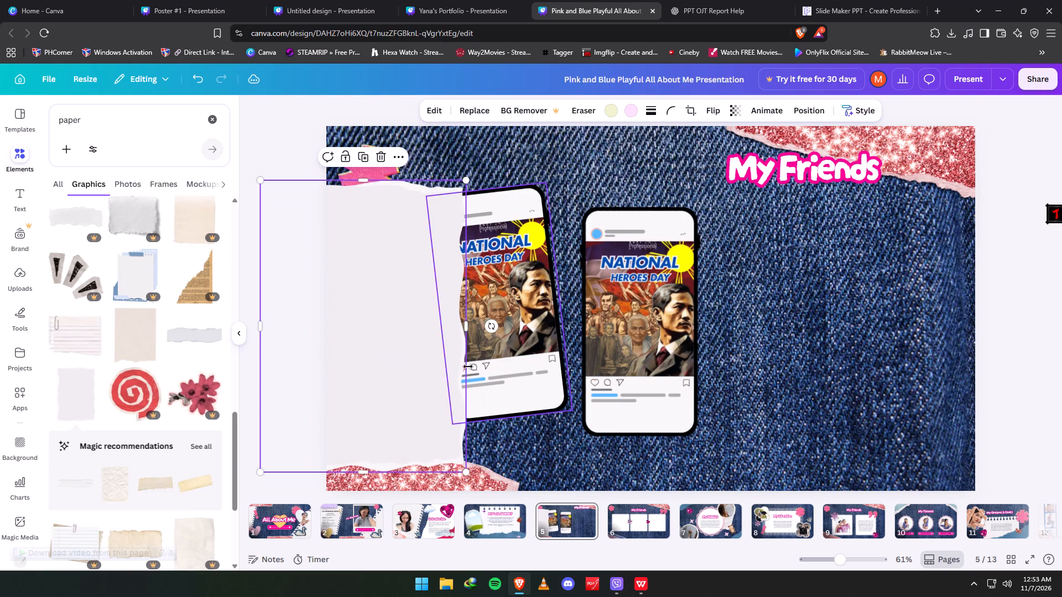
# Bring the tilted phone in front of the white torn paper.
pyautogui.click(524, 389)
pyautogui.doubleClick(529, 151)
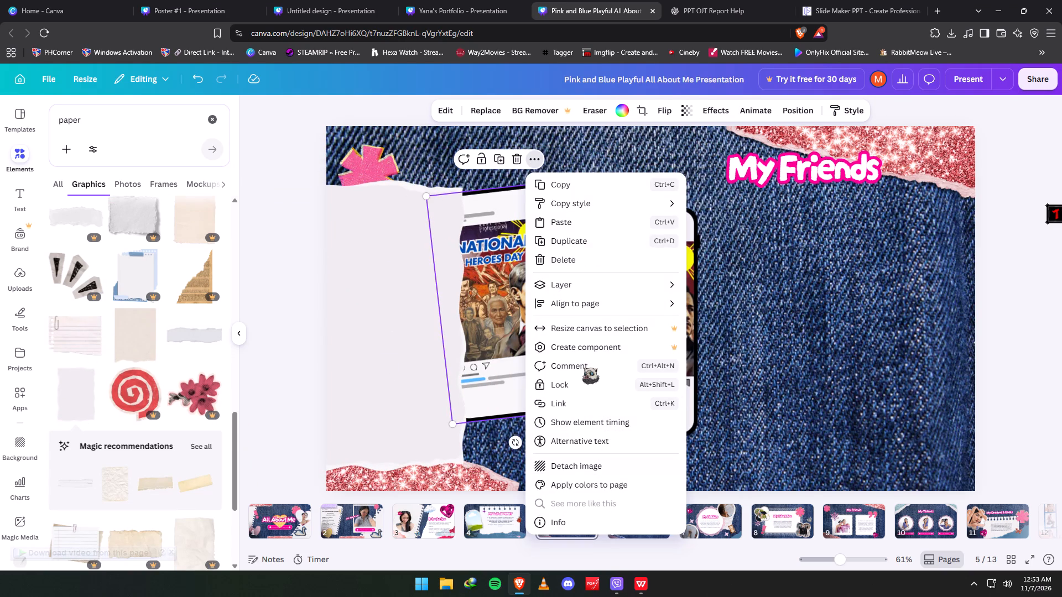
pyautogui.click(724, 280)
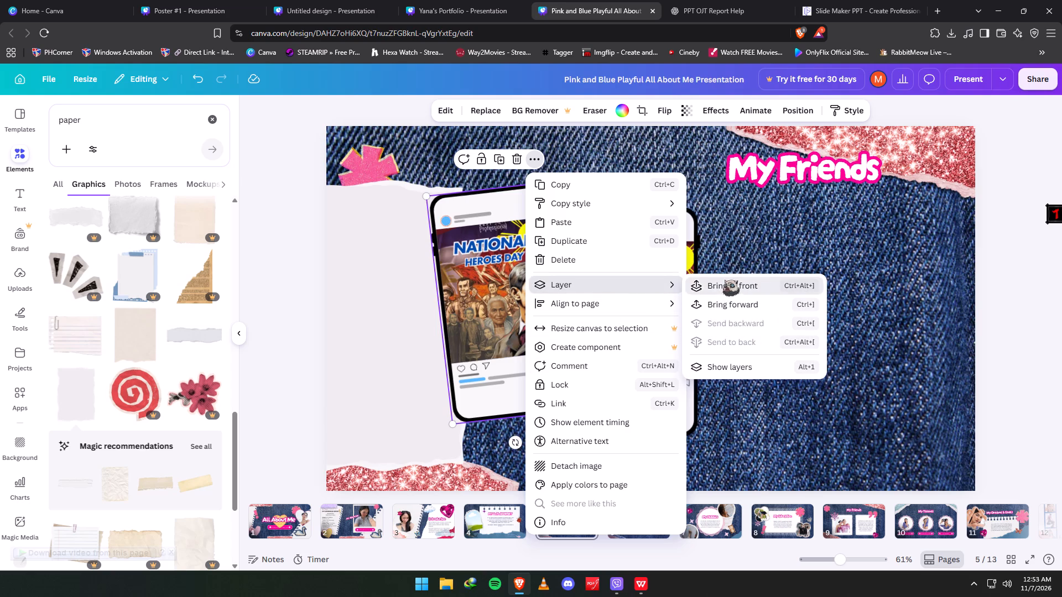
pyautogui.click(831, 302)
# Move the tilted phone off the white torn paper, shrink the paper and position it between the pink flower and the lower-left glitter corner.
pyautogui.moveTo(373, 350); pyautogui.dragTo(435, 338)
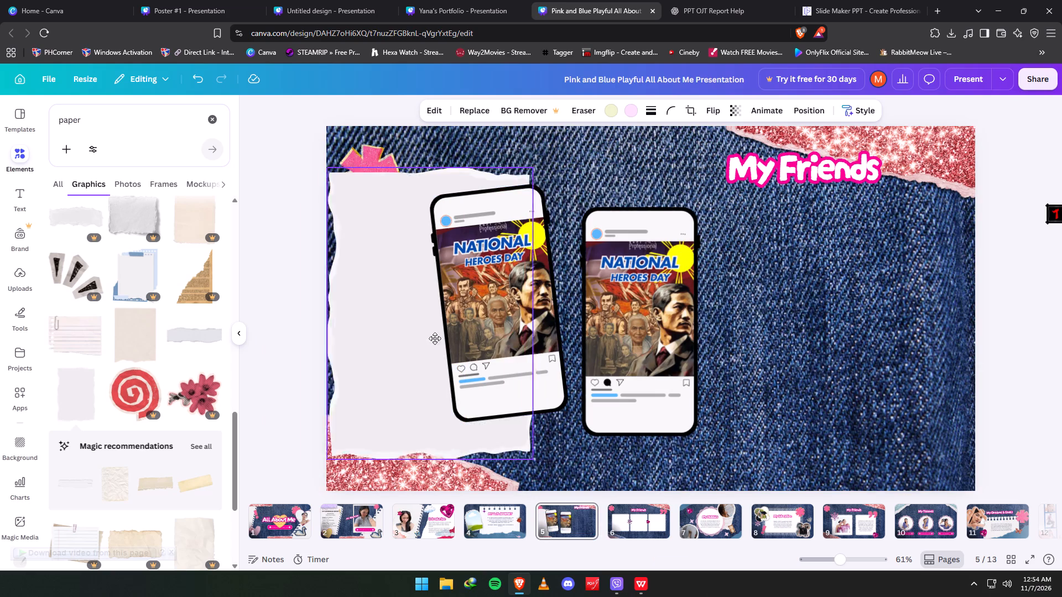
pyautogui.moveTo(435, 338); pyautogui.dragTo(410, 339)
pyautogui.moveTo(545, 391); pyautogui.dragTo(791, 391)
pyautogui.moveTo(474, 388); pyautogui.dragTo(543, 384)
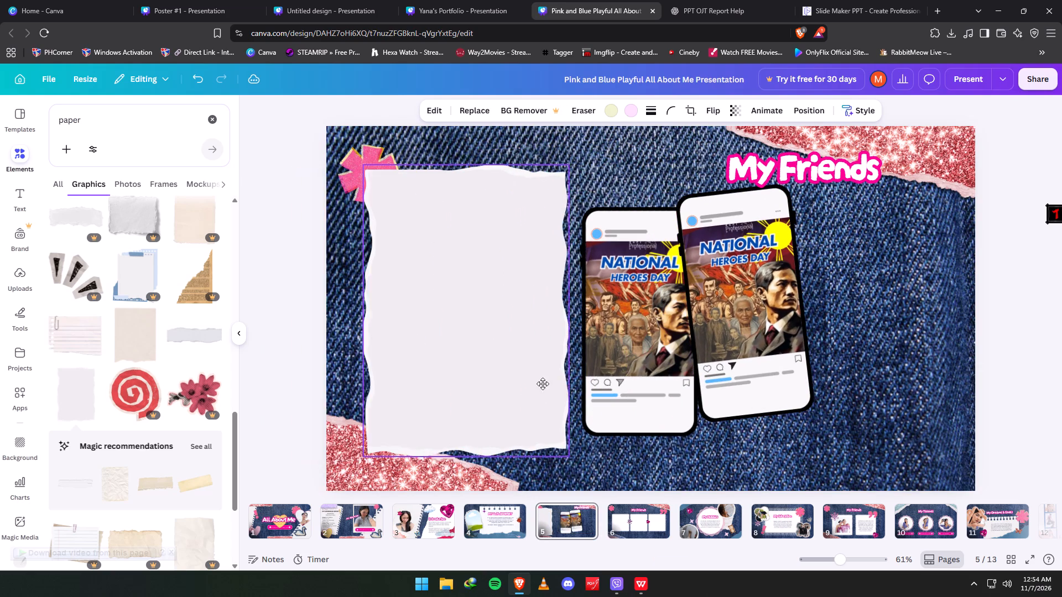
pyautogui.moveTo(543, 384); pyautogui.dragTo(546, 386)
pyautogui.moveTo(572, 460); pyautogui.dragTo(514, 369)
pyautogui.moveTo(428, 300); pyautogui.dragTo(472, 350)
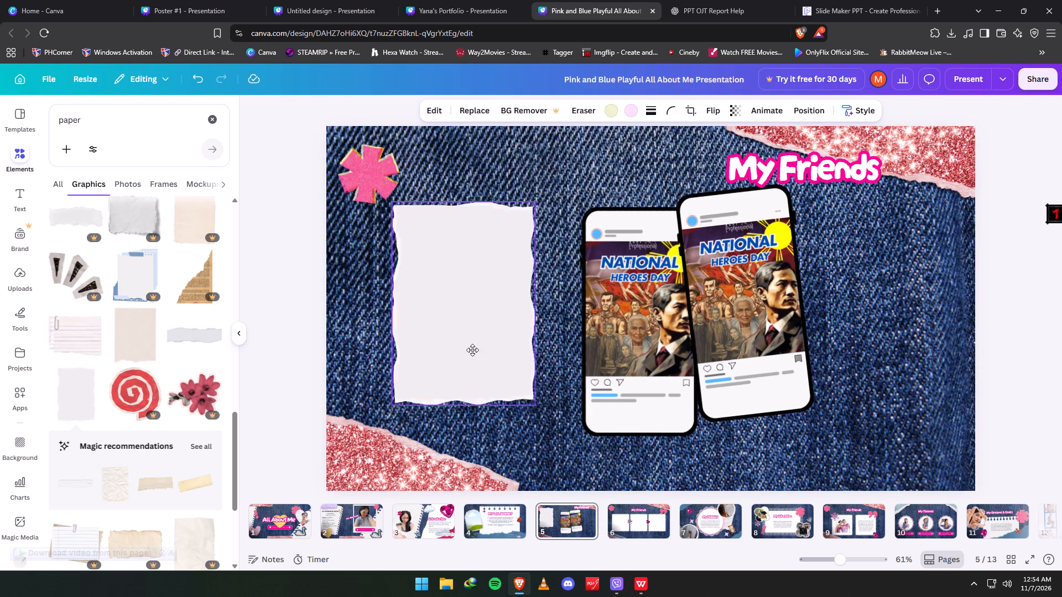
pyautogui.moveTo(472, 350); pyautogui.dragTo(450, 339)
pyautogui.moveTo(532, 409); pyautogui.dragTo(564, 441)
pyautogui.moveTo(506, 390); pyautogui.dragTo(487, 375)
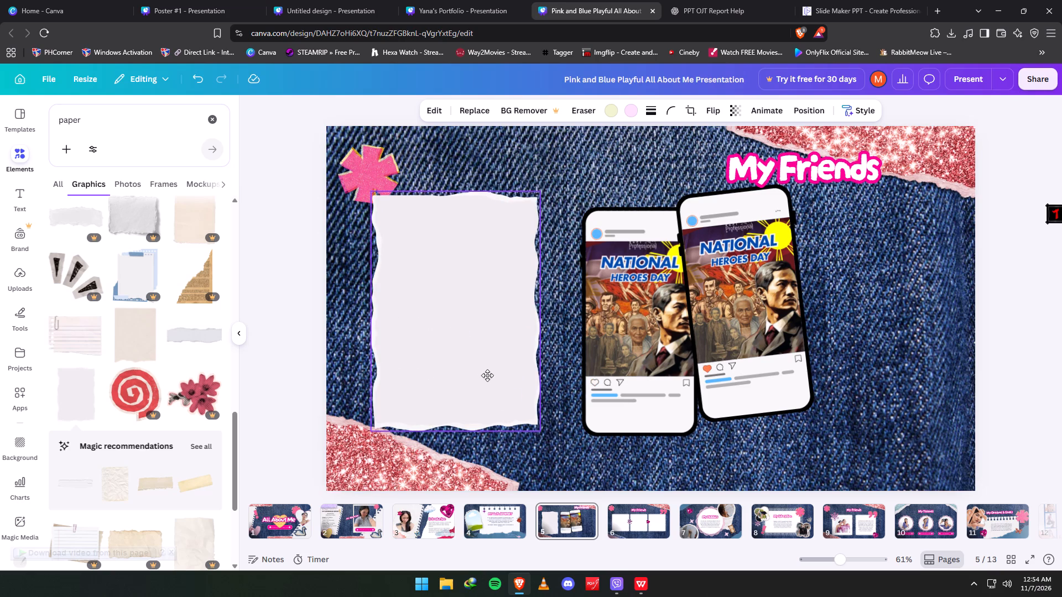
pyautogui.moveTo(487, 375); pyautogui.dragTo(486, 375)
# Place the tilted phone on the white torn paper and shrink the phone to fit within the paper's edges.
pyautogui.moveTo(774, 368); pyautogui.dragTo(491, 371)
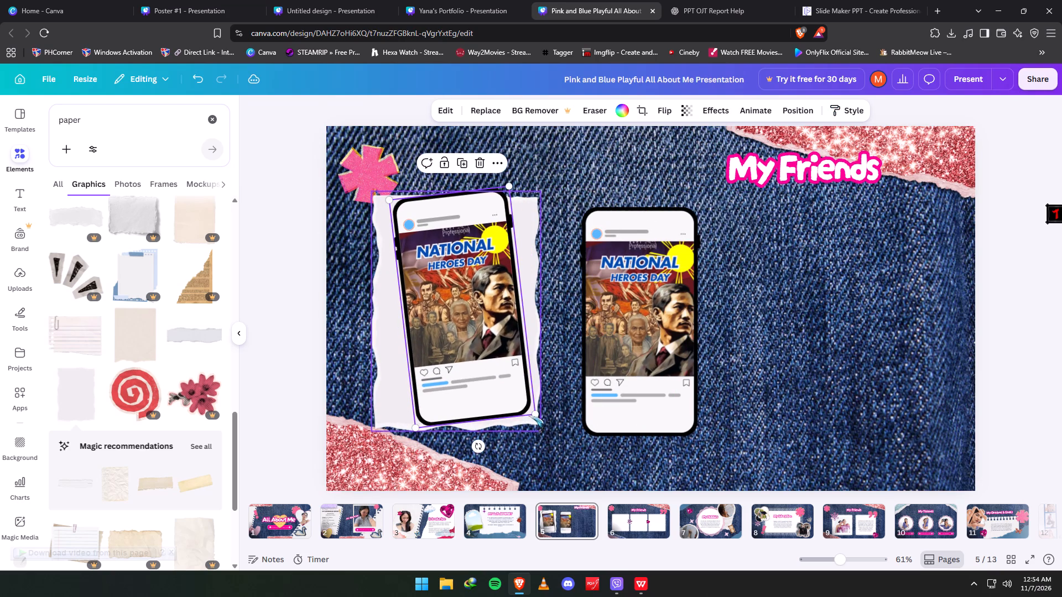
pyautogui.moveTo(535, 415); pyautogui.dragTo(512, 393)
pyautogui.moveTo(483, 332); pyautogui.dragTo(488, 351)
pyautogui.click(1027, 325)
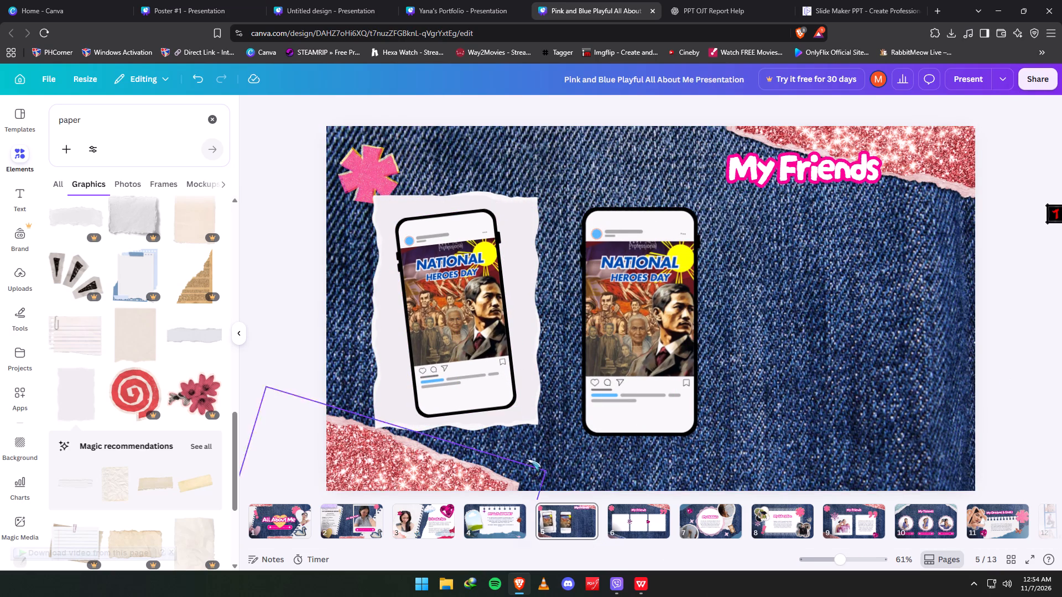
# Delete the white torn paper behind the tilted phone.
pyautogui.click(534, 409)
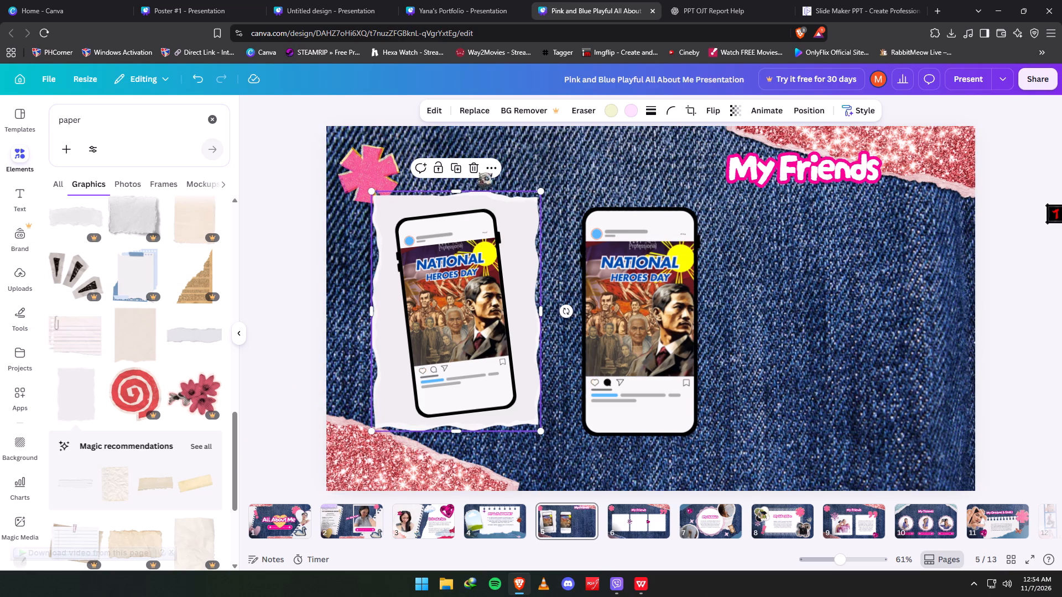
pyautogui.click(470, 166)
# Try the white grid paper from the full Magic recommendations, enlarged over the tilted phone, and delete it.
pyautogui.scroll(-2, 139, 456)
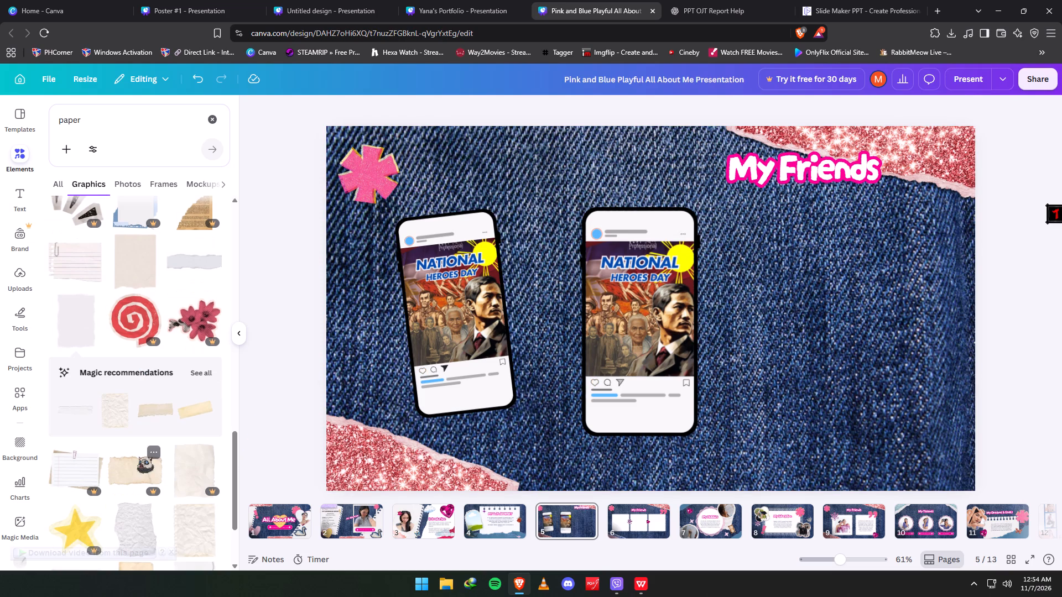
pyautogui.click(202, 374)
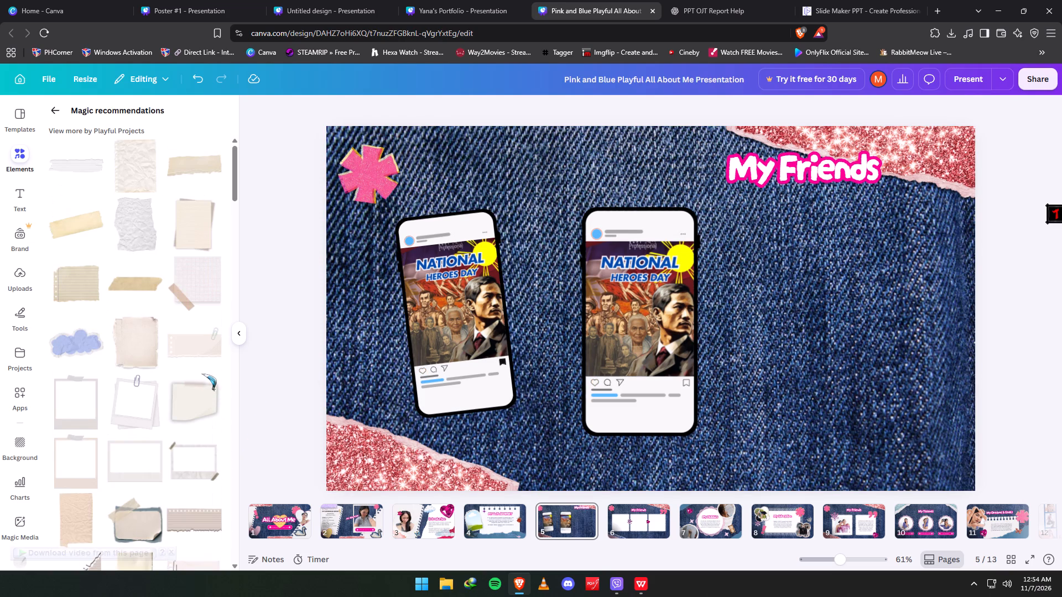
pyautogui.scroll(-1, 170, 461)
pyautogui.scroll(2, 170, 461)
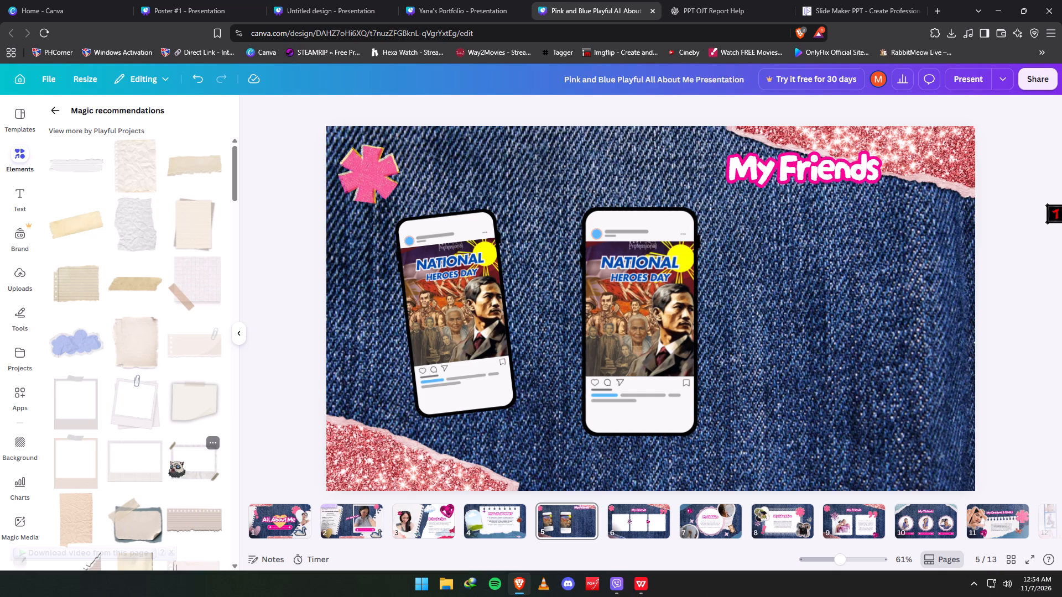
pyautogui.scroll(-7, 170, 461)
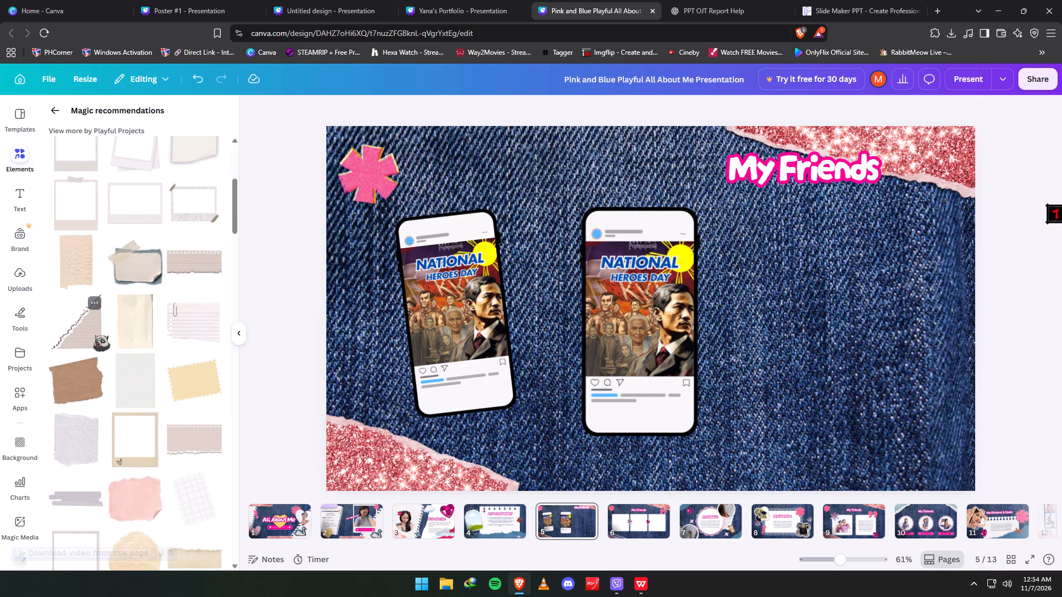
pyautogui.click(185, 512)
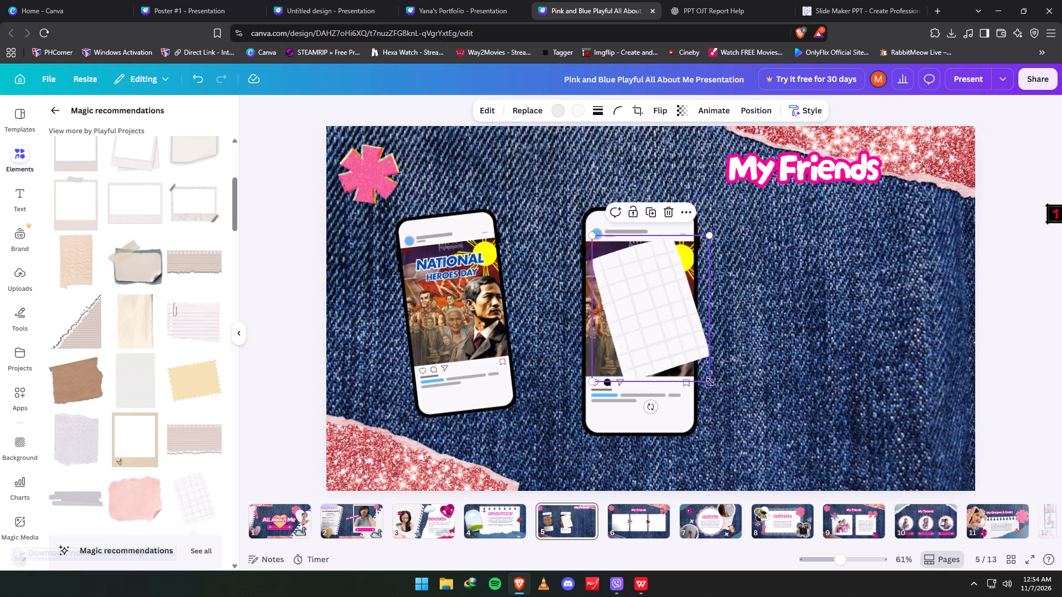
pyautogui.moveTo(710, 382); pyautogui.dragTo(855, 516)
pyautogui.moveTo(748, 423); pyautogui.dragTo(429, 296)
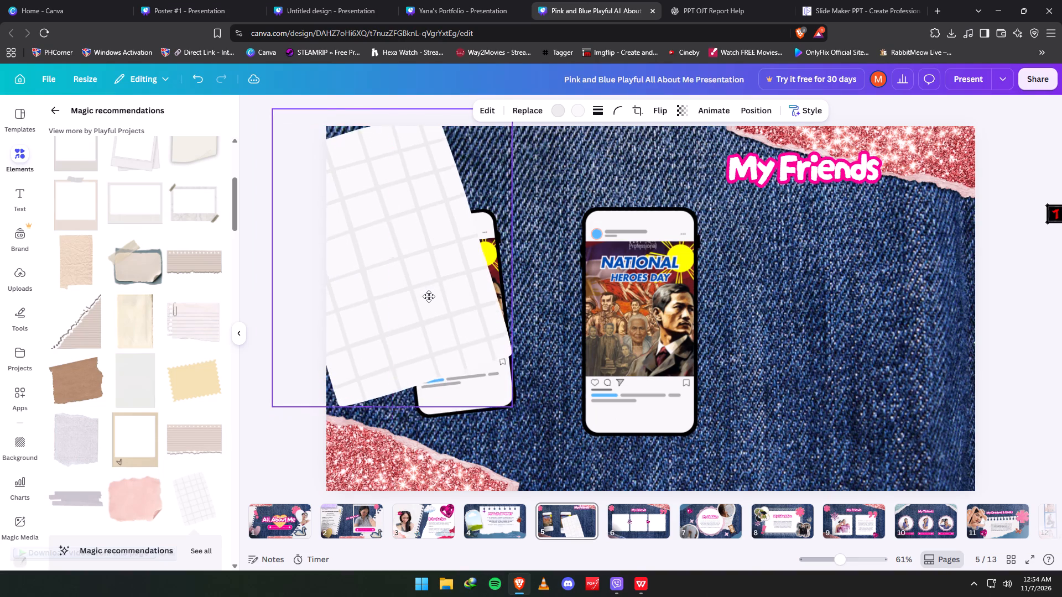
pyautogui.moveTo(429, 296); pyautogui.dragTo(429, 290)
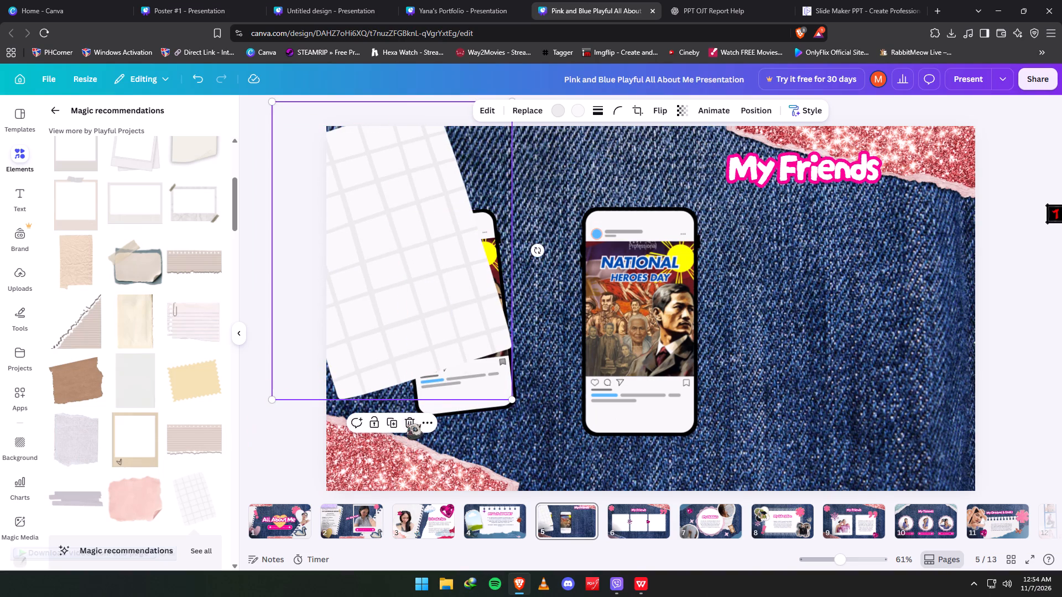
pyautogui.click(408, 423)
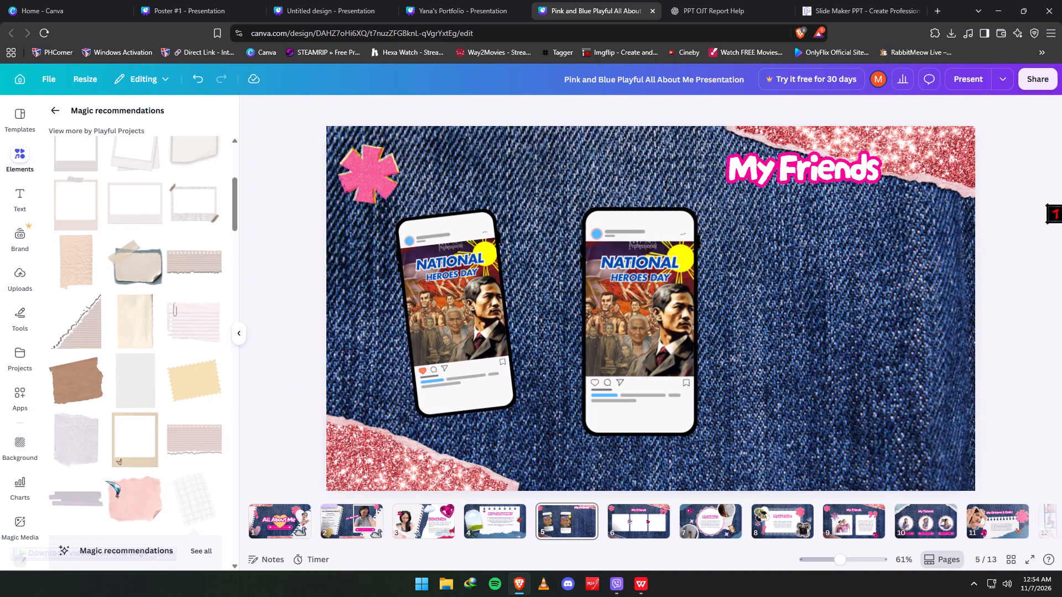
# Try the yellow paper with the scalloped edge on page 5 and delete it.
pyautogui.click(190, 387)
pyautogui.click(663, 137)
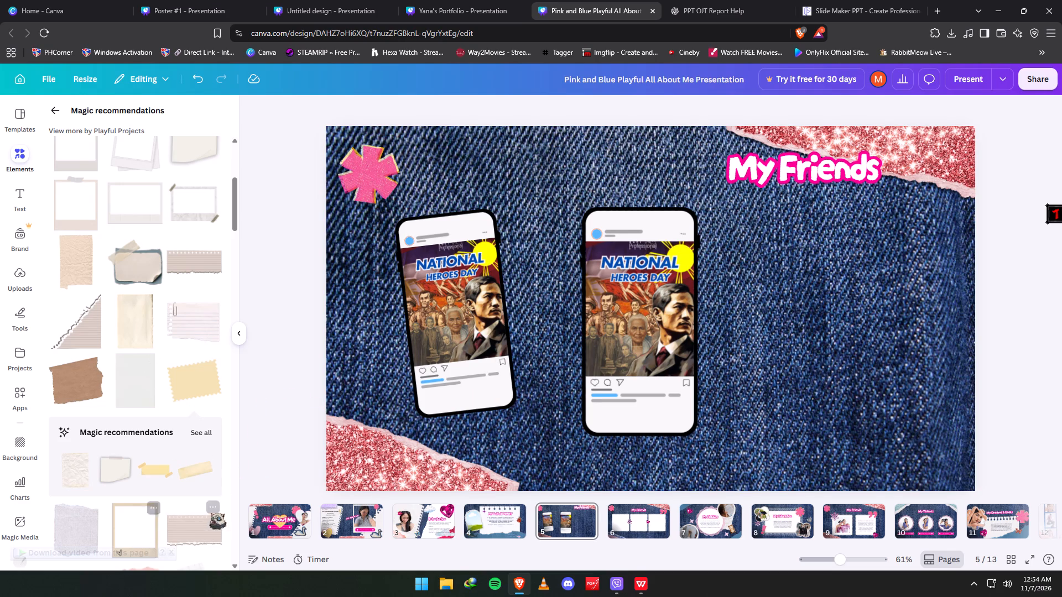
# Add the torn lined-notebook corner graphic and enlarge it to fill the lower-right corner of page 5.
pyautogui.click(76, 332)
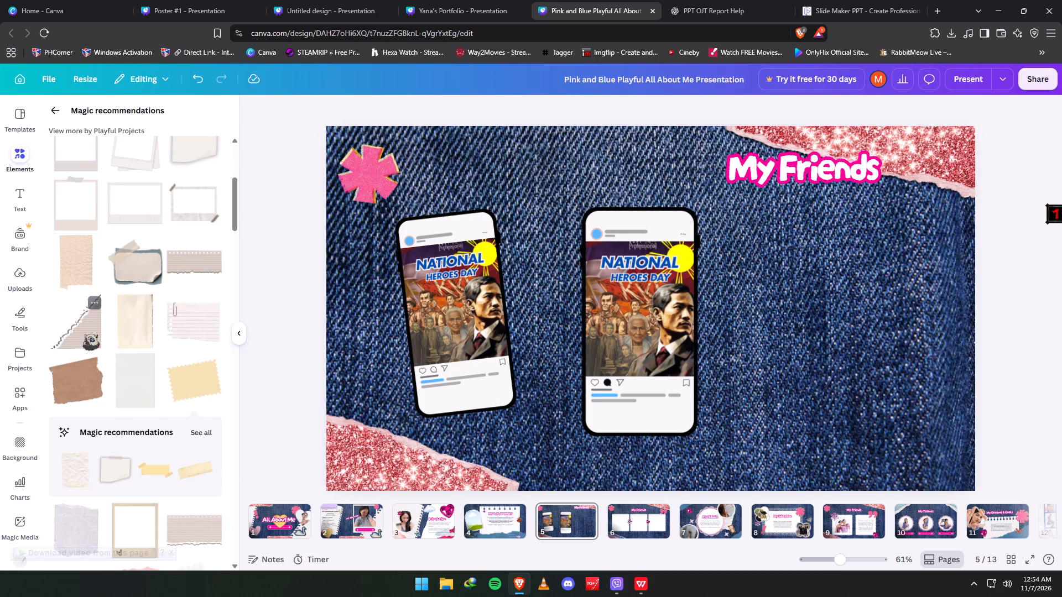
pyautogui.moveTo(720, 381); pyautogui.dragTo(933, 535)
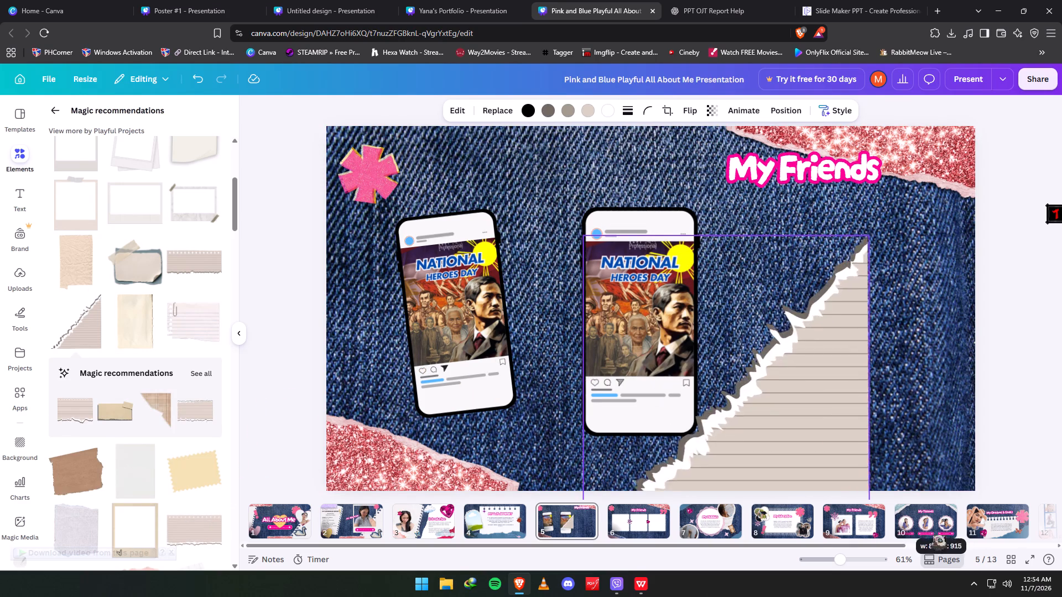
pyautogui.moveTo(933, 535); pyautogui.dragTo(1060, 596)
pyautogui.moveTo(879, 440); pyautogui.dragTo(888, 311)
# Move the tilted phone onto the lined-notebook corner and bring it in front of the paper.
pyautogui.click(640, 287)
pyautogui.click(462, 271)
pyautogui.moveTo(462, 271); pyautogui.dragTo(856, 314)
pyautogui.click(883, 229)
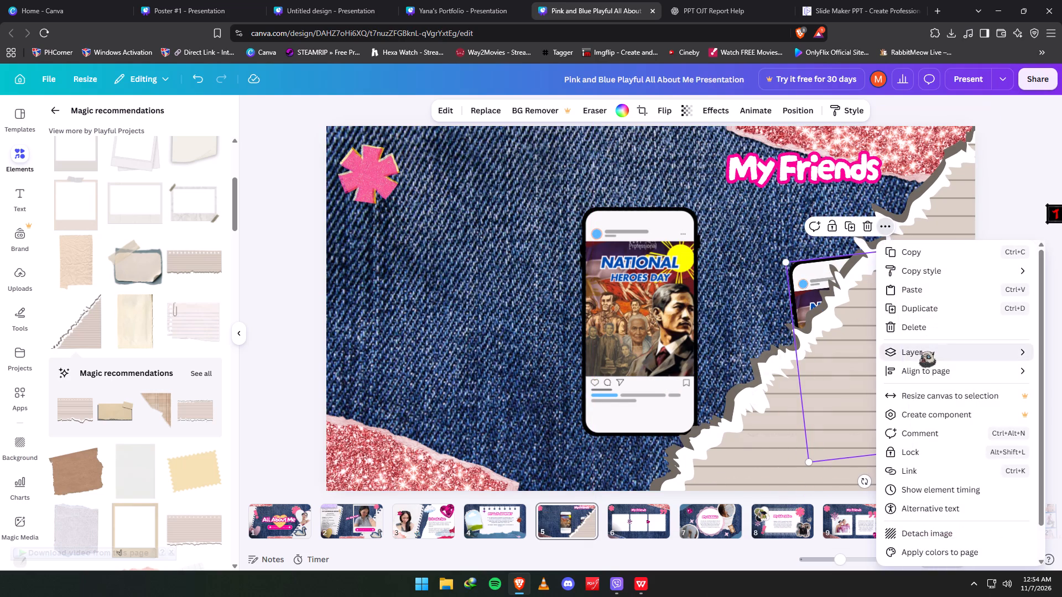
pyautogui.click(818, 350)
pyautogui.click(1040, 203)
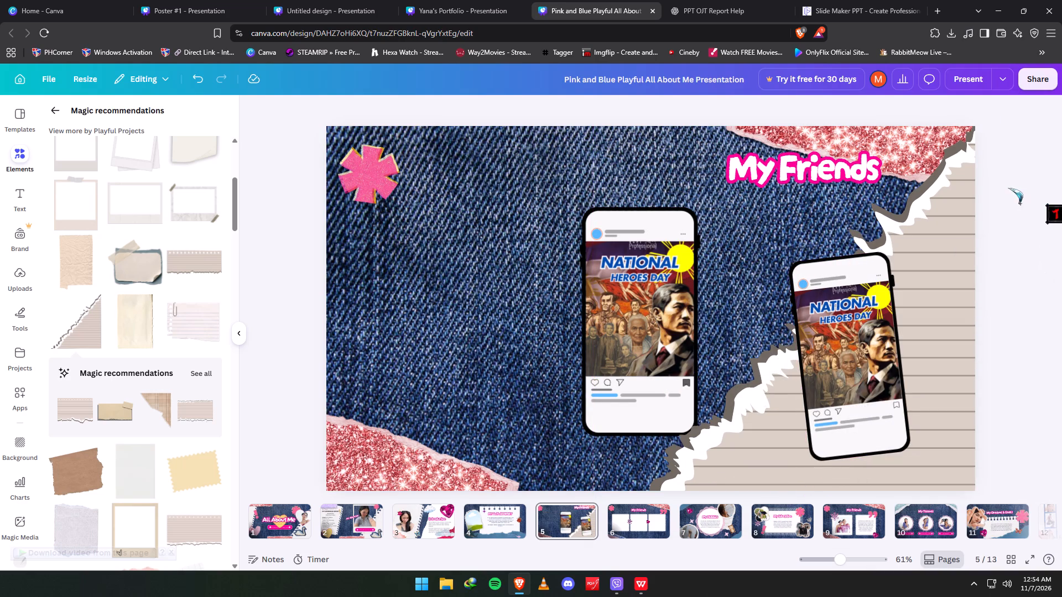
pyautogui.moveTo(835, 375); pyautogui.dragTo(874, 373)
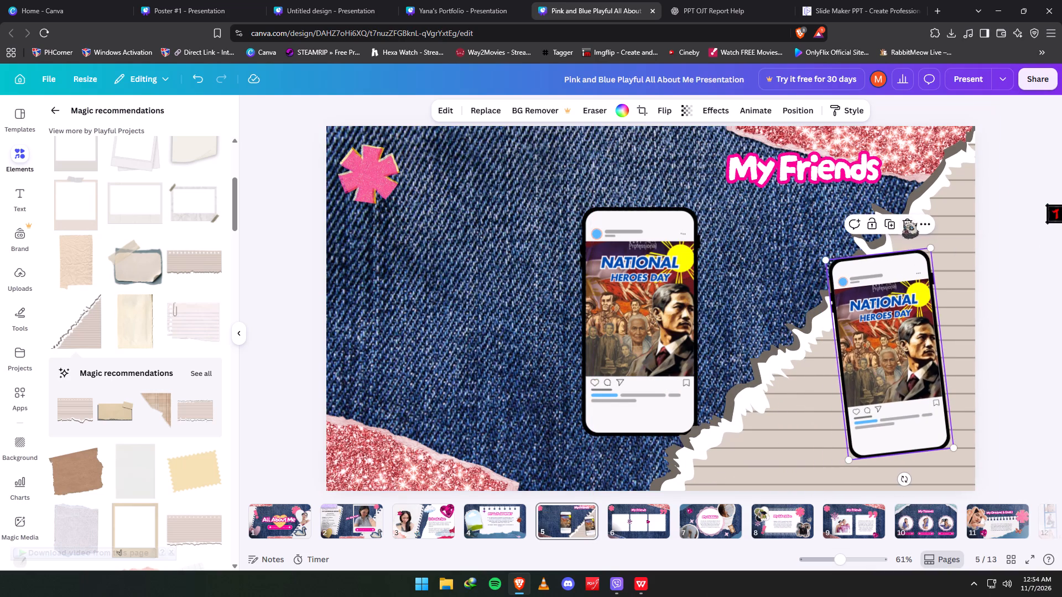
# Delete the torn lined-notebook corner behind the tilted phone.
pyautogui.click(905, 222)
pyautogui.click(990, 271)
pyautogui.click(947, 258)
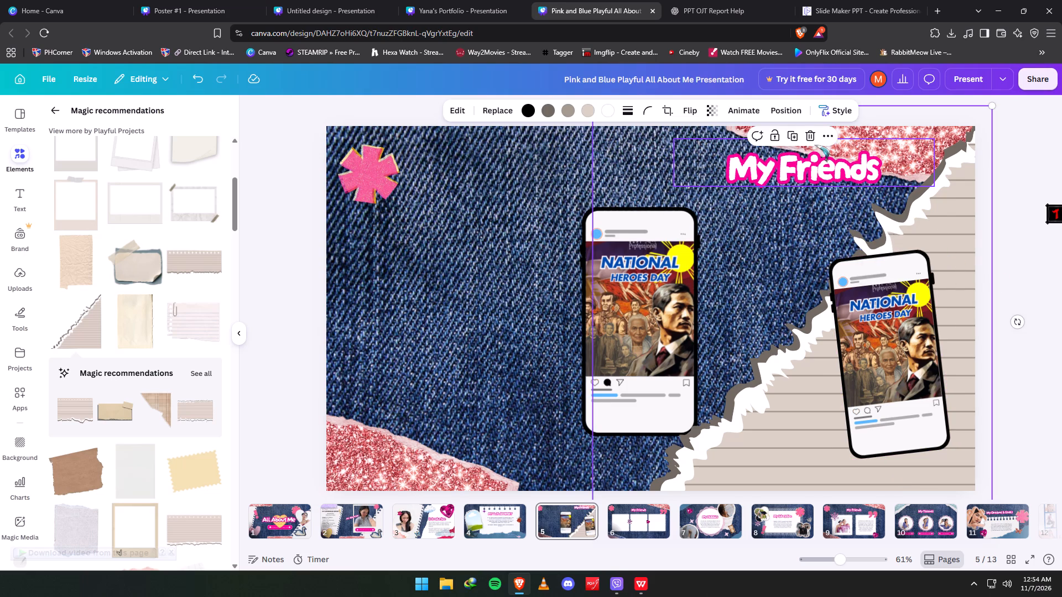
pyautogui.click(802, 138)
# Add the lavender-gray brushed paper strip to page 5 and shrink it to about the width of a phone.
pyautogui.scroll(-7, 94, 425)
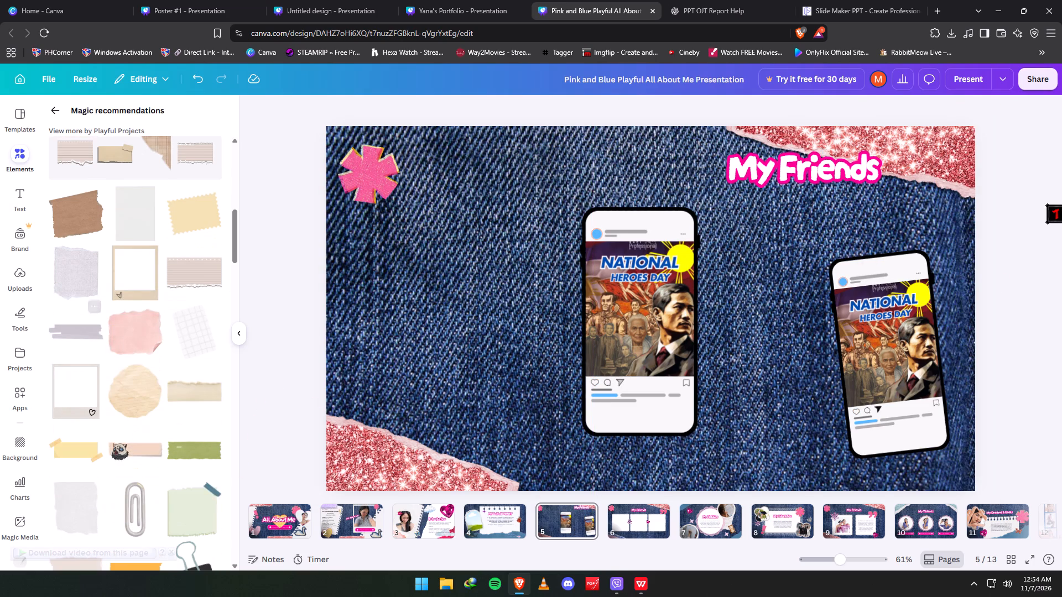
pyautogui.scroll(-1, 117, 450)
pyautogui.click(71, 296)
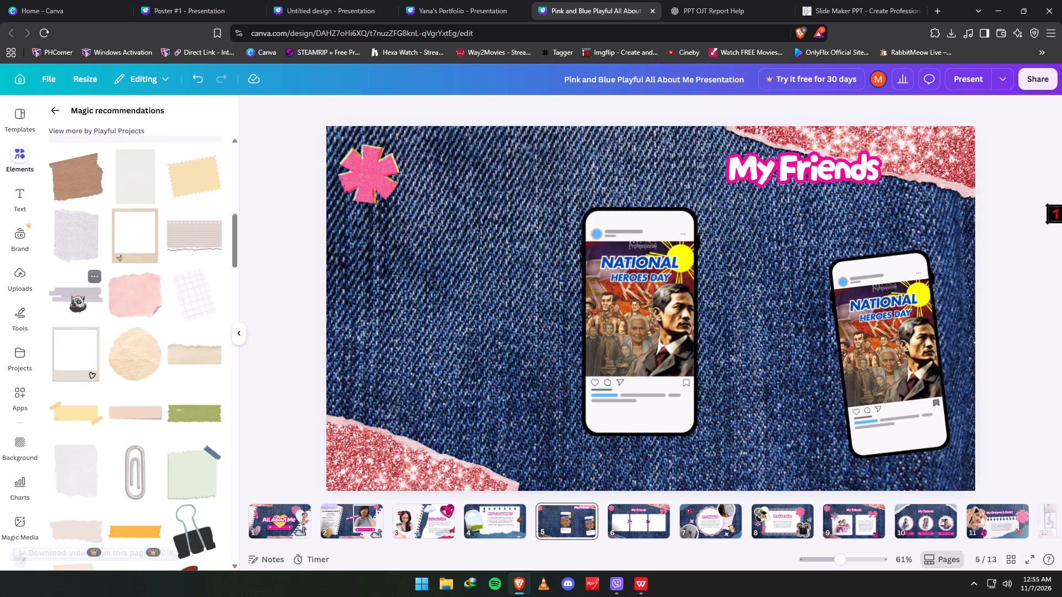
pyautogui.moveTo(940, 389); pyautogui.dragTo(760, 317)
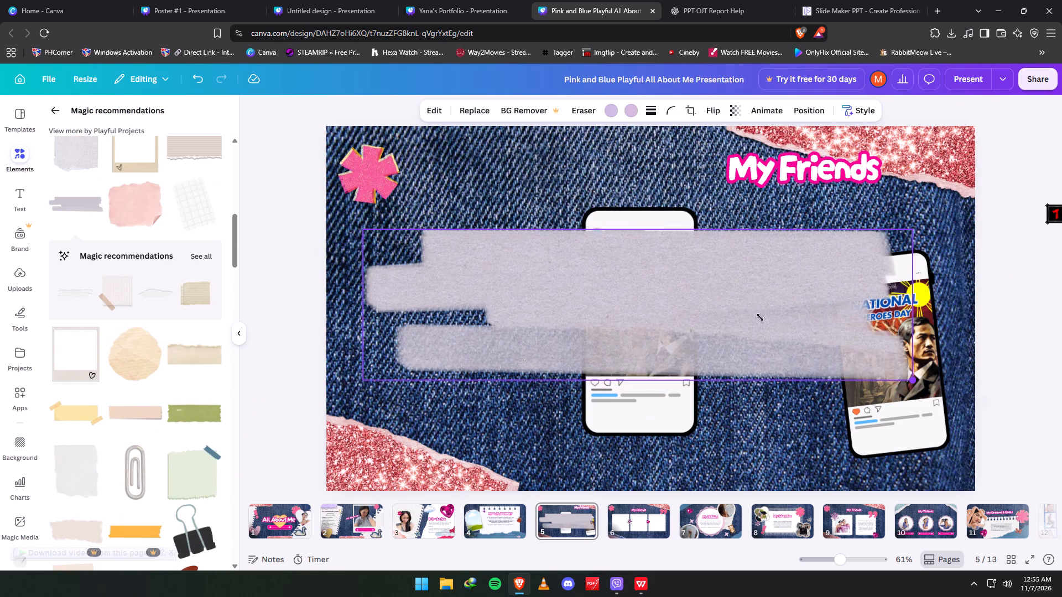
pyautogui.moveTo(760, 317); pyautogui.dragTo(492, 234)
# Arrange the upright and tilted phones side by side on the page's left half, with the lavender-gray strip tilted between them.
pyautogui.moveTo(650, 277); pyautogui.dragTo(513, 243)
pyautogui.moveTo(409, 249); pyautogui.dragTo(482, 396)
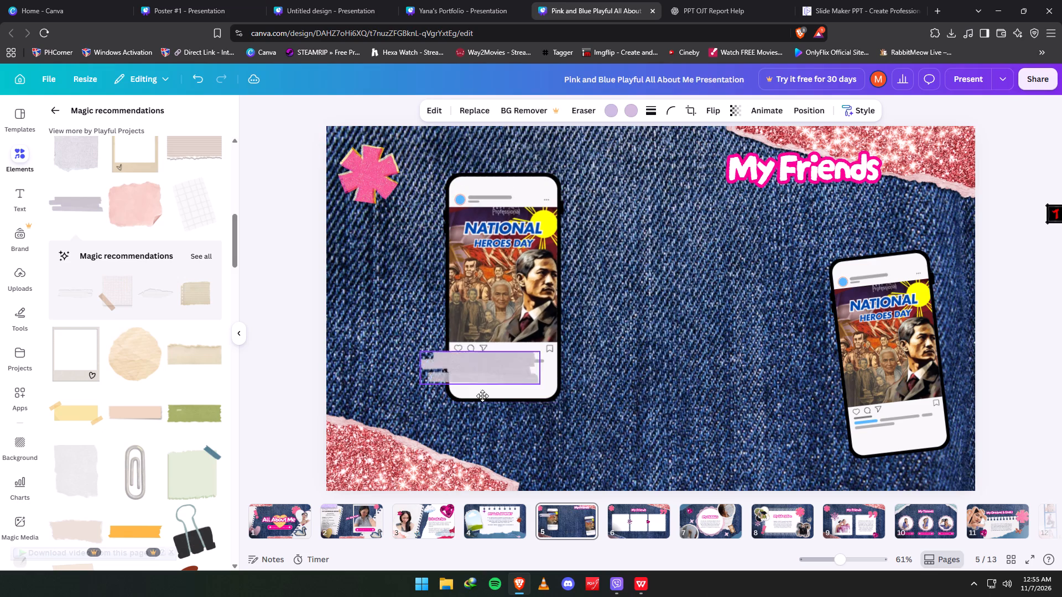
pyautogui.moveTo(482, 396); pyautogui.dragTo(568, 354)
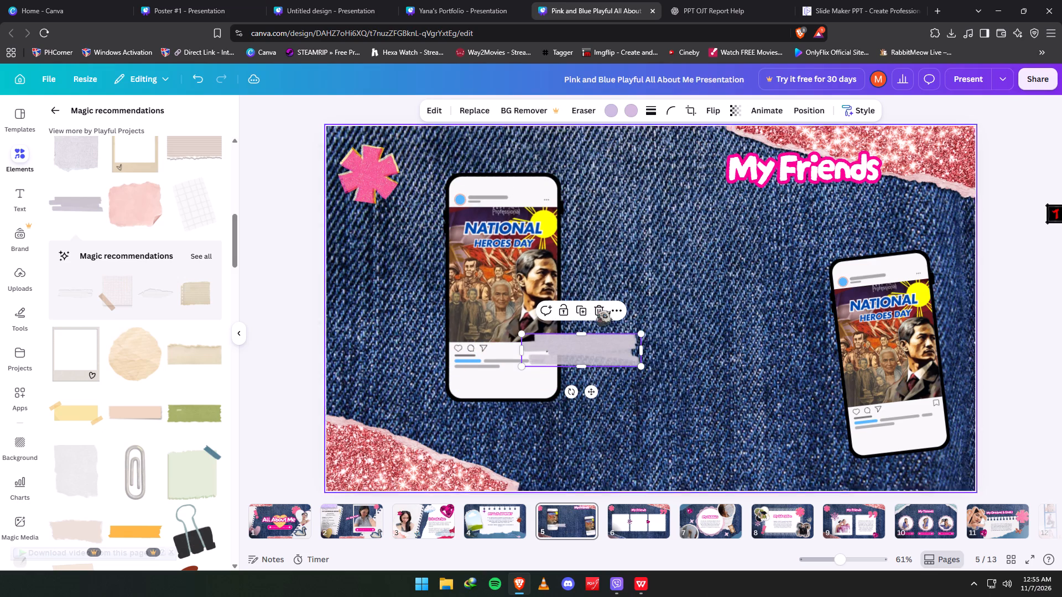
pyautogui.moveTo(570, 391); pyautogui.dragTo(580, 398)
pyautogui.moveTo(581, 350); pyautogui.dragTo(594, 317)
pyautogui.moveTo(882, 348); pyautogui.dragTo(621, 304)
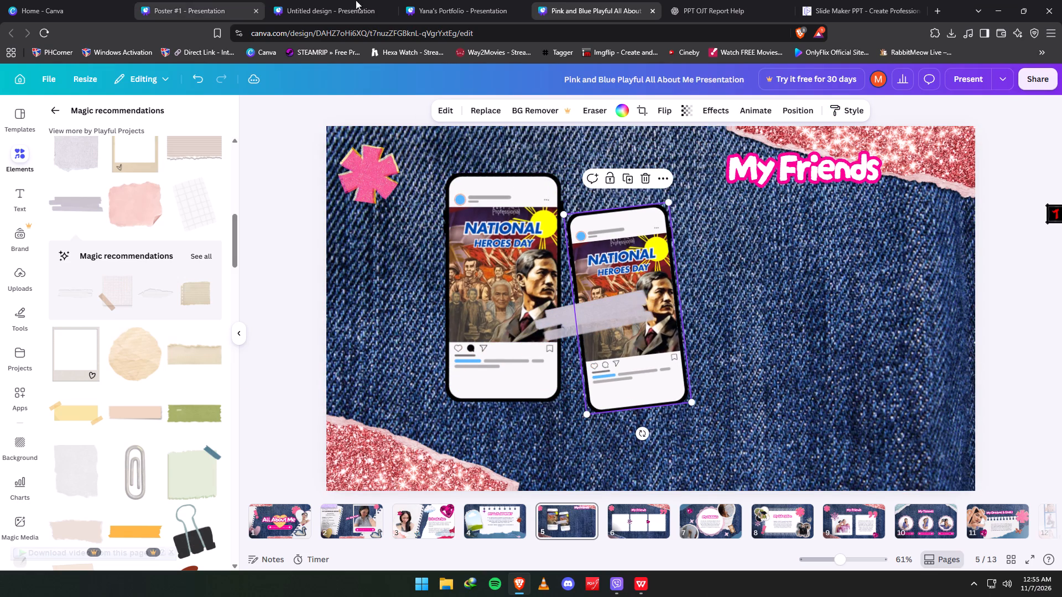
# Switch to the Slide Maker PPT website.
pyautogui.click(756, 0)
pyautogui.click(831, 0)
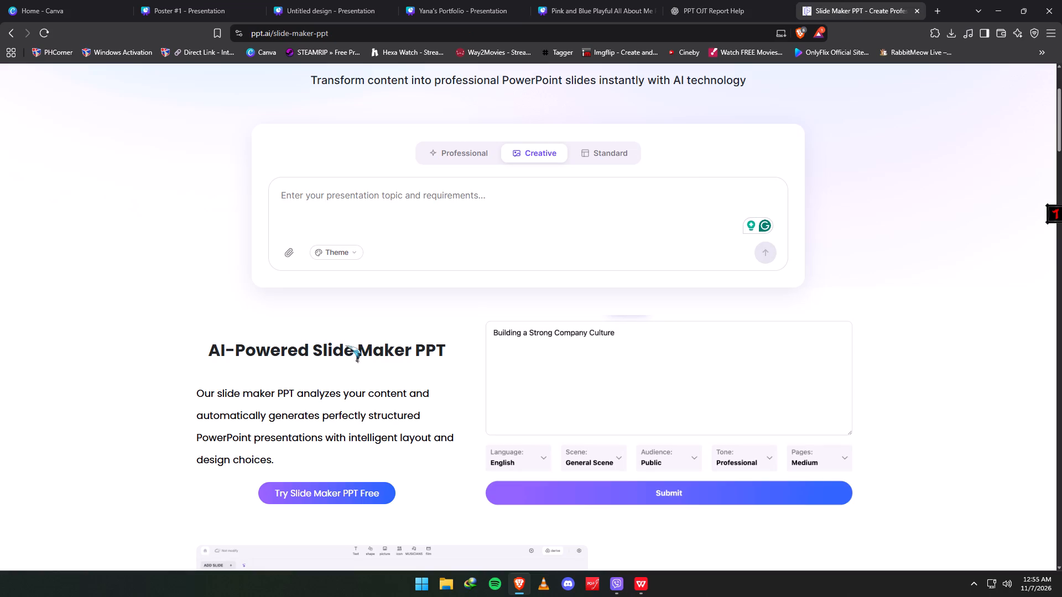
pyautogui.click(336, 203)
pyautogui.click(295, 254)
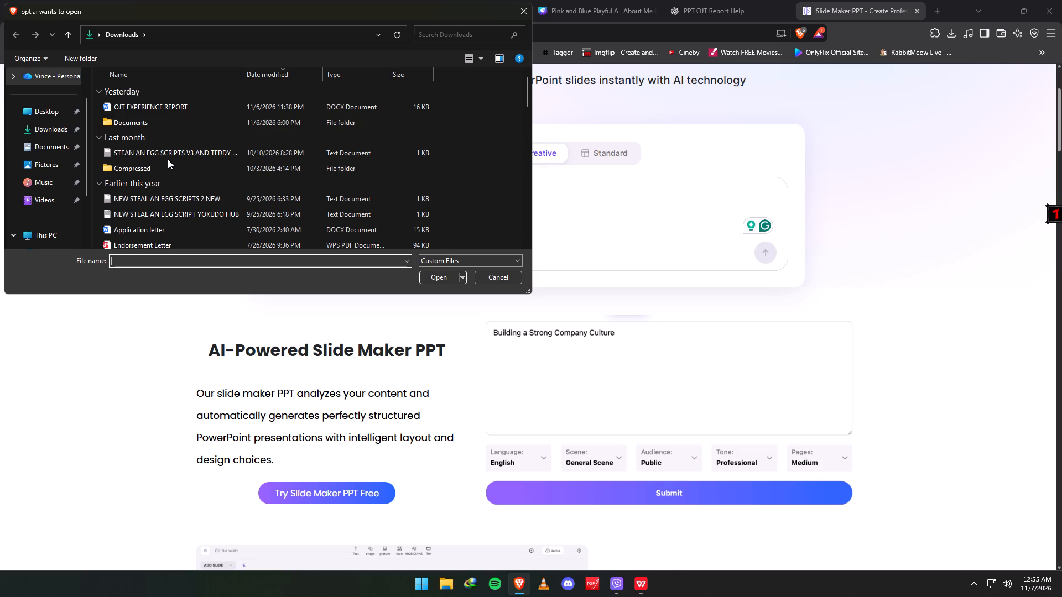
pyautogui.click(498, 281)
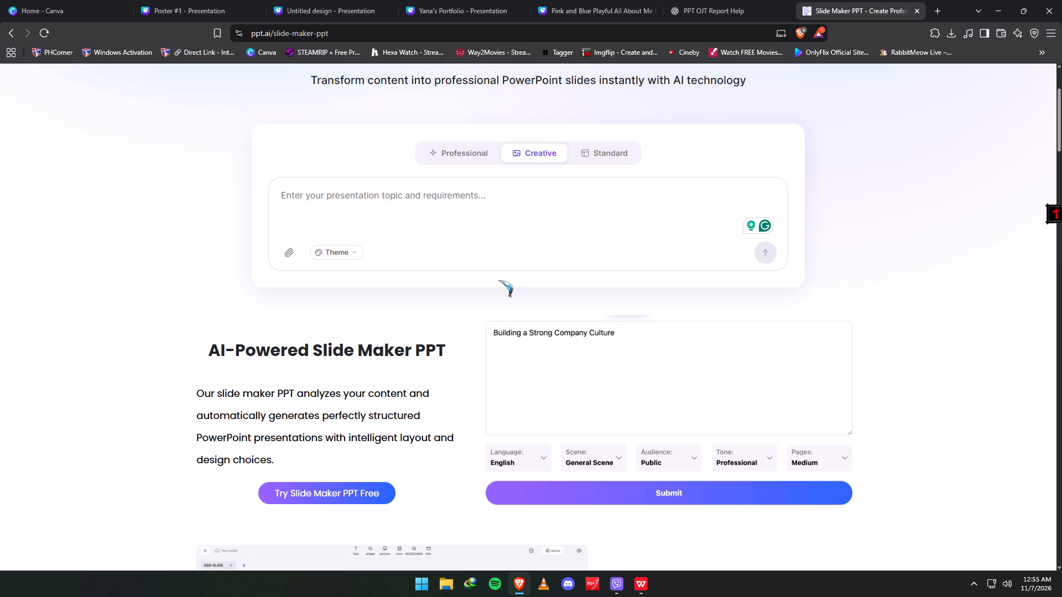
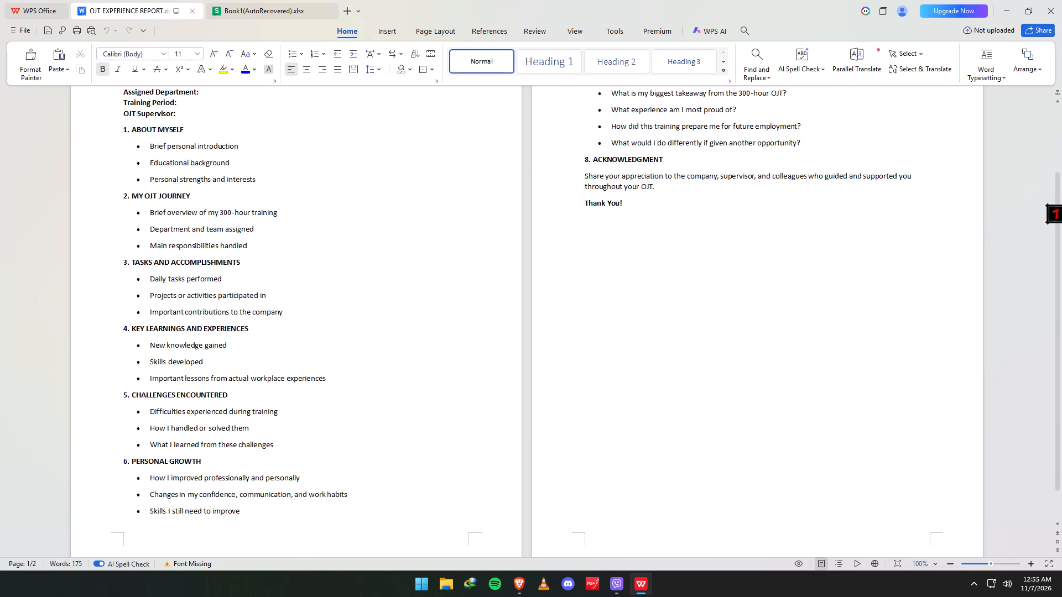
# Copy the OJT experience report outline from "1. ABOUT MYSELF" through the closing "Thank You!".
pyautogui.scroll(4, 403, 408)
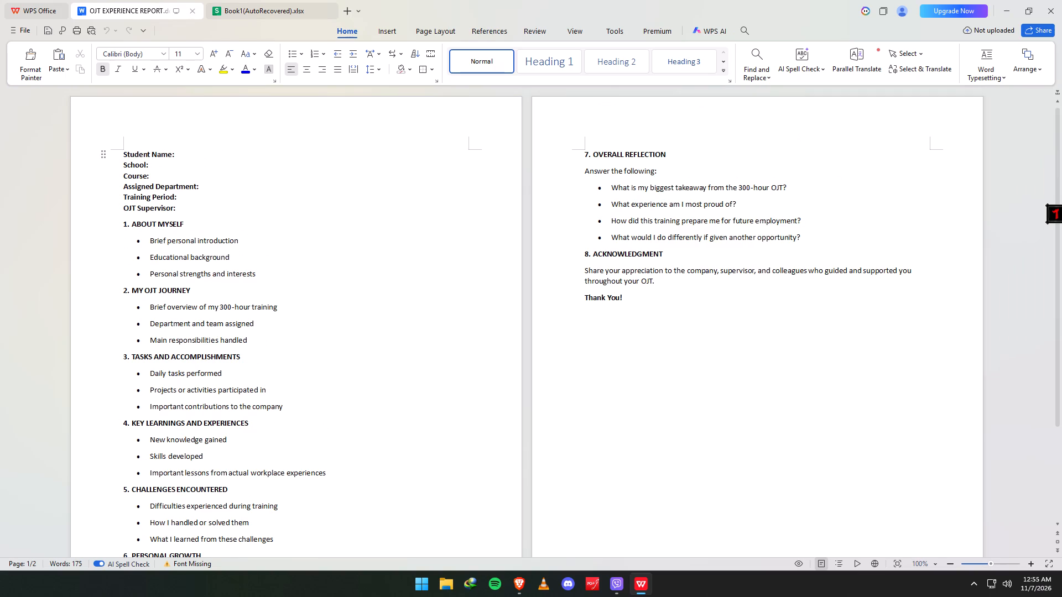
pyautogui.moveTo(122, 223); pyautogui.dragTo(405, 474)
pyautogui.scroll(-4, 310, 503)
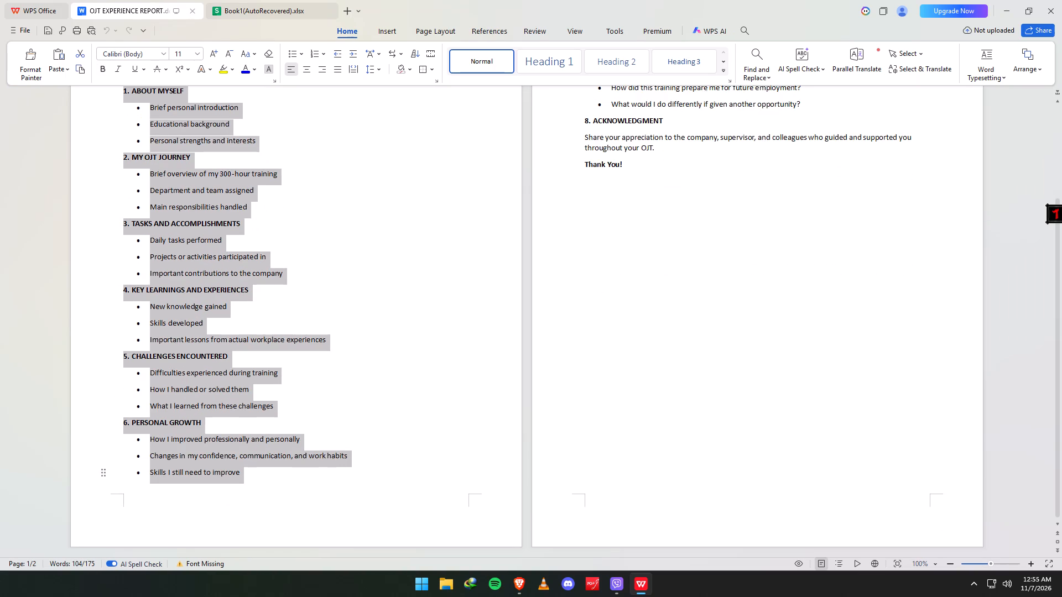
pyautogui.moveTo(405, 474); pyautogui.dragTo(731, 307)
pyautogui.scroll(4, 734, 221)
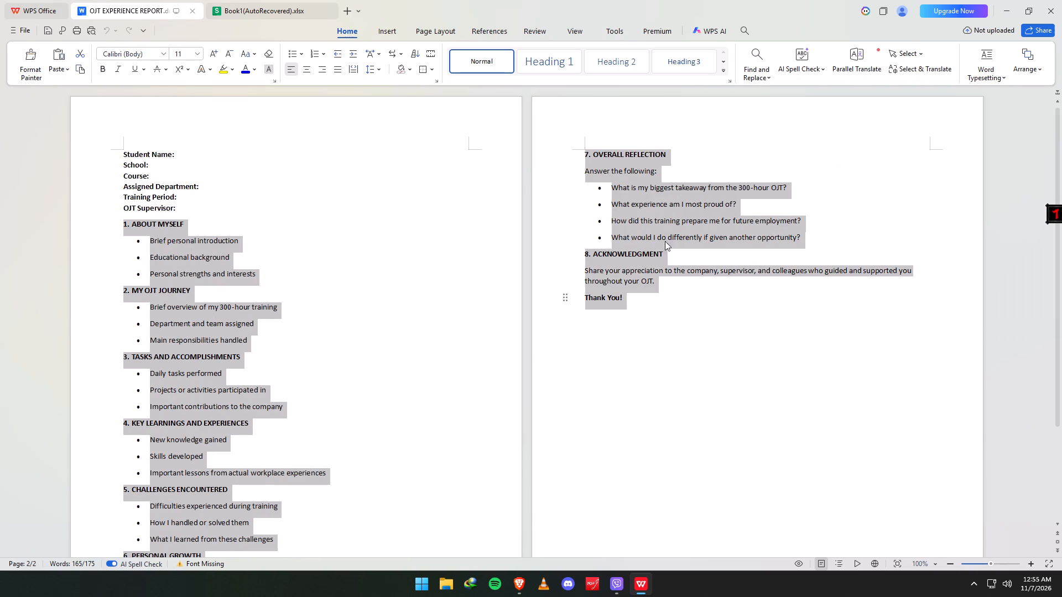
pyautogui.rightClick(663, 238)
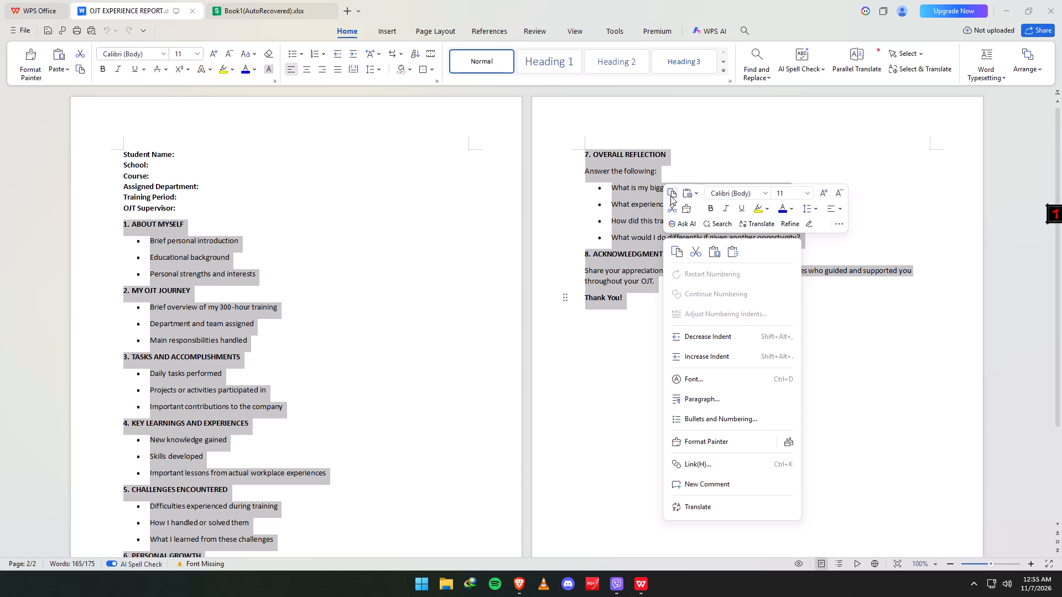
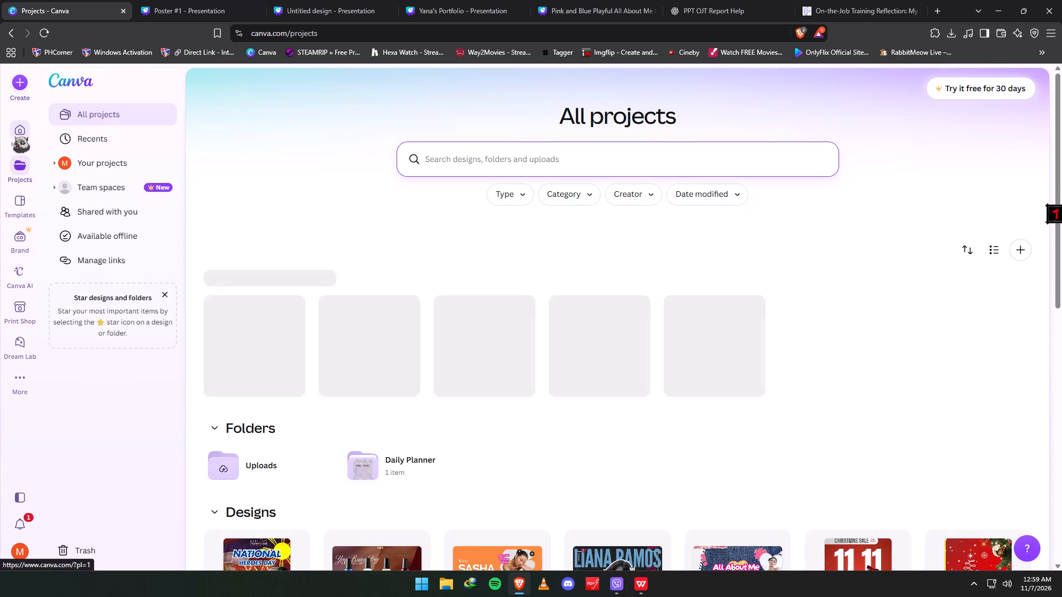
pyautogui.click(15, 137)
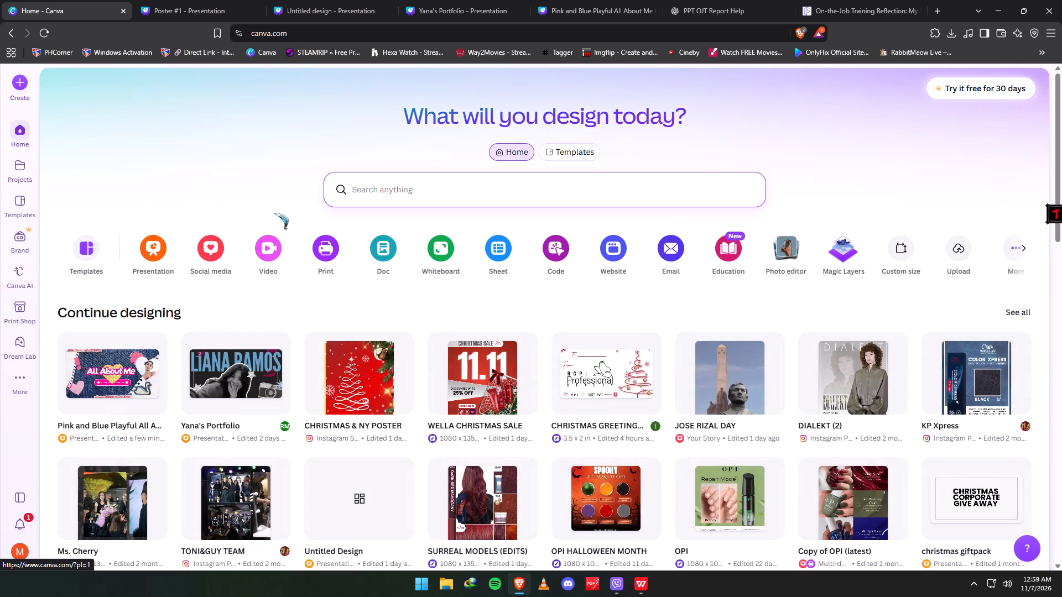
pyautogui.click(152, 252)
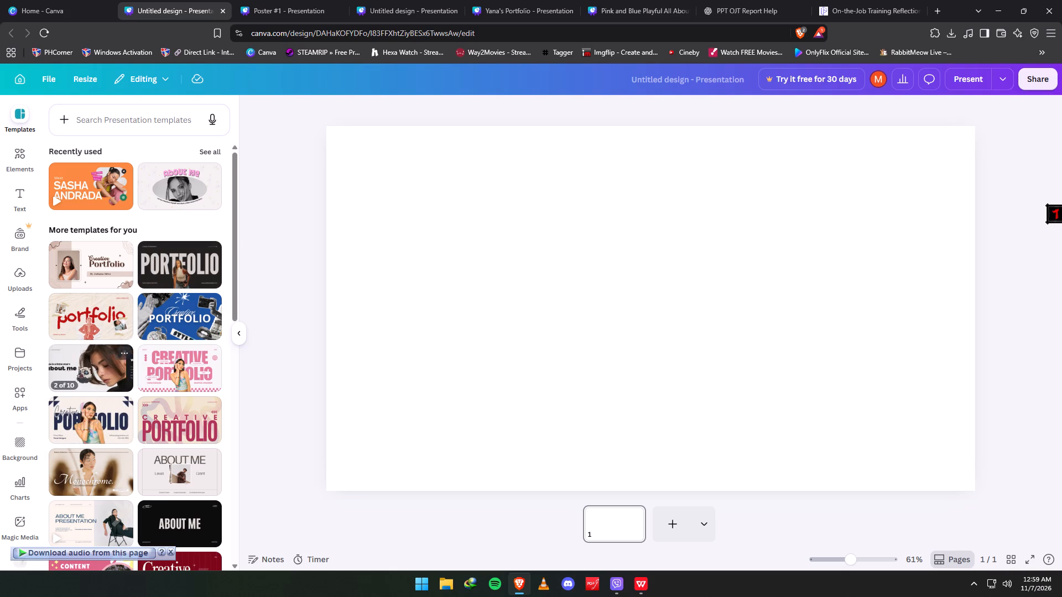
# Apply all 10 pages of the Pink Modern Creative Portfolio Presentation template to the blank design.
pyautogui.click(178, 364)
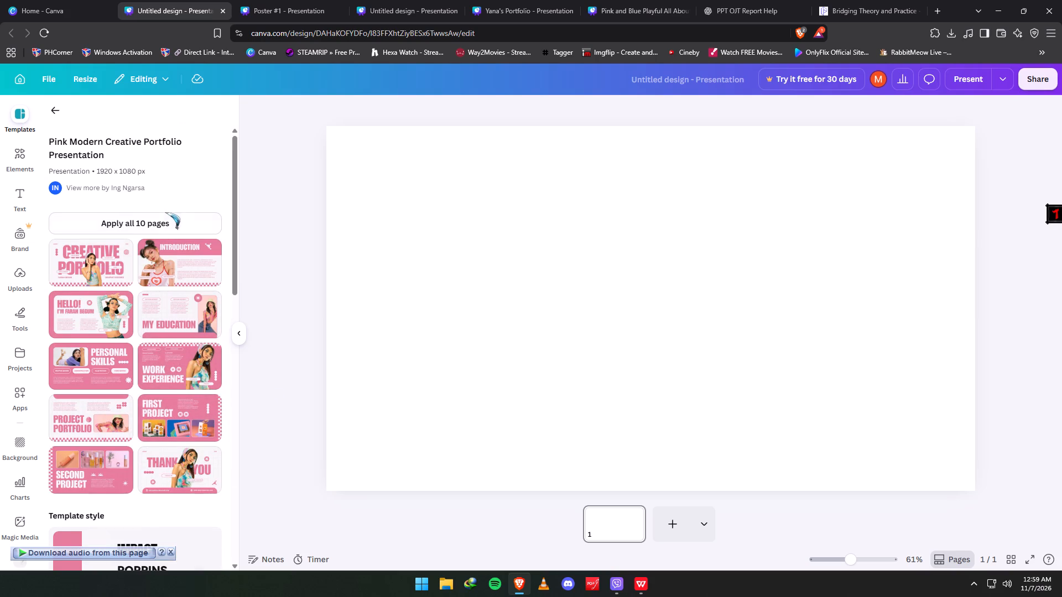
pyautogui.click(165, 219)
pyautogui.click(46, 0)
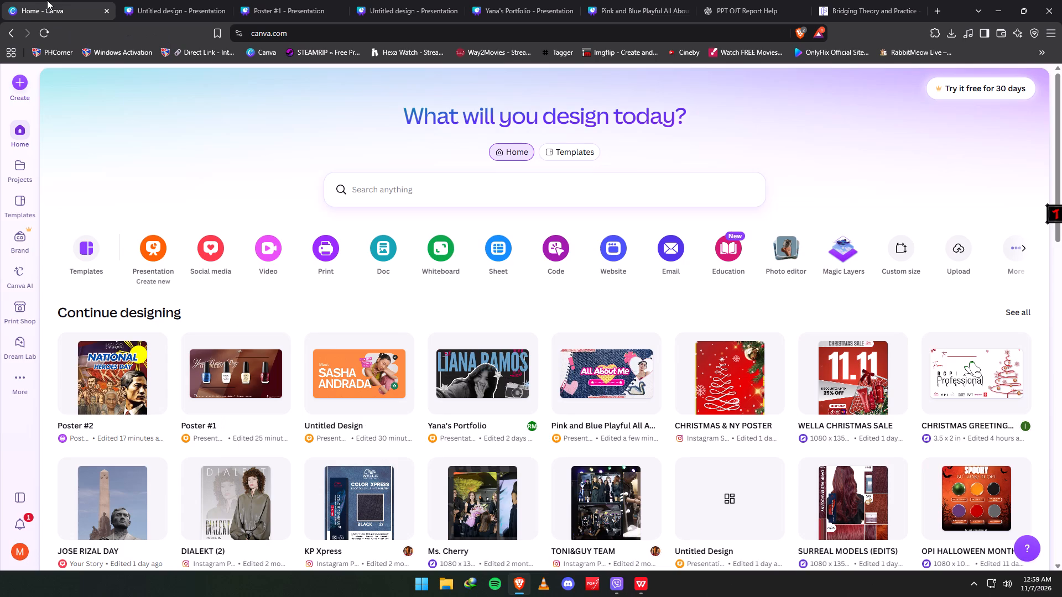
pyautogui.click(136, 1)
# Duplicate the pink portfolio design's browser tab and move the copy ahead of the original.
pyautogui.rightClick(167, 4)
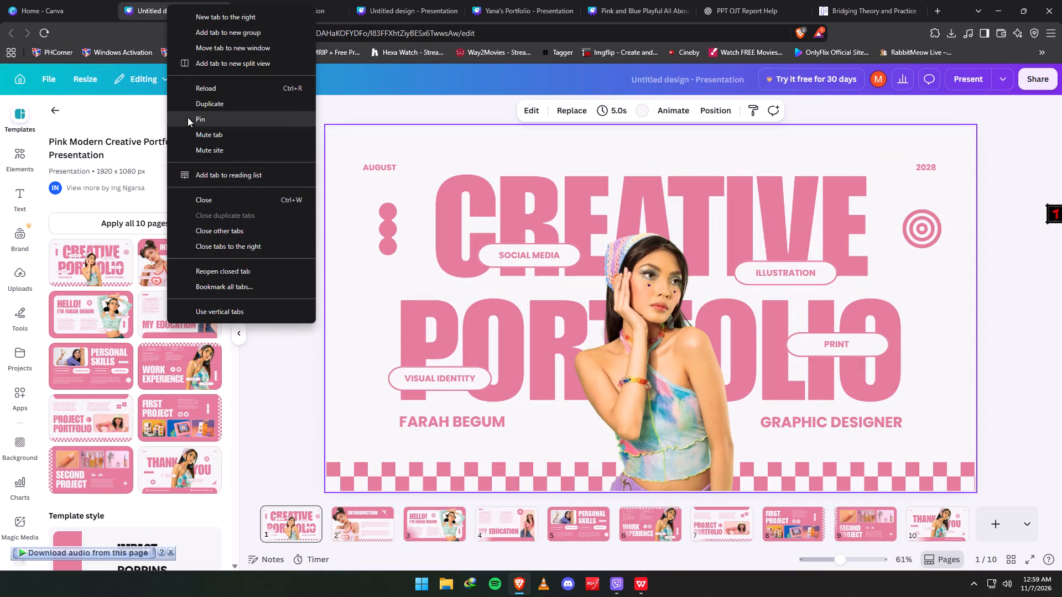
pyautogui.click(191, 103)
pyautogui.moveTo(261, 0); pyautogui.dragTo(158, 0)
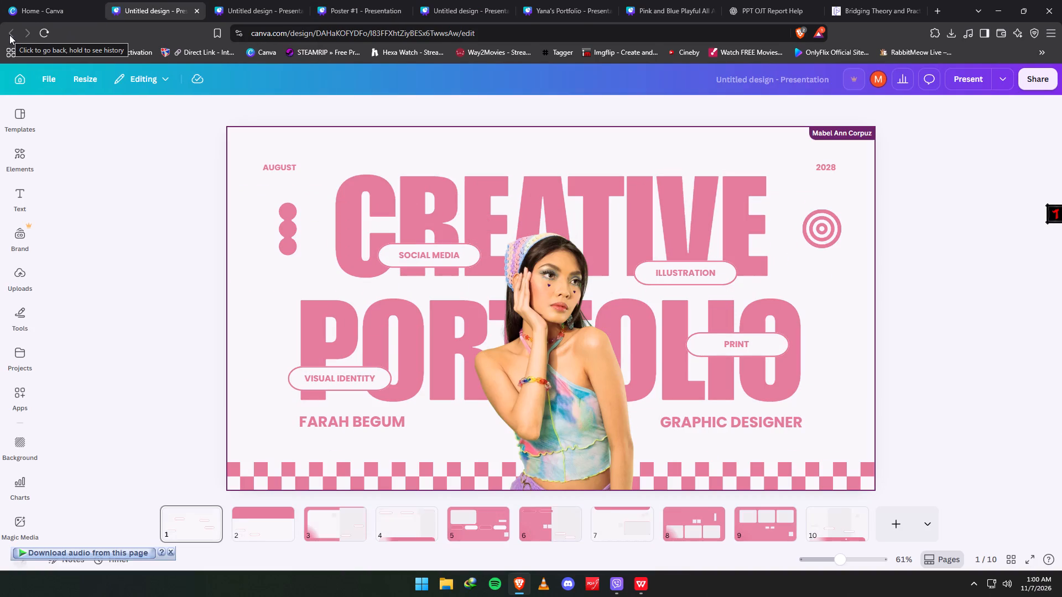
pyautogui.moveTo(268, 0); pyautogui.dragTo(196, 0)
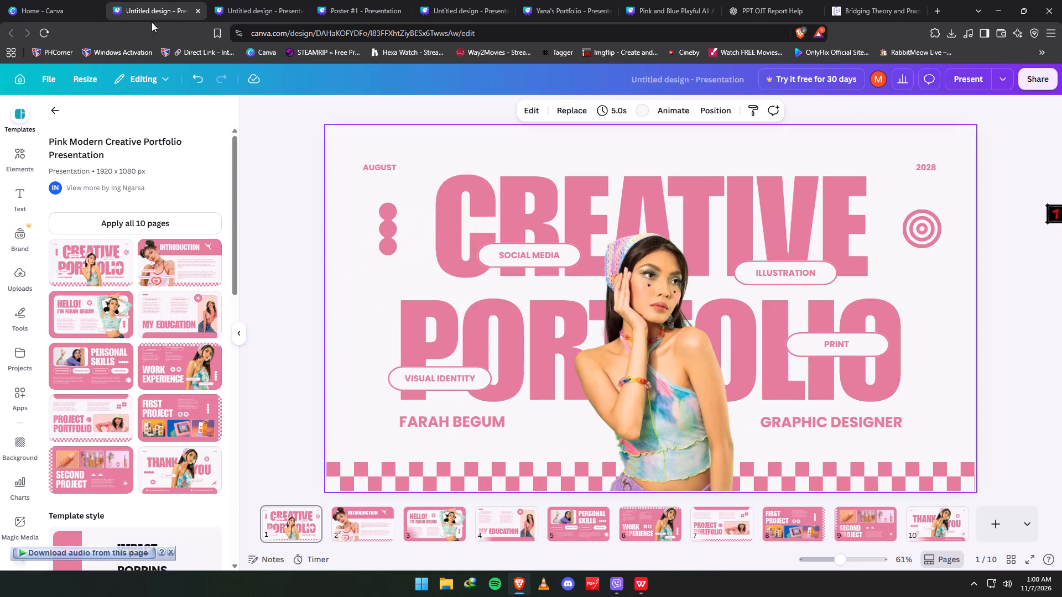
# Browse the suggested presentation templates for an alternative design to the pink portfolio.
pyautogui.click(53, 112)
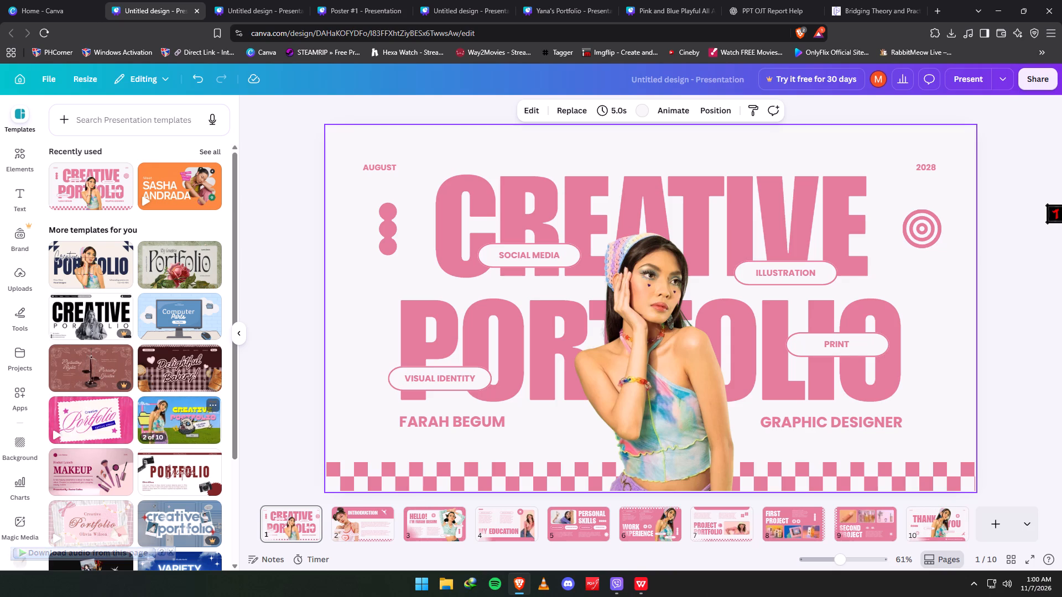
pyautogui.scroll(-1, 193, 486)
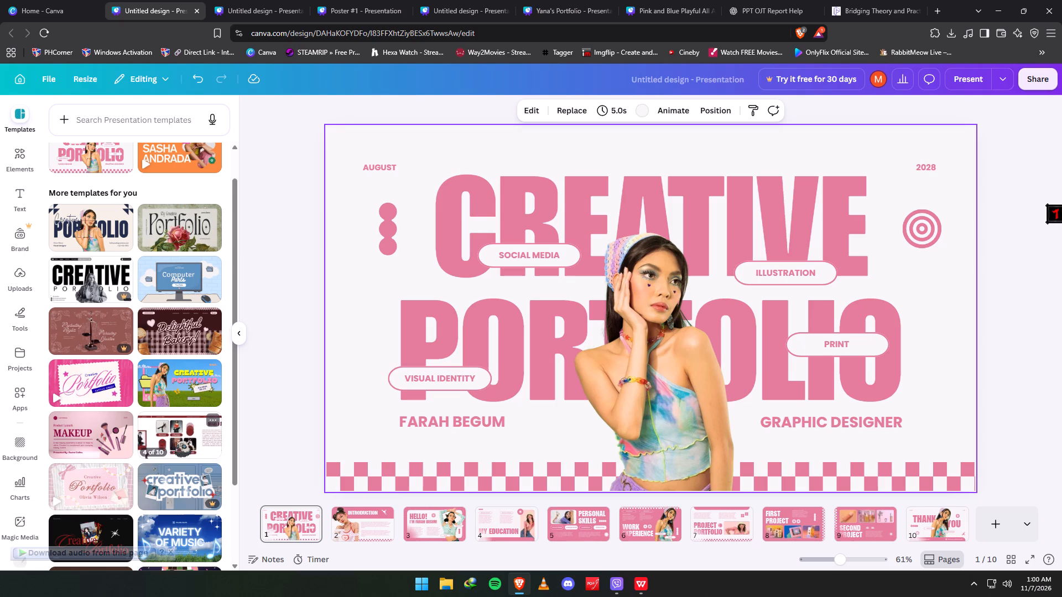
pyautogui.scroll(-2, 176, 441)
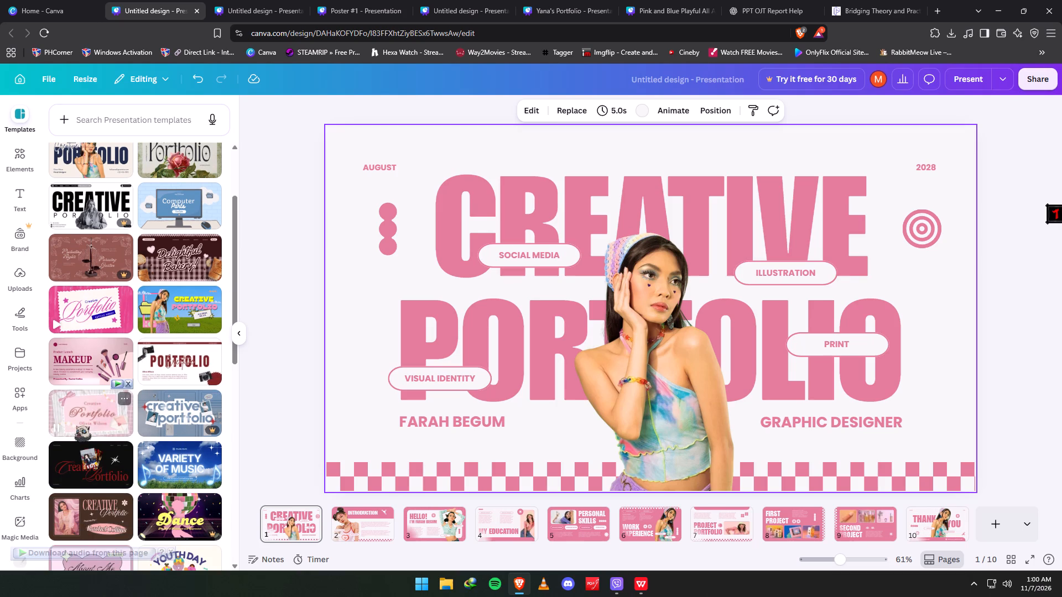
pyautogui.scroll(-2, 96, 501)
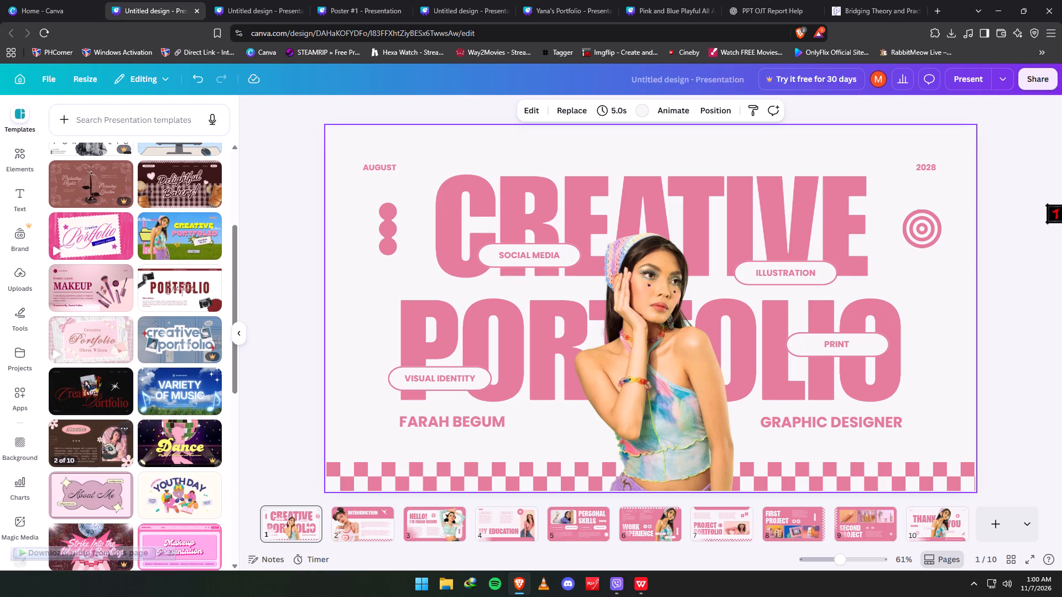
pyautogui.scroll(-6, 103, 443)
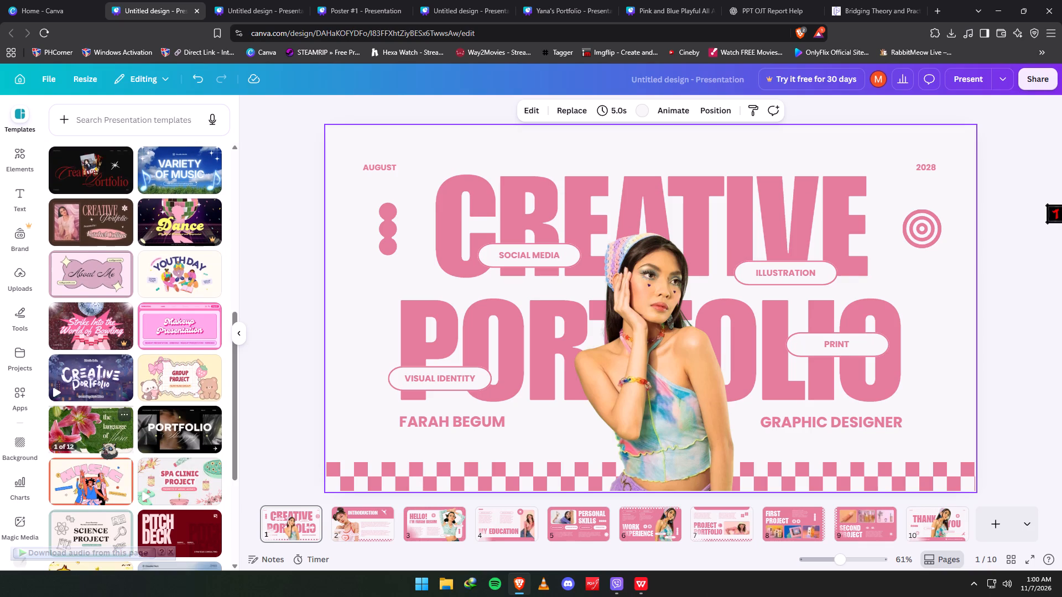
pyautogui.scroll(-5, 103, 443)
pyautogui.scroll(5, 123, 467)
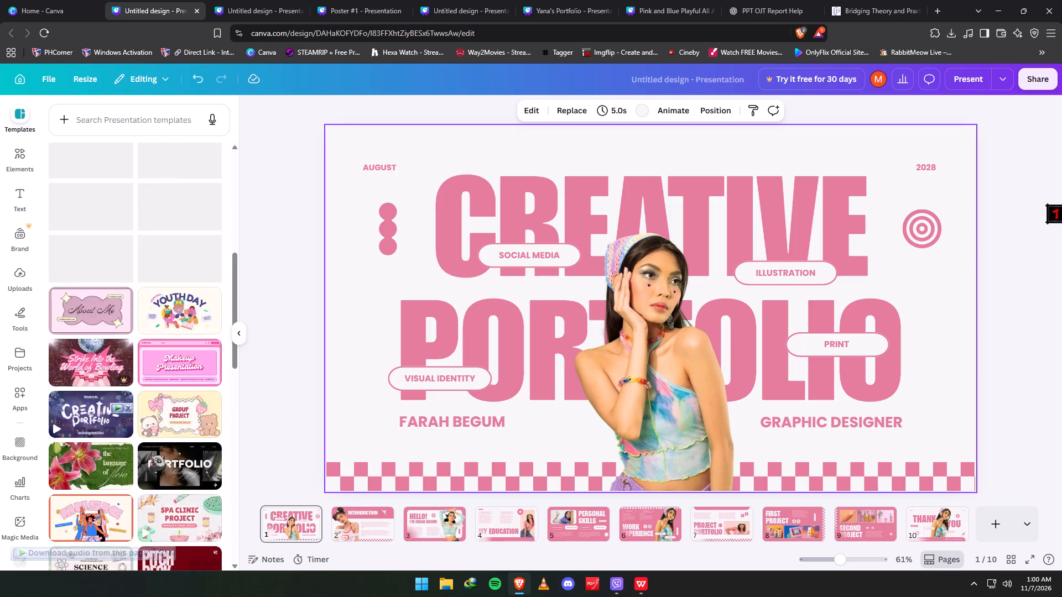
pyautogui.scroll(20, 152, 455)
pyautogui.scroll(1, 152, 455)
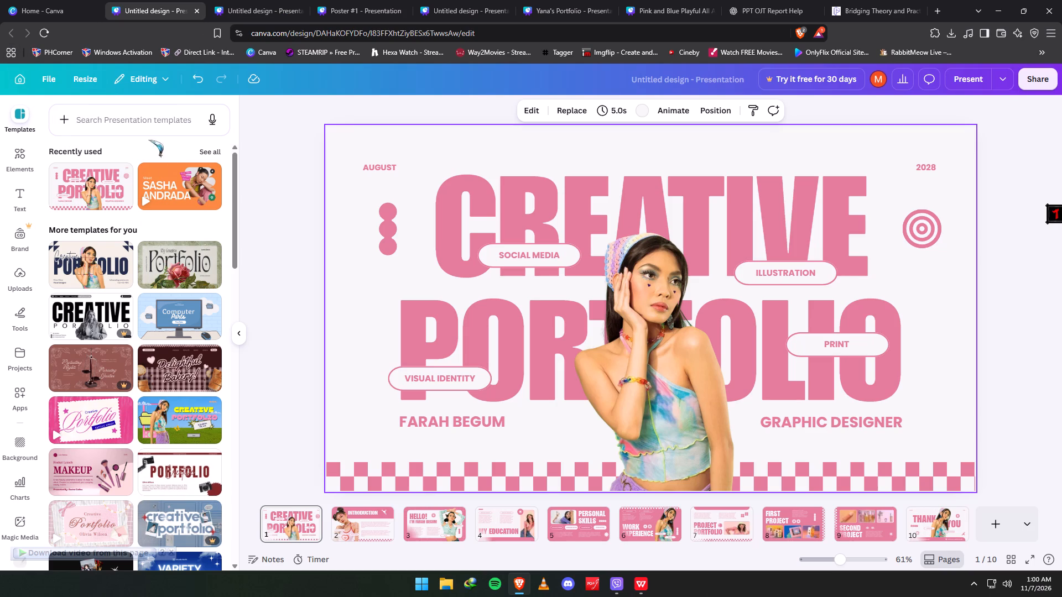
pyautogui.scroll(-1, 135, 381)
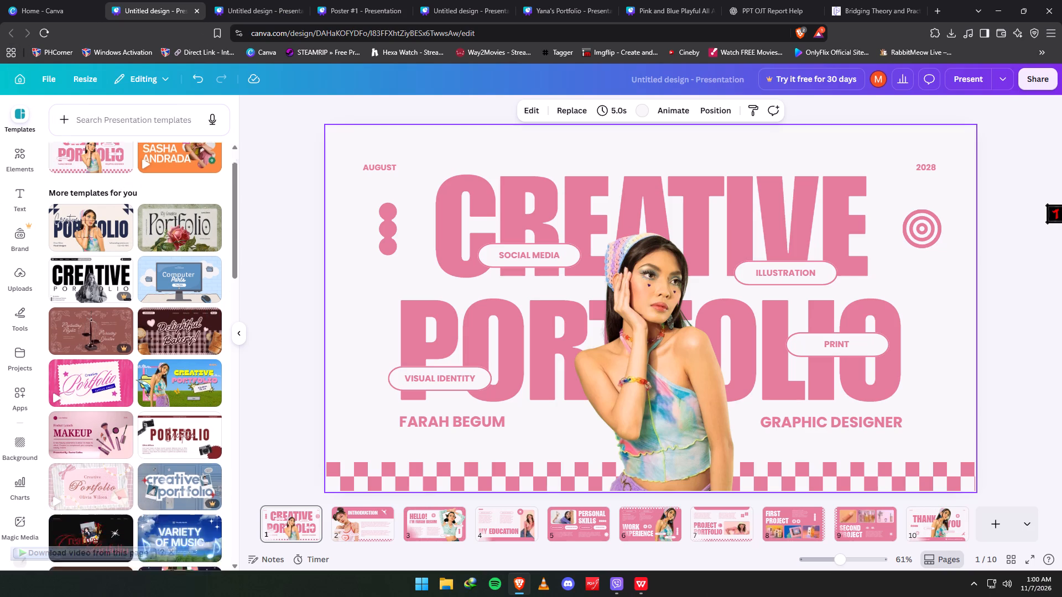
pyautogui.scroll(-6, 136, 380)
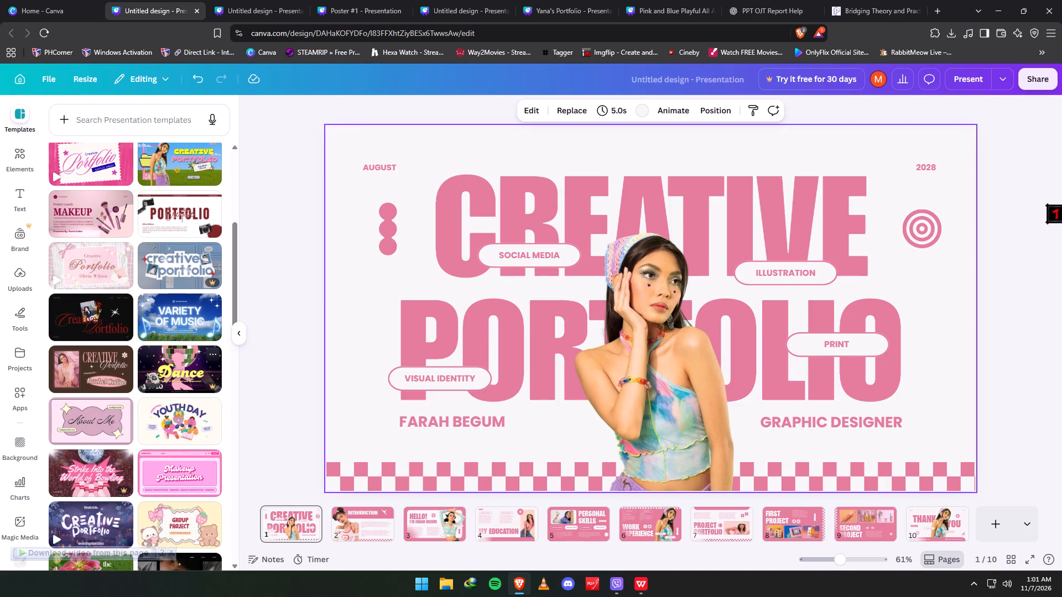
pyautogui.scroll(-3, 149, 370)
pyautogui.scroll(1, 149, 369)
pyautogui.scroll(-2, 149, 369)
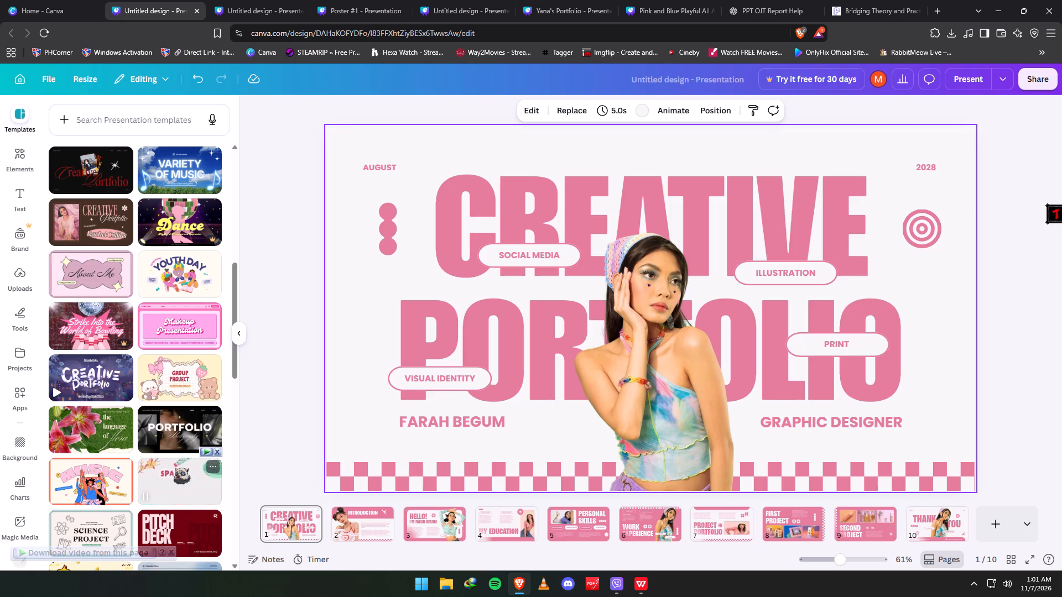
pyautogui.scroll(-1, 174, 469)
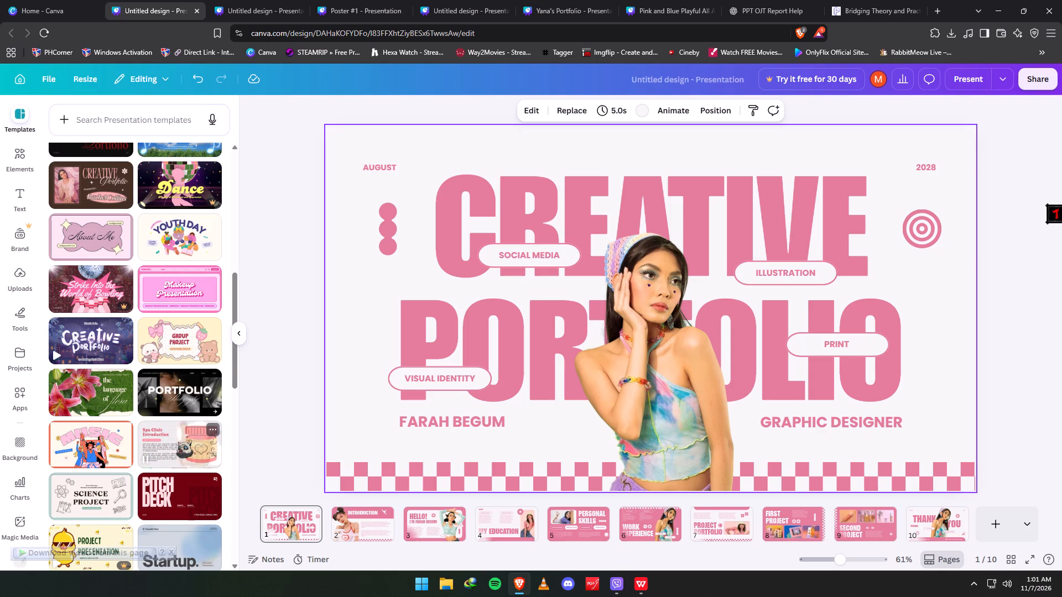
pyautogui.scroll(-2, 172, 453)
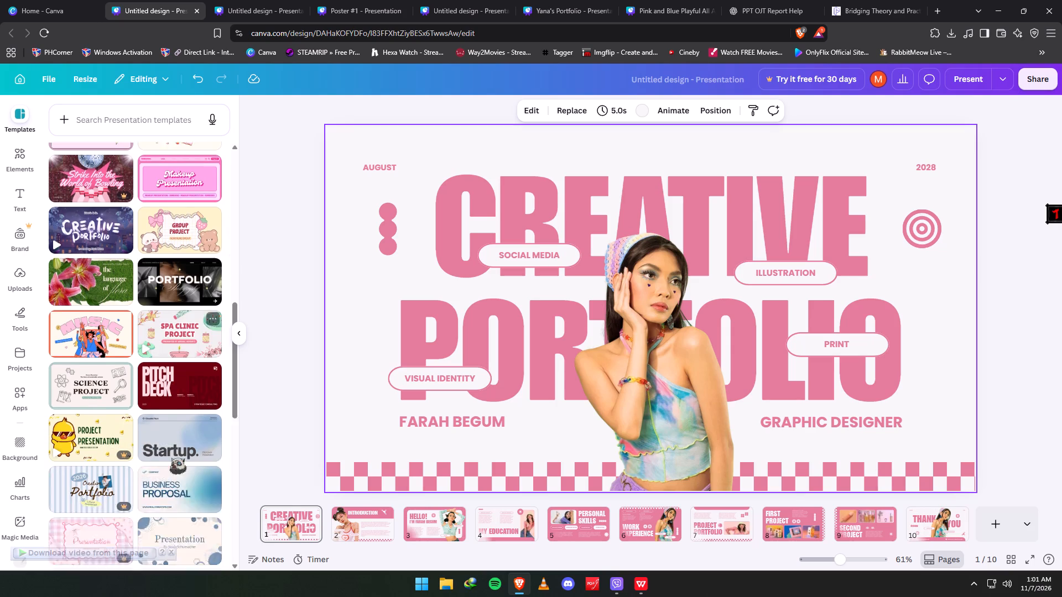
pyautogui.scroll(-5, 171, 458)
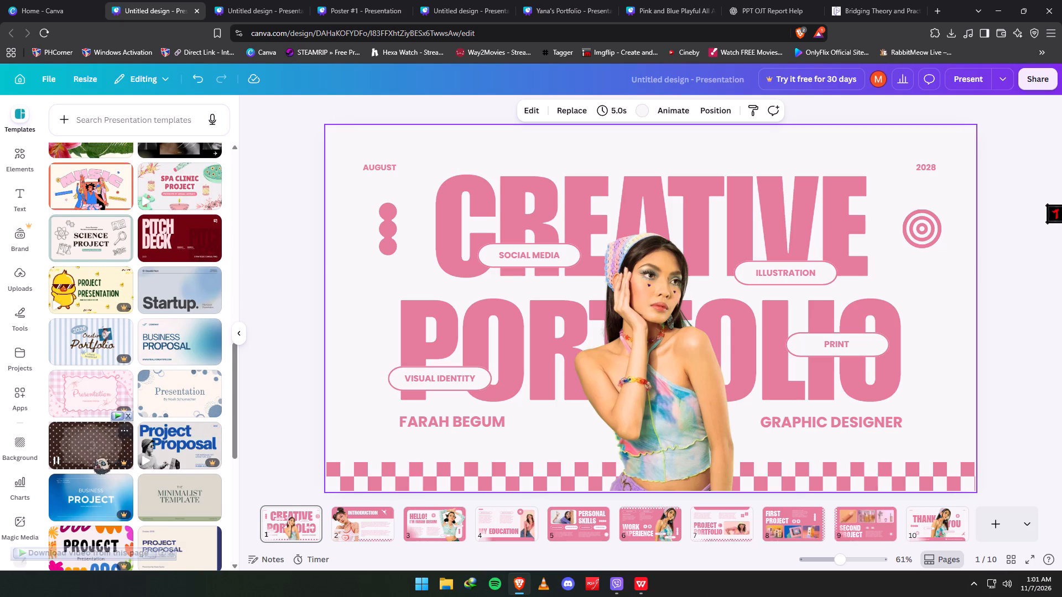
pyautogui.scroll(-4, 96, 458)
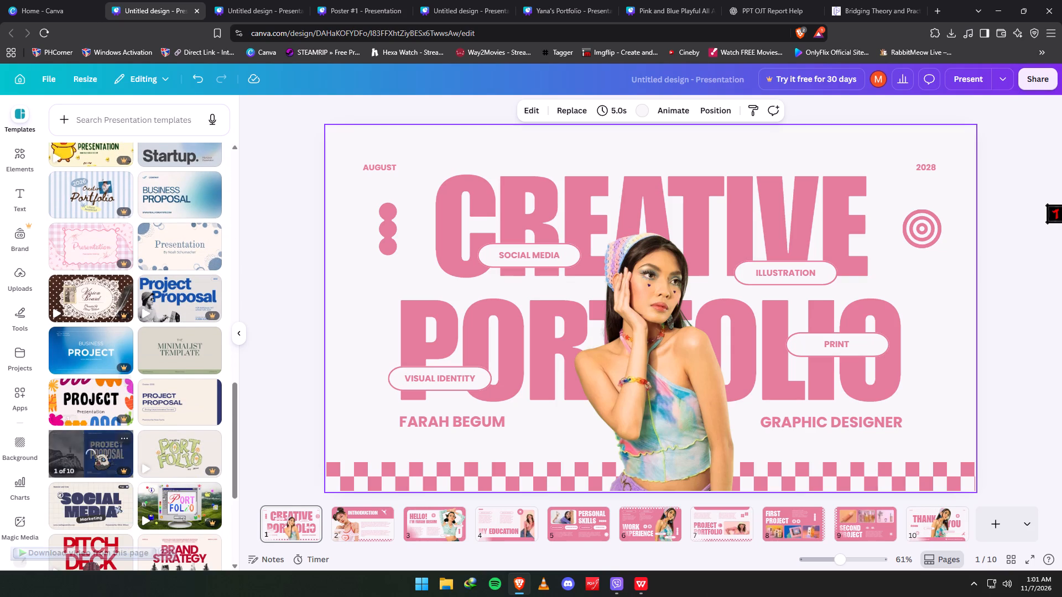
pyautogui.scroll(-2, 96, 454)
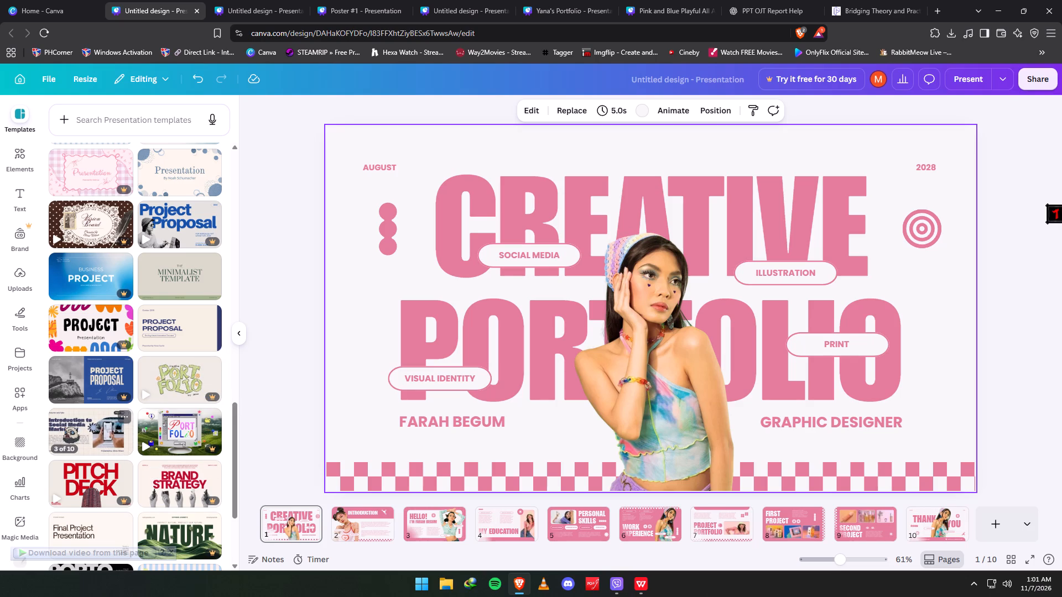
pyautogui.scroll(-3, 65, 427)
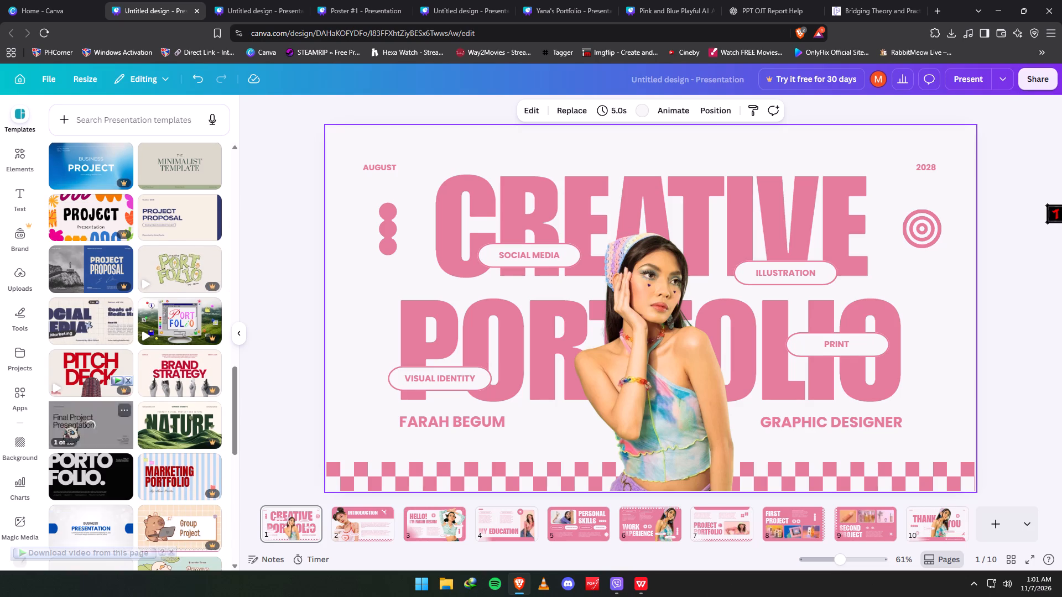
pyautogui.scroll(-3, 65, 427)
pyautogui.scroll(-3, 150, 467)
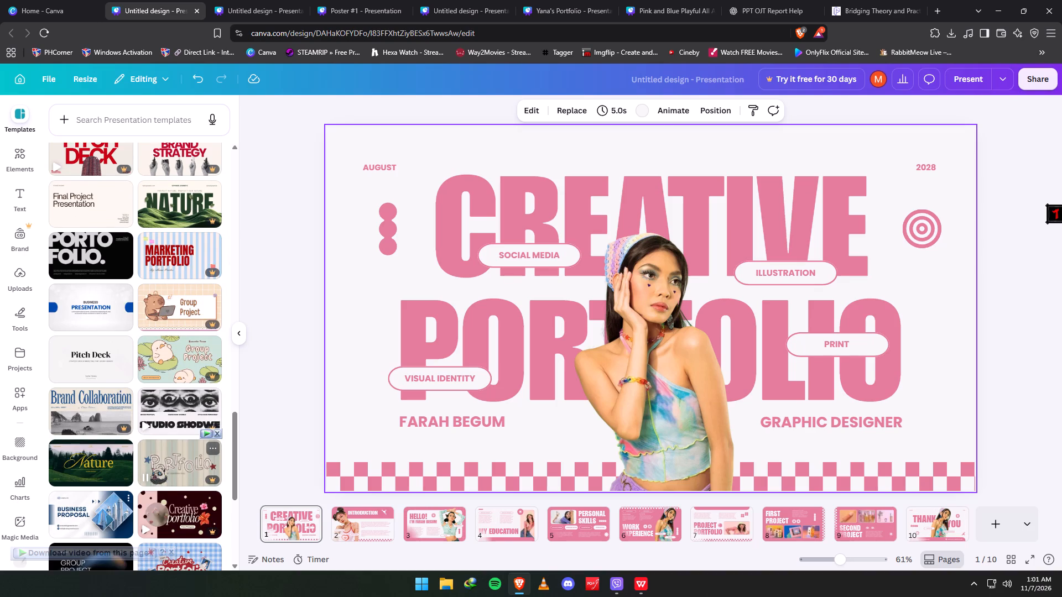
pyautogui.scroll(-2, 152, 468)
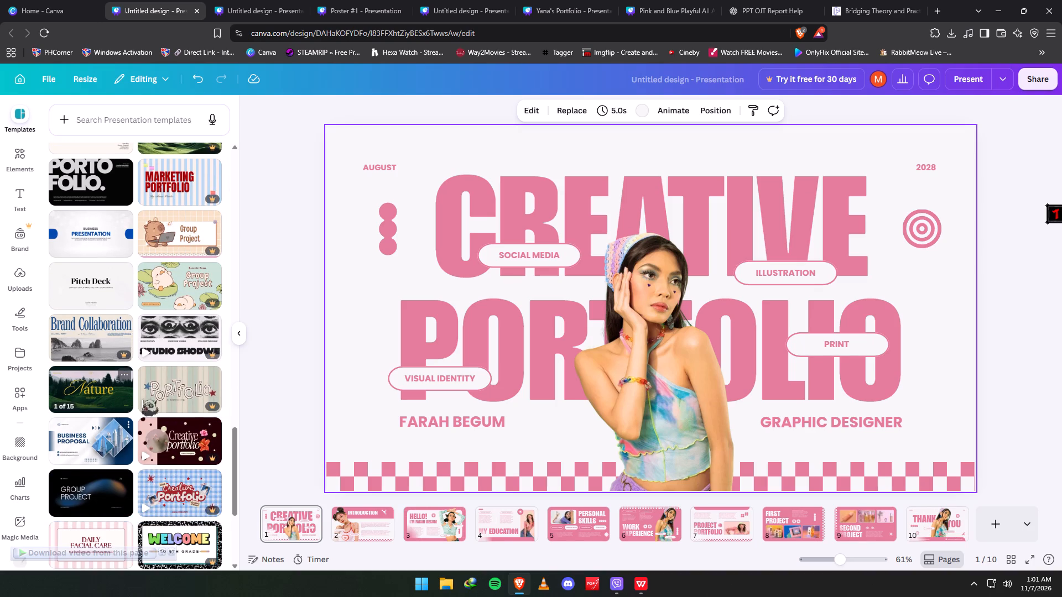
pyautogui.scroll(-3, 155, 465)
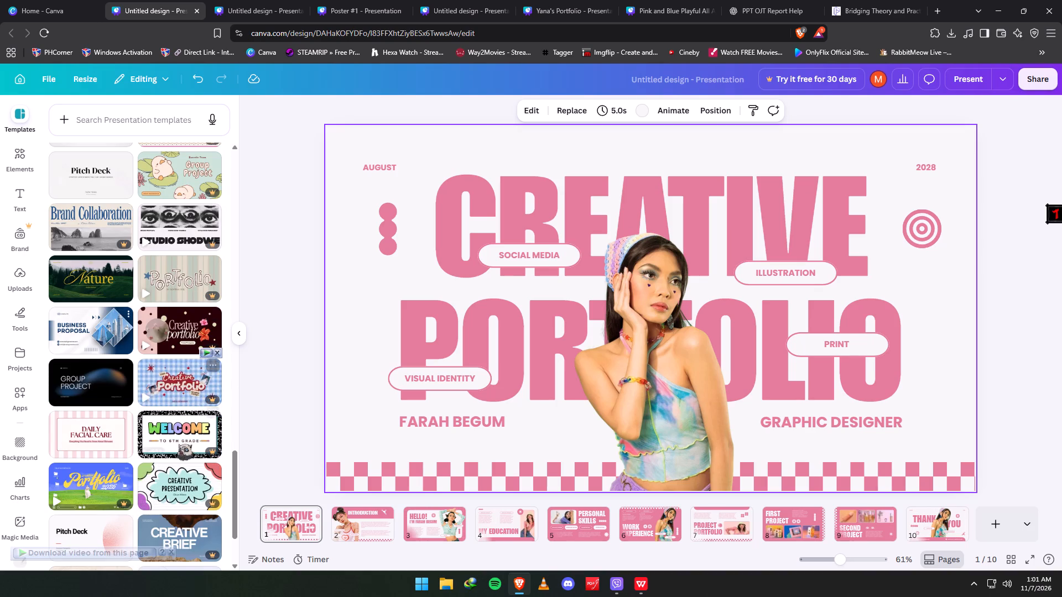
pyautogui.scroll(-4, 181, 463)
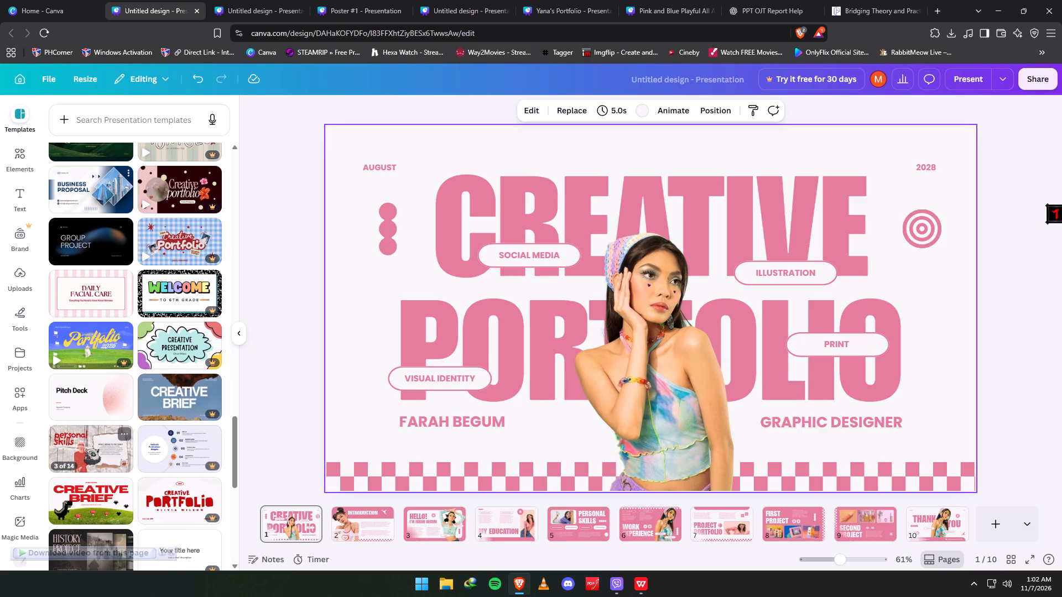
pyautogui.scroll(-3, 86, 449)
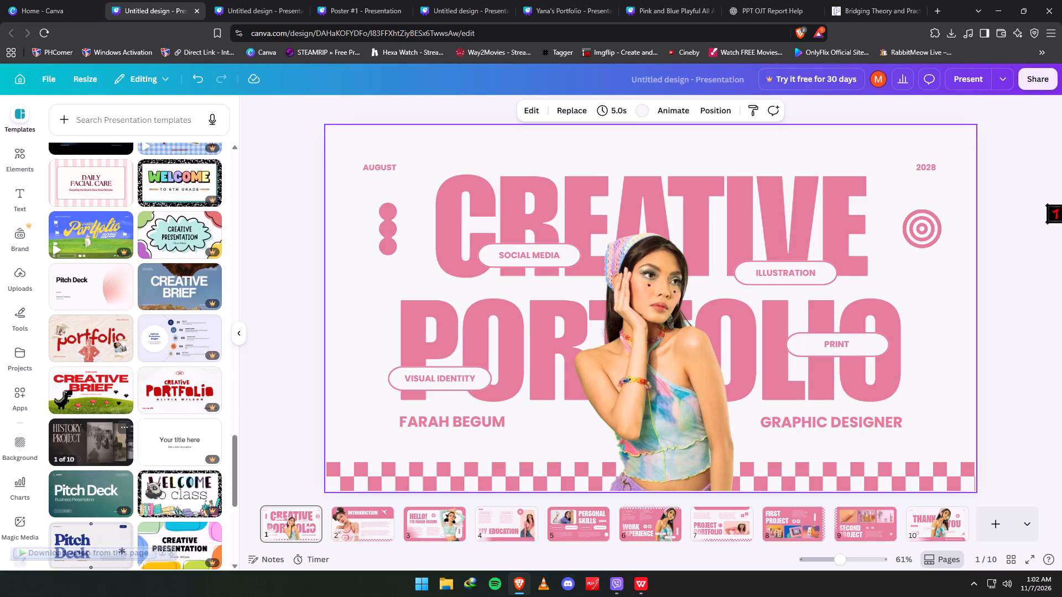
pyautogui.scroll(-5, 156, 491)
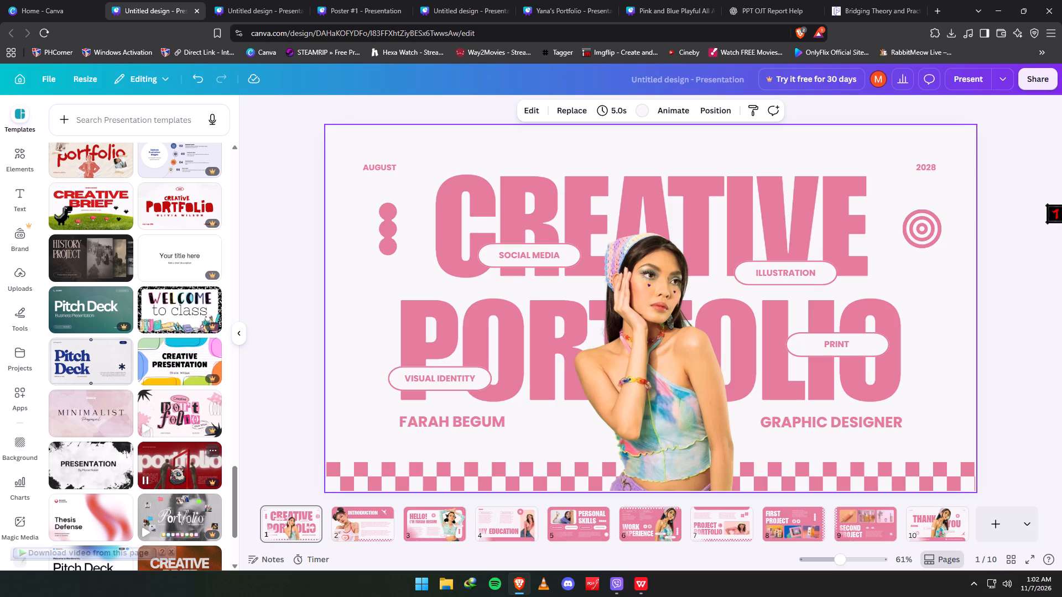
pyautogui.scroll(-2, 155, 481)
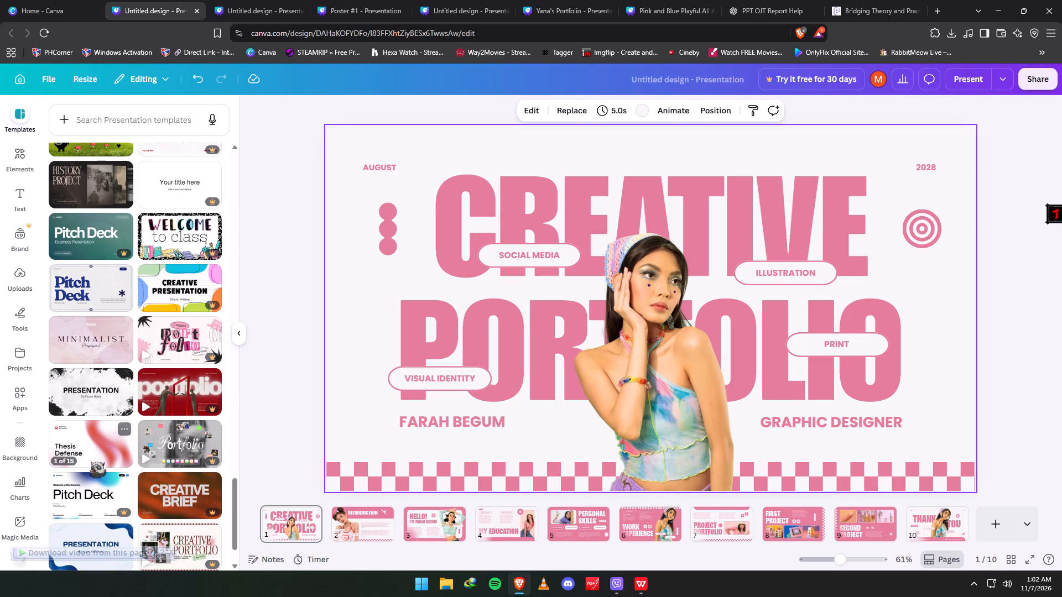
# Apply all 14 pages of the Brown Red Scrapbook Portfolio Presentation template to the current design, replacing the pink portfolio pages.
pyautogui.scroll(1, 91, 462)
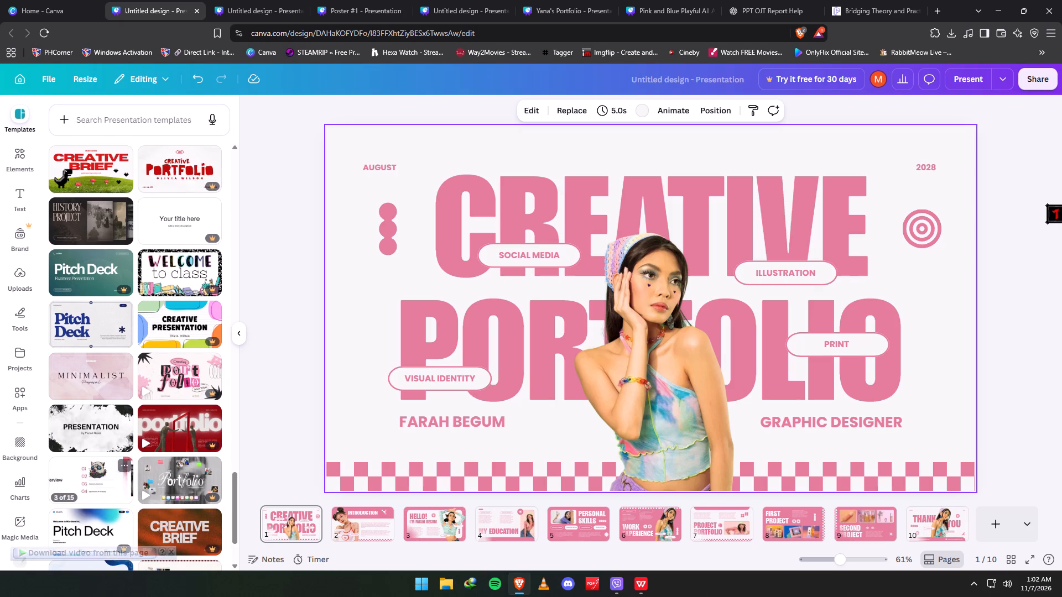
pyautogui.scroll(4, 87, 433)
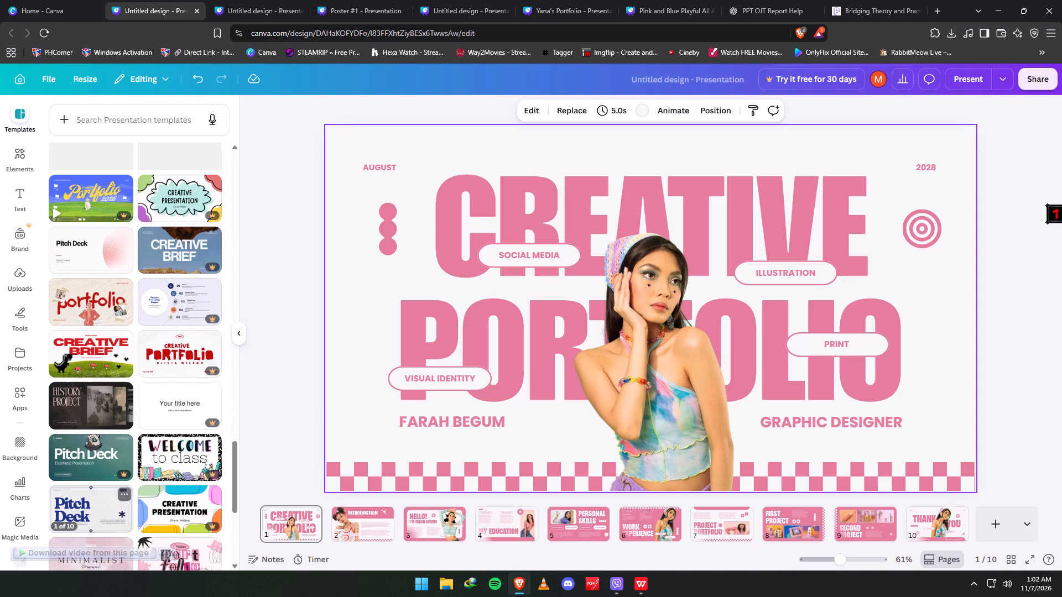
pyautogui.scroll(3, 87, 434)
pyautogui.click(82, 373)
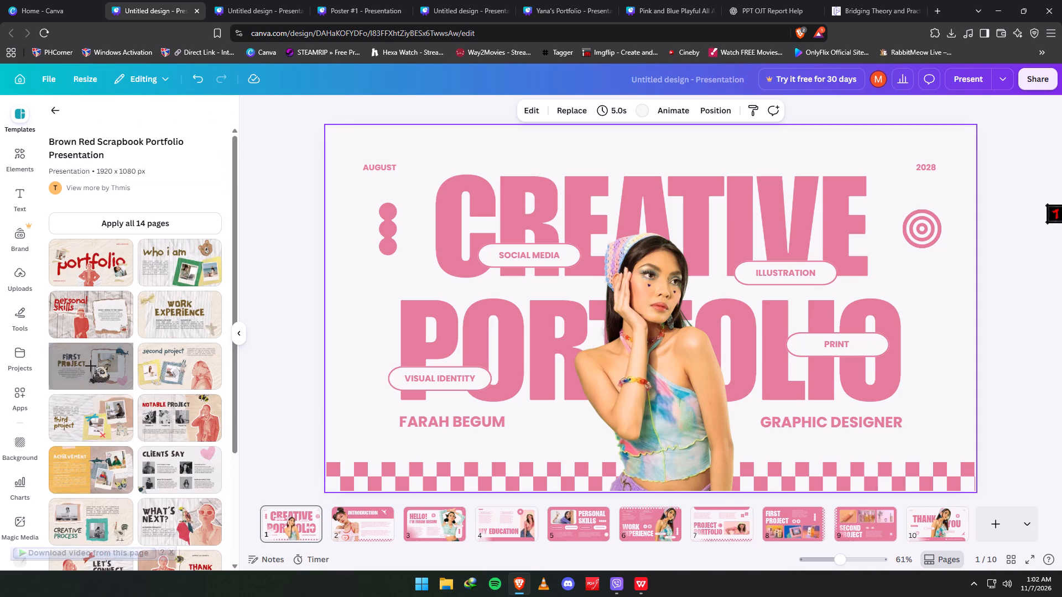
pyautogui.click(147, 217)
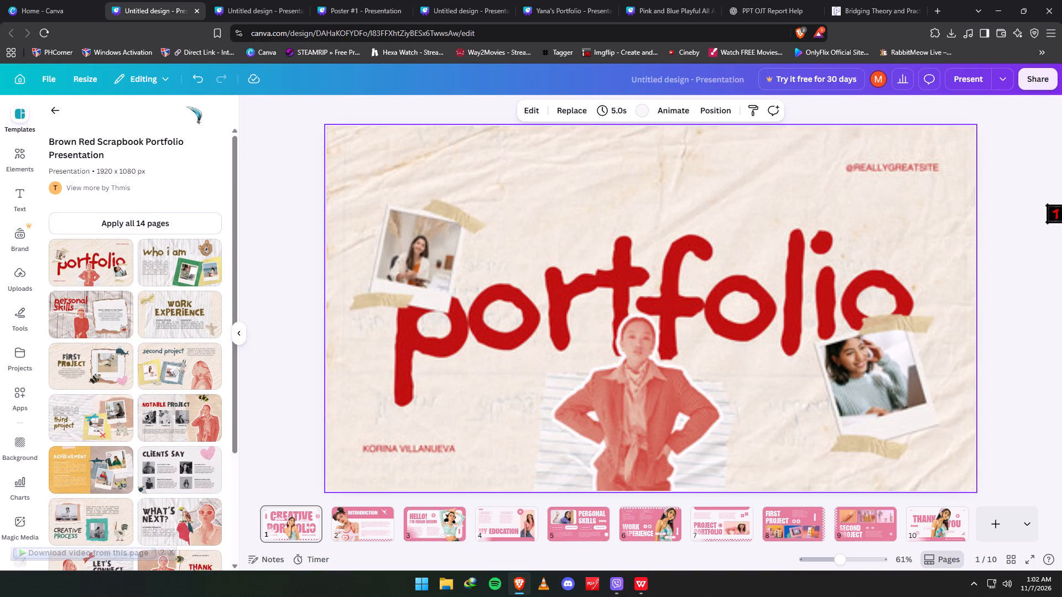
# Check the duplicate design tab, then review the scrapbook deck's who i am and personal skills pages and its page thumbnails.
pyautogui.click(285, 0)
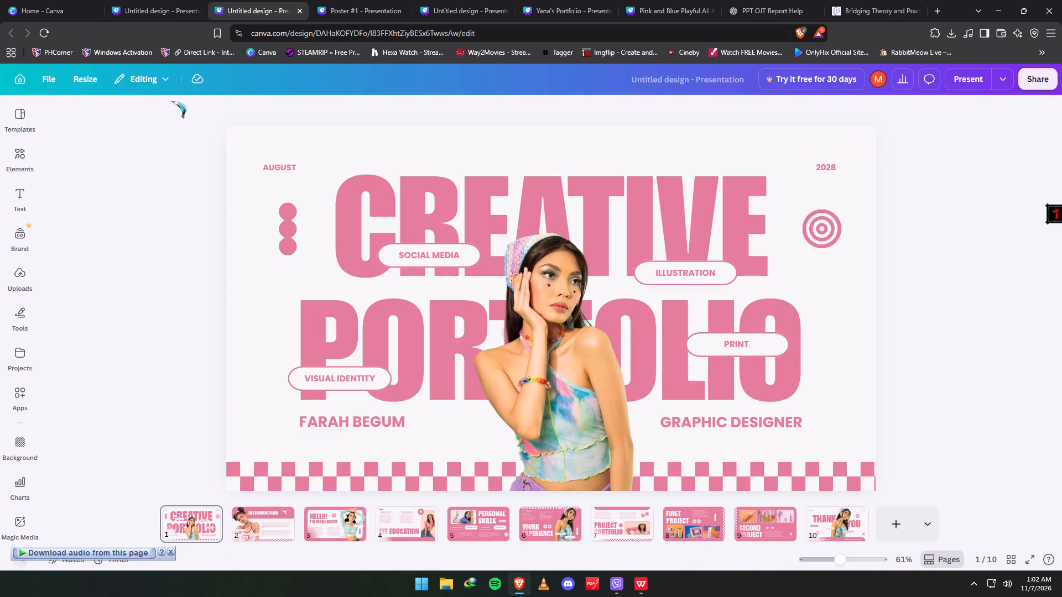
pyautogui.click(149, 0)
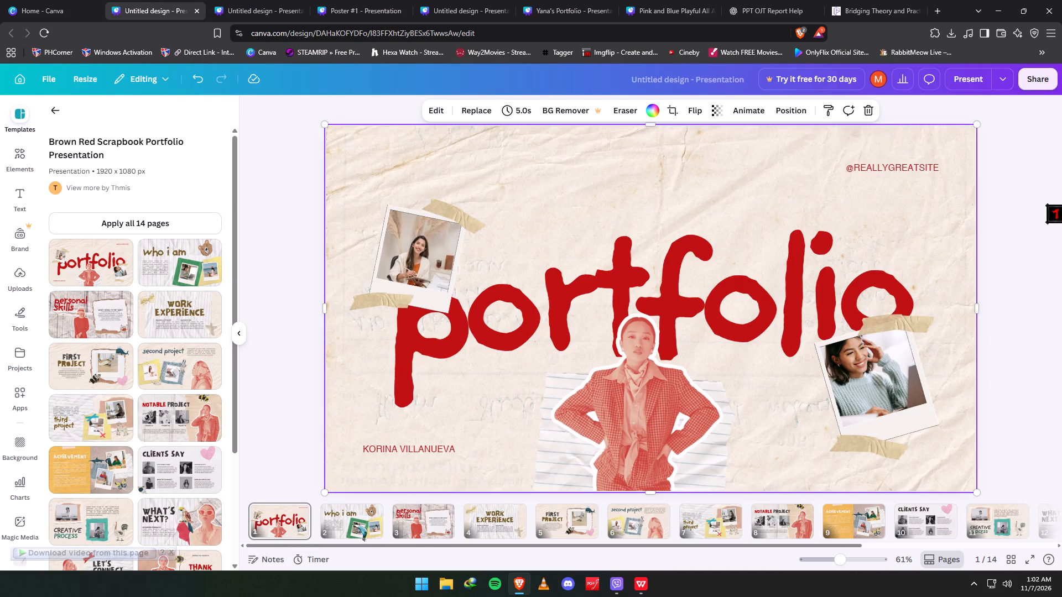
pyautogui.click(342, 518)
pyautogui.click(415, 516)
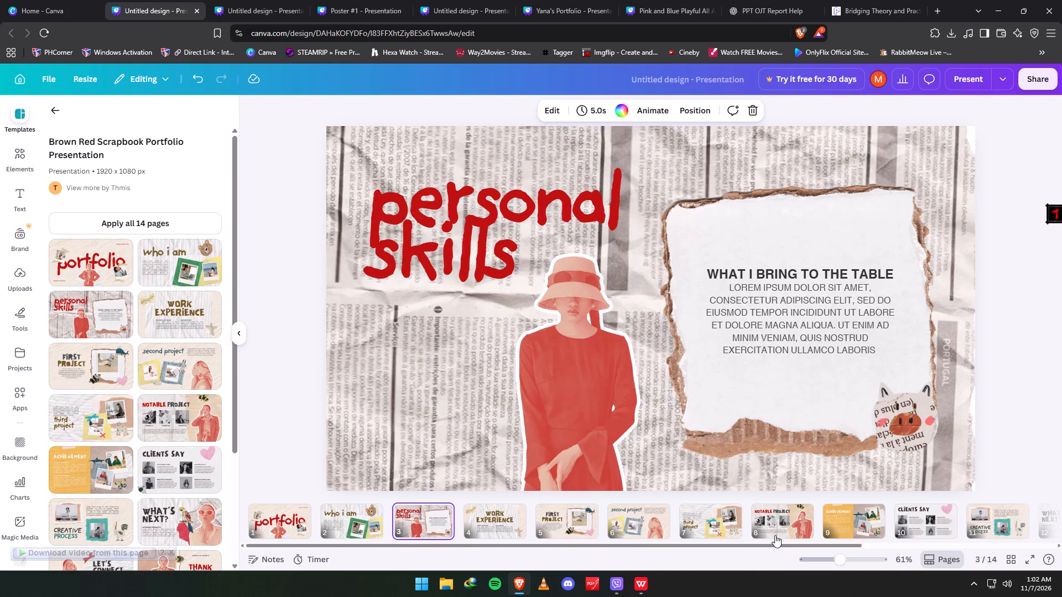
pyautogui.moveTo(804, 546); pyautogui.dragTo(1017, 546)
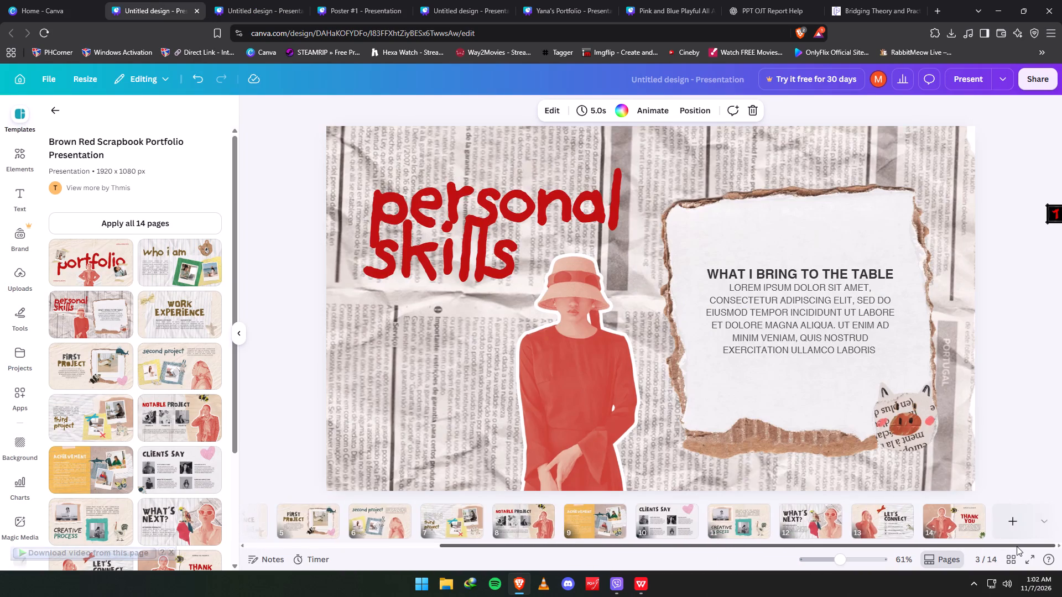
pyautogui.moveTo(1017, 546); pyautogui.dragTo(425, 596)
pyautogui.click(295, 529)
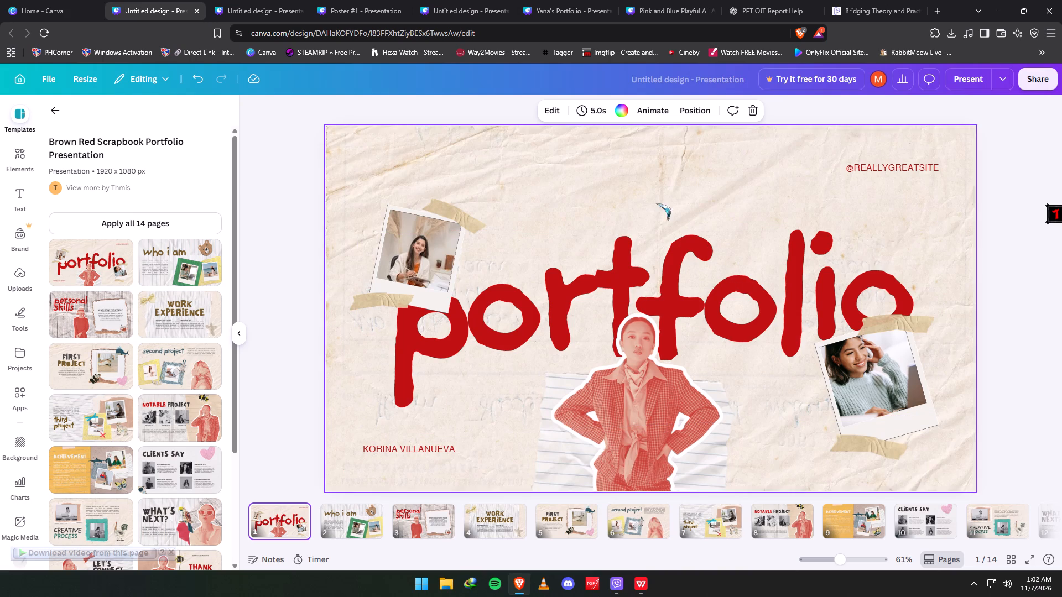
# Move the Pink and Blue Playful All About Me Presentation's browser tab directly after the scrapbook design's tab.
pyautogui.moveTo(543, 0); pyautogui.dragTo(339, 1)
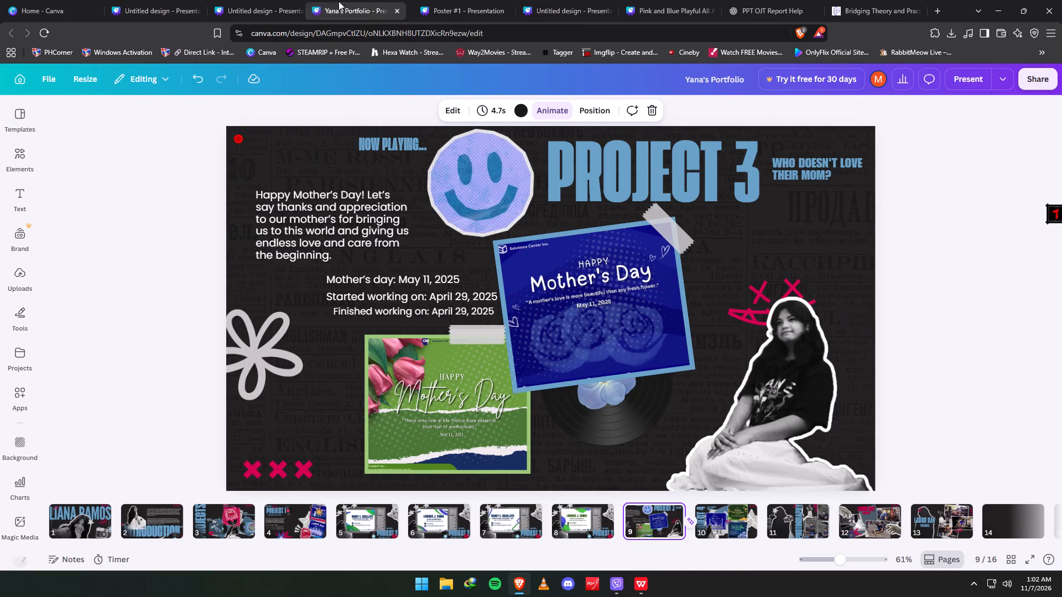
pyautogui.moveTo(339, 1); pyautogui.dragTo(560, 0)
pyautogui.moveTo(671, 1); pyautogui.dragTo(248, 0)
# Compare the All About Me presentation's cover page with the scrapbook portfolio's cover, ending on the scrapbook design.
pyautogui.click(119, 0)
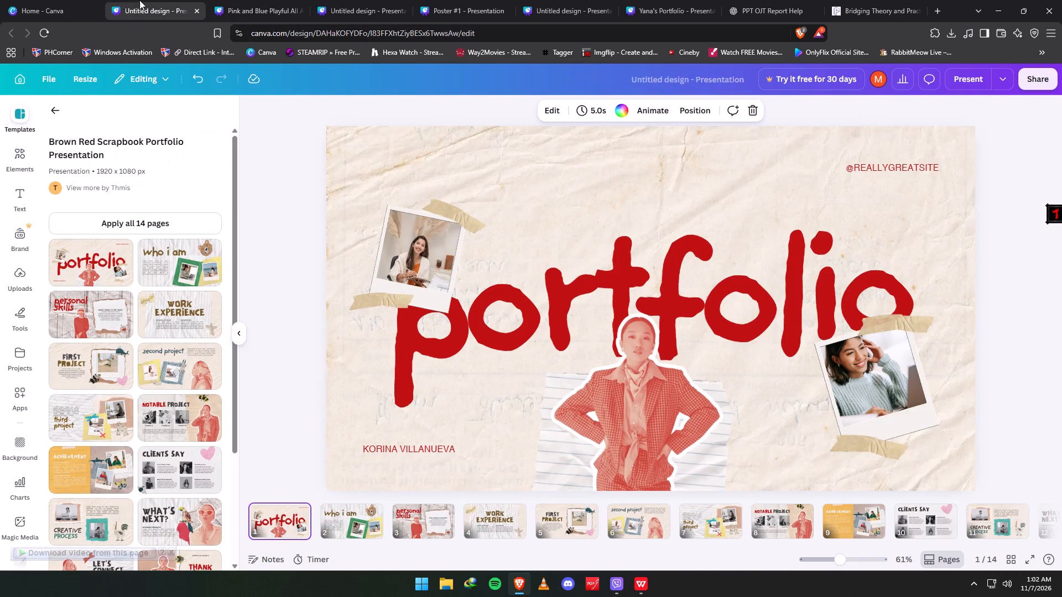
pyautogui.click(203, 0)
pyautogui.click(247, 0)
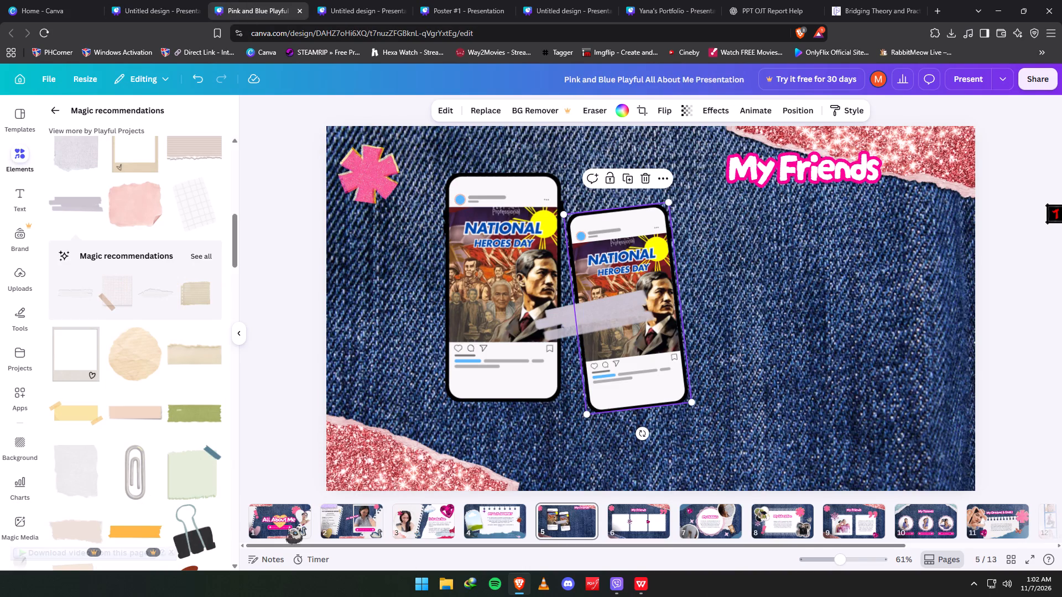
pyautogui.click(295, 514)
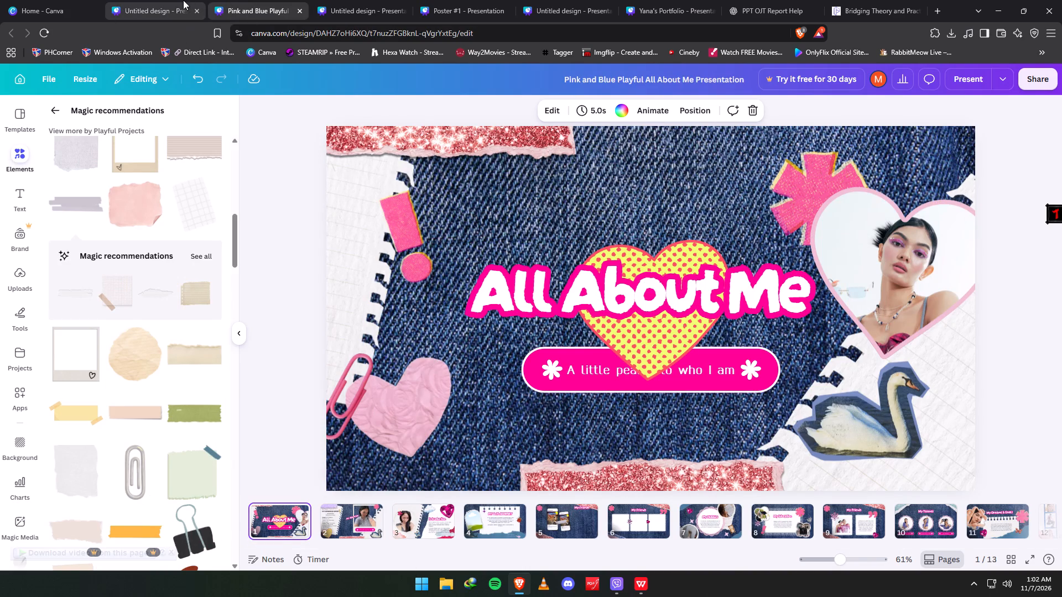
pyautogui.click(183, 0)
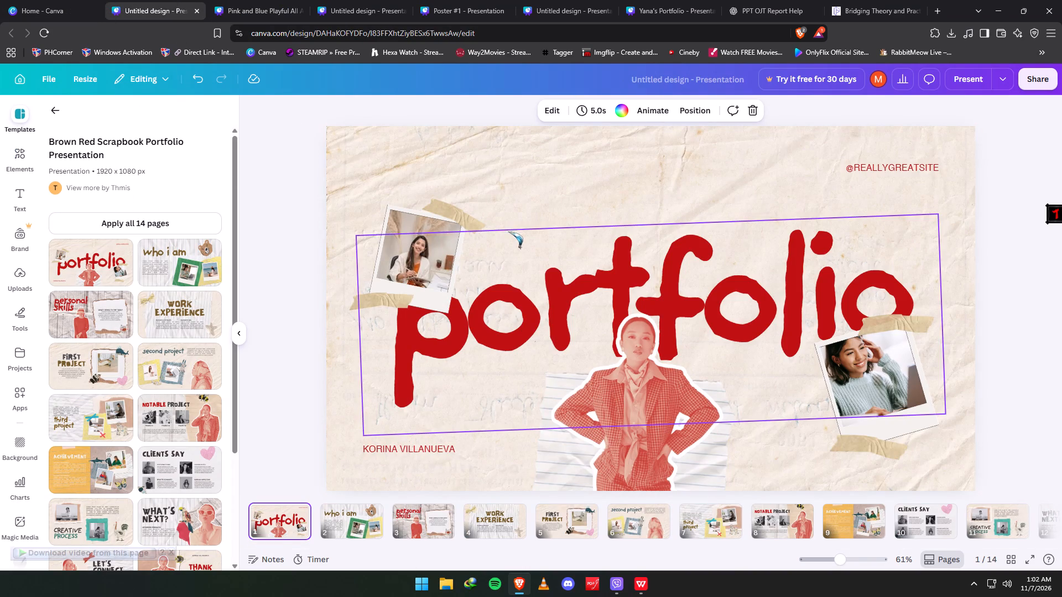
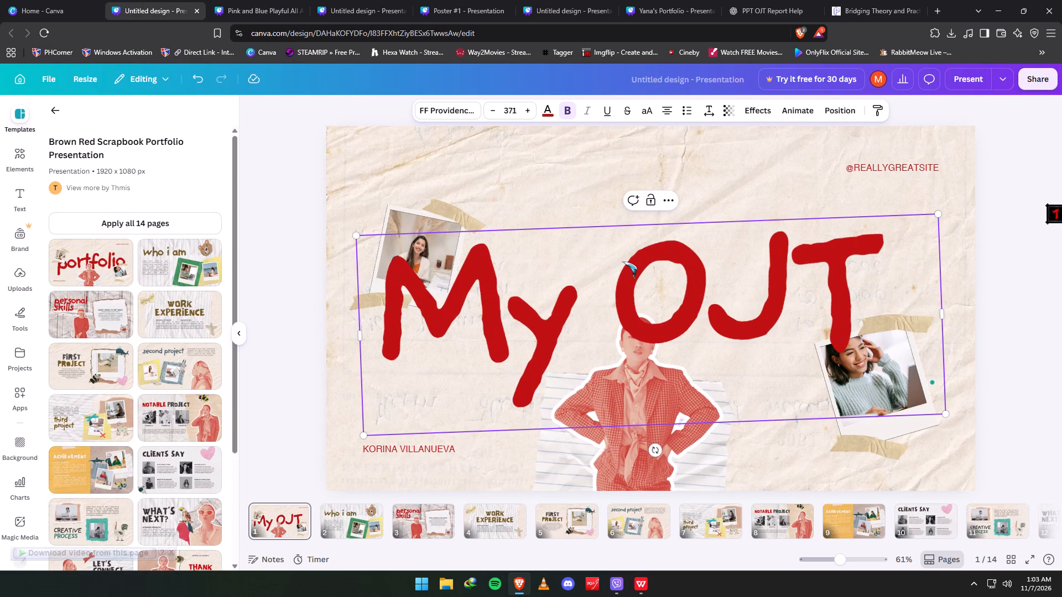
# Complete the cover title so it reads "My OJT Experience".
pyautogui.press('e')
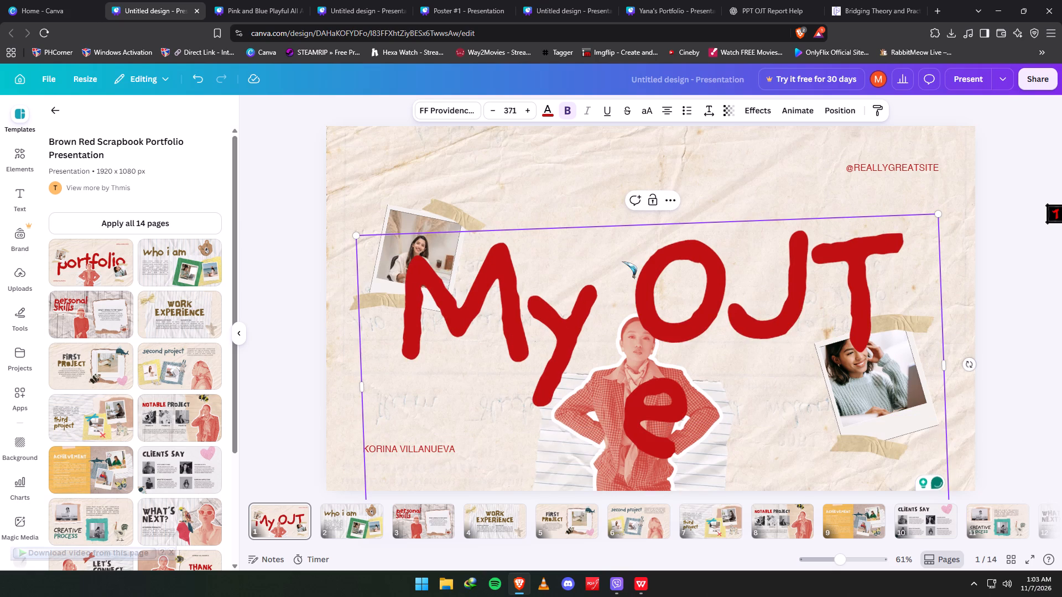
pyautogui.write('cpe')
pyautogui.press('BackSpace')
pyautogui.press('BackSpace')
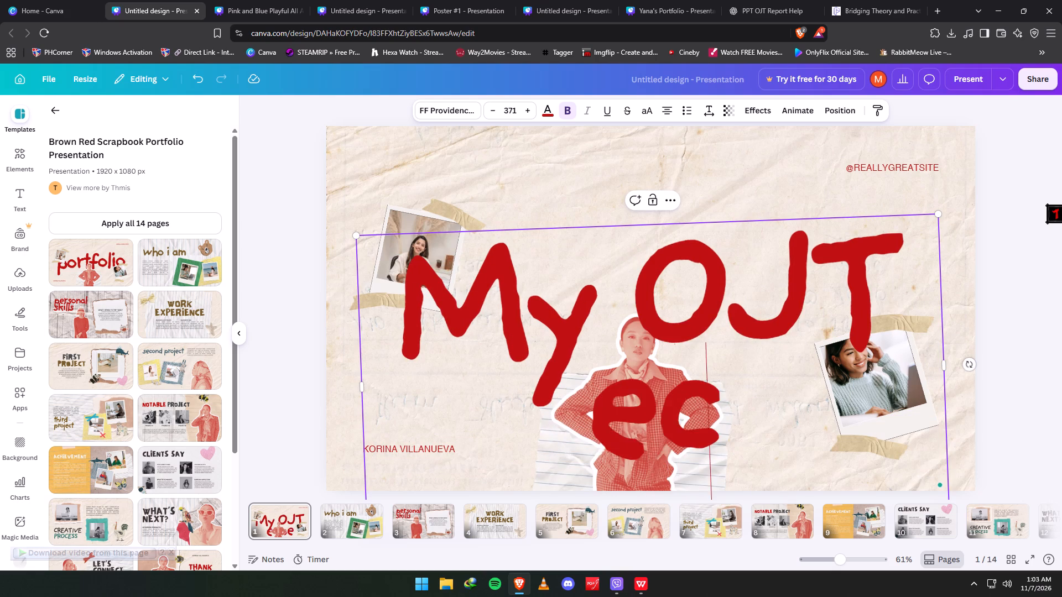
pyautogui.press('BackSpace')
pyautogui.write('xperience')
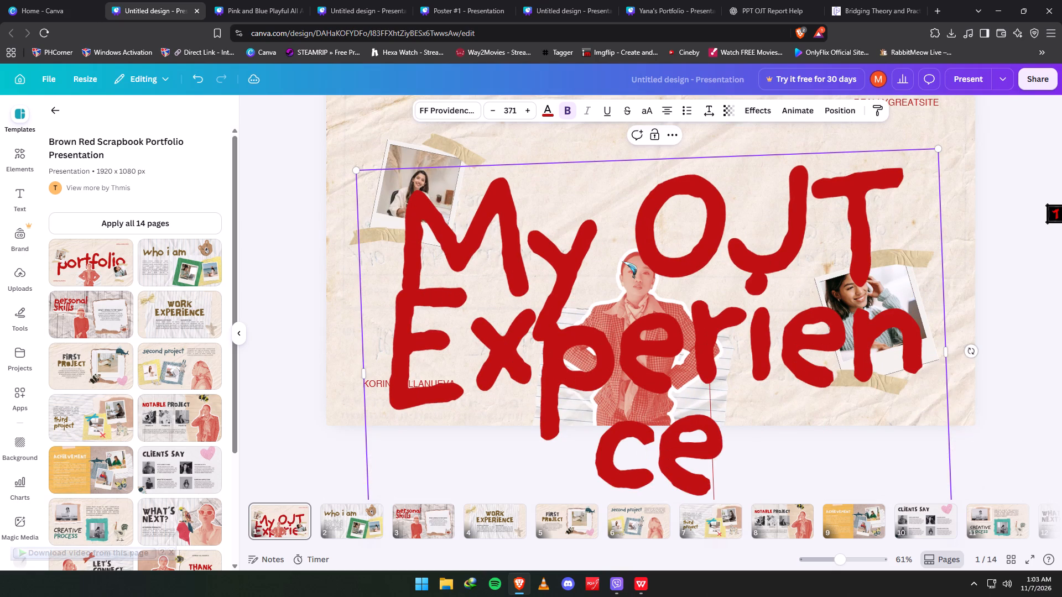
pyautogui.scroll(-1, 914, 368)
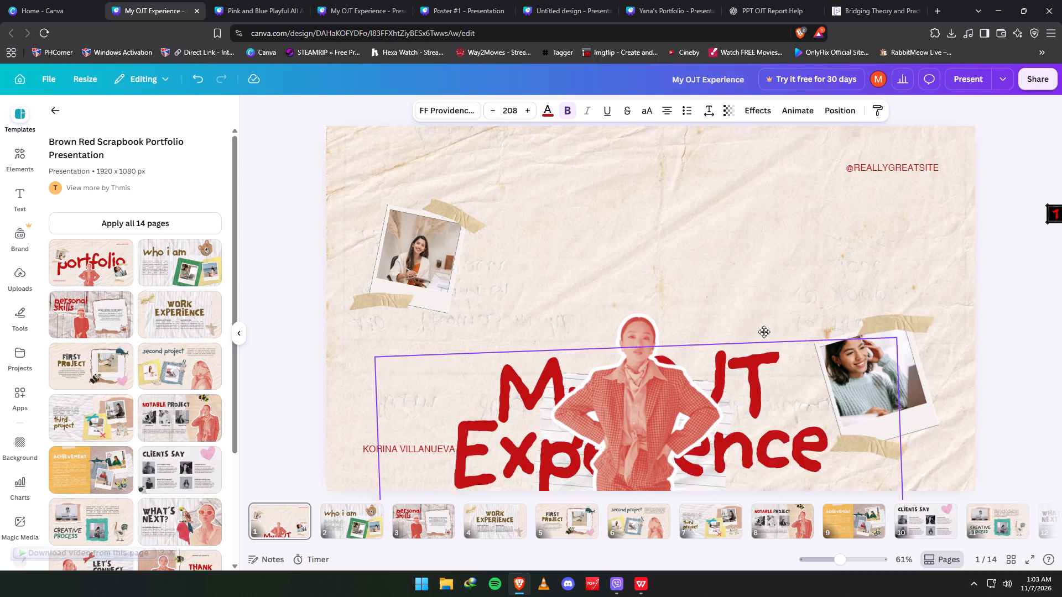
pyautogui.moveTo(764, 332); pyautogui.dragTo(754, 240)
pyautogui.click(1008, 264)
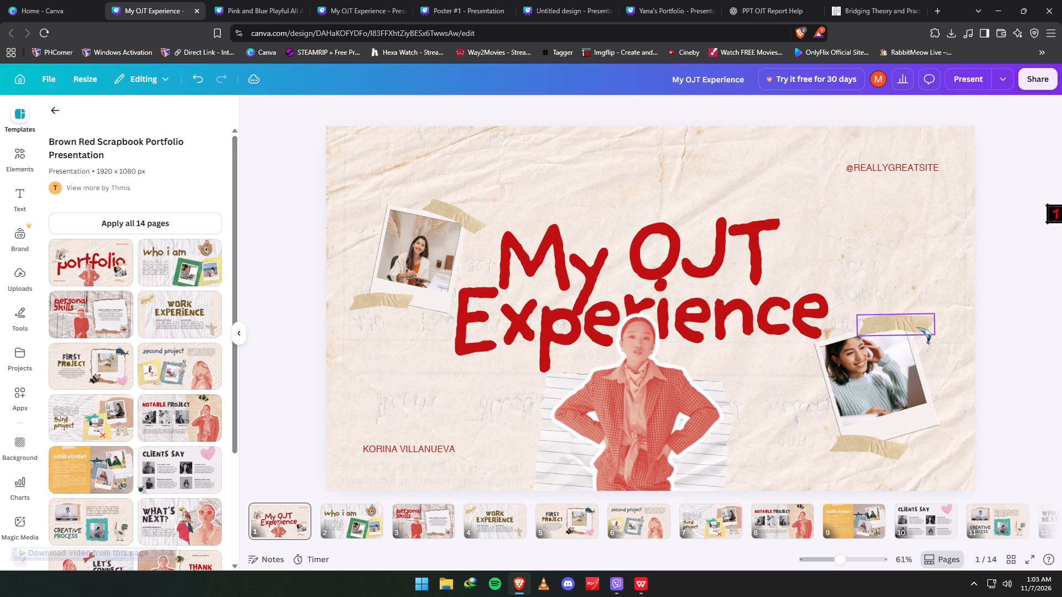
# Enlarge the cover title slightly to about font size 222 and recentre it between the two polaroid photos.
pyautogui.click(774, 294)
pyautogui.moveTo(893, 202); pyautogui.dragTo(930, 196)
pyautogui.moveTo(851, 224); pyautogui.dragTo(831, 233)
# Increase the cover title's line spacing slightly so its two lines sit further apart.
pyautogui.click(707, 114)
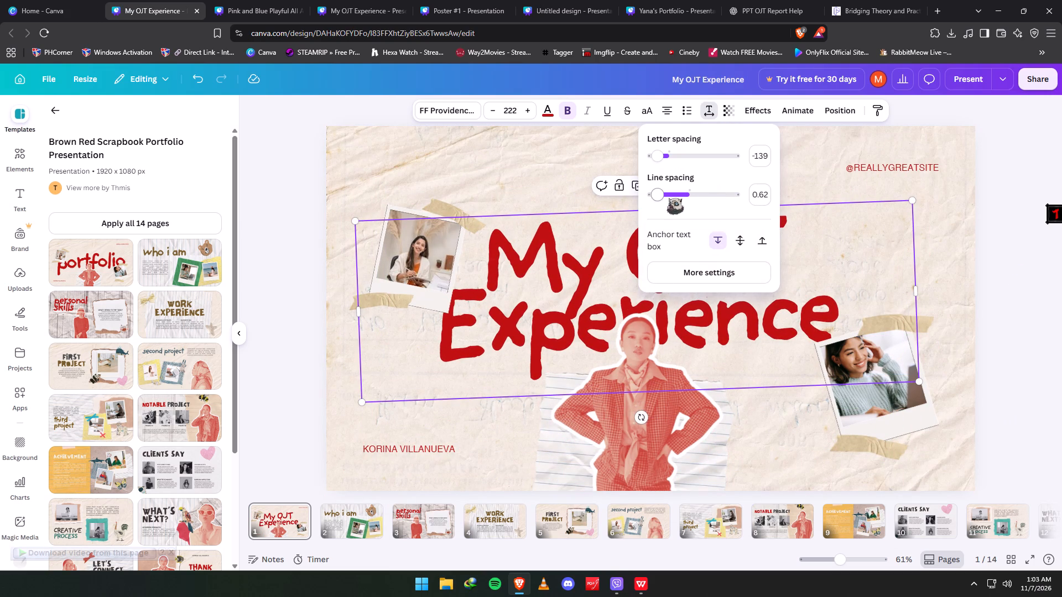
pyautogui.moveTo(654, 195); pyautogui.dragTo(662, 202)
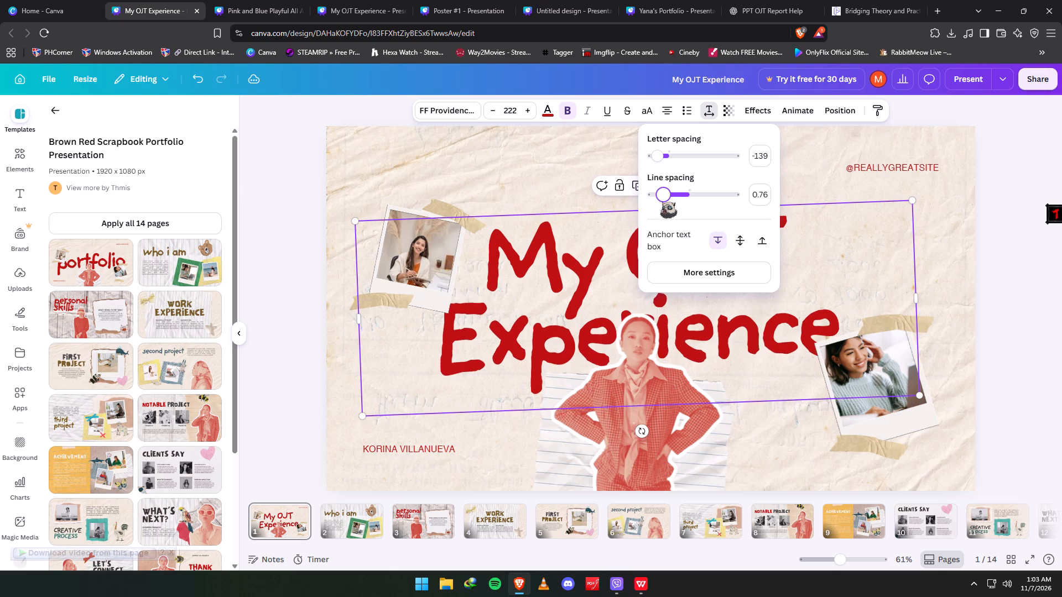
pyautogui.moveTo(662, 202); pyautogui.dragTo(665, 200)
pyautogui.click(1024, 223)
pyautogui.click(1025, 294)
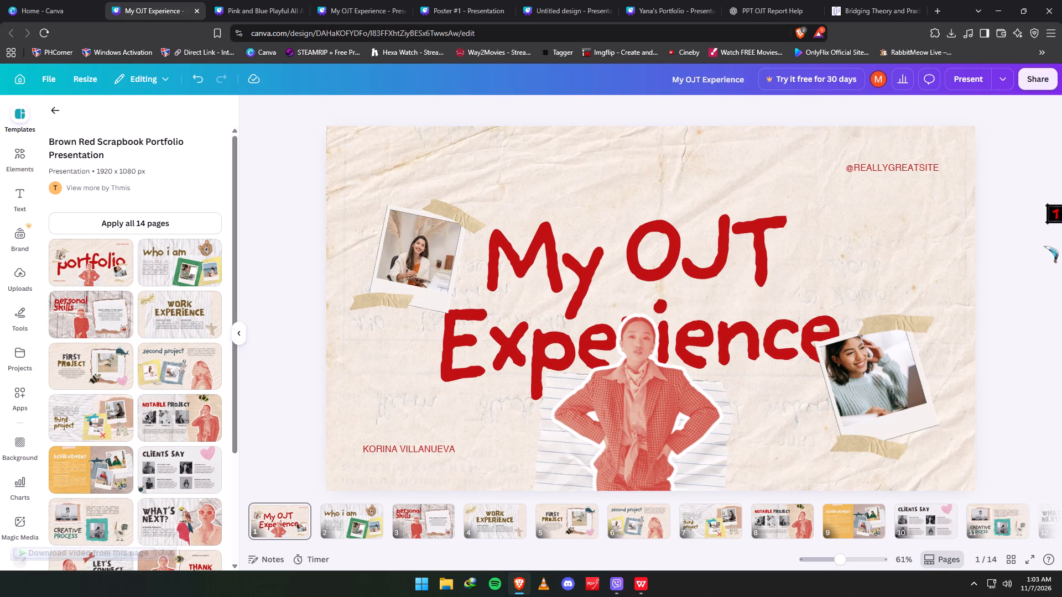
# Move the cover title higher on the page, roughly centred horizontally, so the cutout figure covers less of the word Experience.
pyautogui.click(672, 240)
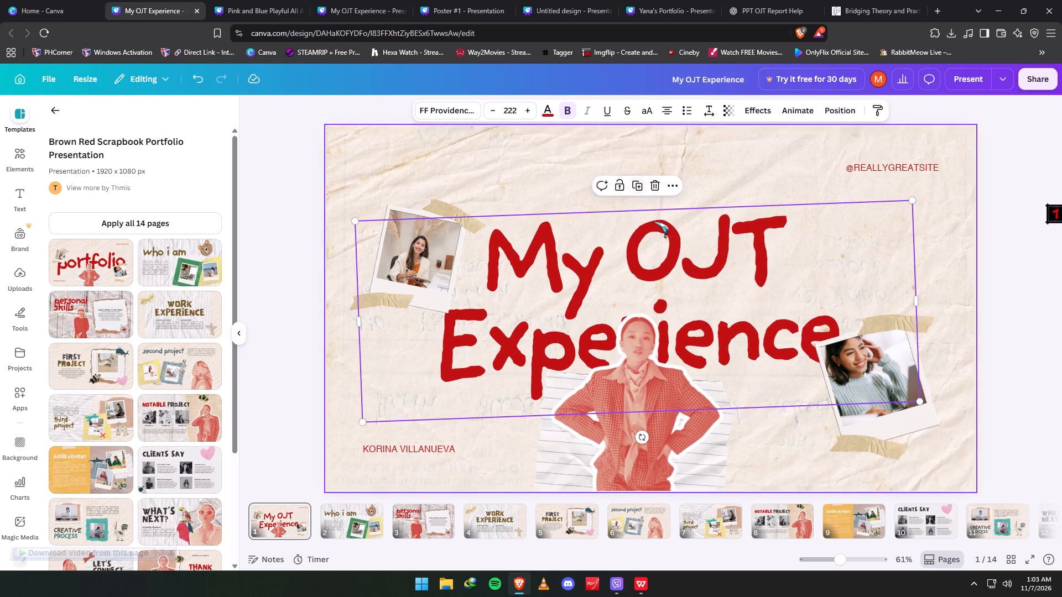
pyautogui.moveTo(691, 252); pyautogui.dragTo(691, 233)
pyautogui.click(1029, 305)
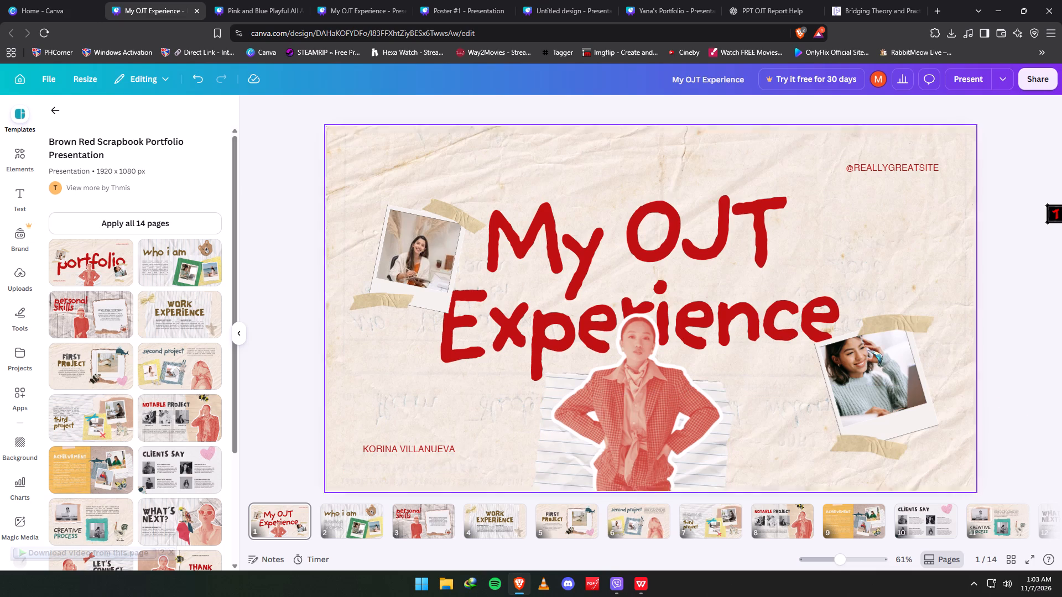
pyautogui.moveTo(757, 265); pyautogui.dragTo(759, 249)
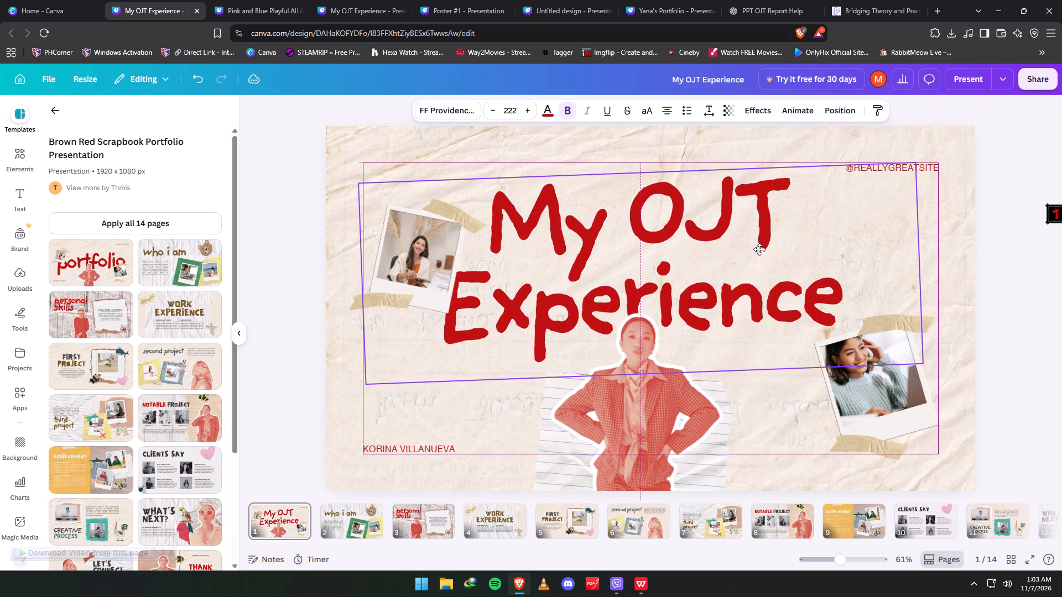
pyautogui.moveTo(759, 249); pyautogui.dragTo(759, 252)
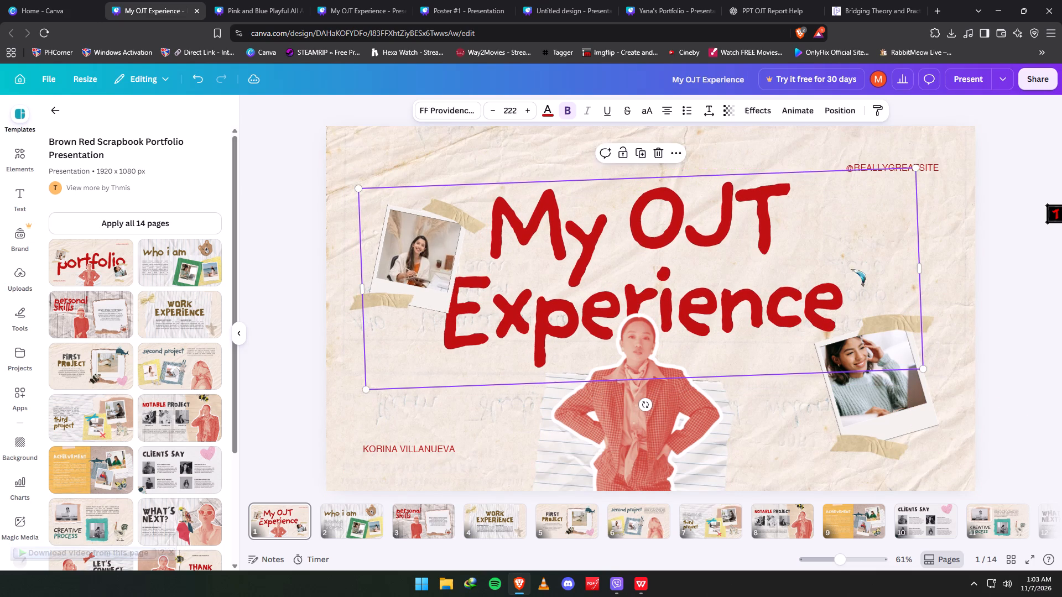
pyautogui.click(1030, 259)
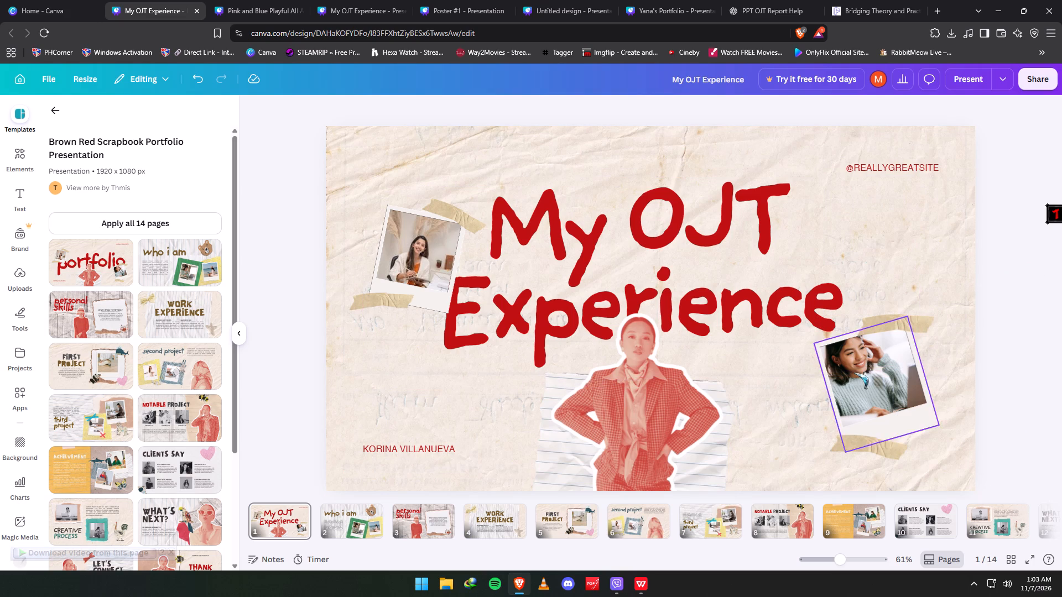
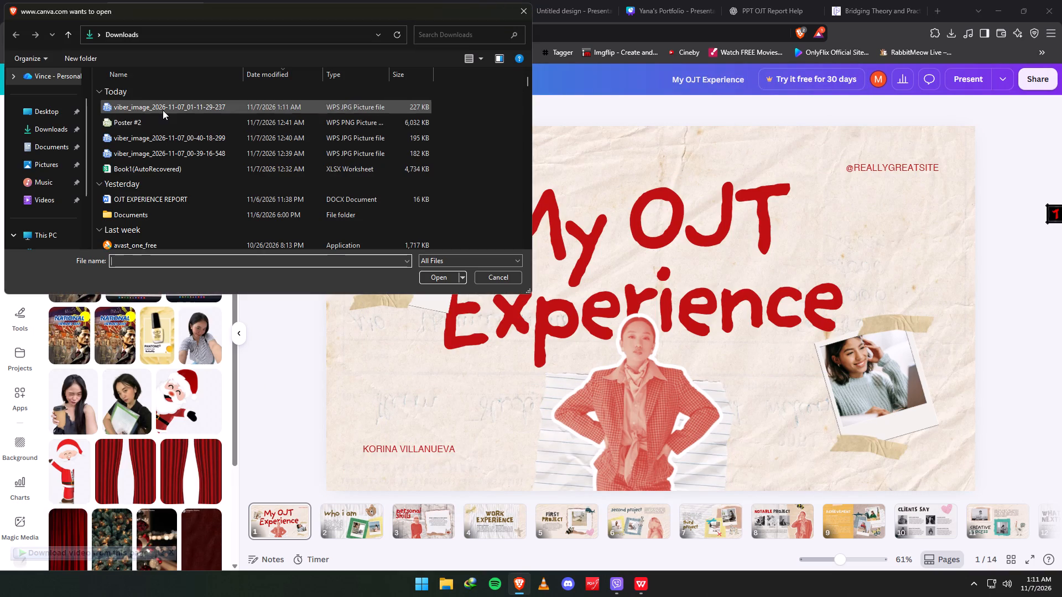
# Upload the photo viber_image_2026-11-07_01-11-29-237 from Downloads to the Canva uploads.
pyautogui.click(163, 110)
pyautogui.click(450, 280)
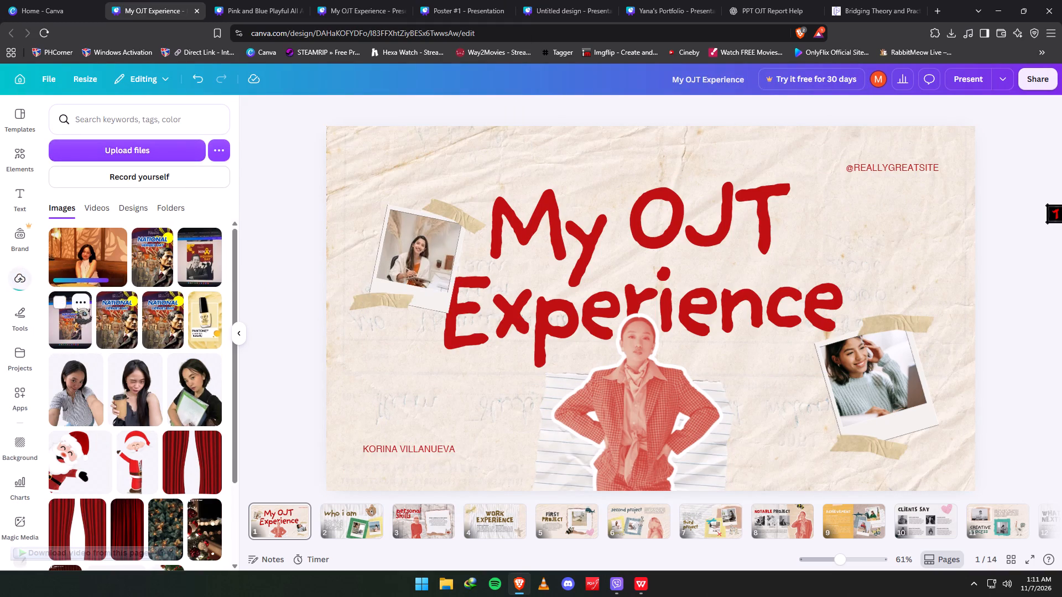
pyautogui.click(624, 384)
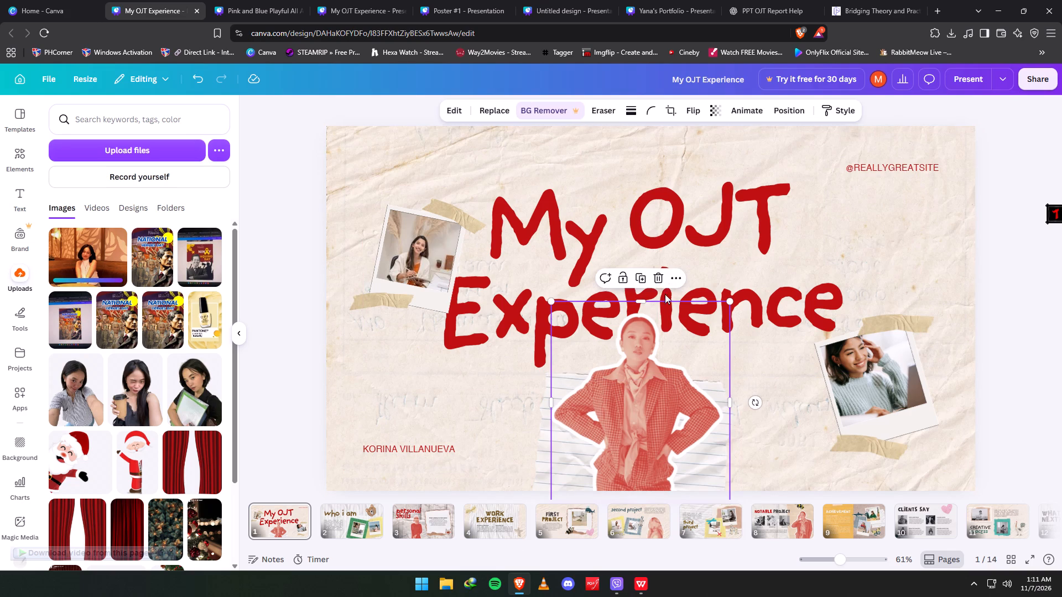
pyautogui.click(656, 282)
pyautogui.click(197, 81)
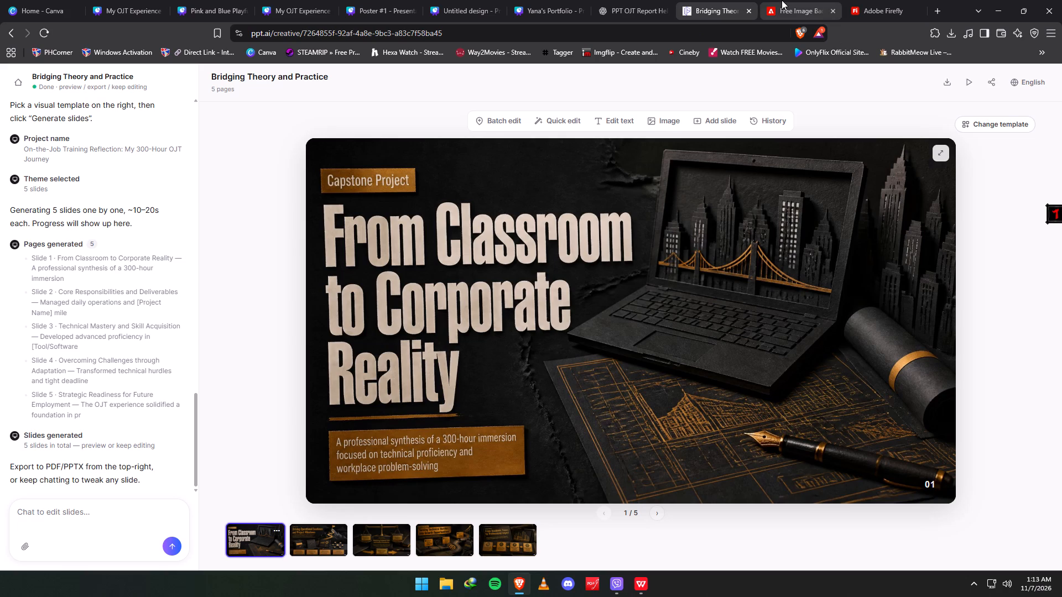
pyautogui.click(787, 0)
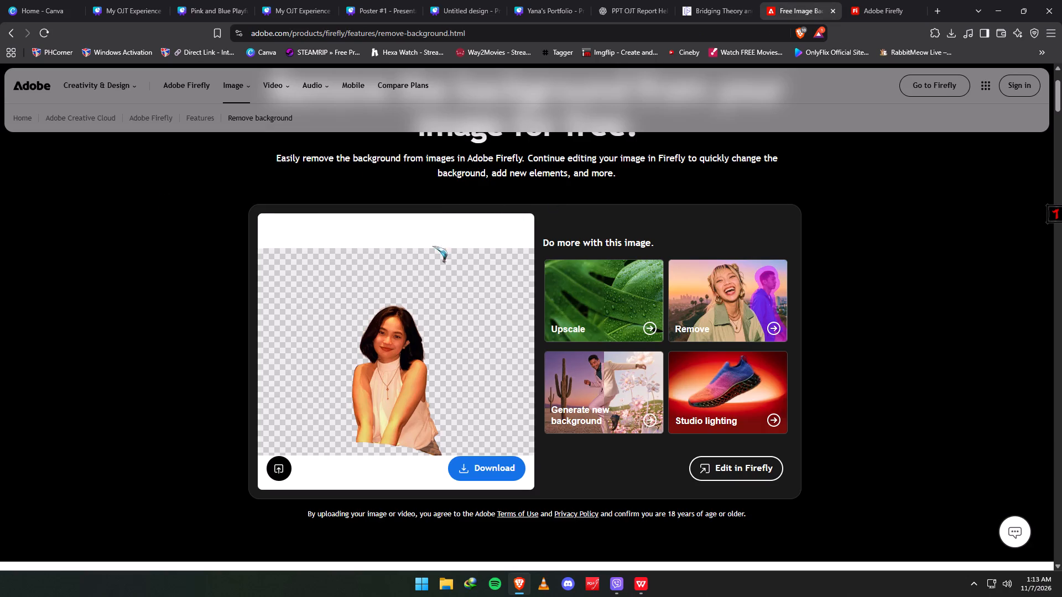
pyautogui.click(2, 35)
pyautogui.scroll(1, 303, 291)
pyautogui.scroll(19, 261, 317)
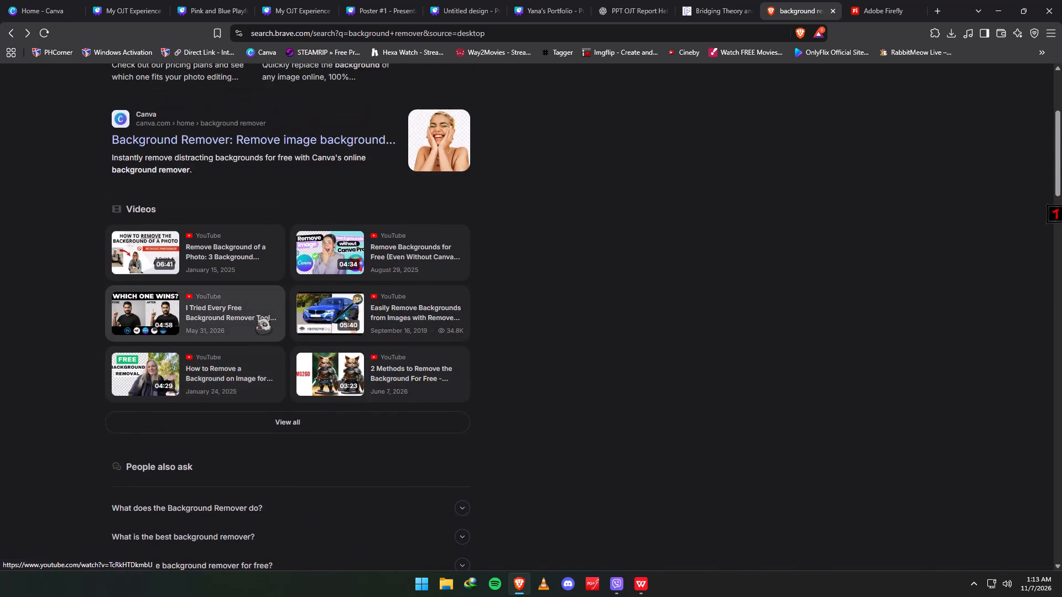
pyautogui.scroll(-9, 257, 321)
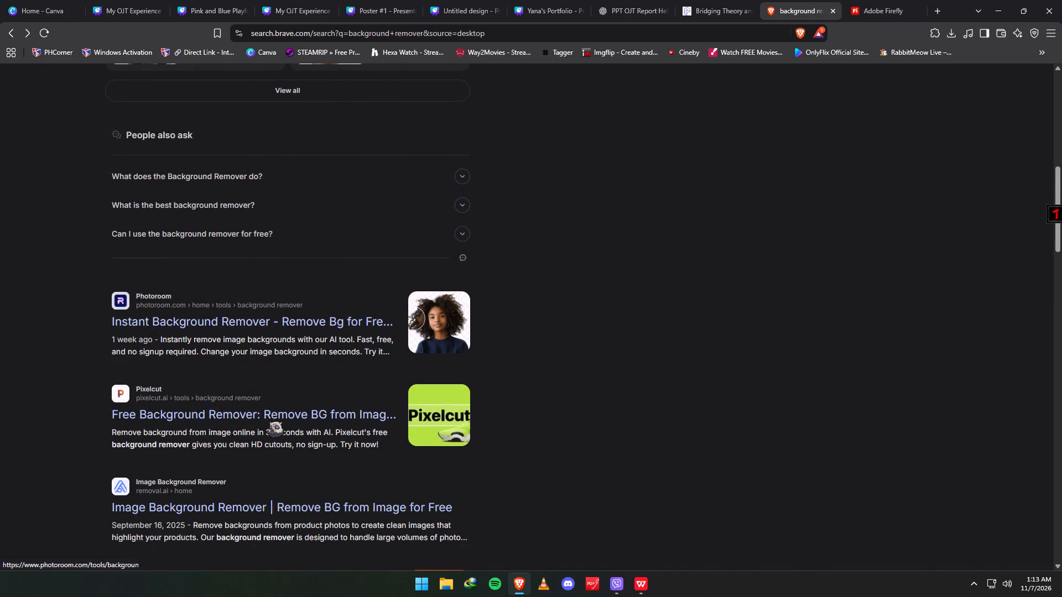
pyautogui.click(269, 421)
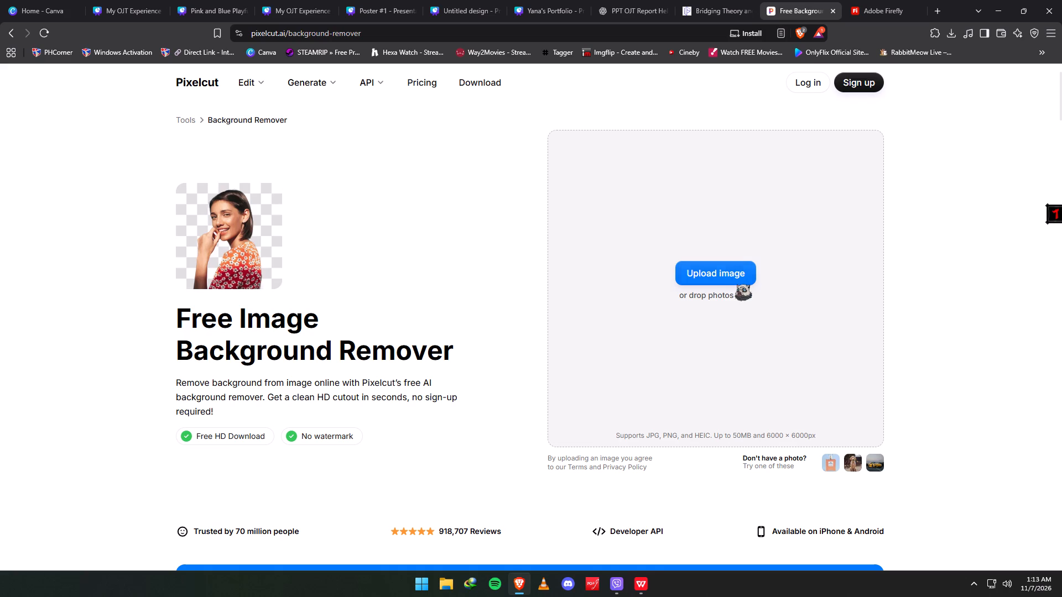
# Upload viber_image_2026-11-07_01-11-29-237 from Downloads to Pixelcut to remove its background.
pyautogui.scroll(-3, 693, 320)
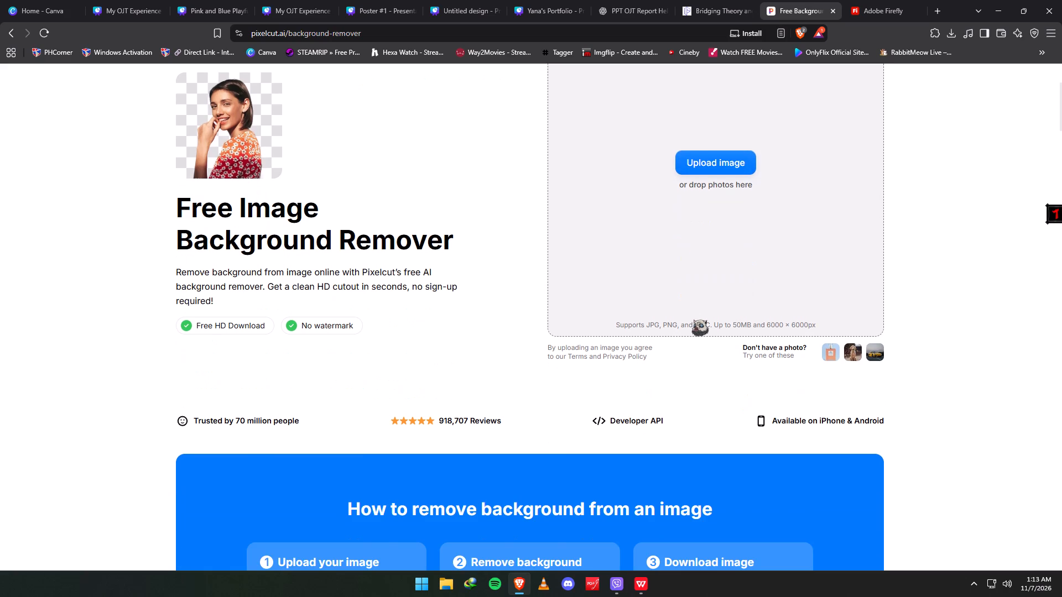
pyautogui.scroll(3, 694, 320)
pyautogui.click(727, 266)
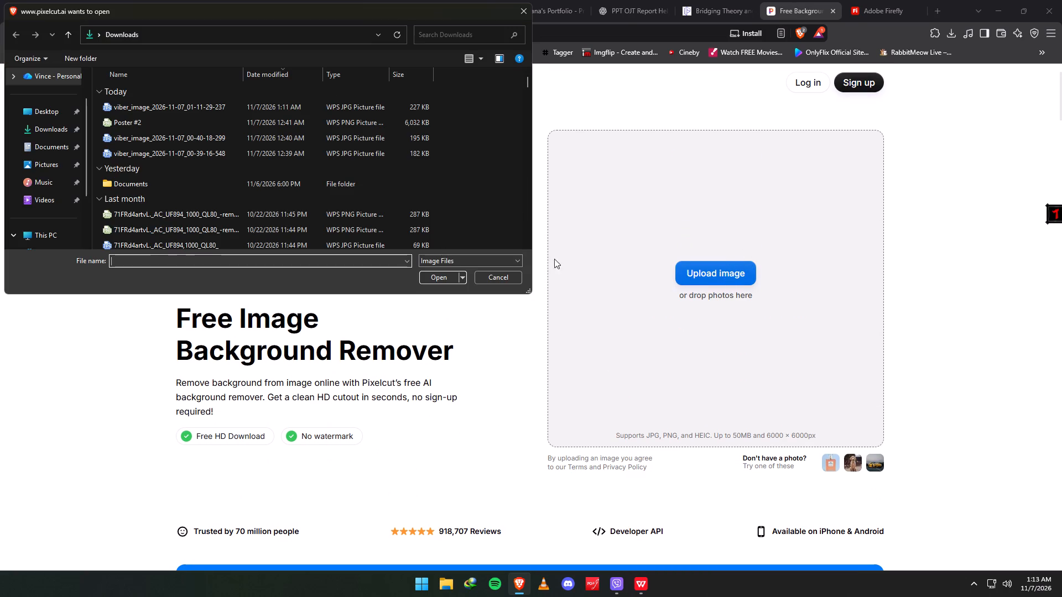
pyautogui.click(190, 108)
pyautogui.click(431, 276)
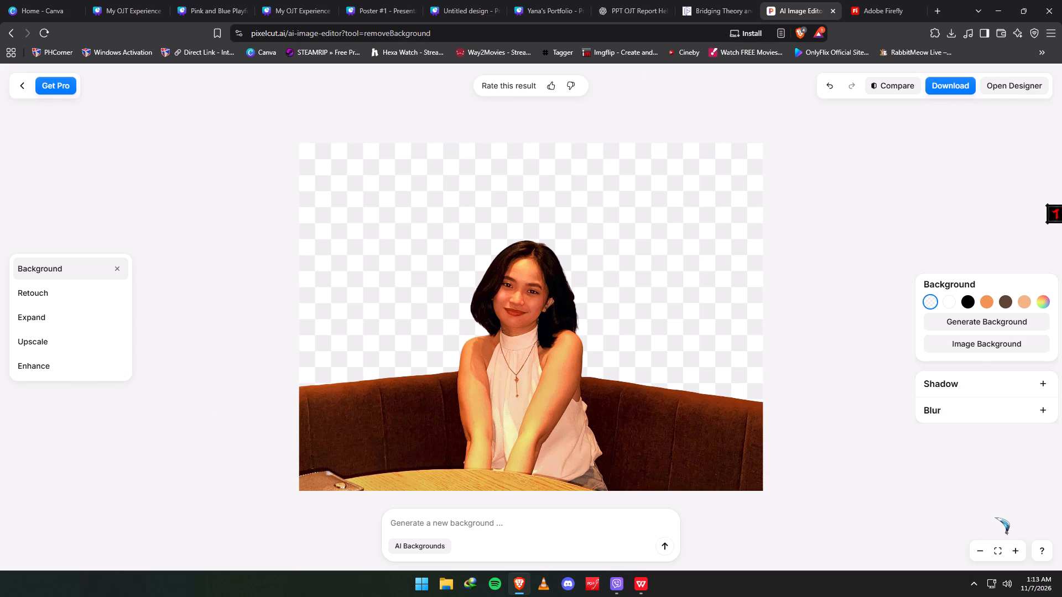
# Refine the cutout manually, erasing the brown sofa on the photo's right side up to the woman's arm and hip with the size 50 brush.
pyautogui.click(689, 425)
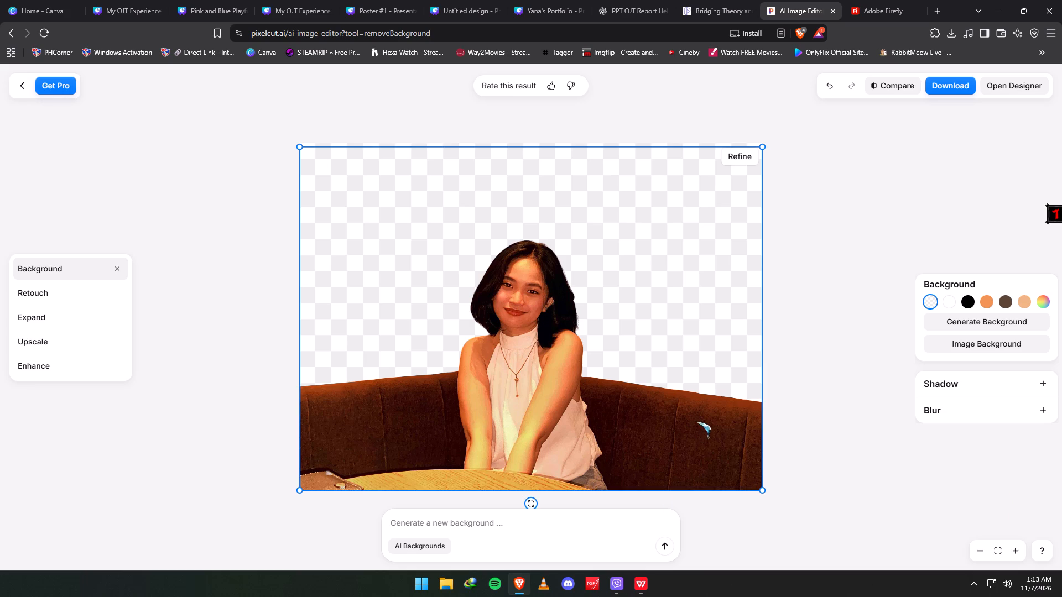
pyautogui.click(736, 155)
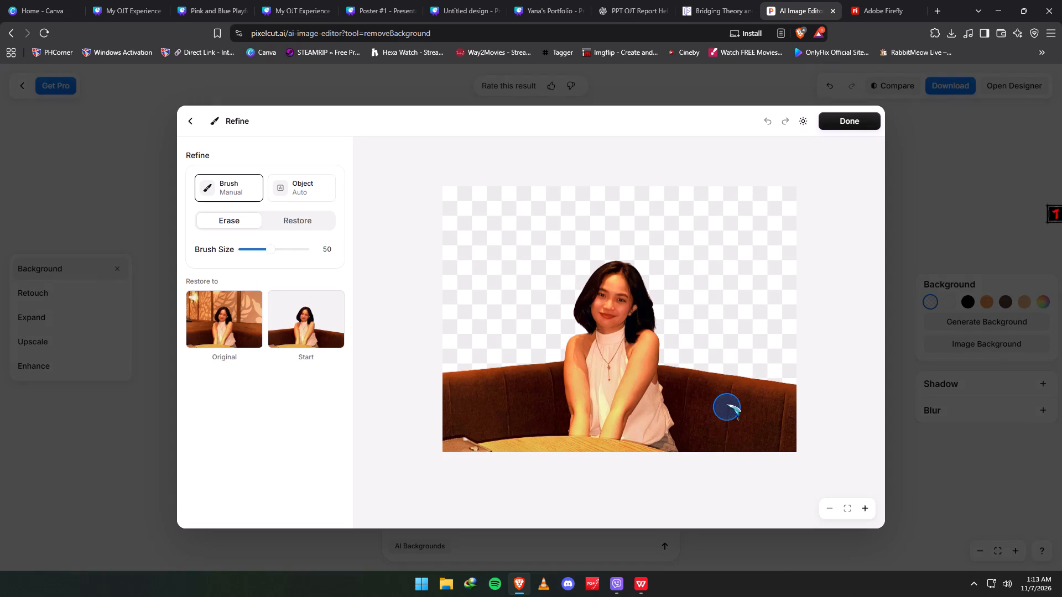
pyautogui.moveTo(706, 380); pyautogui.dragTo(788, 415)
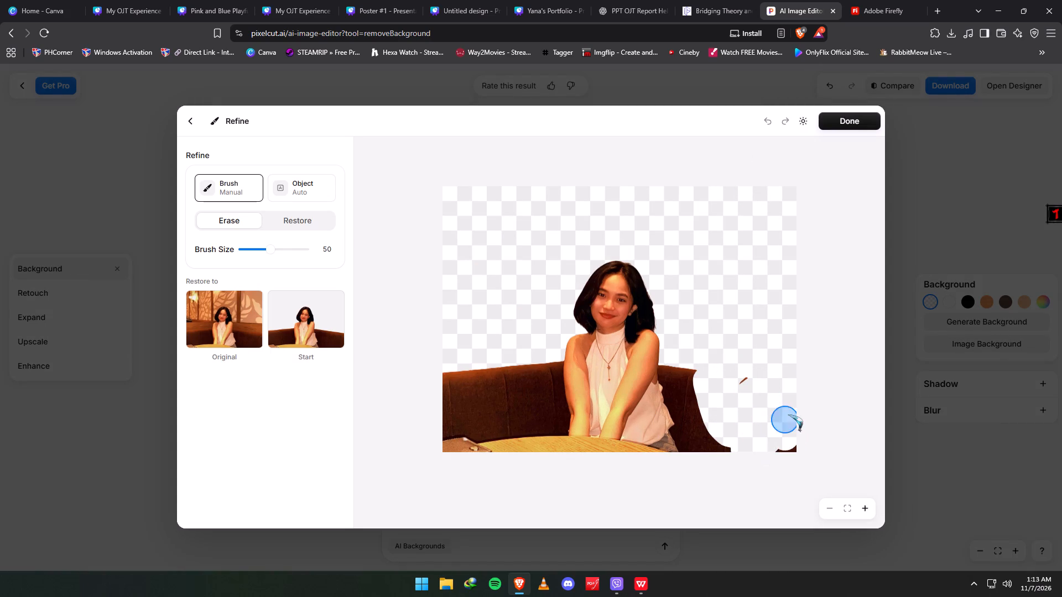
pyautogui.moveTo(788, 415); pyautogui.dragTo(693, 372)
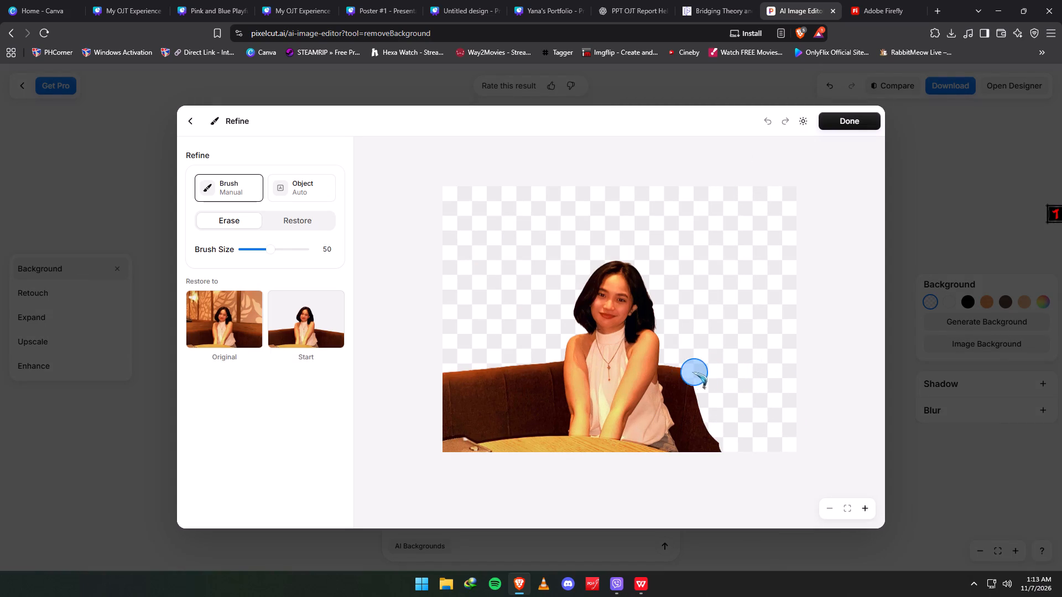
pyautogui.moveTo(693, 372); pyautogui.dragTo(673, 377)
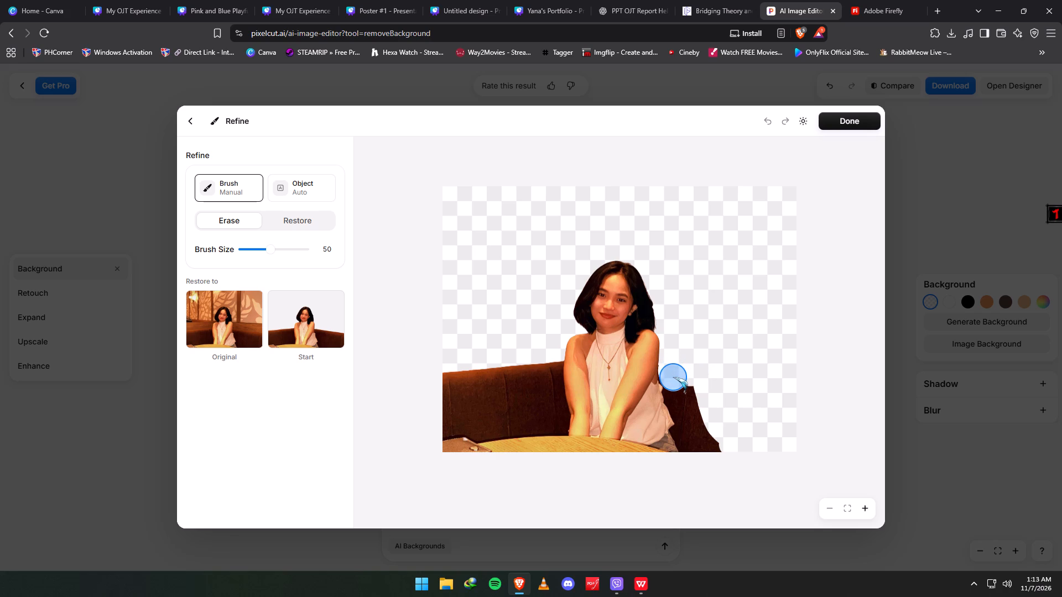
pyautogui.moveTo(673, 377); pyautogui.dragTo(676, 392)
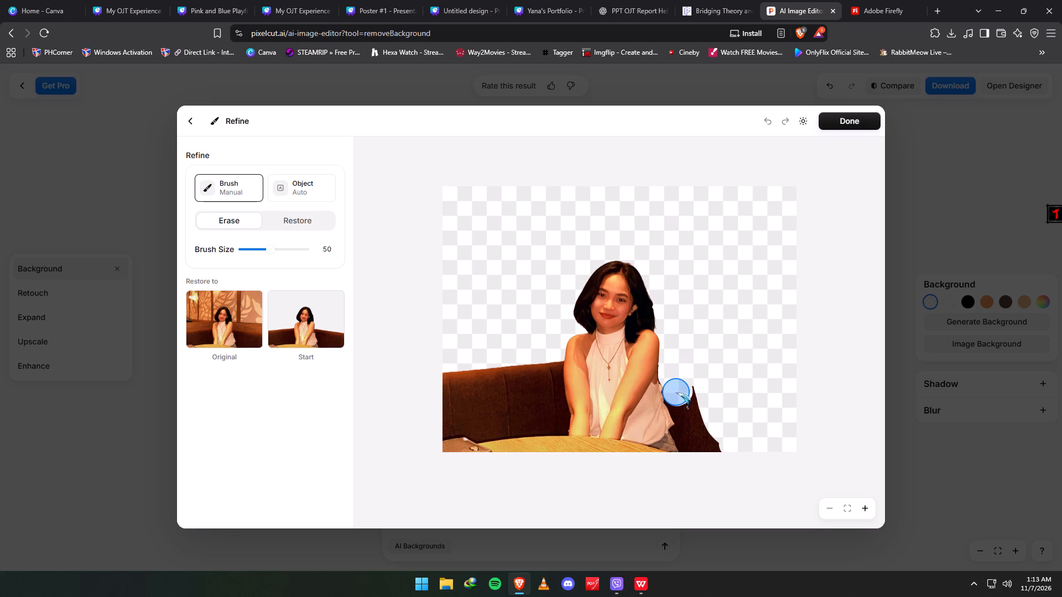
pyautogui.moveTo(676, 392); pyautogui.dragTo(675, 393)
pyautogui.moveTo(675, 393); pyautogui.dragTo(726, 443)
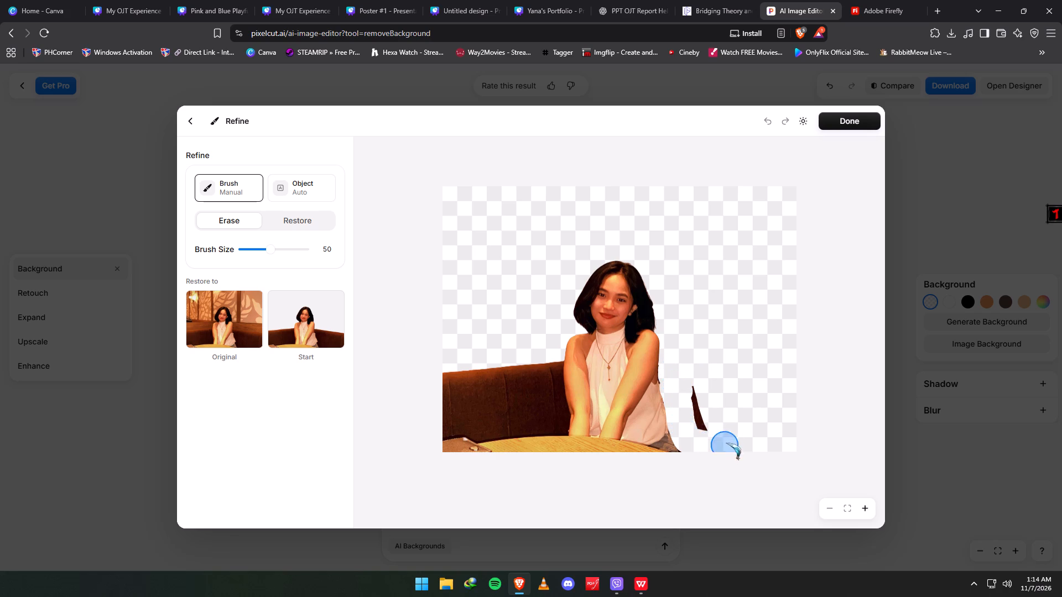
pyautogui.moveTo(726, 443); pyautogui.dragTo(729, 393)
pyautogui.moveTo(729, 386); pyautogui.dragTo(714, 372)
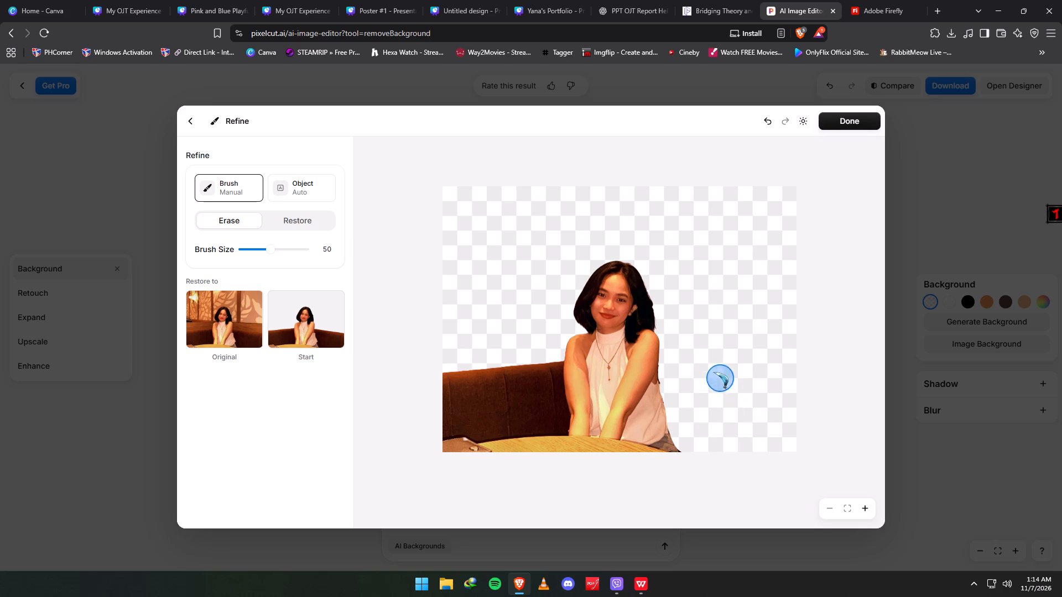
pyautogui.moveTo(714, 372); pyautogui.dragTo(671, 373)
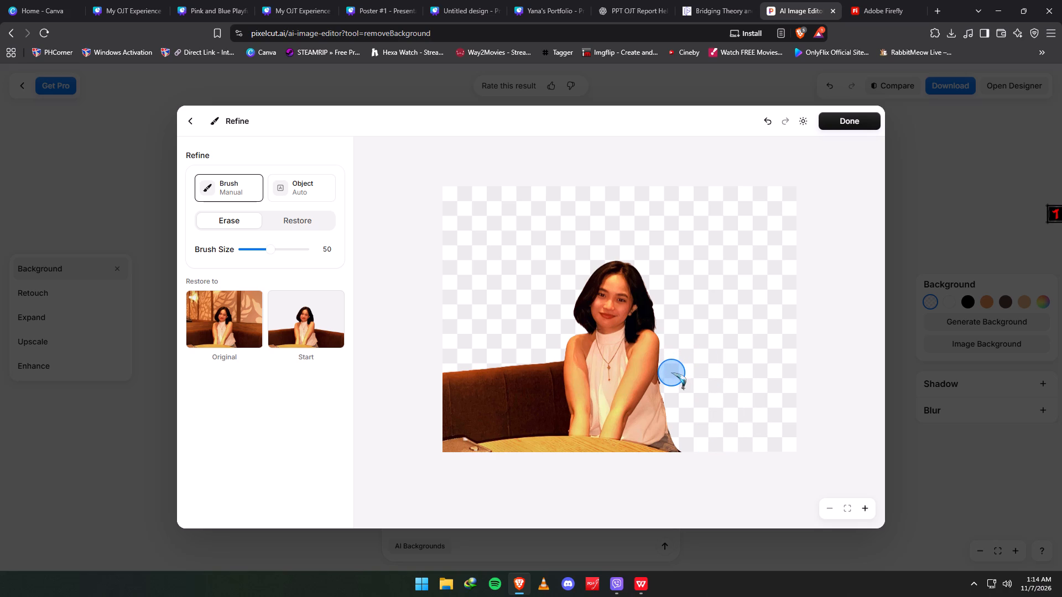
pyautogui.moveTo(671, 373); pyautogui.dragTo(701, 390)
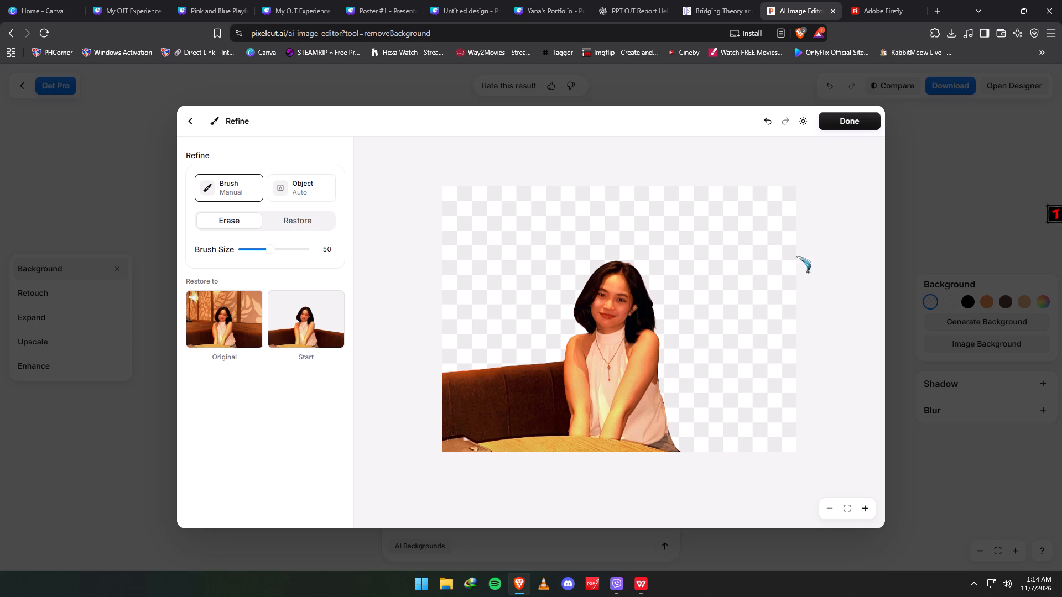
# Erase stray background along the right-hand edge of the woman's hair and above her shoulder.
pyautogui.moveTo(668, 282); pyautogui.dragTo(663, 292)
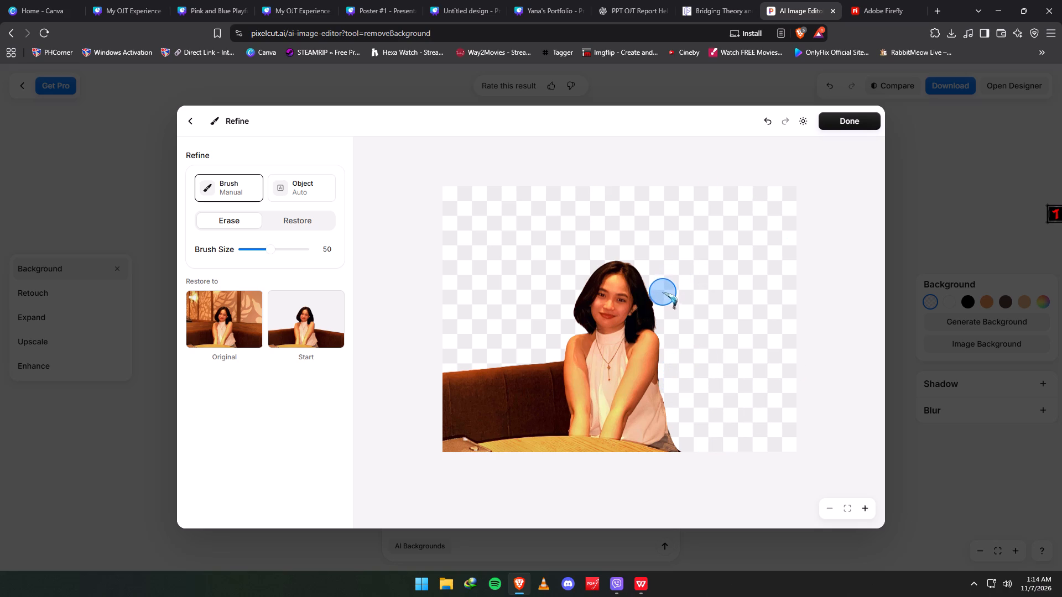
pyautogui.moveTo(663, 292); pyautogui.dragTo(669, 324)
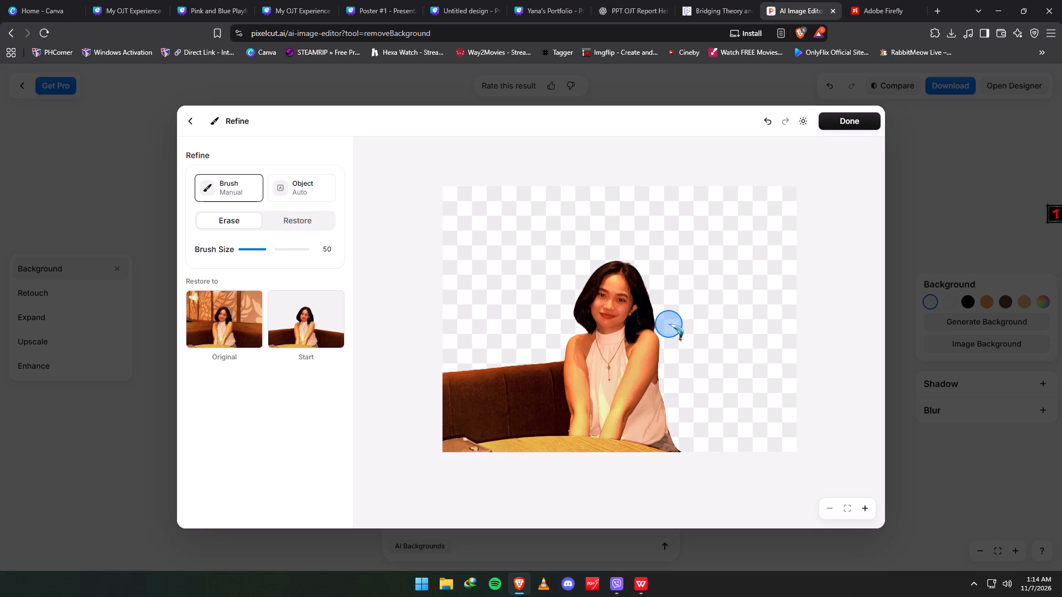
pyautogui.moveTo(669, 324); pyautogui.dragTo(641, 254)
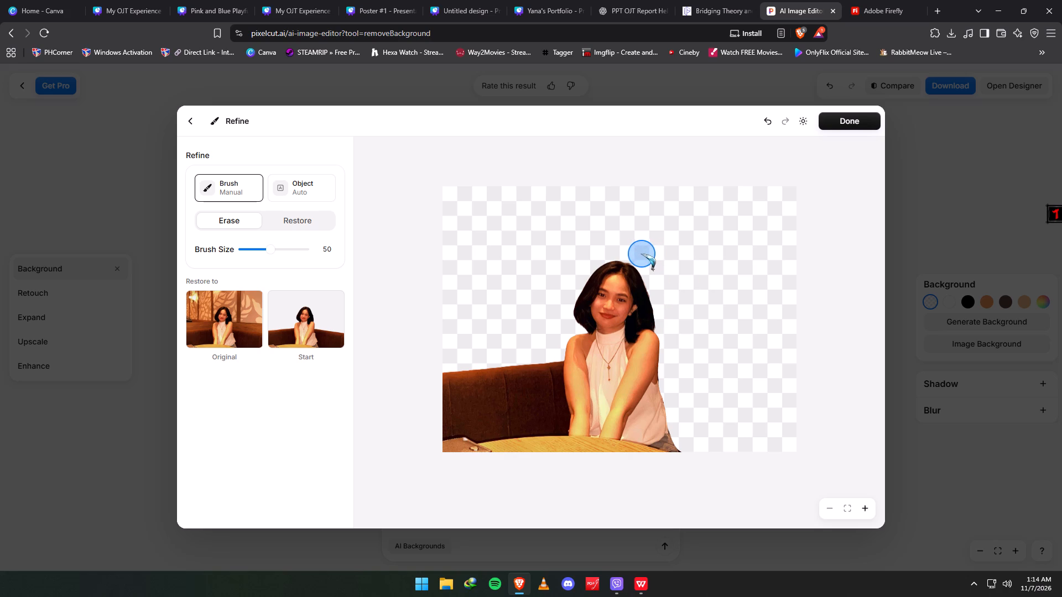
pyautogui.moveTo(641, 254); pyautogui.dragTo(662, 281)
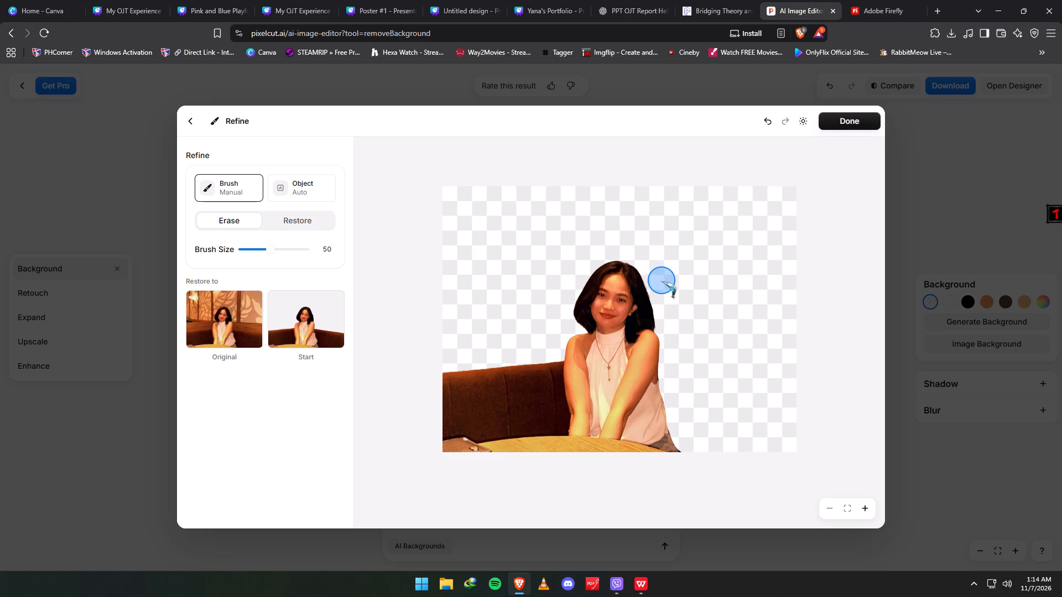
pyautogui.moveTo(662, 281); pyautogui.dragTo(700, 298)
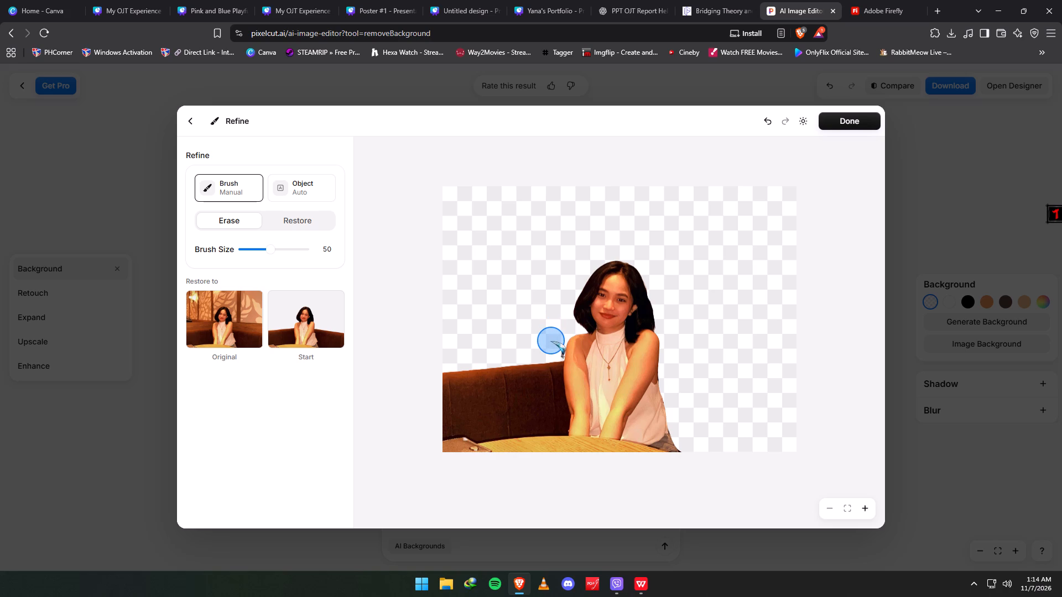
# Erase most of the sofa and the table corner on the photo's left side, working in toward the woman's arm.
pyautogui.moveTo(551, 341); pyautogui.dragTo(447, 434)
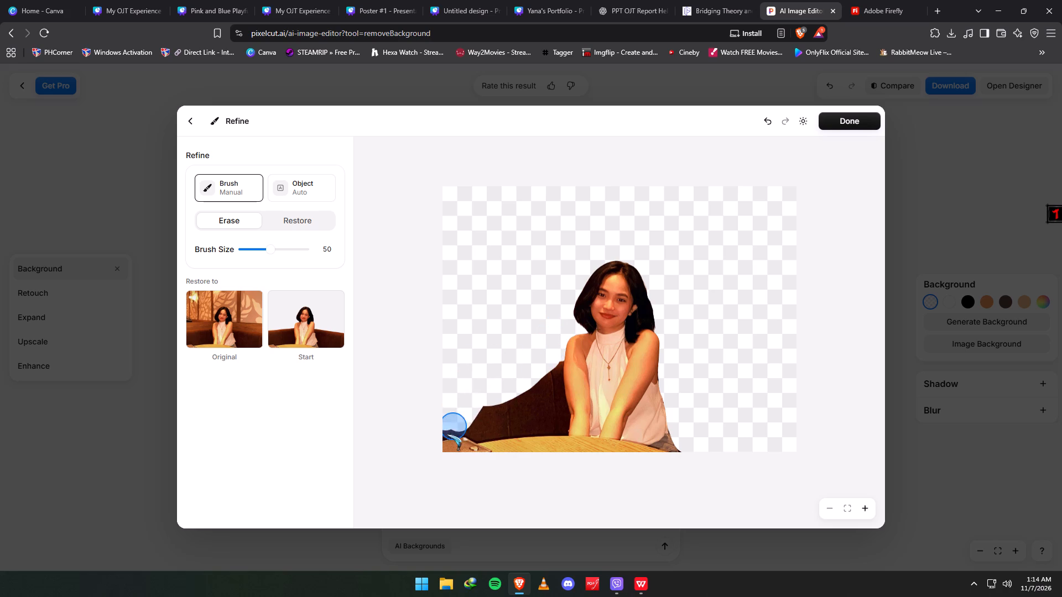
pyautogui.moveTo(447, 434); pyautogui.dragTo(532, 385)
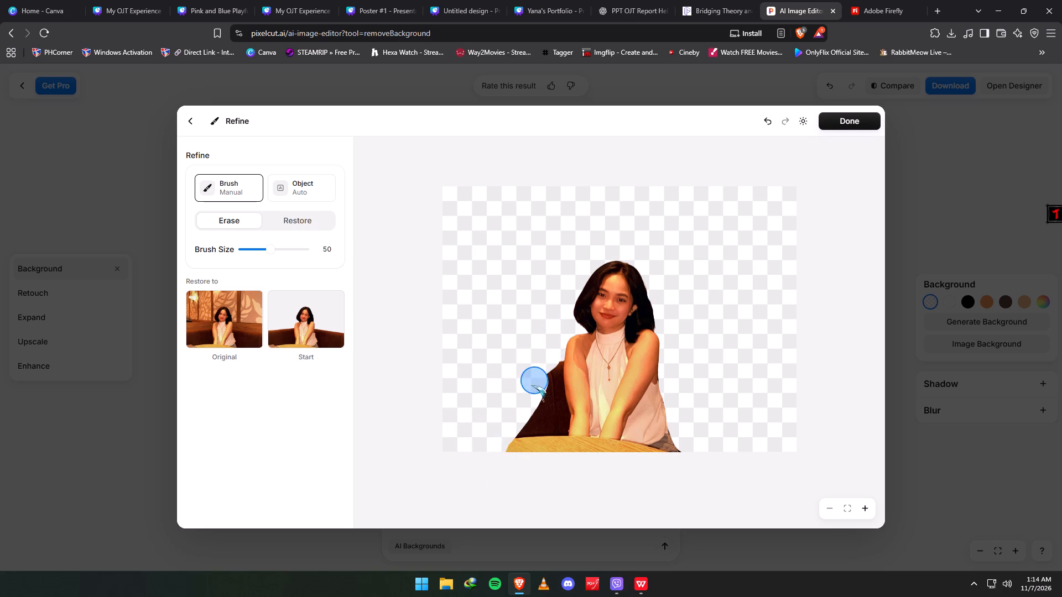
pyautogui.moveTo(532, 385); pyautogui.dragTo(543, 453)
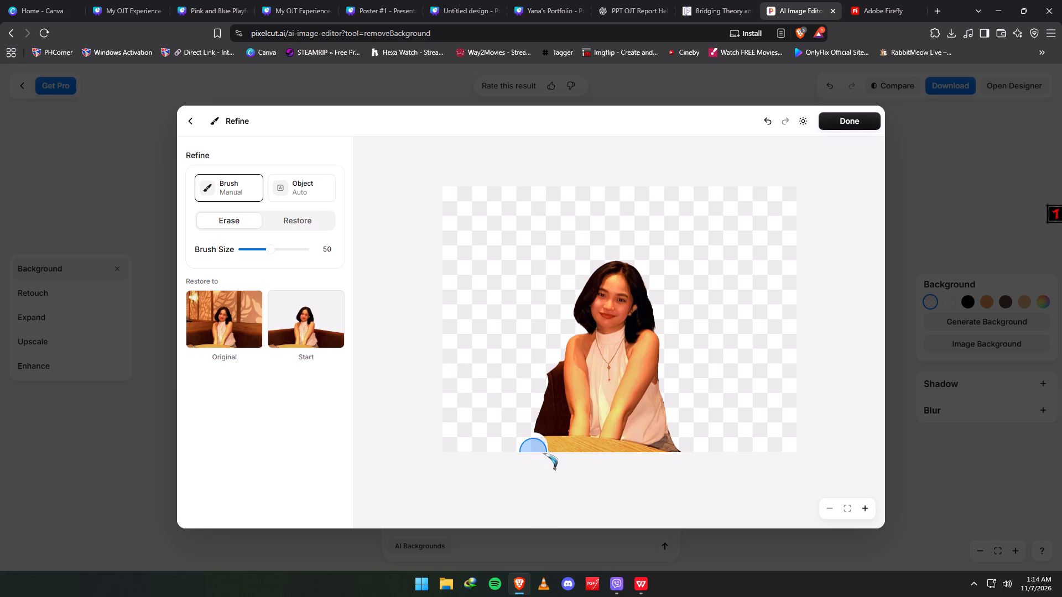
# Erase the wooden table along the photo's bottom edge, moving from the left end past beneath the woman's hands.
pyautogui.moveTo(543, 453); pyautogui.dragTo(555, 453)
pyautogui.moveTo(530, 450); pyautogui.dragTo(569, 451)
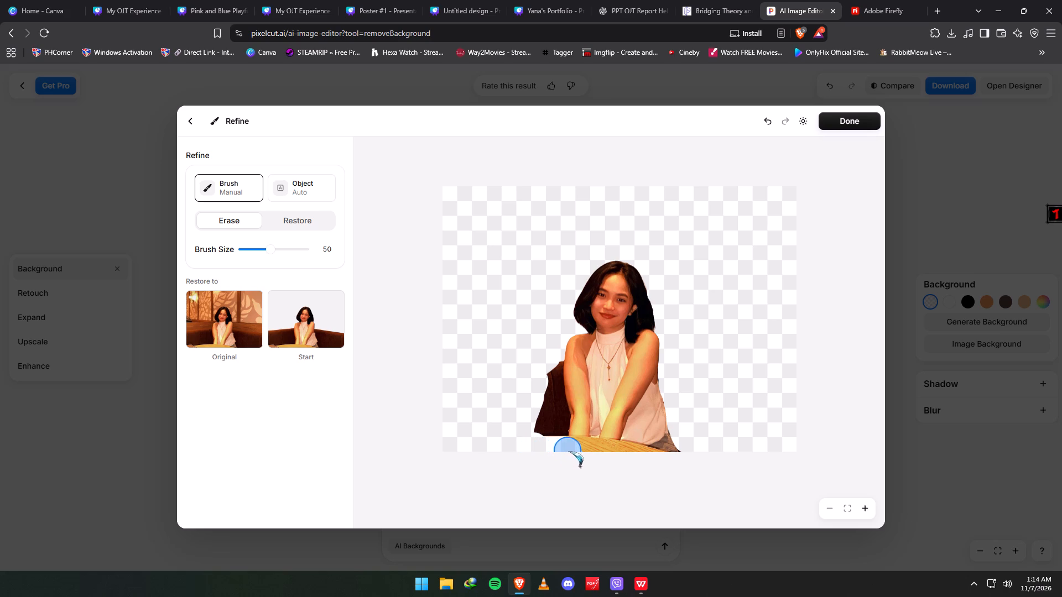
pyautogui.moveTo(569, 451); pyautogui.dragTo(585, 449)
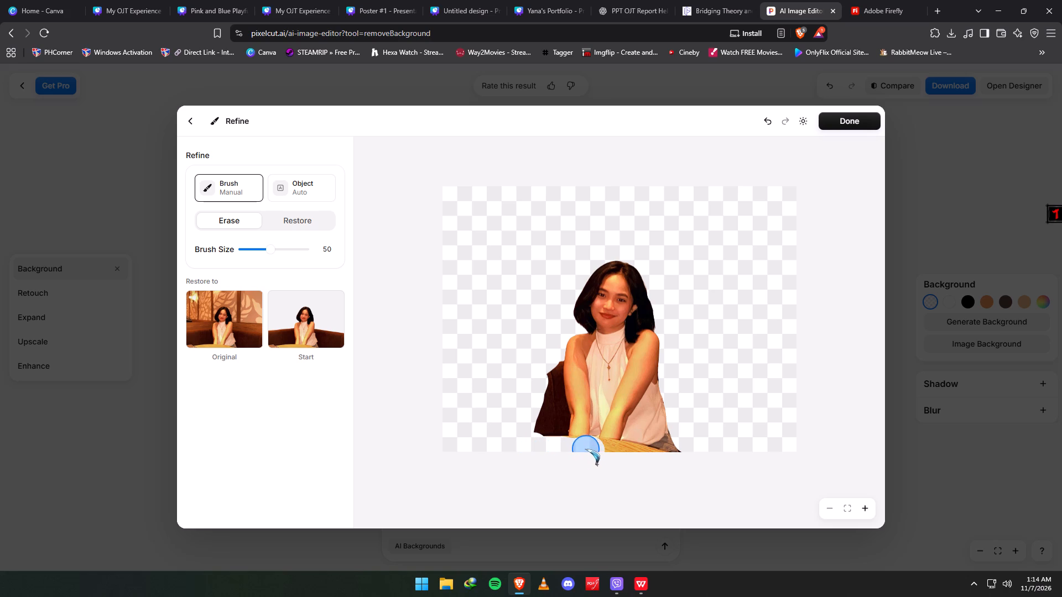
pyautogui.moveTo(585, 449); pyautogui.dragTo(597, 452)
pyautogui.moveTo(597, 452); pyautogui.dragTo(605, 453)
pyautogui.moveTo(586, 453); pyautogui.dragTo(595, 452)
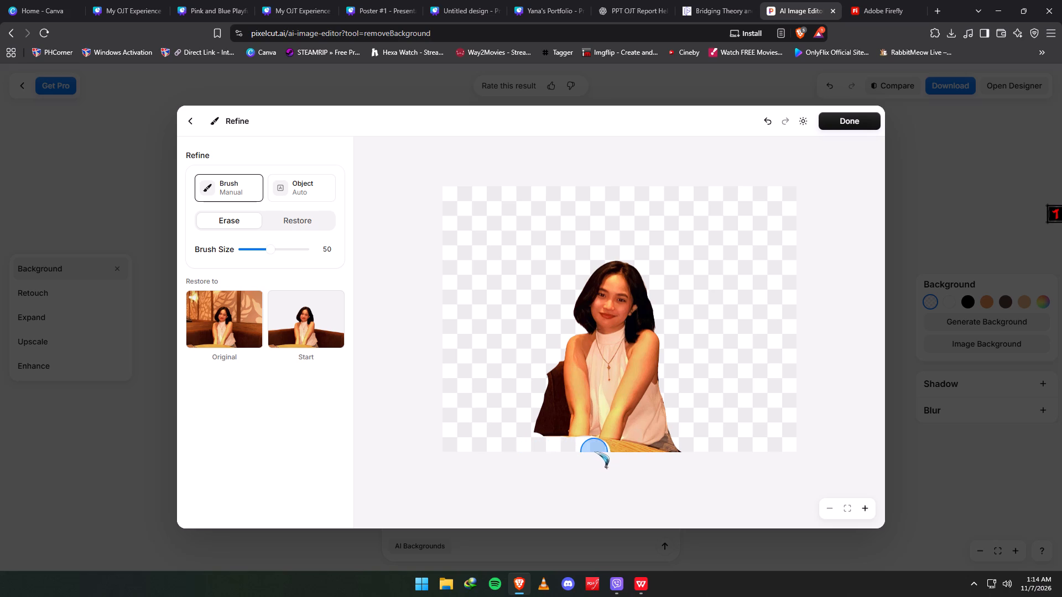
pyautogui.moveTo(595, 452); pyautogui.dragTo(611, 452)
pyautogui.moveTo(586, 450); pyautogui.dragTo(615, 453)
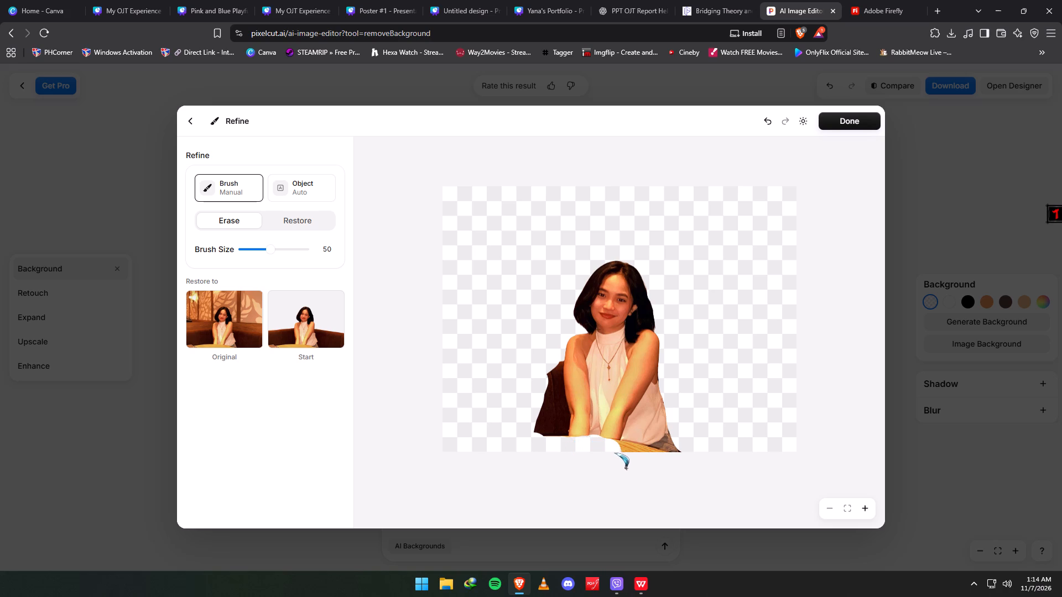
pyautogui.moveTo(615, 453); pyautogui.dragTo(615, 452)
pyautogui.moveTo(596, 451); pyautogui.dragTo(629, 453)
pyautogui.moveTo(629, 453); pyautogui.dragTo(639, 457)
# Reduce the eraser brush size to 20 and erase the remaining table sliver below the woman's hip.
pyautogui.moveTo(269, 249); pyautogui.dragTo(246, 270)
pyautogui.moveTo(628, 449); pyautogui.dragTo(641, 447)
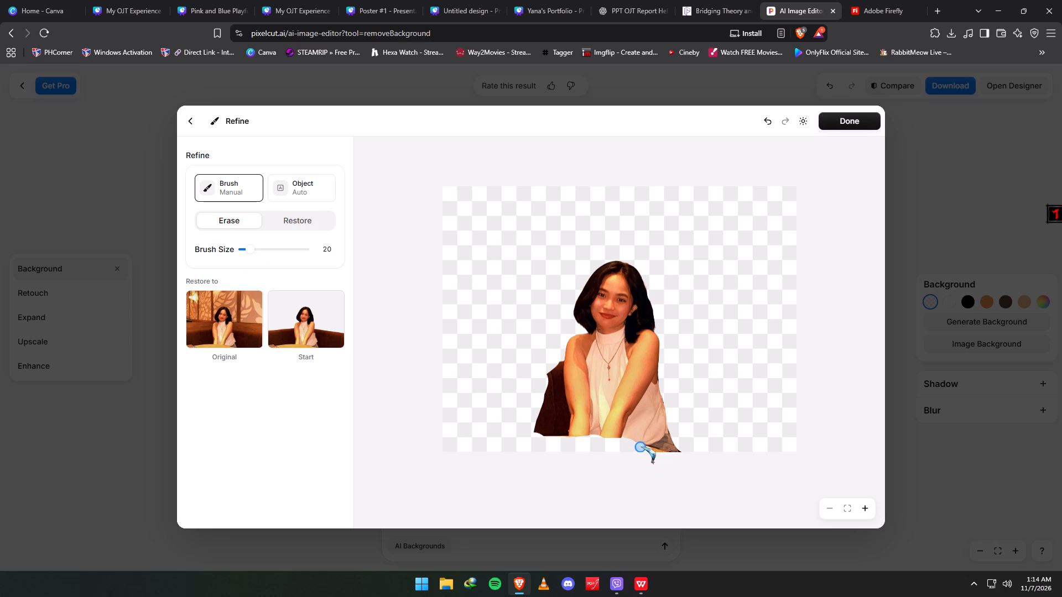
pyautogui.moveTo(641, 447); pyautogui.dragTo(662, 458)
# Erase the leftover sofa piece beside the woman's arm on the photo's left side with the size 20 brush.
pyautogui.moveTo(545, 349); pyautogui.dragTo(546, 376)
pyautogui.moveTo(546, 376); pyautogui.dragTo(557, 399)
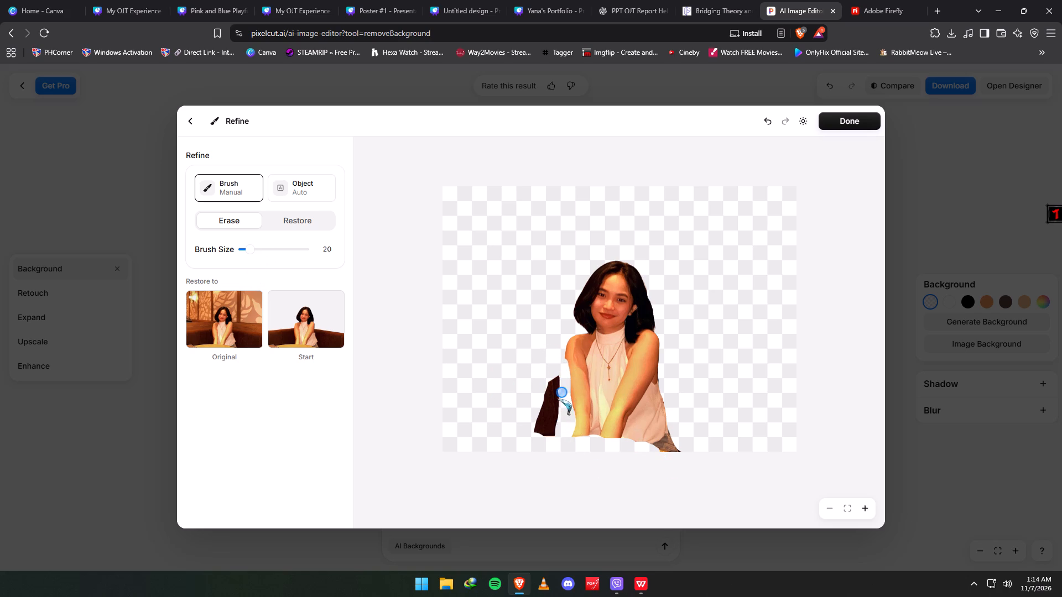
pyautogui.moveTo(557, 399); pyautogui.dragTo(547, 406)
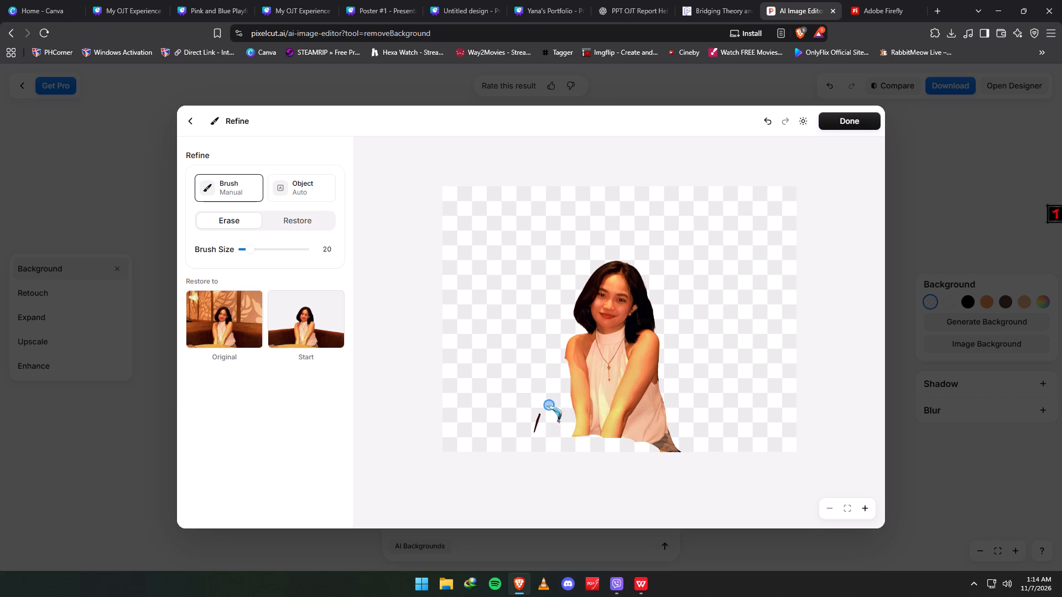
pyautogui.moveTo(547, 406); pyautogui.dragTo(520, 416)
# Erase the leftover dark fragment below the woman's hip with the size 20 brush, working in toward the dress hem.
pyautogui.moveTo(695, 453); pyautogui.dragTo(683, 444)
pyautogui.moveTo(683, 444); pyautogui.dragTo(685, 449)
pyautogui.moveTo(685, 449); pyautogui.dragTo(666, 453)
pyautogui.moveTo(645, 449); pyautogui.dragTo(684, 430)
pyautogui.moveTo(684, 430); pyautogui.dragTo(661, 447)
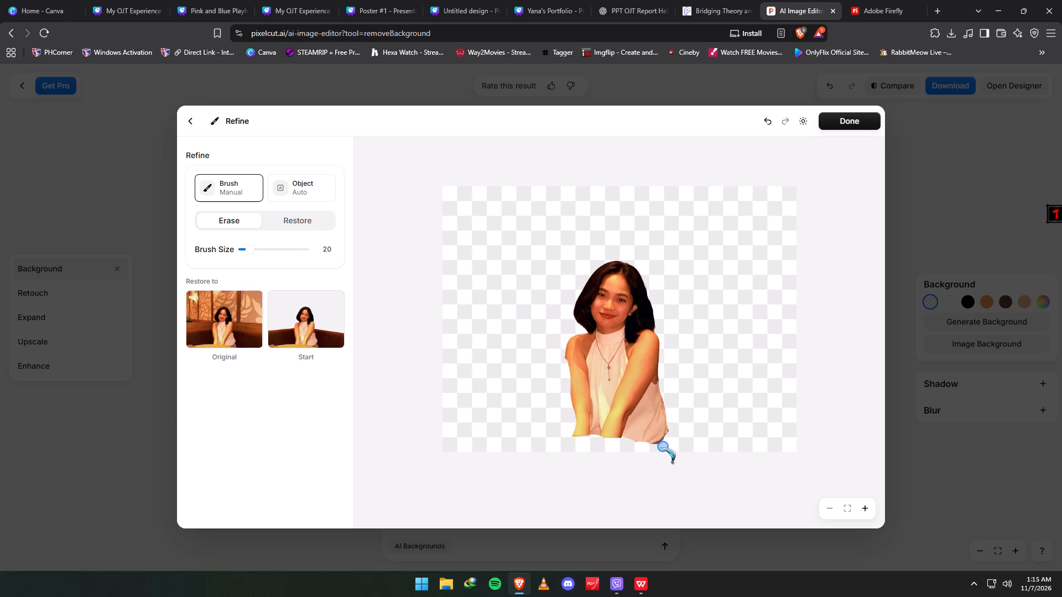
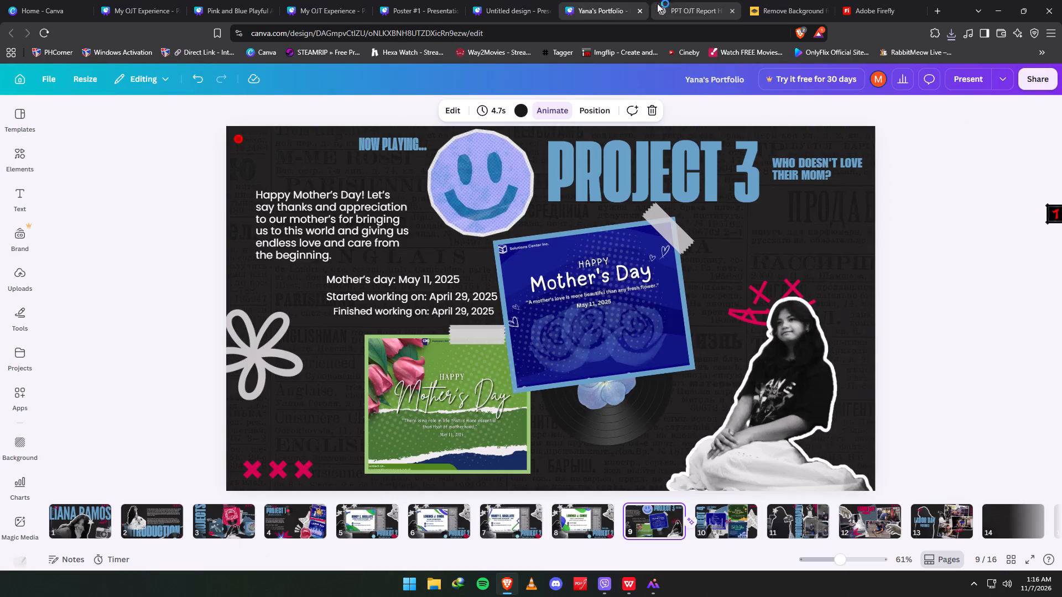
pyautogui.click(676, 0)
pyautogui.click(754, 5)
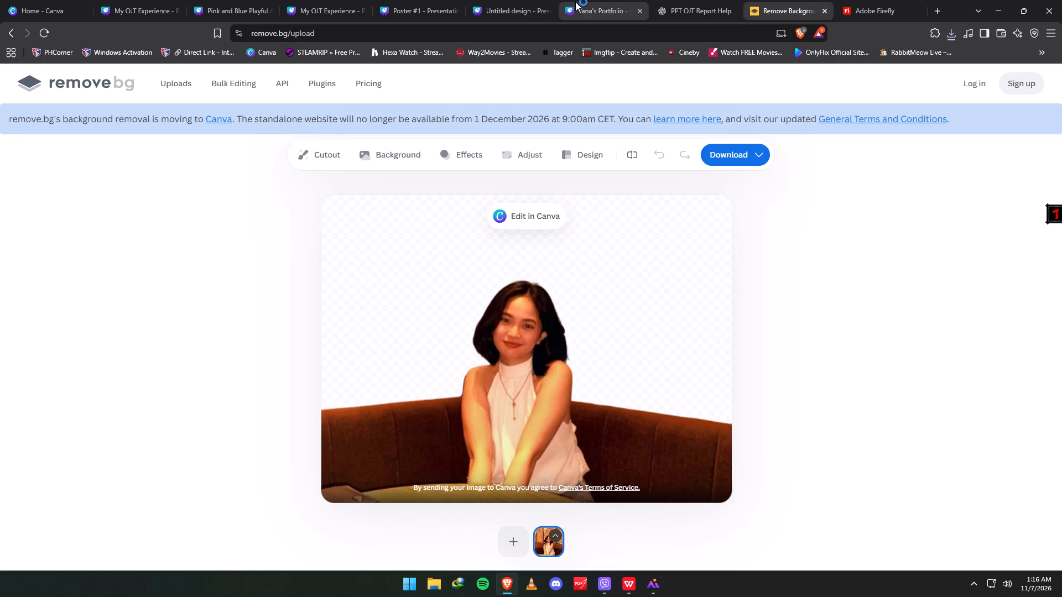
pyautogui.click(591, 3)
pyautogui.click(298, 0)
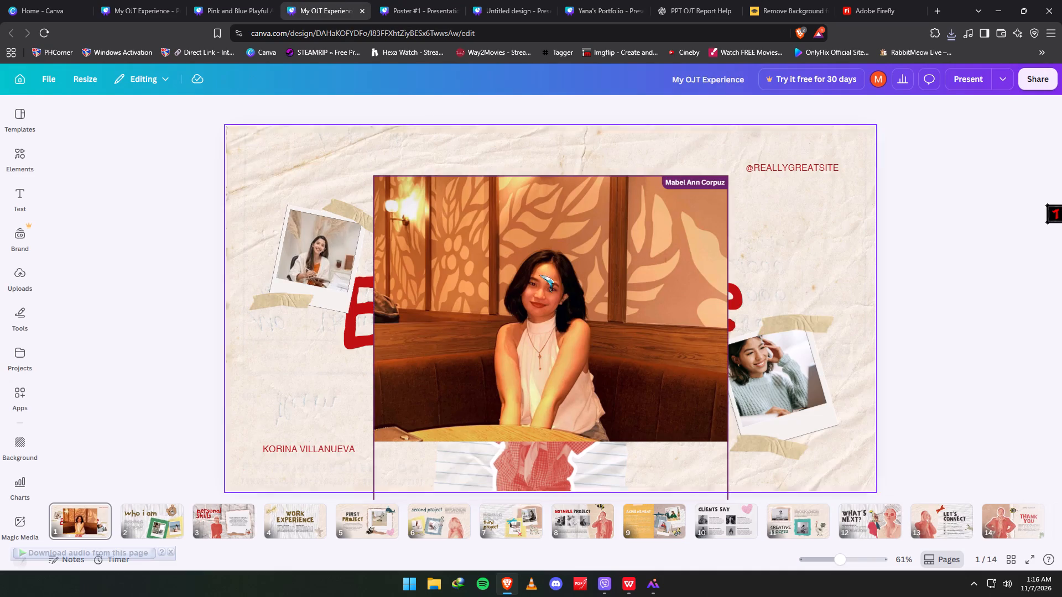
pyautogui.click(592, 238)
pyautogui.click(566, 149)
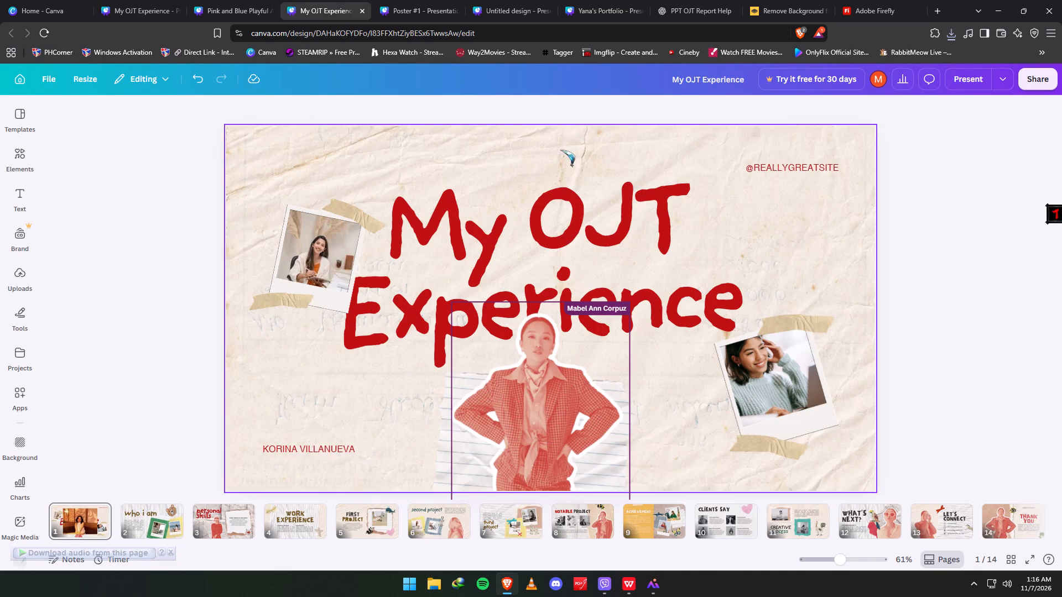
# Upload Firefly (6) from Downloads and add the woman's background-free cutout to the cover slide.
pyautogui.click(20, 158)
pyautogui.click(16, 273)
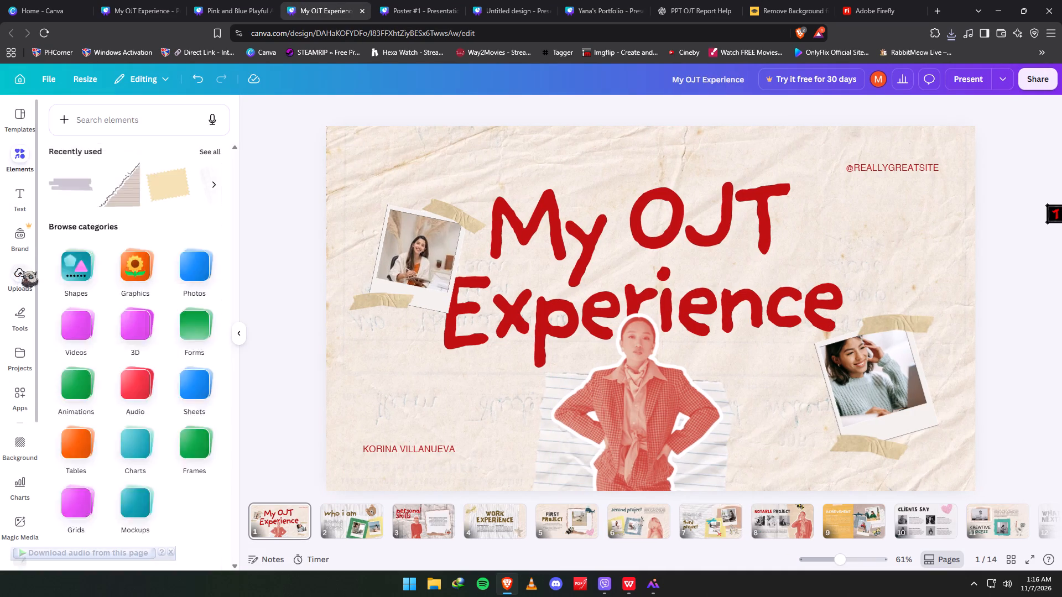
pyautogui.click(110, 151)
pyautogui.click(186, 109)
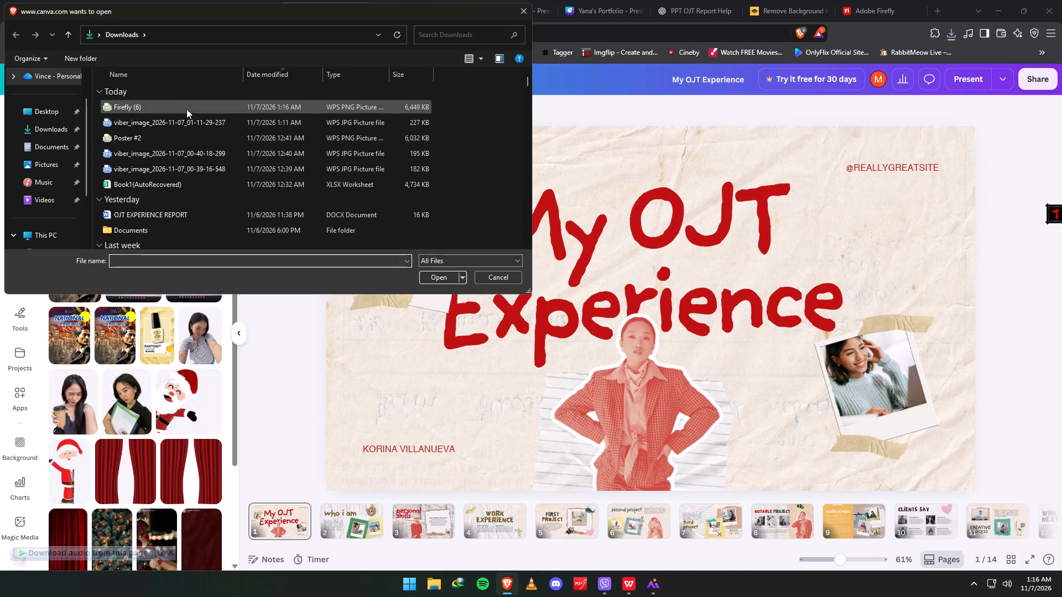
pyautogui.click(441, 280)
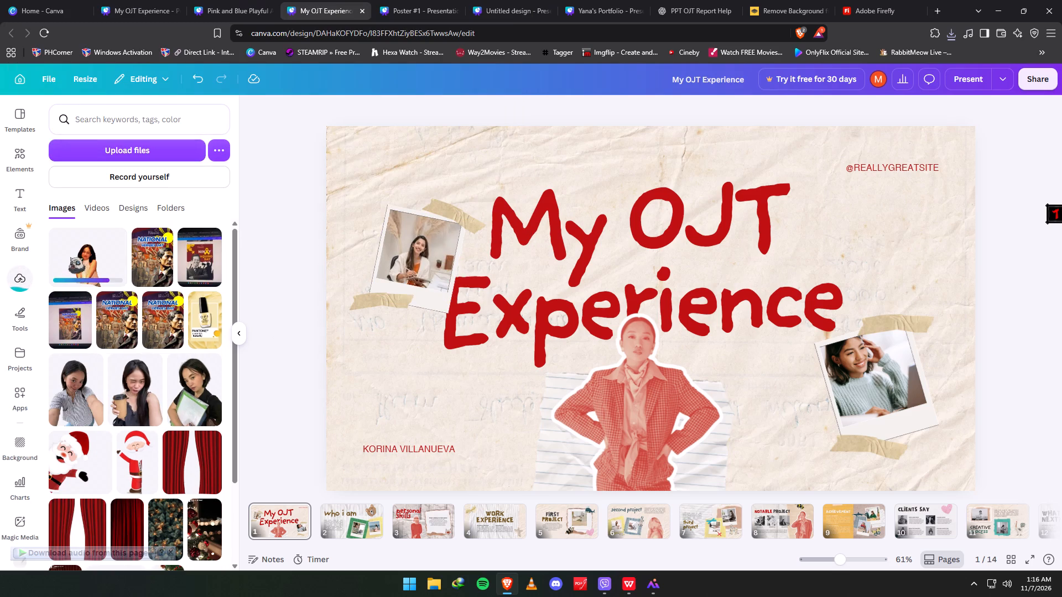
pyautogui.click(71, 254)
# Move the template's red-tinted woman aside and place the new cutout over the lined paper at the slide's bottom edge.
pyautogui.moveTo(631, 326); pyautogui.dragTo(763, 337)
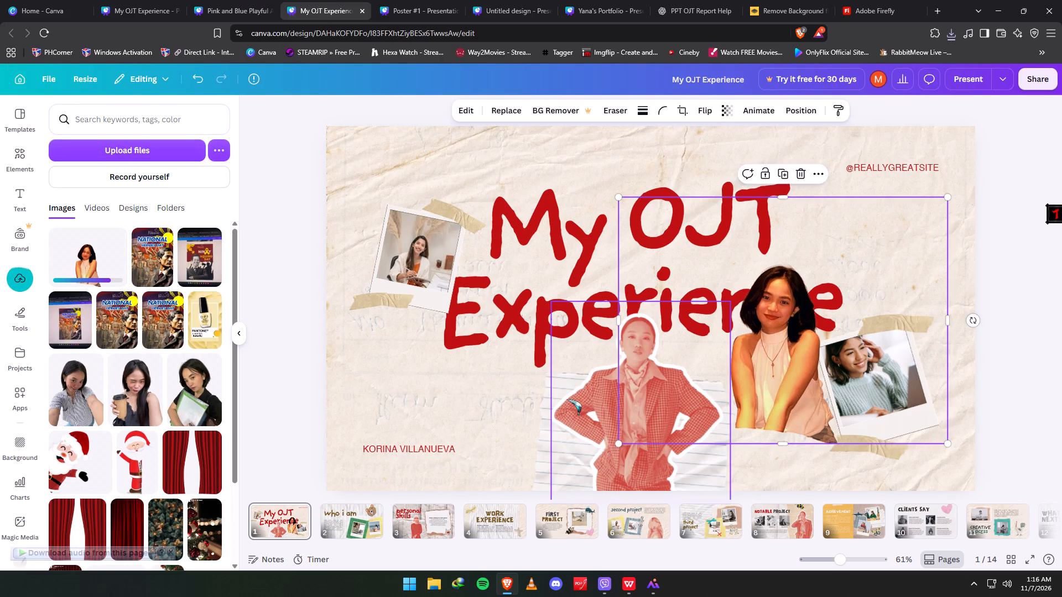
pyautogui.moveTo(592, 391); pyautogui.dragTo(420, 361)
pyautogui.moveTo(789, 386); pyautogui.dragTo(617, 432)
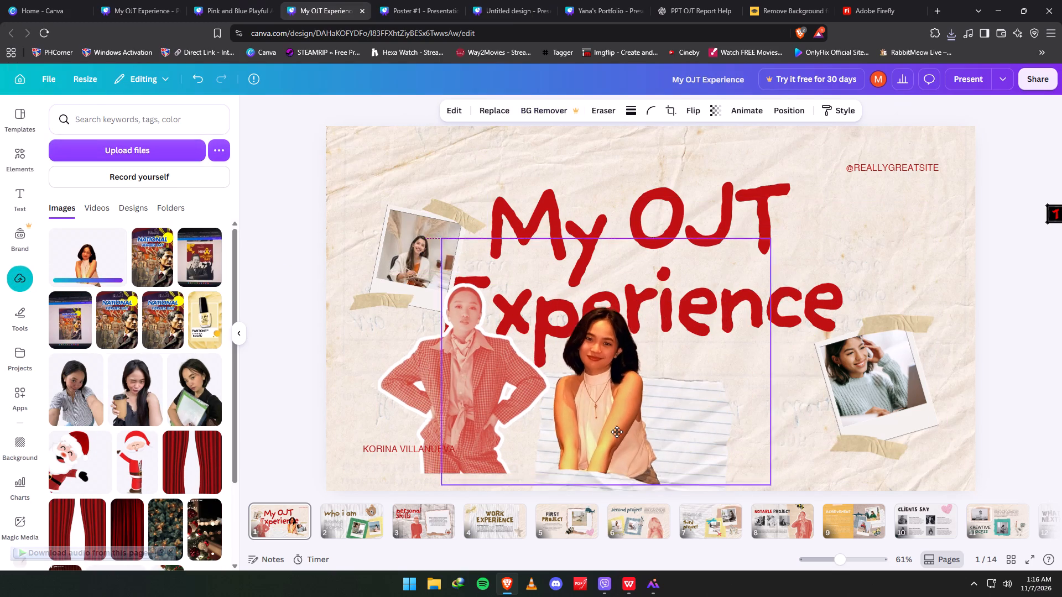
pyautogui.moveTo(617, 432); pyautogui.dragTo(634, 448)
# Enlarge the new cutout and reposition it centred over the lined paper, with its lower edge running off the slide.
pyautogui.moveTo(794, 258); pyautogui.dragTo(794, 257)
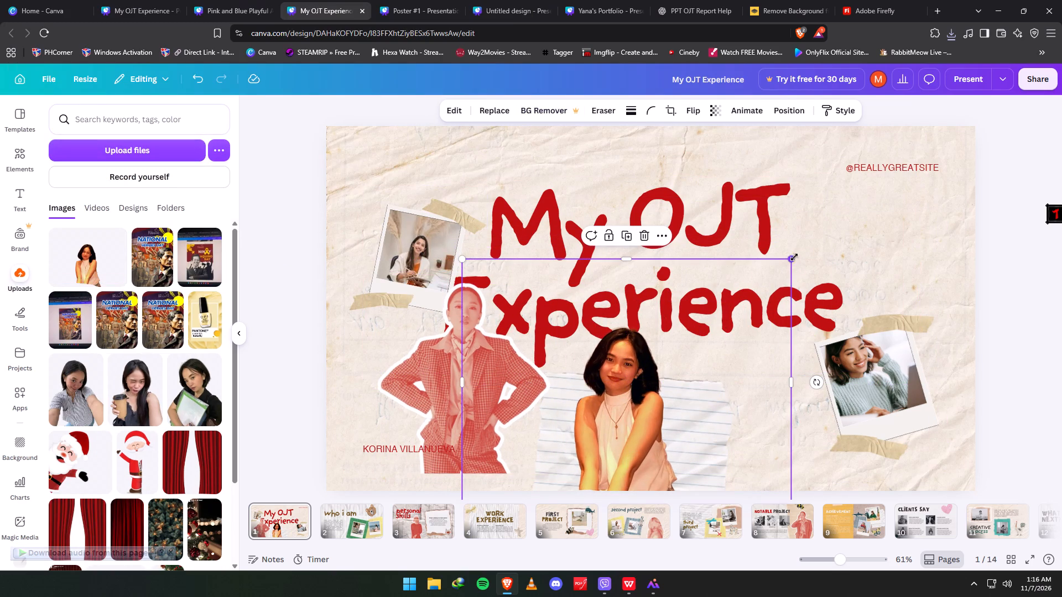
pyautogui.moveTo(794, 257); pyautogui.dragTo(874, 222)
pyautogui.moveTo(772, 279); pyautogui.dragTo(739, 284)
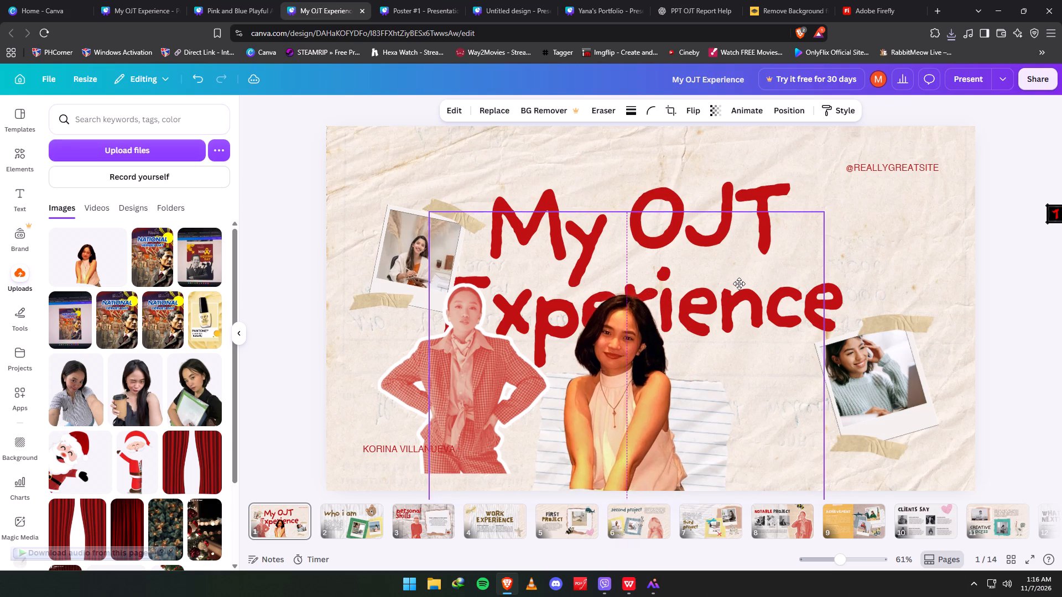
pyautogui.moveTo(739, 284); pyautogui.dragTo(738, 286)
pyautogui.moveTo(825, 218); pyautogui.dragTo(863, 203)
pyautogui.moveTo(791, 243); pyautogui.dragTo(780, 248)
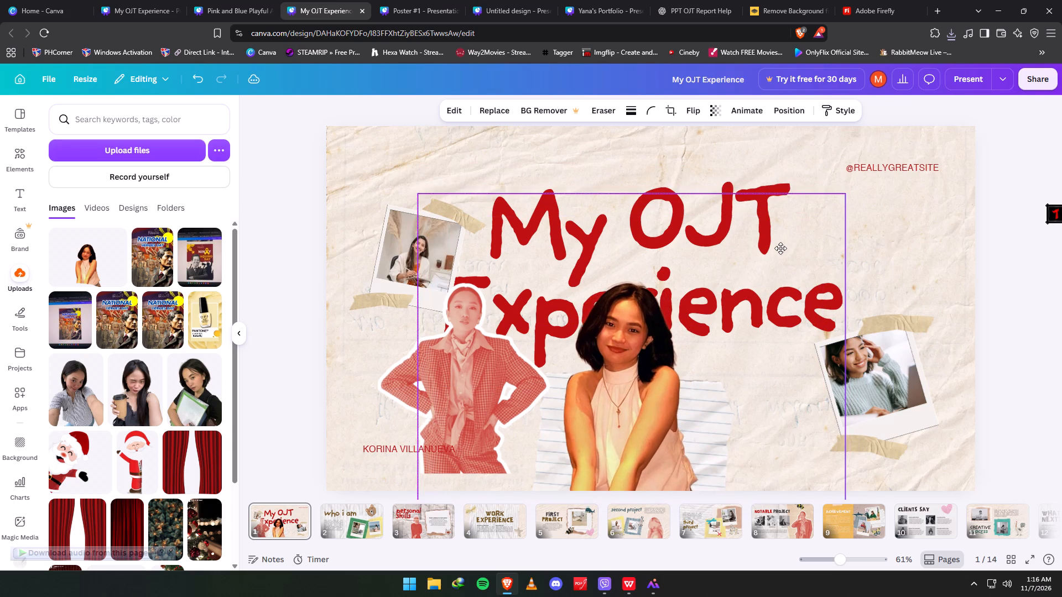
pyautogui.moveTo(780, 248); pyautogui.dragTo(781, 252)
pyautogui.moveTo(846, 201); pyautogui.dragTo(824, 232)
pyautogui.moveTo(720, 271); pyautogui.dragTo(748, 265)
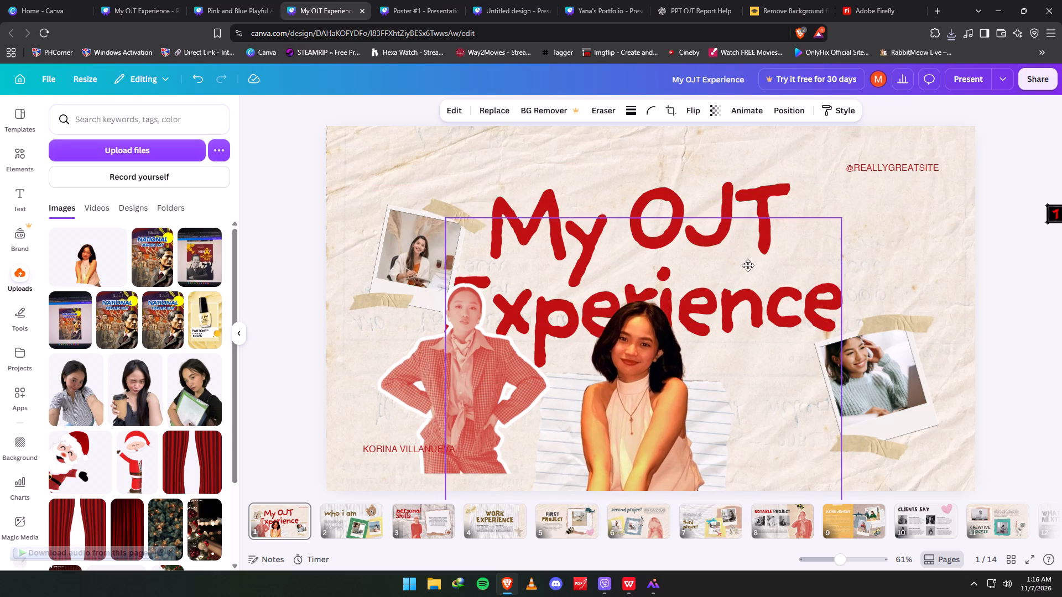
pyautogui.moveTo(748, 265); pyautogui.dragTo(736, 261)
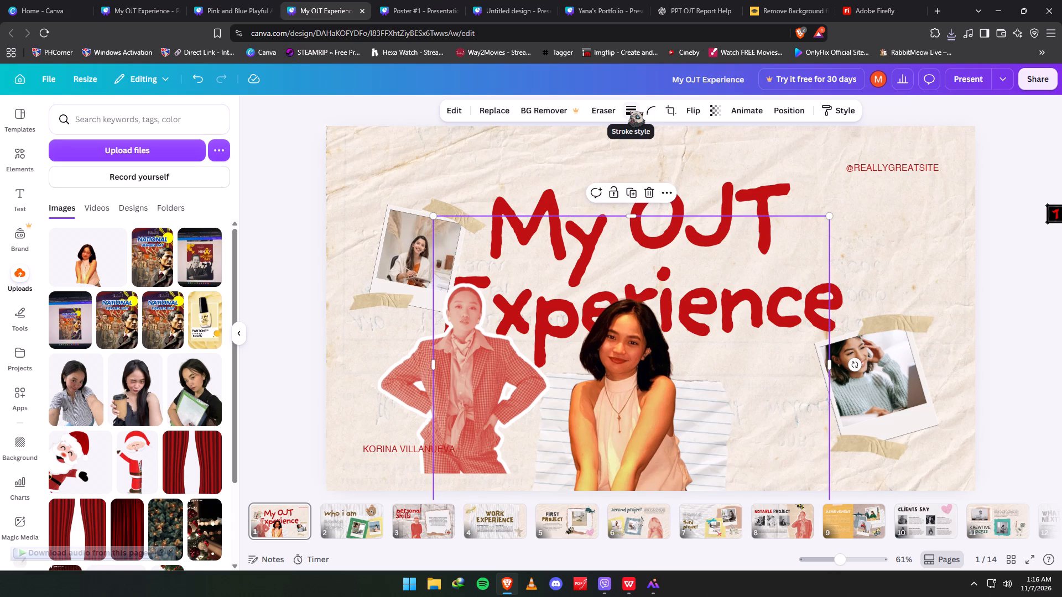
# Examine the photo animation options available for the new cutout.
pyautogui.click(752, 110)
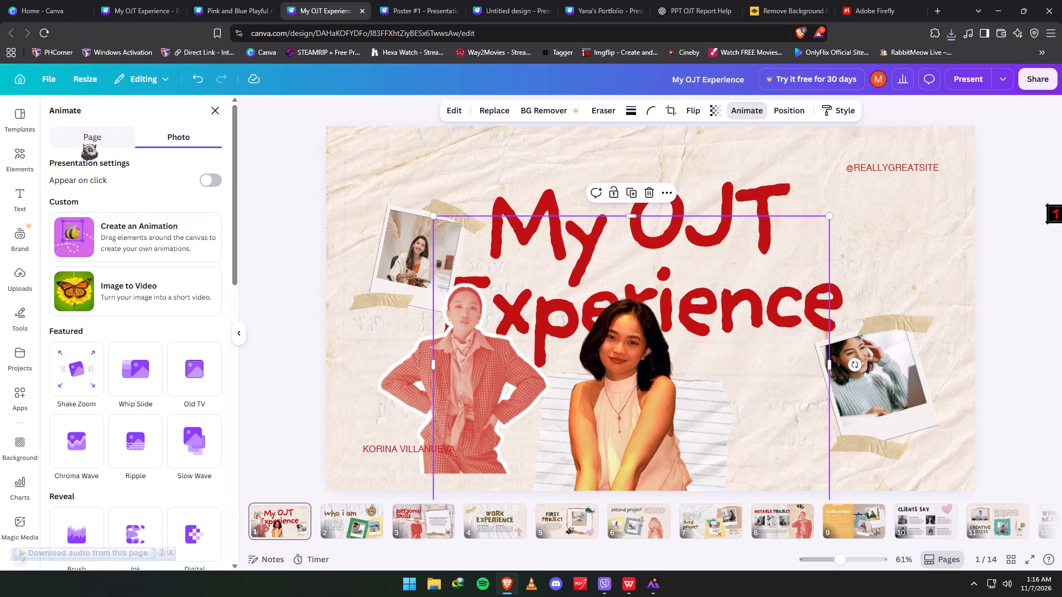
pyautogui.click(84, 133)
pyautogui.click(171, 133)
pyautogui.scroll(-16, 120, 293)
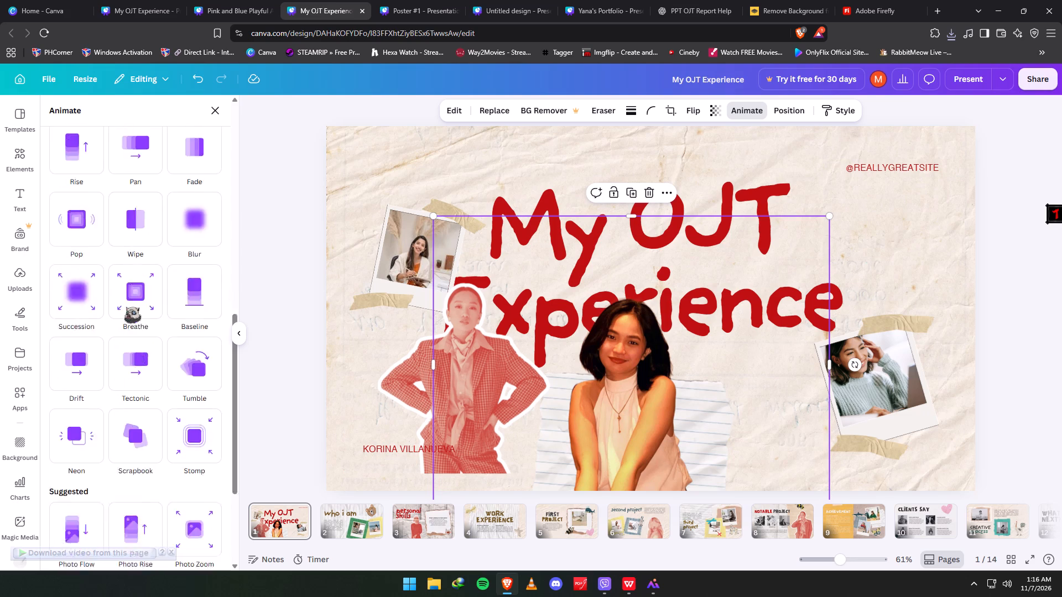
pyautogui.scroll(-1, 126, 307)
pyautogui.scroll(-6, 192, 351)
pyautogui.scroll(20, 178, 433)
pyautogui.scroll(1, 178, 433)
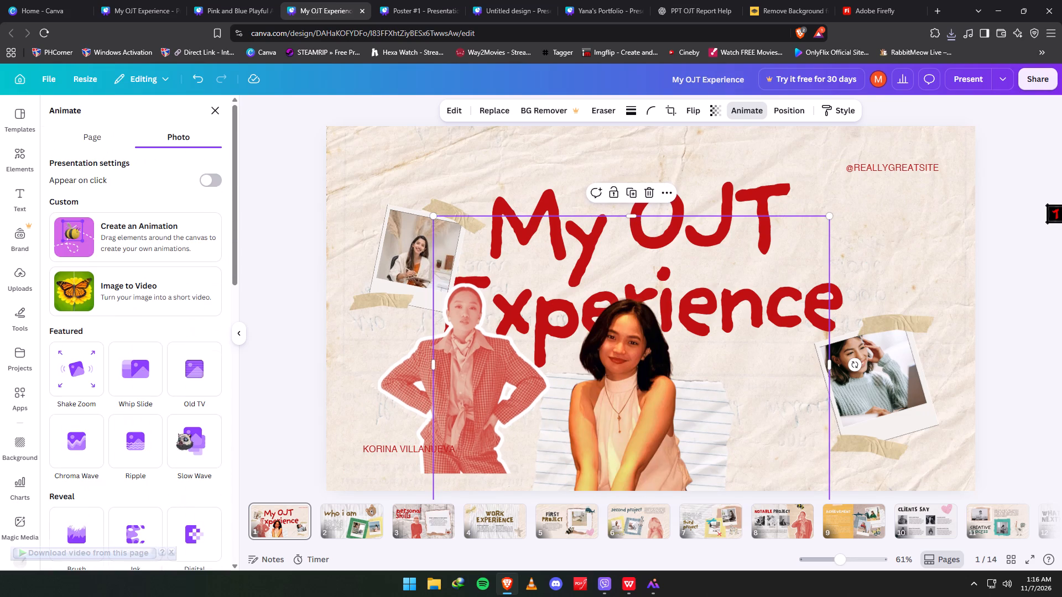
pyautogui.scroll(2, 178, 433)
pyautogui.click(211, 114)
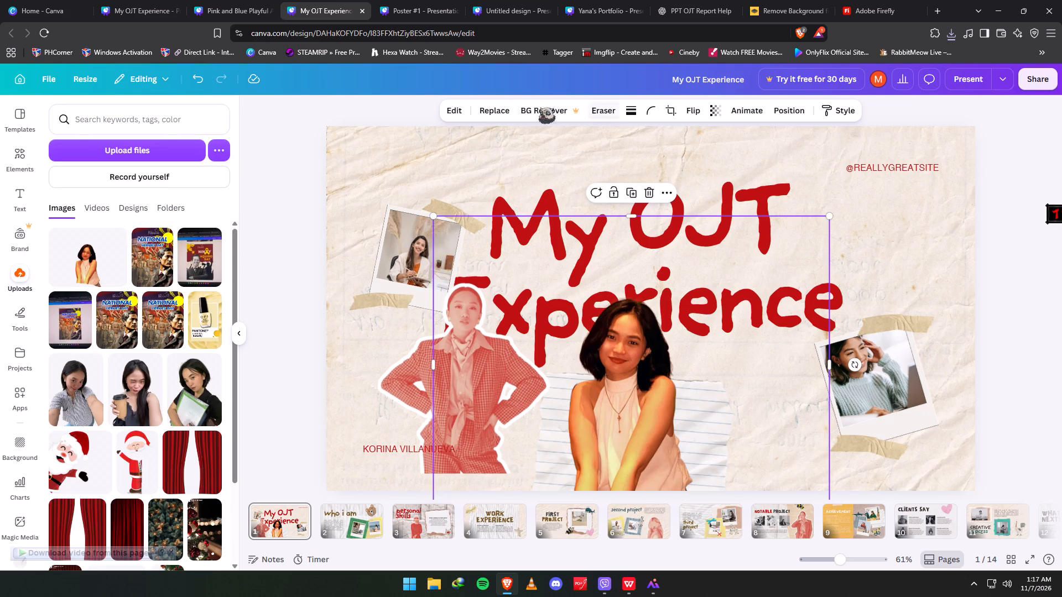
# Examine the full set of Style Match styles in the cutout's image editing options.
pyautogui.click(457, 110)
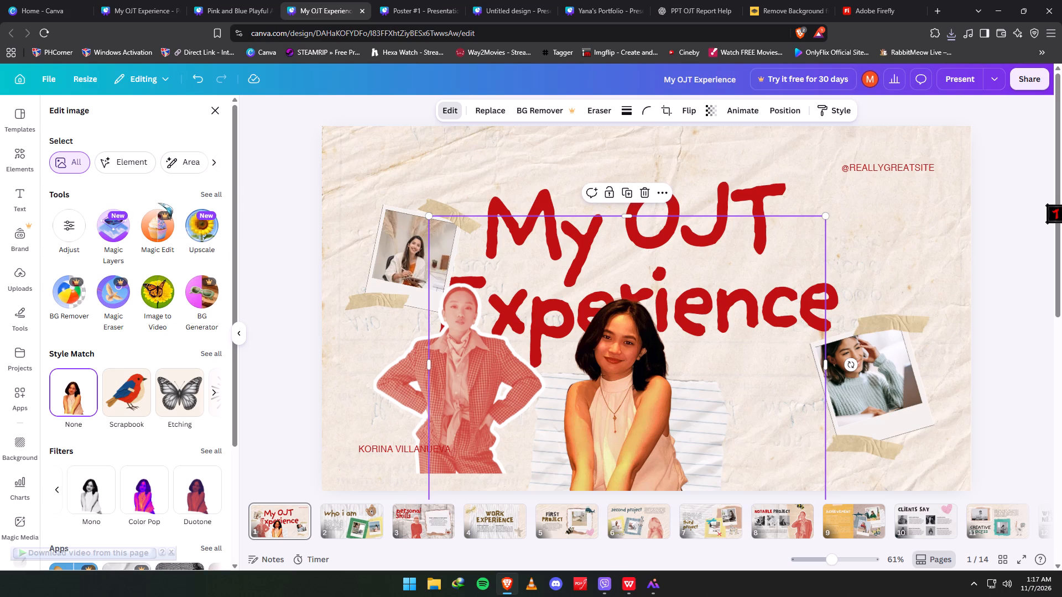
pyautogui.click(212, 392)
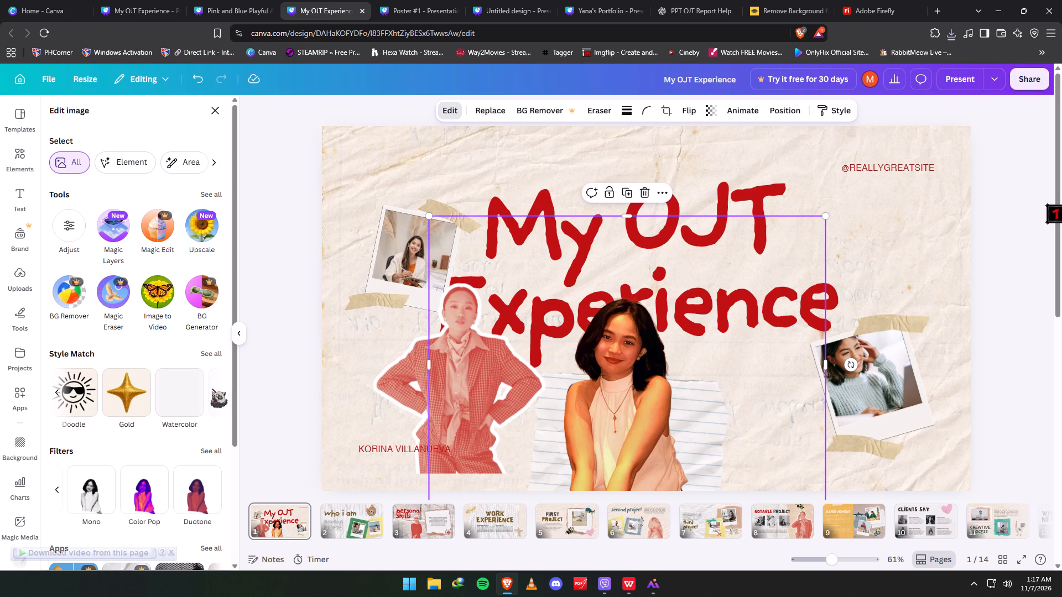
pyautogui.click(205, 354)
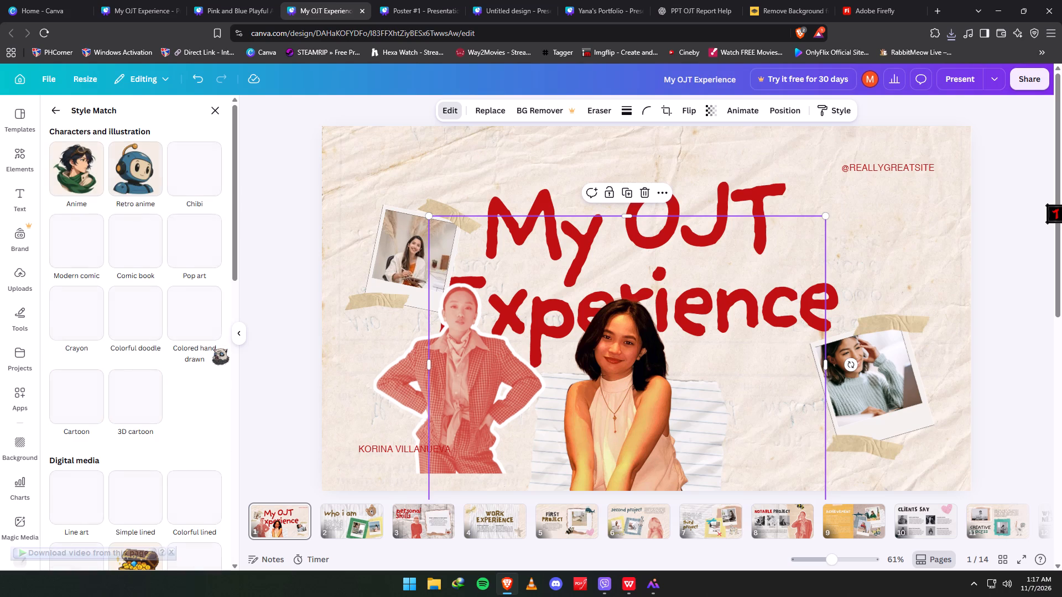
pyautogui.scroll(-4, 210, 428)
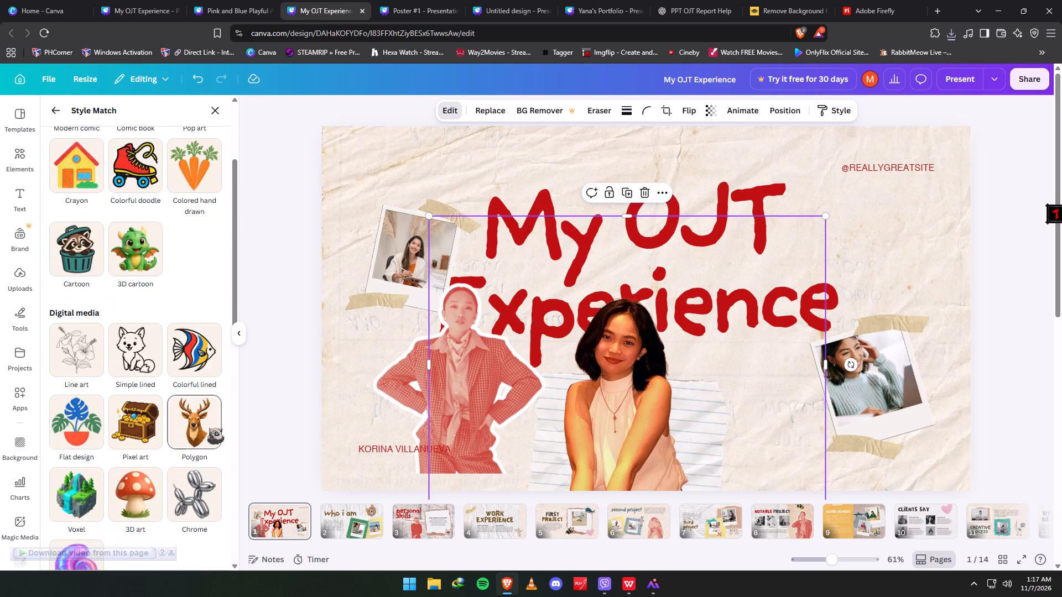
pyautogui.scroll(-13, 209, 428)
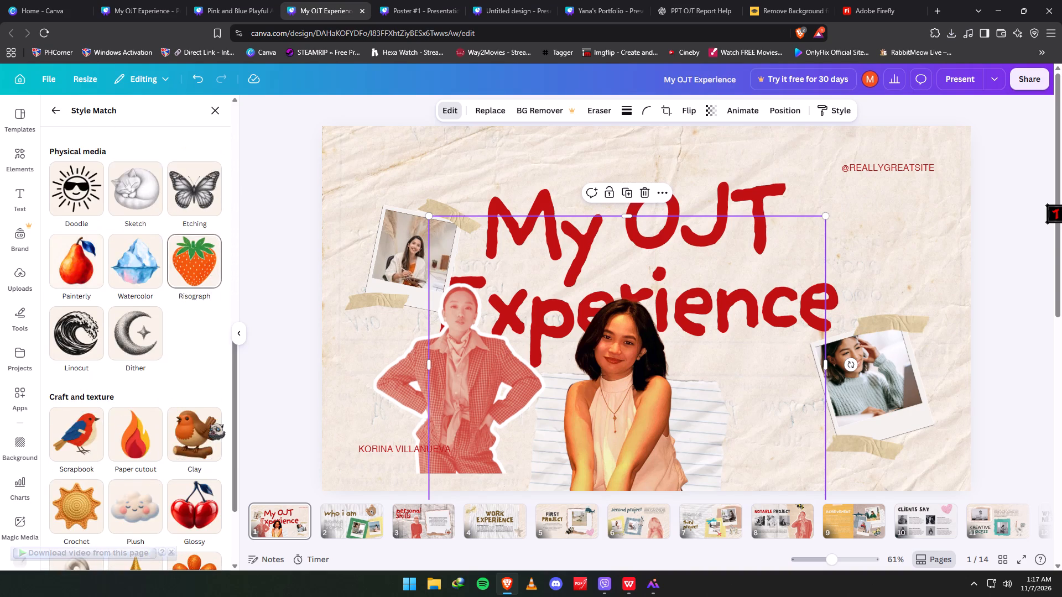
pyautogui.scroll(-9, 210, 423)
pyautogui.scroll(19, 211, 418)
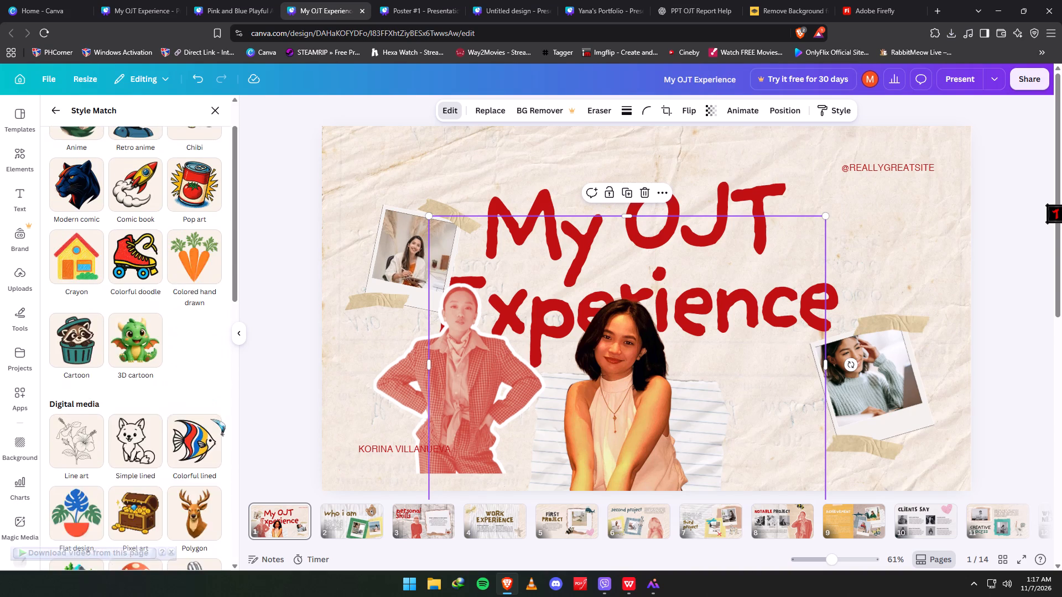
pyautogui.scroll(12, 211, 419)
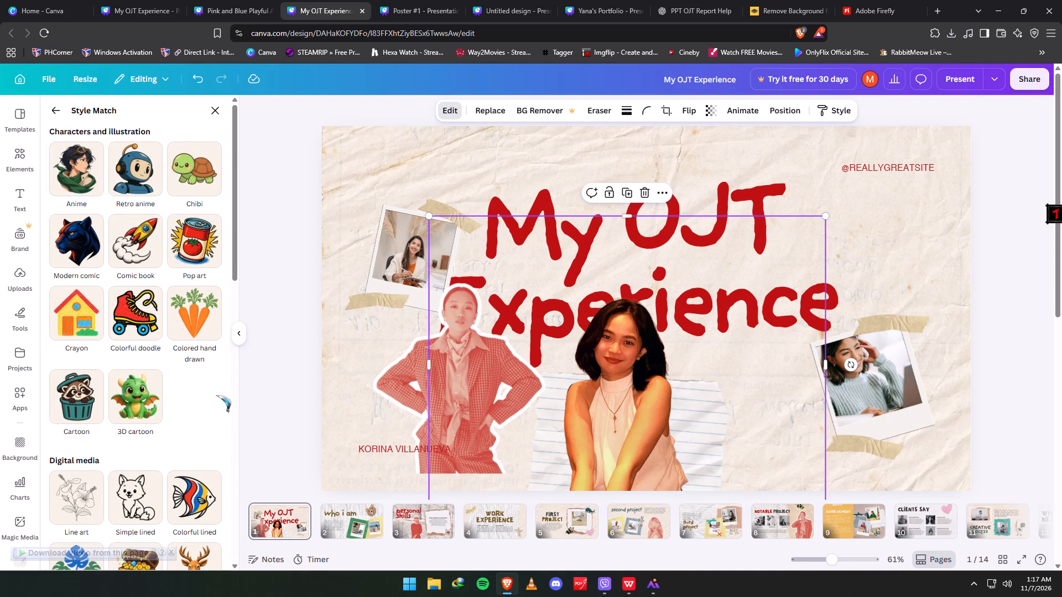
pyautogui.click(50, 111)
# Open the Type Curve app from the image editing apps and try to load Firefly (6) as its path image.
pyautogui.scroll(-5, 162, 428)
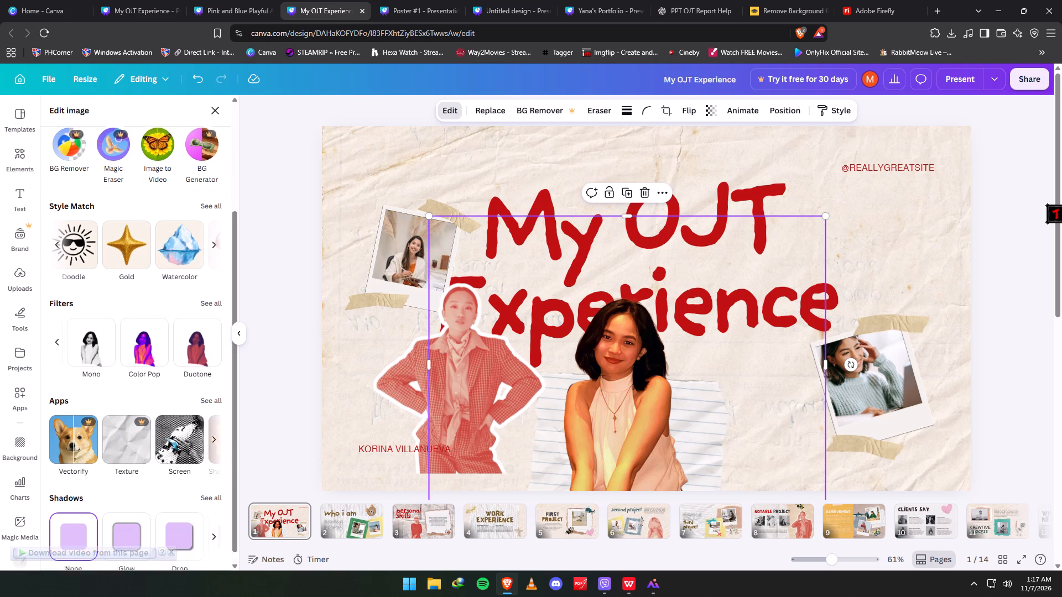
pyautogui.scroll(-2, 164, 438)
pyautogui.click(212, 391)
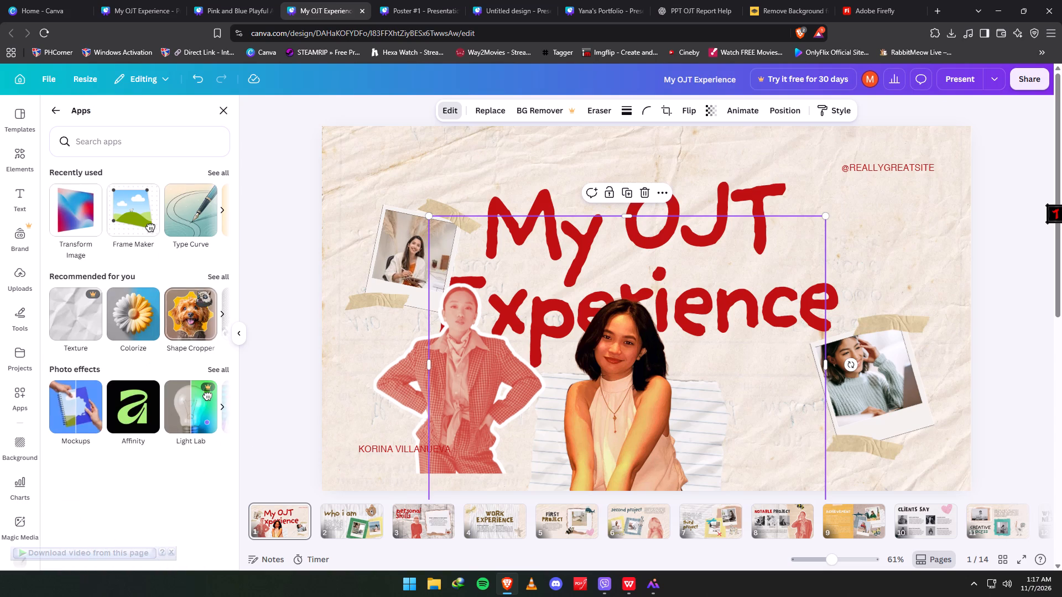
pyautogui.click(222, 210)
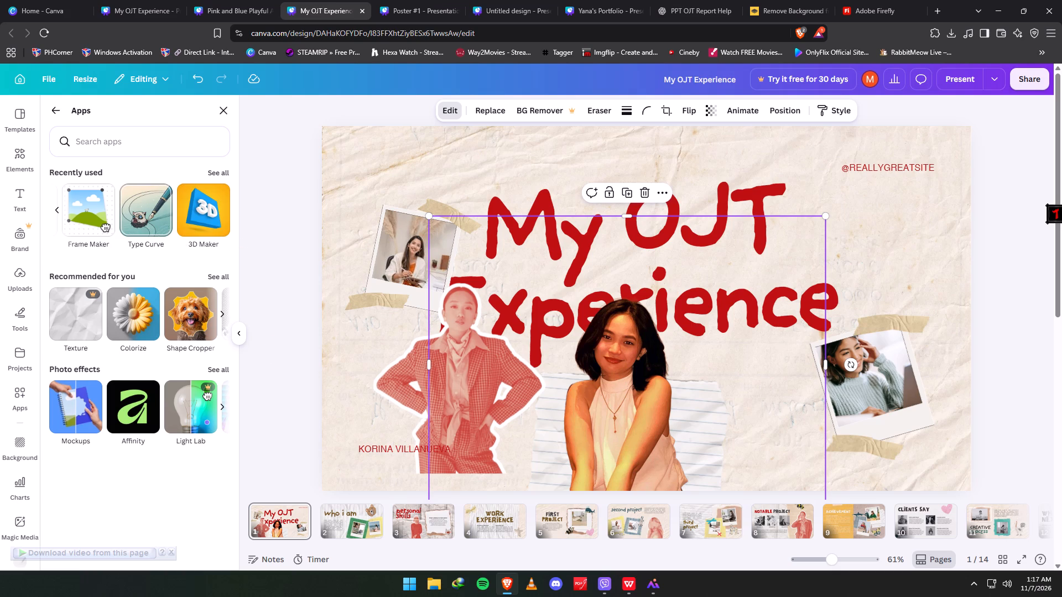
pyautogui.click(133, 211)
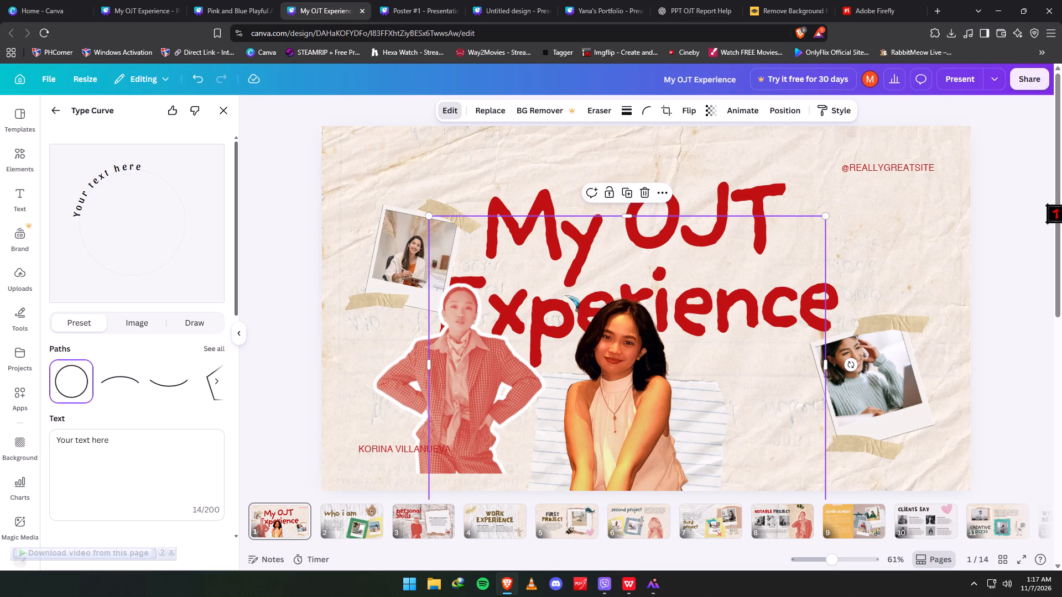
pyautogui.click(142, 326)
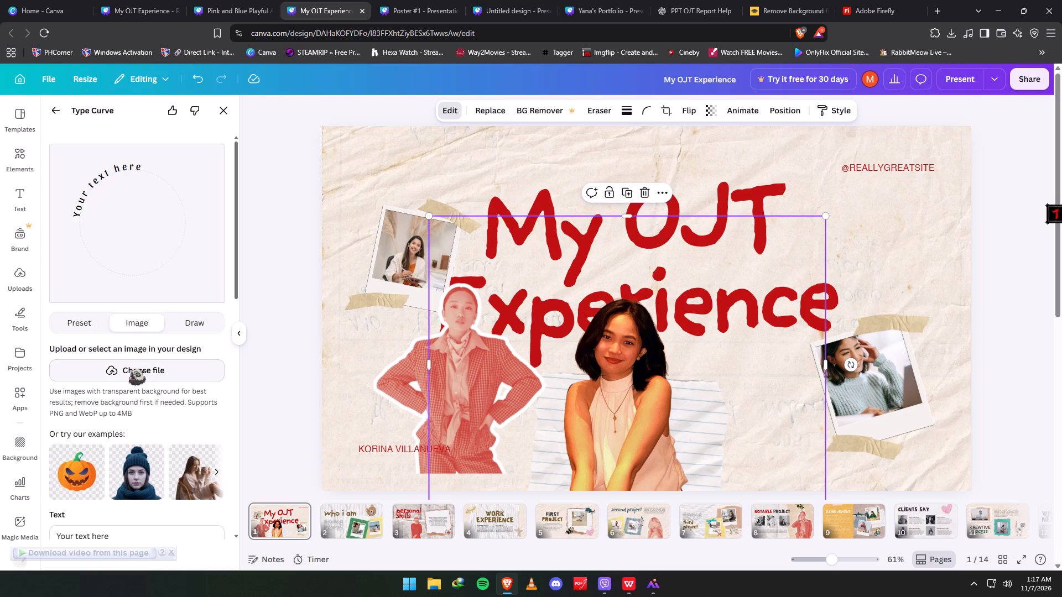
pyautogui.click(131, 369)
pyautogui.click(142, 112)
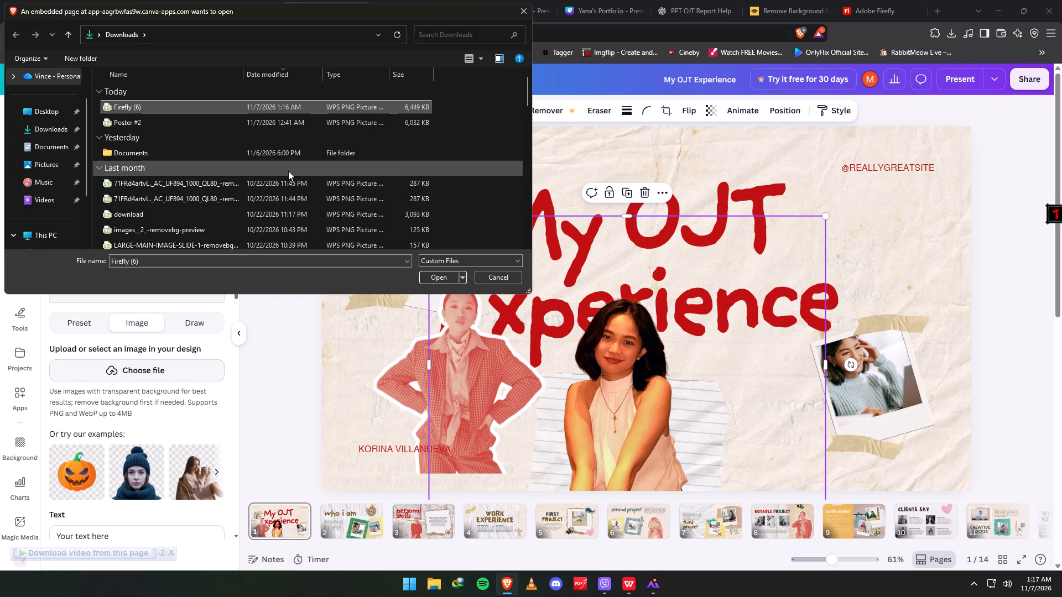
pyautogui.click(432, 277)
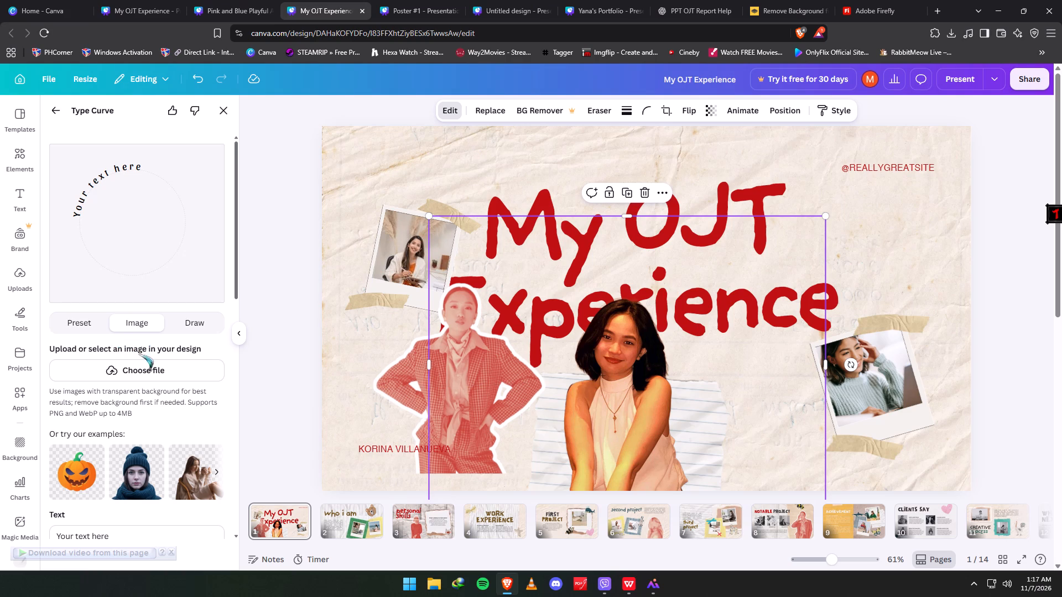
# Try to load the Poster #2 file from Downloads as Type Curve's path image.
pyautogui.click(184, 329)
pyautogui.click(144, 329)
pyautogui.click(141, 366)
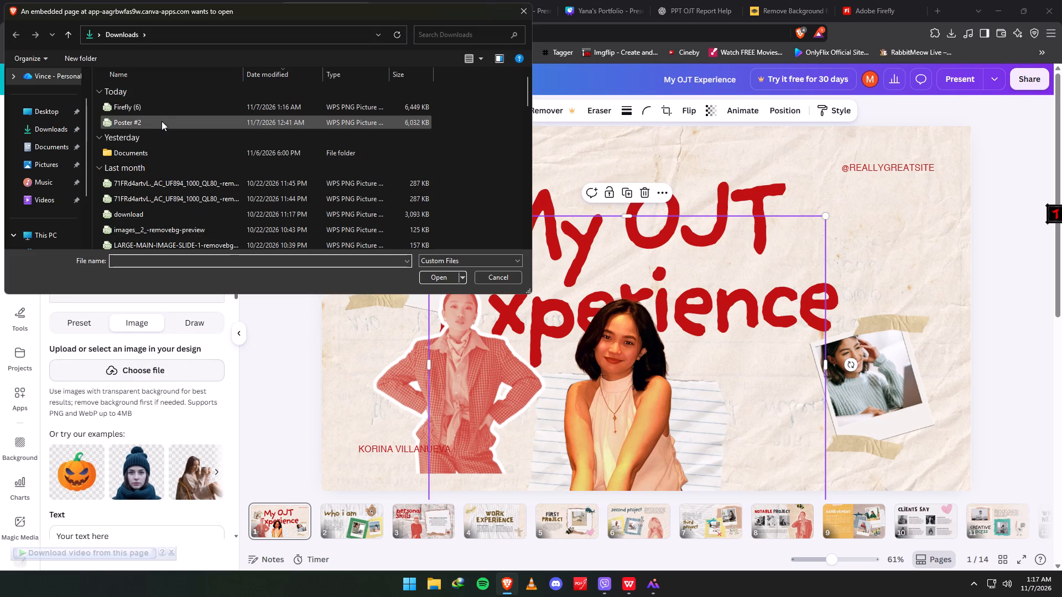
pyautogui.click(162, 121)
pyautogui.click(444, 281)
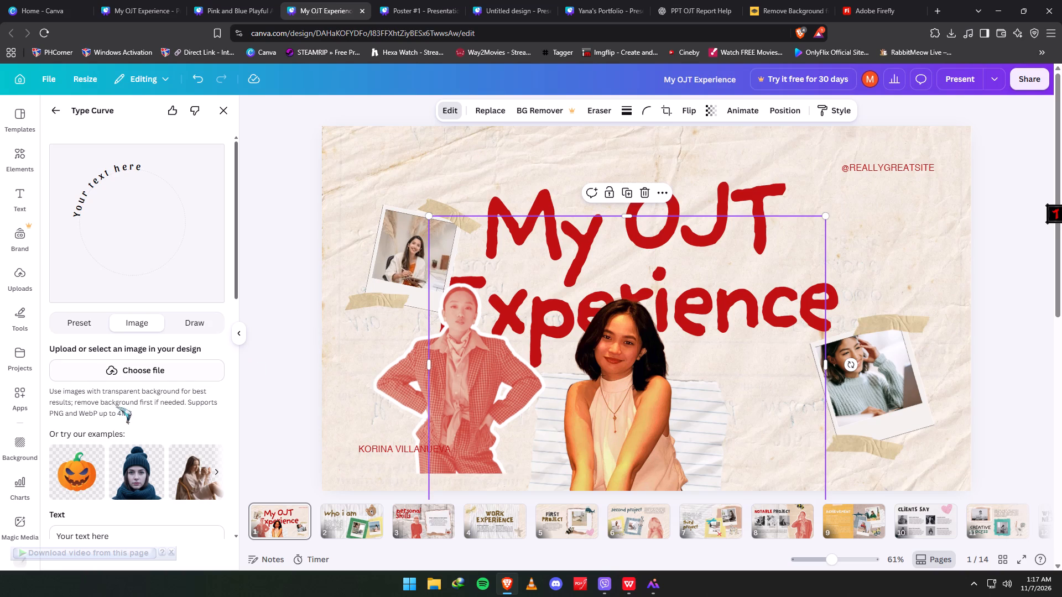
# Examine Type Curve's text, stroke, spacing and quality settings, and return to the apps list.
pyautogui.scroll(-12, 160, 430)
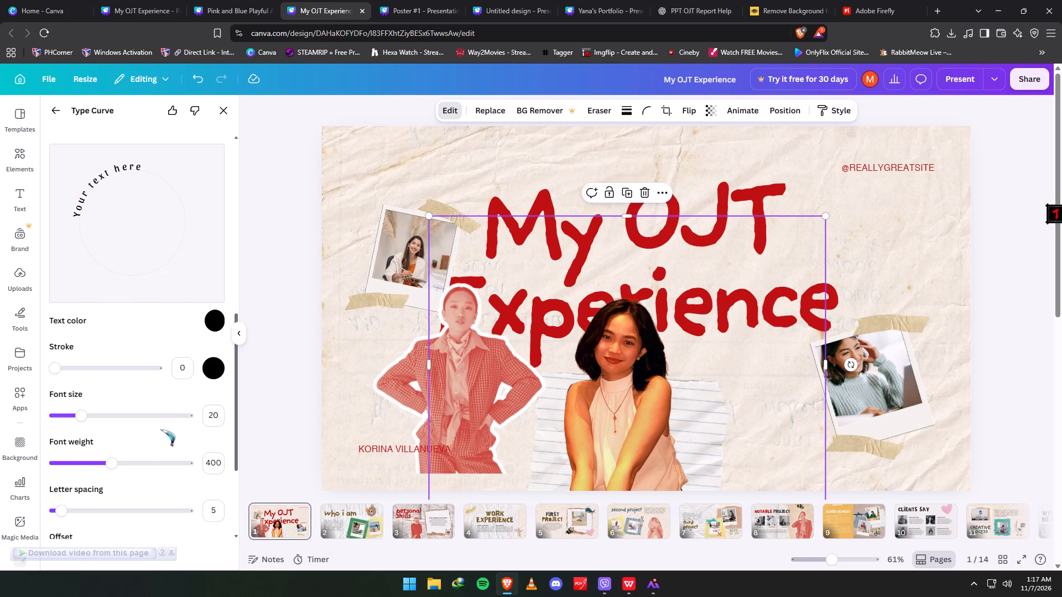
pyautogui.scroll(5, 161, 430)
pyautogui.scroll(-11, 138, 432)
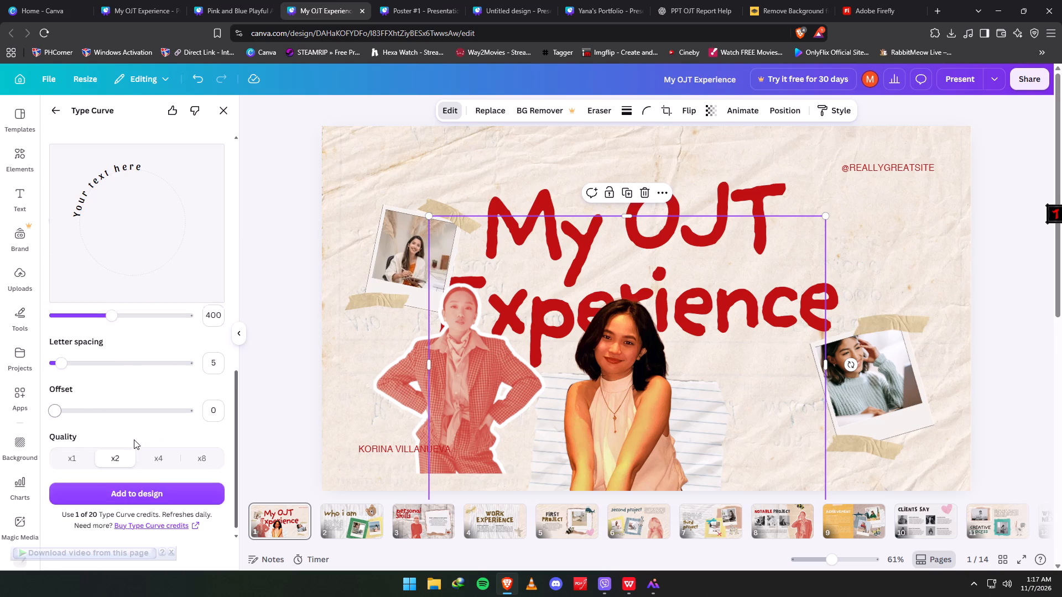
pyautogui.scroll(-2, 134, 439)
pyautogui.scroll(8, 134, 439)
pyautogui.scroll(6, 186, 402)
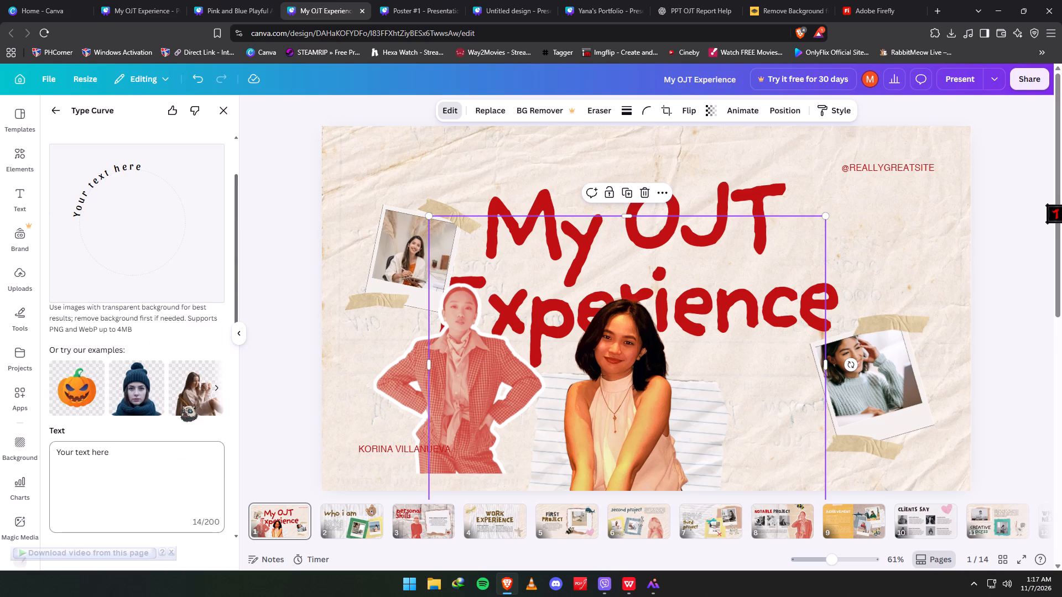
pyautogui.scroll(4, 183, 405)
pyautogui.click(53, 107)
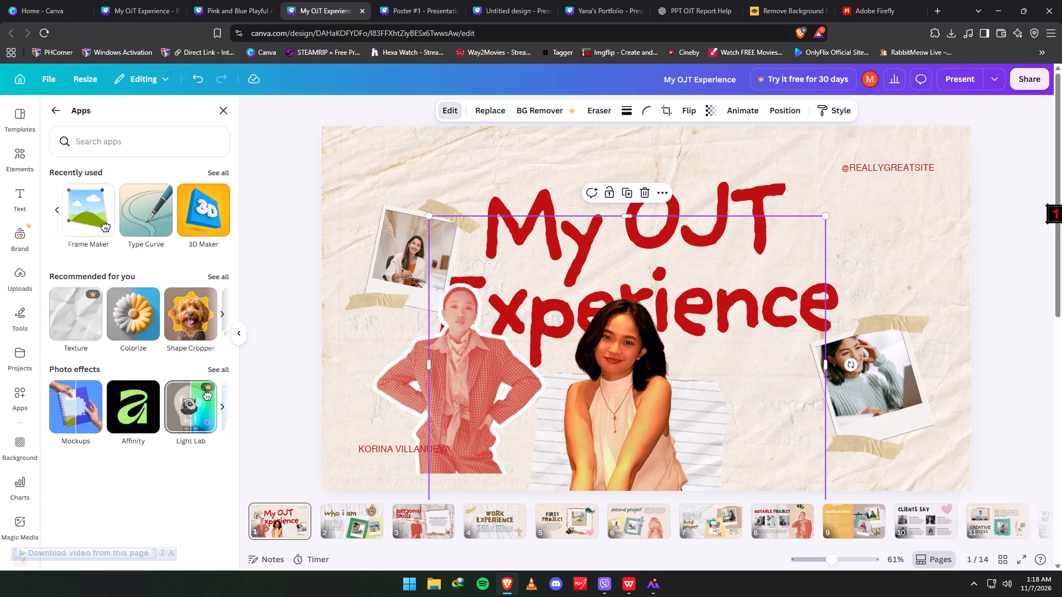
# Examine the full collection of Photo effects apps for one that suits the cutout.
pyautogui.click(217, 365)
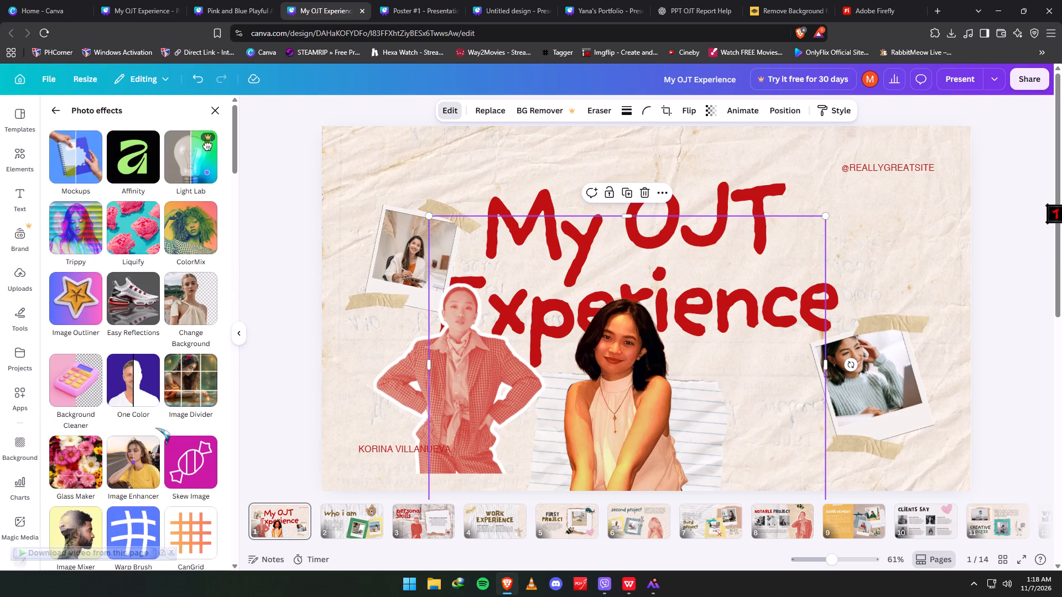
pyautogui.scroll(-8, 185, 455)
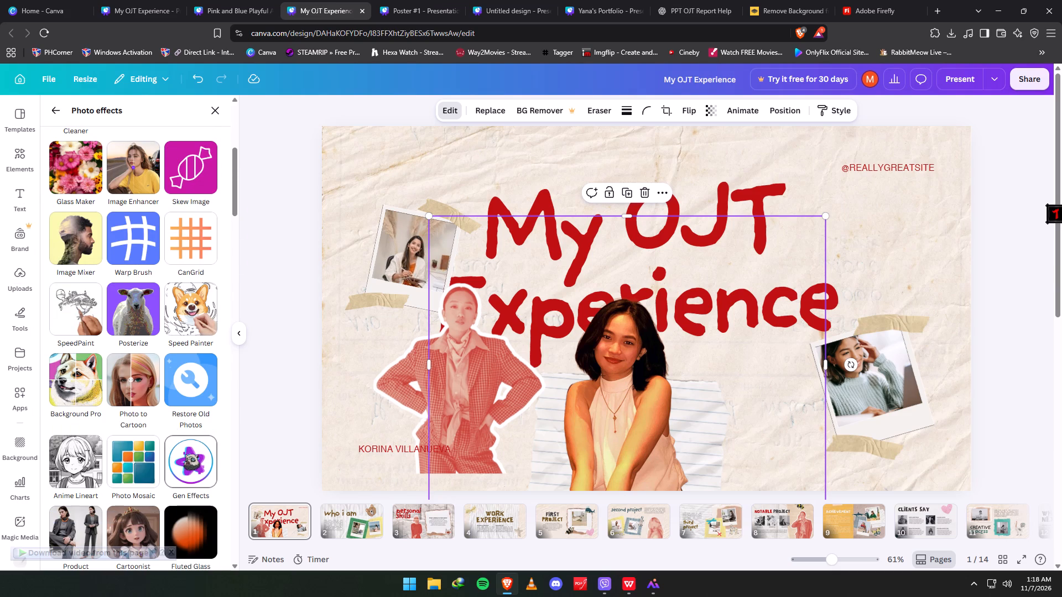
pyautogui.scroll(-9, 186, 451)
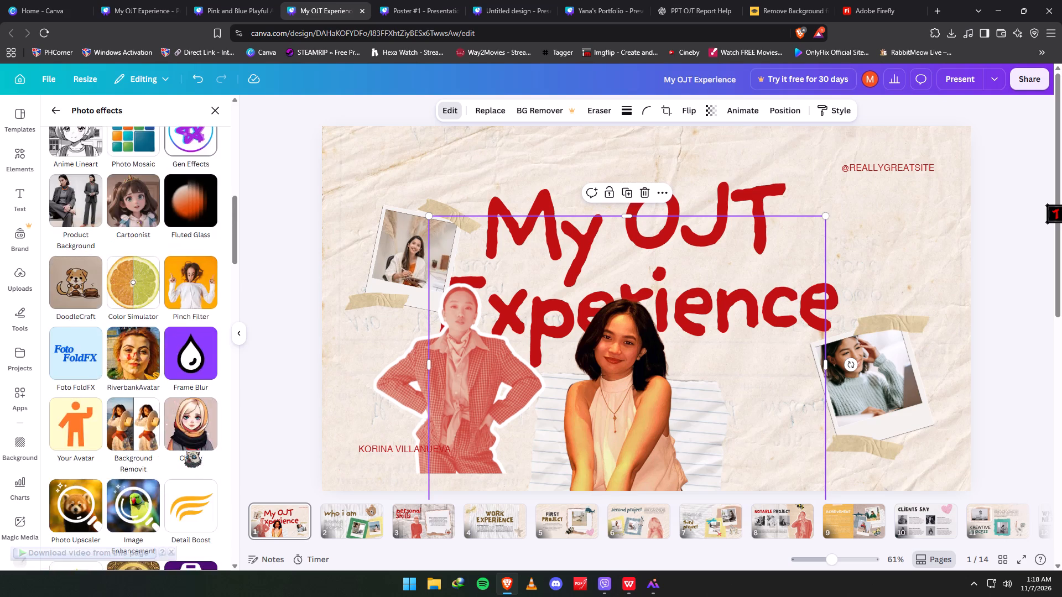
pyautogui.scroll(-5, 186, 451)
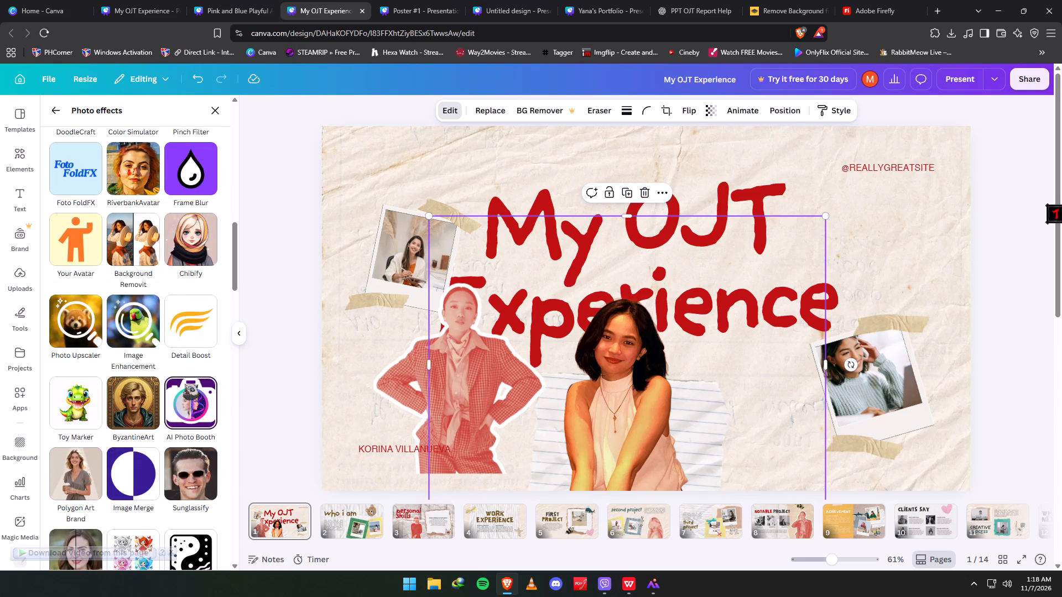
pyautogui.scroll(-4, 203, 389)
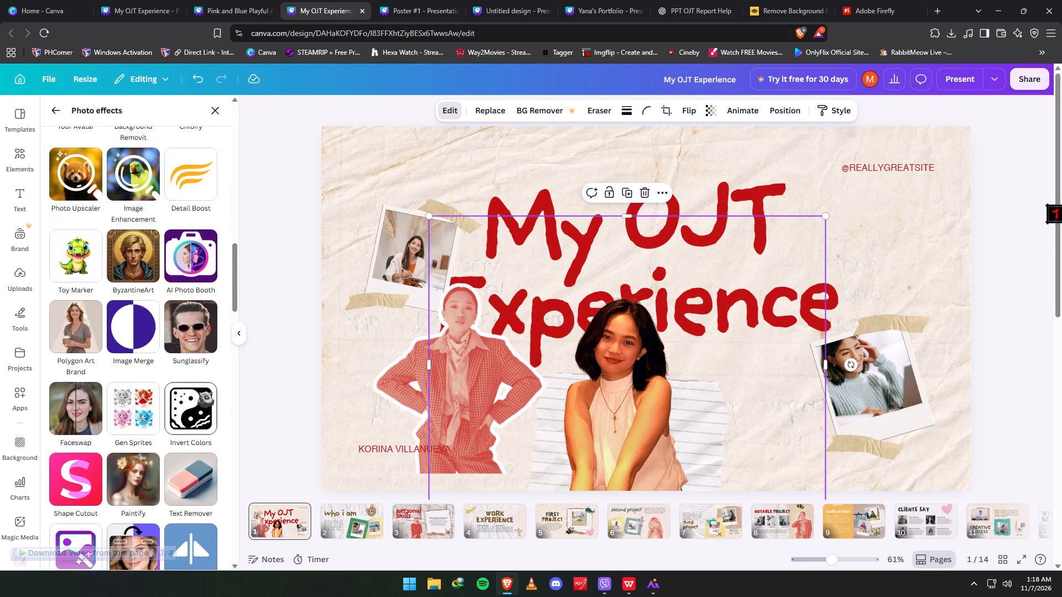
pyautogui.scroll(-13, 199, 391)
pyautogui.scroll(-9, 171, 313)
pyautogui.scroll(-3, 127, 368)
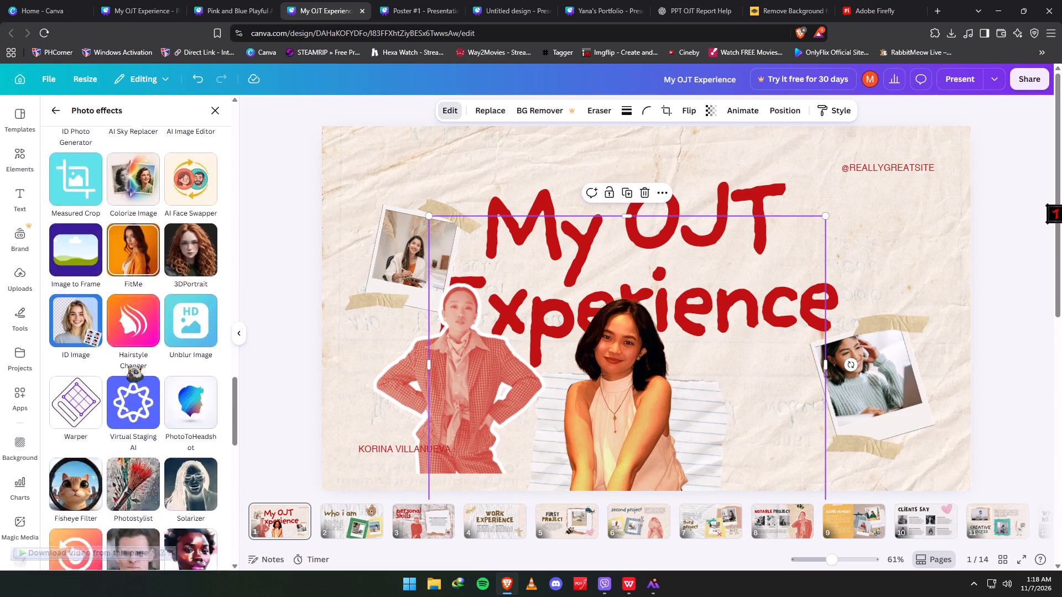
pyautogui.scroll(-2, 128, 366)
pyautogui.scroll(-8, 154, 467)
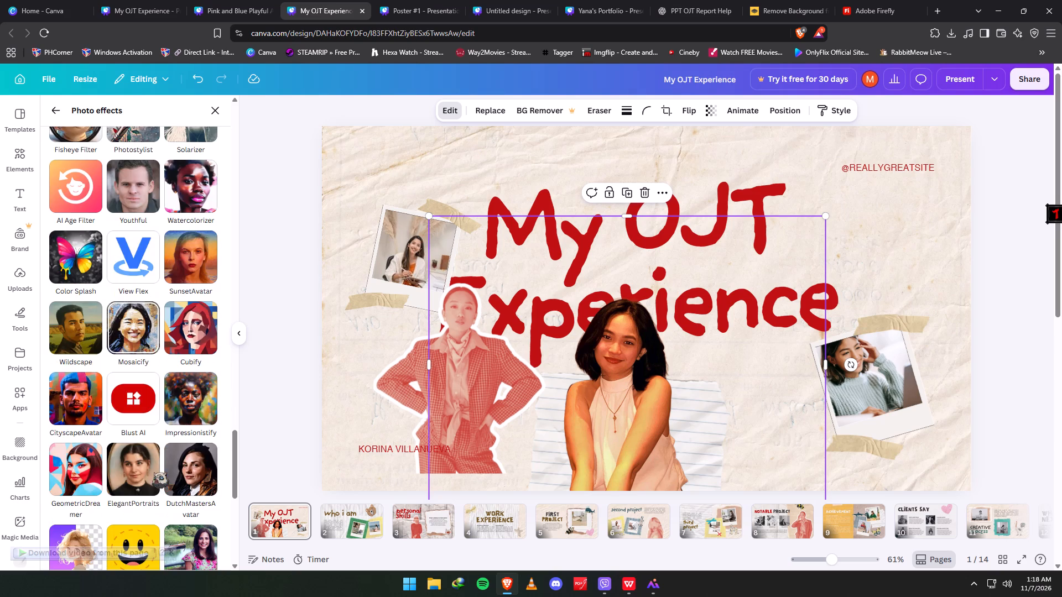
pyautogui.scroll(-13, 160, 465)
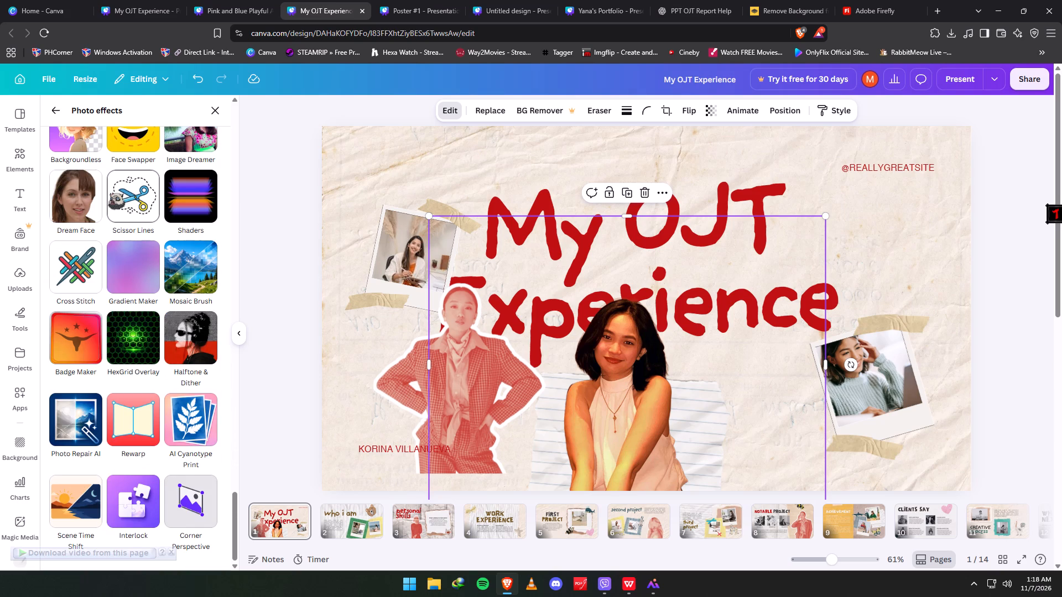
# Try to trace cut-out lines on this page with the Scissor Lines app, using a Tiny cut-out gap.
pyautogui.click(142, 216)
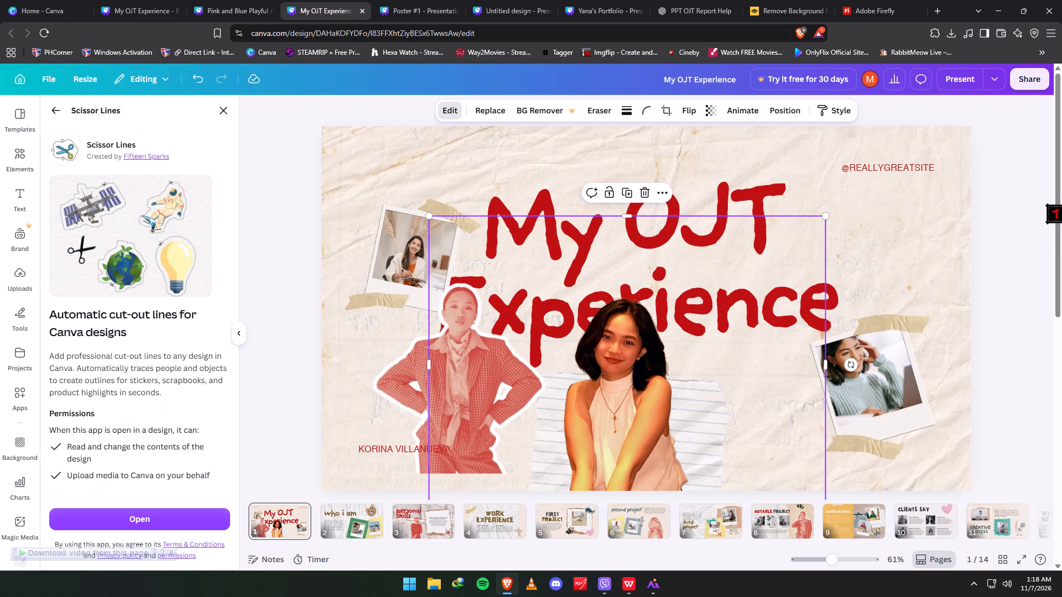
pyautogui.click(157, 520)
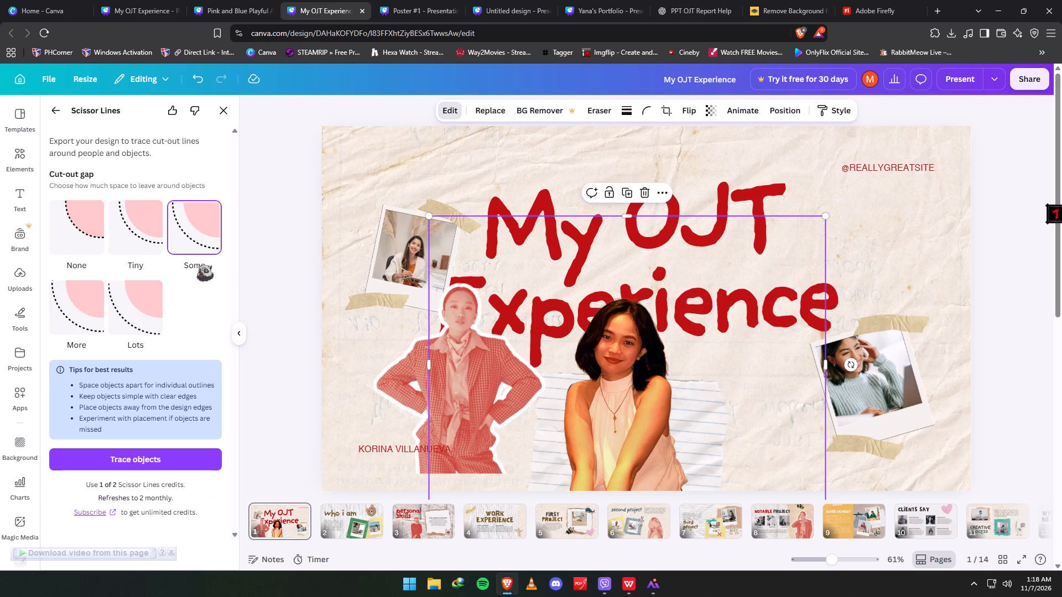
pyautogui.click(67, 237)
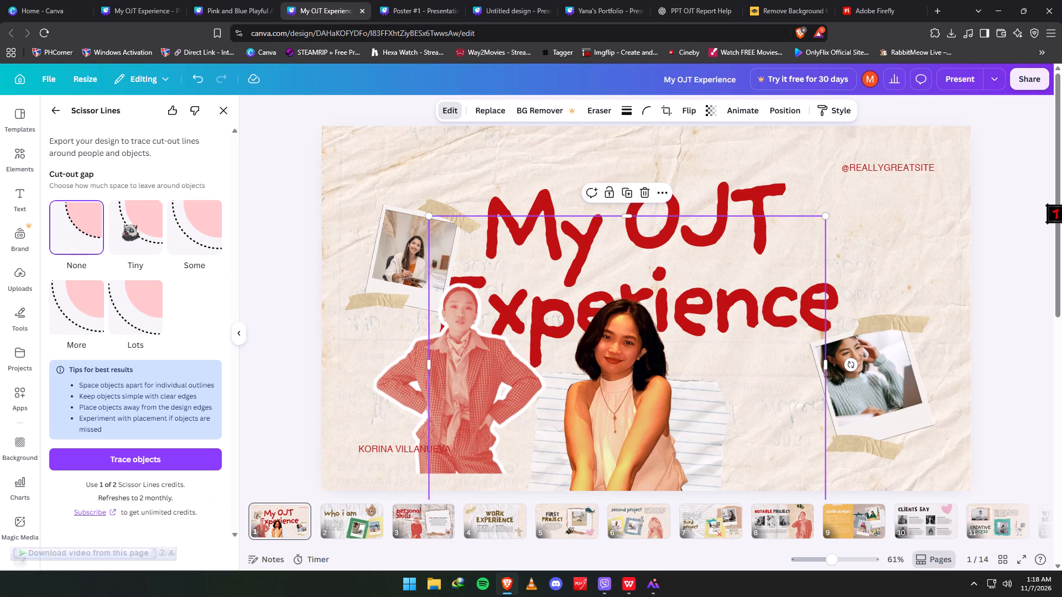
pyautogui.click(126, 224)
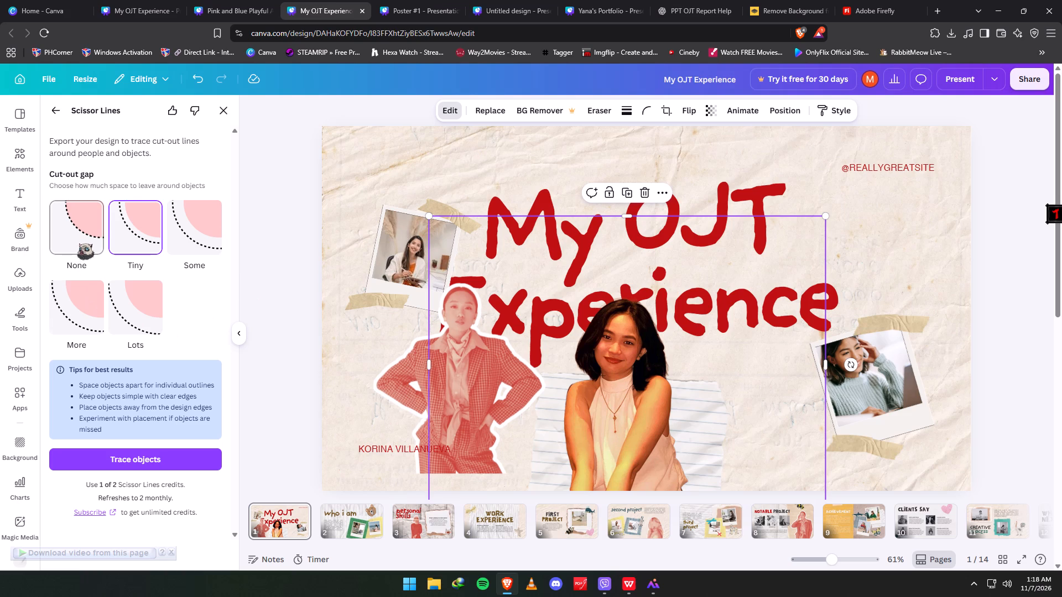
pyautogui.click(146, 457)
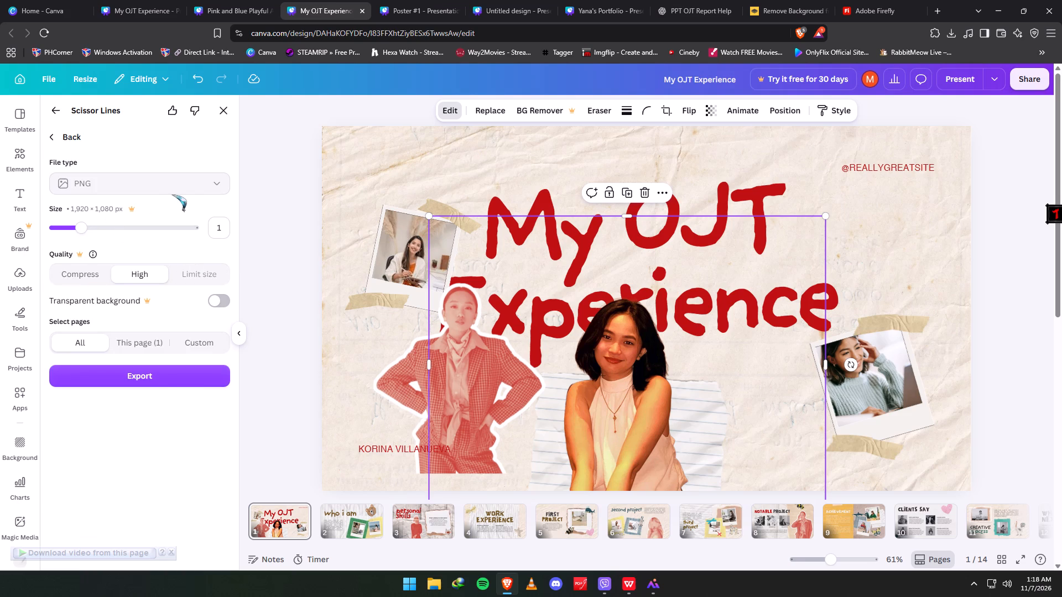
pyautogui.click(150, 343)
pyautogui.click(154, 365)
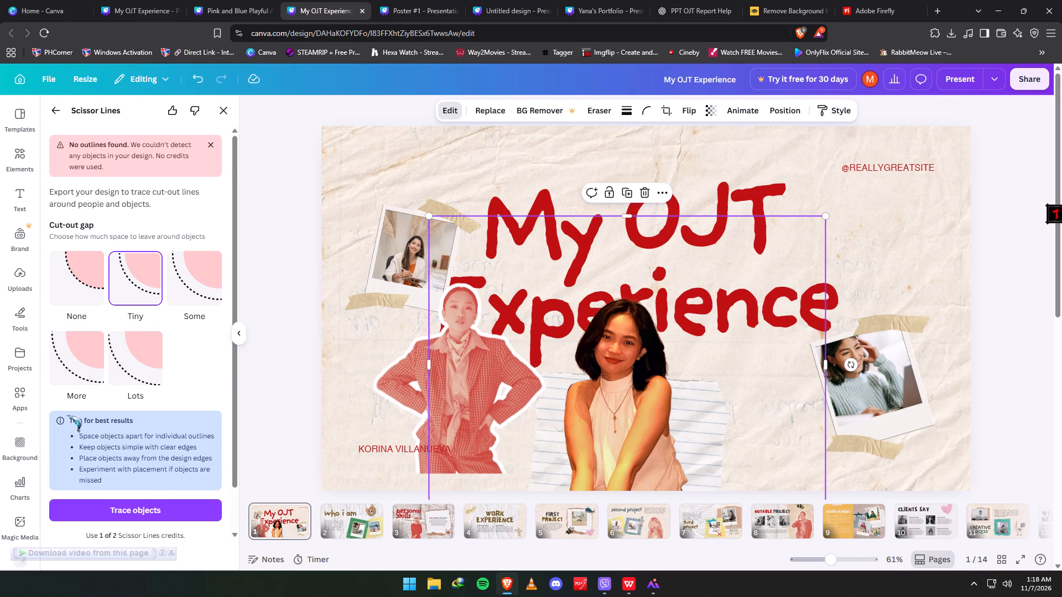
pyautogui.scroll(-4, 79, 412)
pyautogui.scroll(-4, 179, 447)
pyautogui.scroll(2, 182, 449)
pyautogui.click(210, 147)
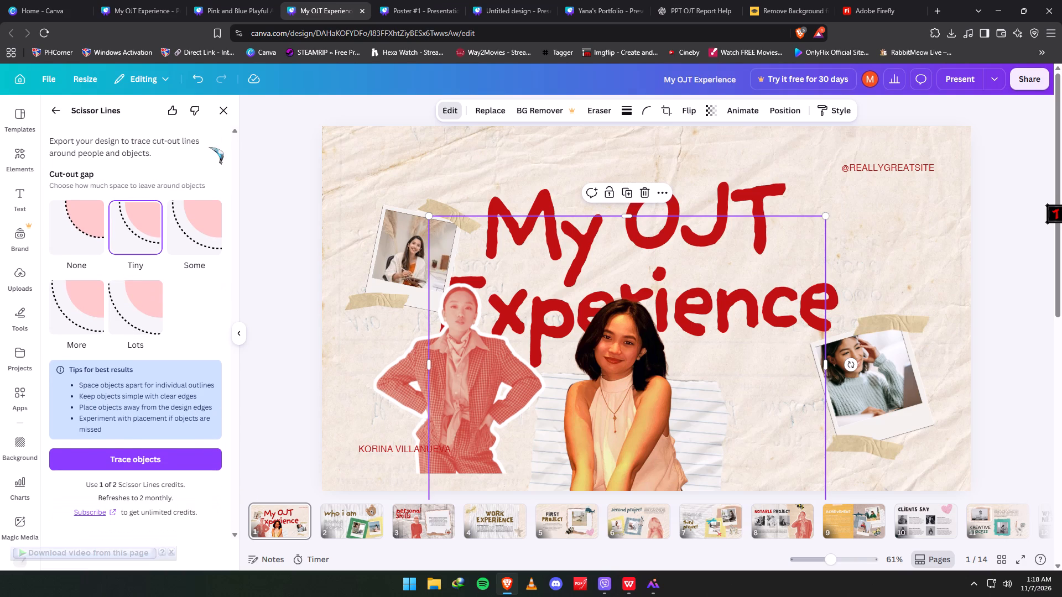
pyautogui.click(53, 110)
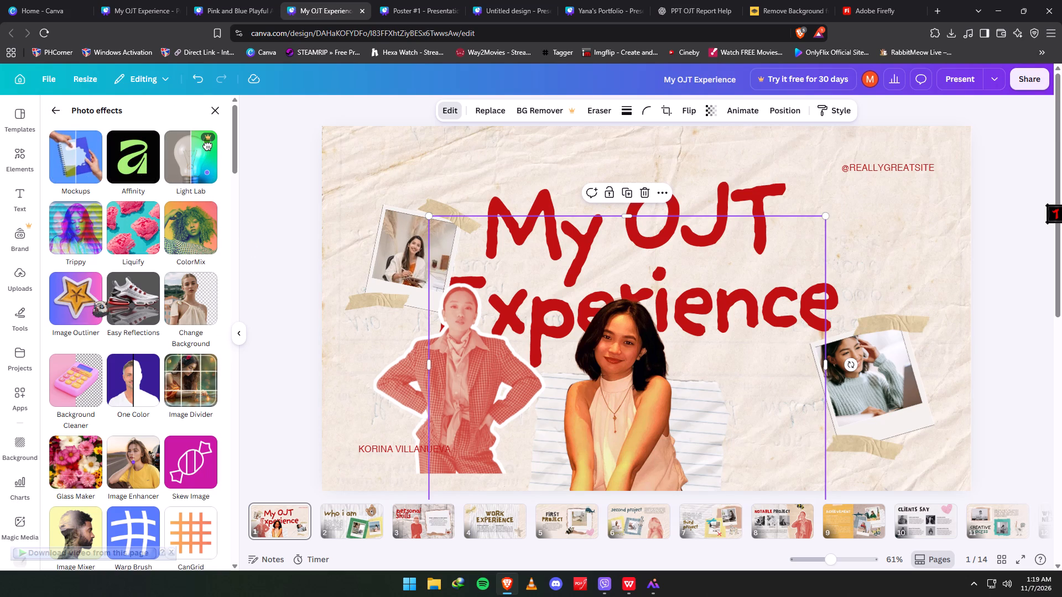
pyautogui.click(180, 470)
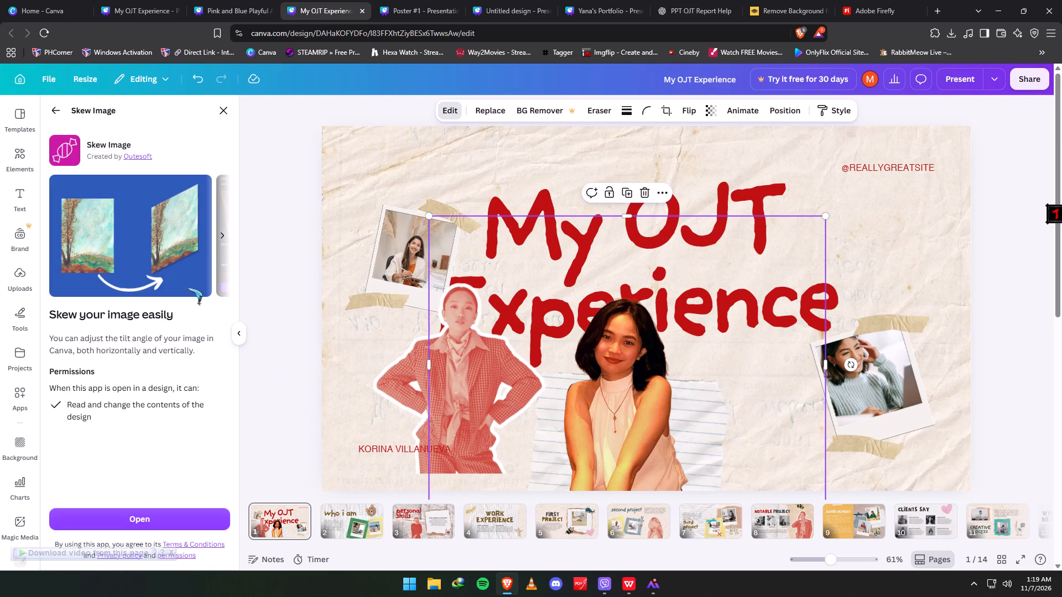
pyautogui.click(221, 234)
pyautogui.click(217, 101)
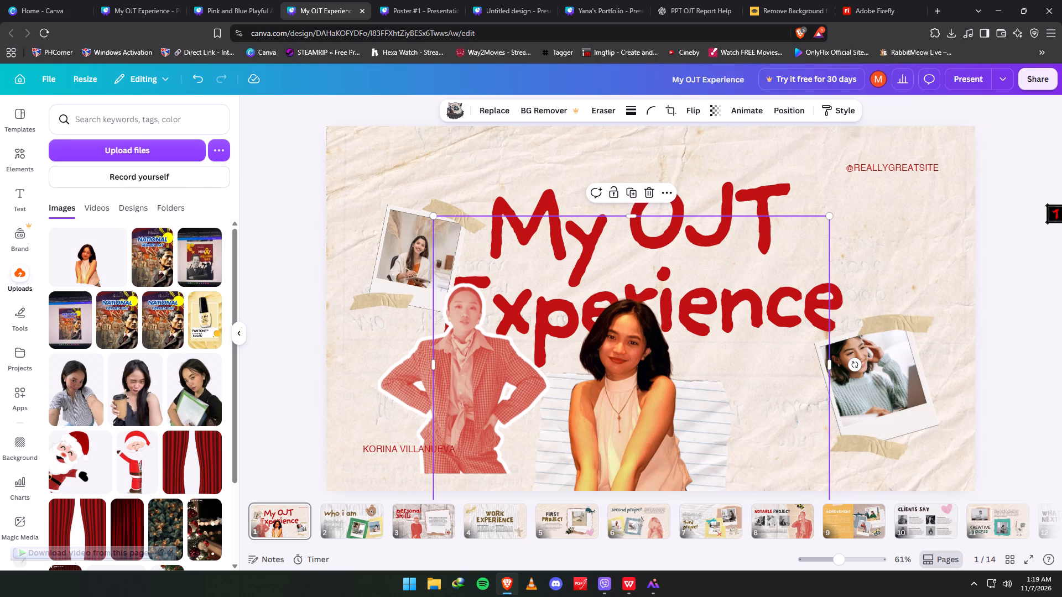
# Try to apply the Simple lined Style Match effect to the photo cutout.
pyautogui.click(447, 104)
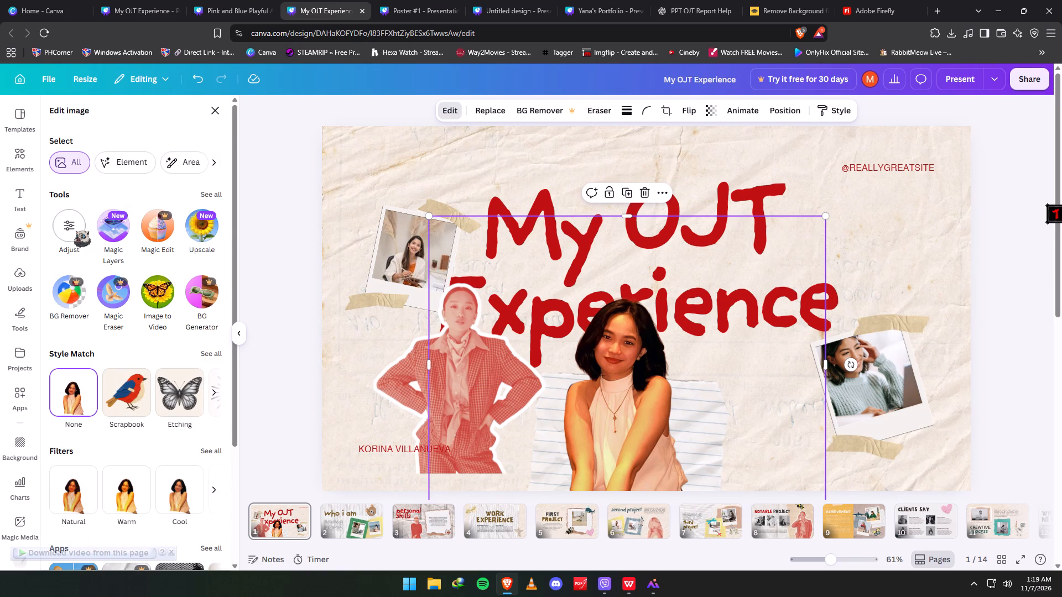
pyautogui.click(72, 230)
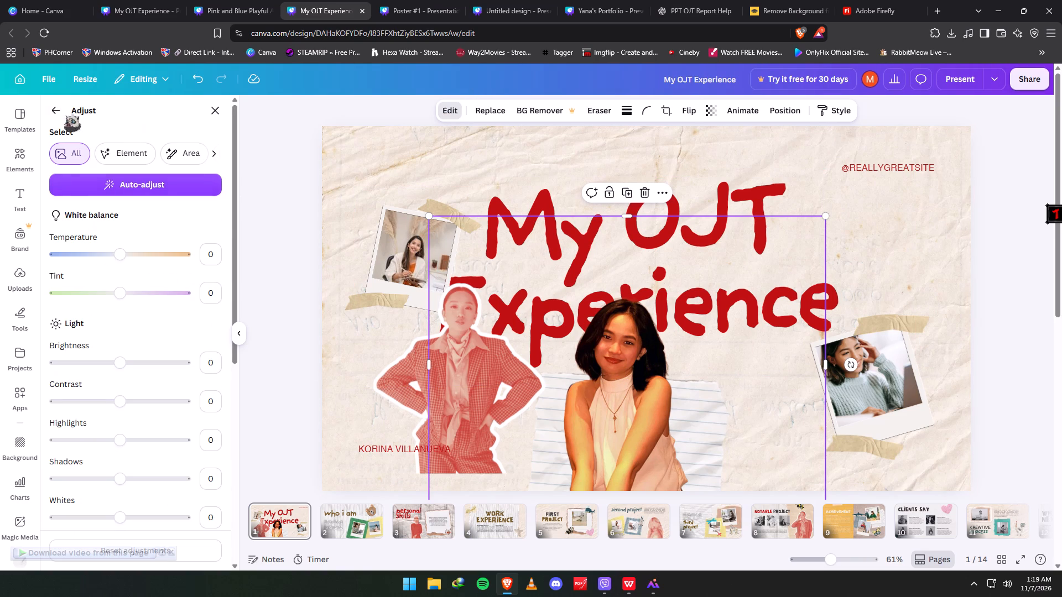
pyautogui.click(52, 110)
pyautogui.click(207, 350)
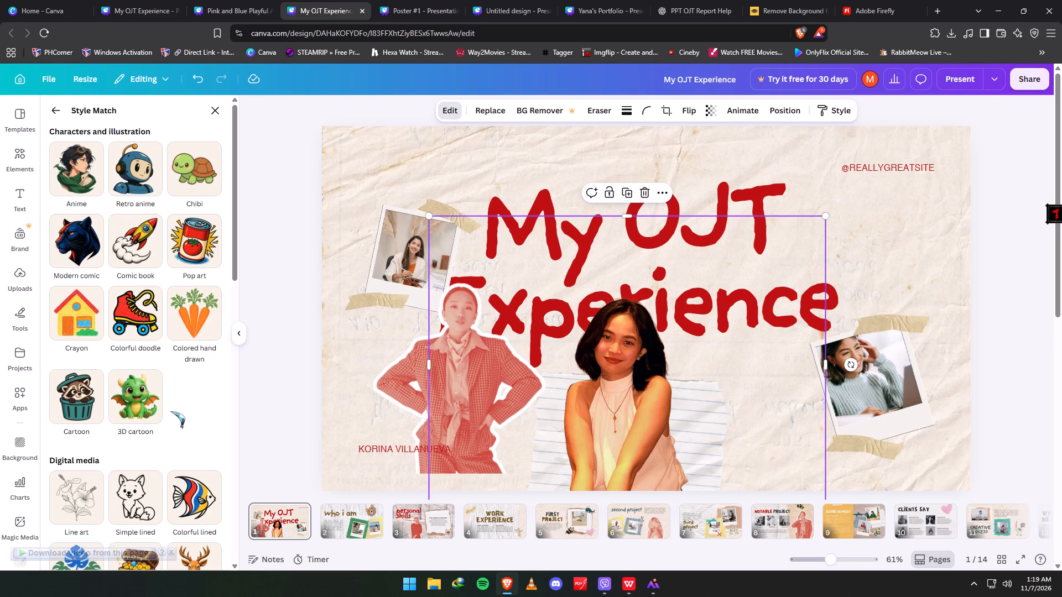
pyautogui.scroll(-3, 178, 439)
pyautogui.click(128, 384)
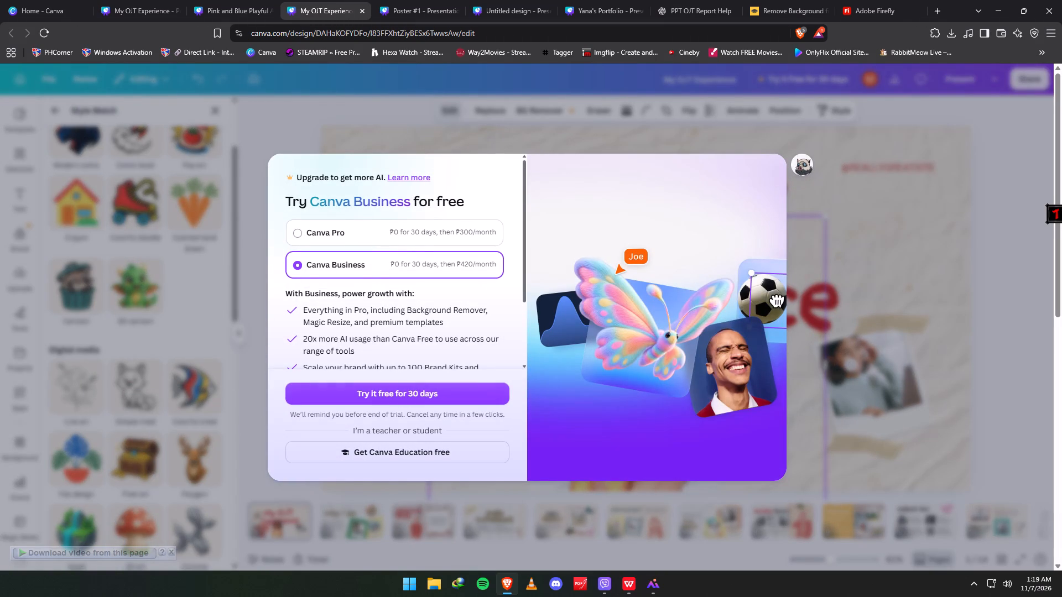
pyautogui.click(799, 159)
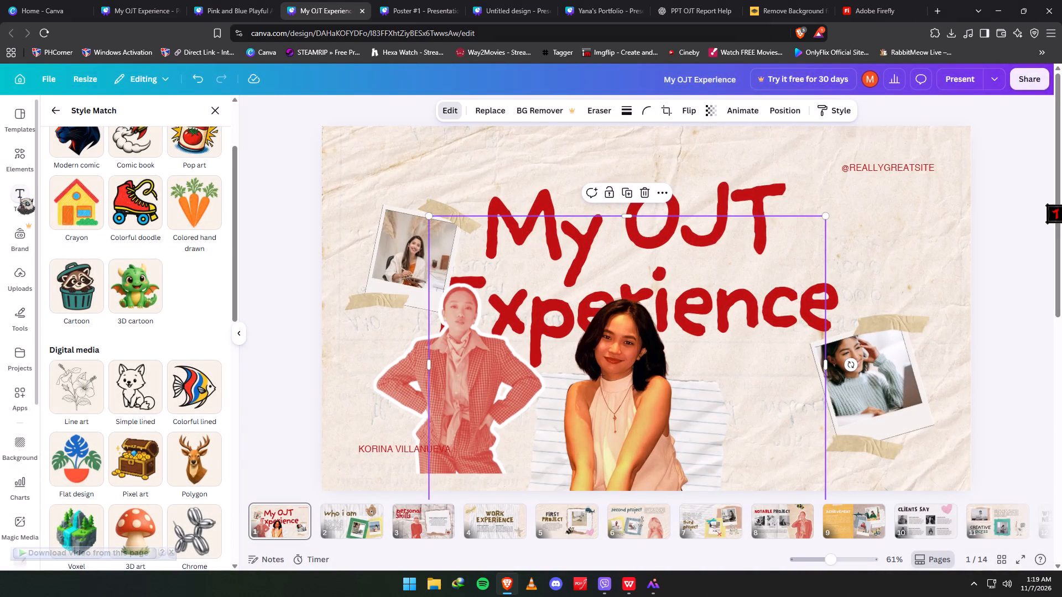
# Examine the Frames collection in Elements for a shape suited to the photo cutout.
pyautogui.click(9, 158)
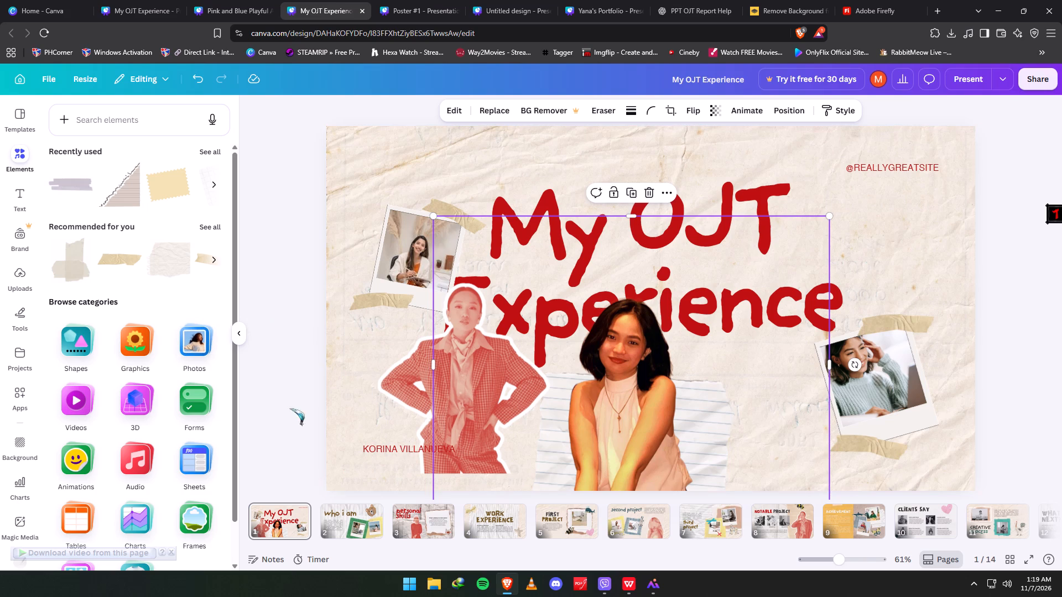
pyautogui.scroll(-5, 140, 359)
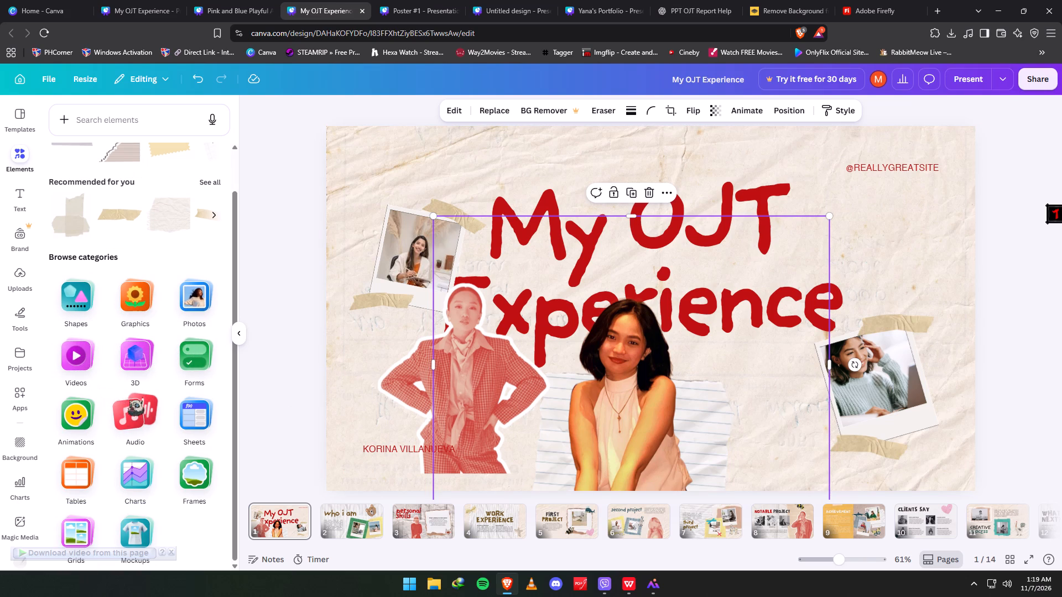
pyautogui.click(170, 554)
pyautogui.click(186, 479)
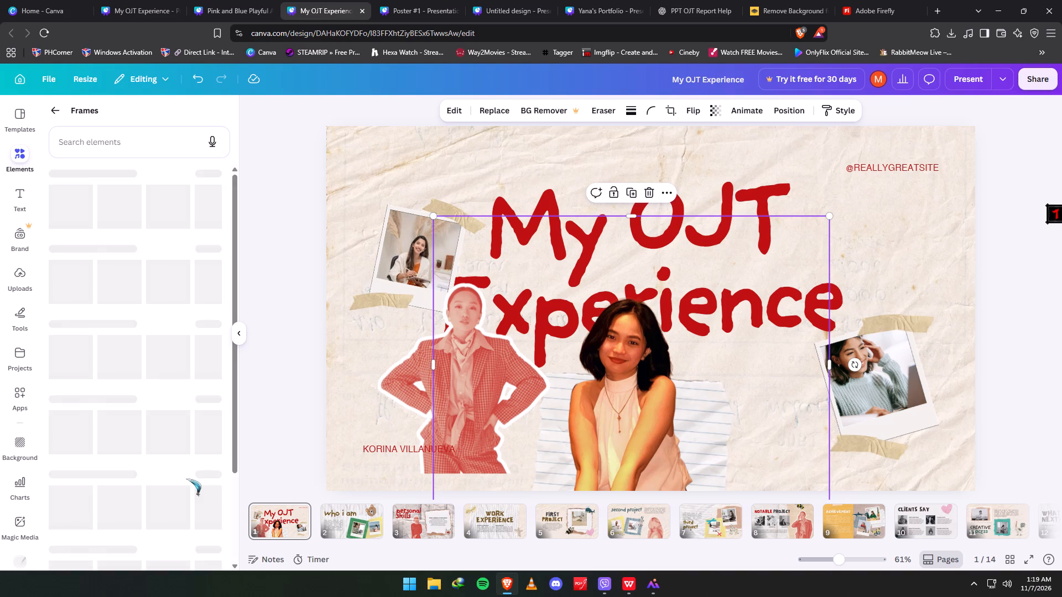
pyautogui.scroll(-2, 152, 380)
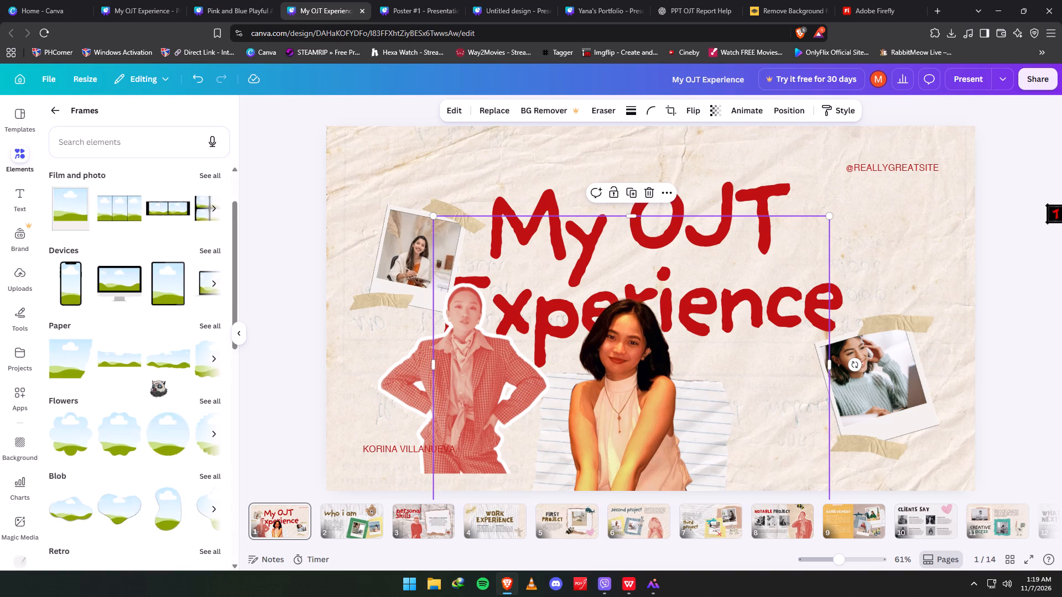
pyautogui.scroll(-17, 152, 380)
pyautogui.scroll(-13, 154, 389)
pyautogui.scroll(1, 154, 390)
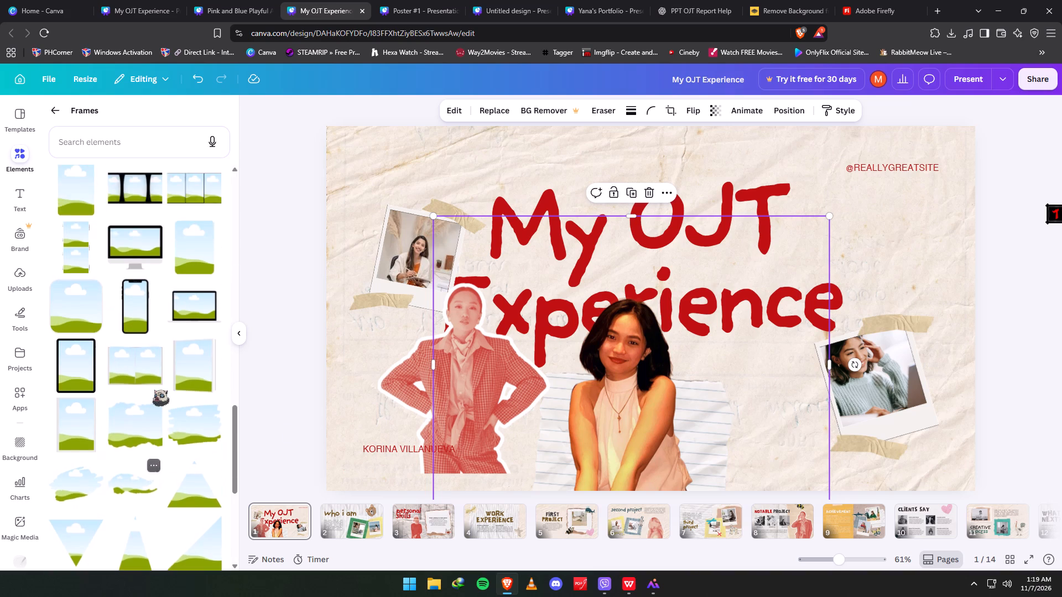
pyautogui.scroll(6, 154, 390)
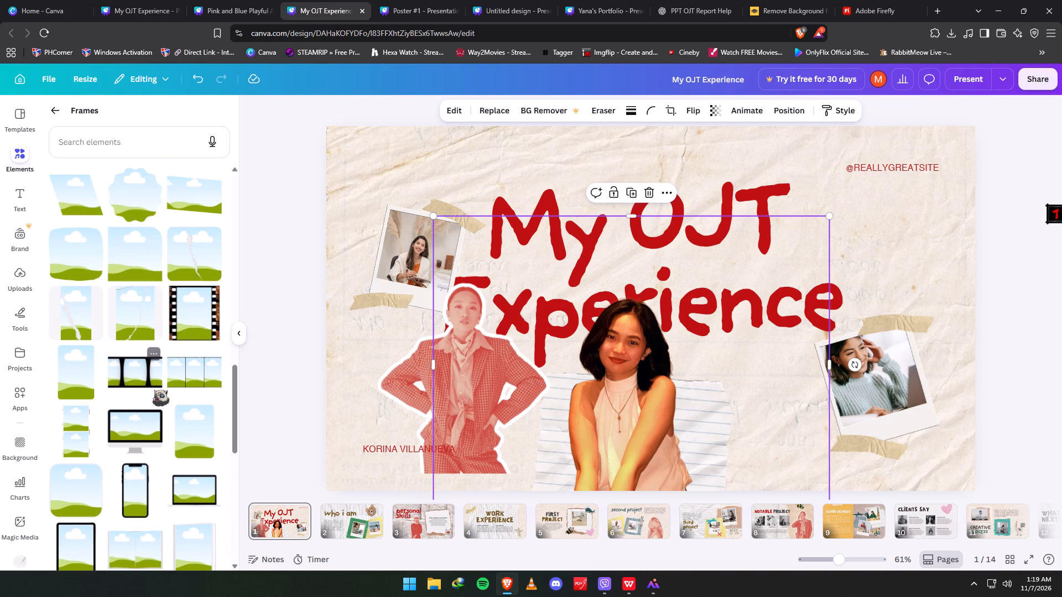
pyautogui.scroll(-17, 154, 390)
pyautogui.scroll(1, 156, 391)
pyautogui.scroll(-17, 156, 391)
pyautogui.scroll(-4, 157, 391)
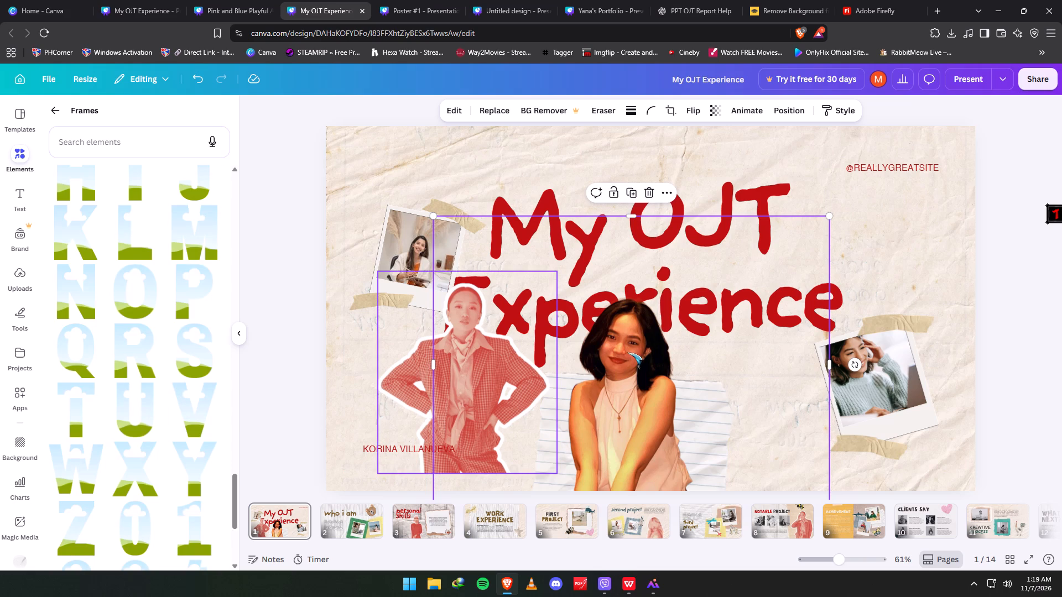
# Duplicate the photo cutout and place the copy beside the original, slightly higher and overlapping its shoulder.
pyautogui.click(631, 195)
pyautogui.moveTo(632, 377); pyautogui.dragTo(706, 355)
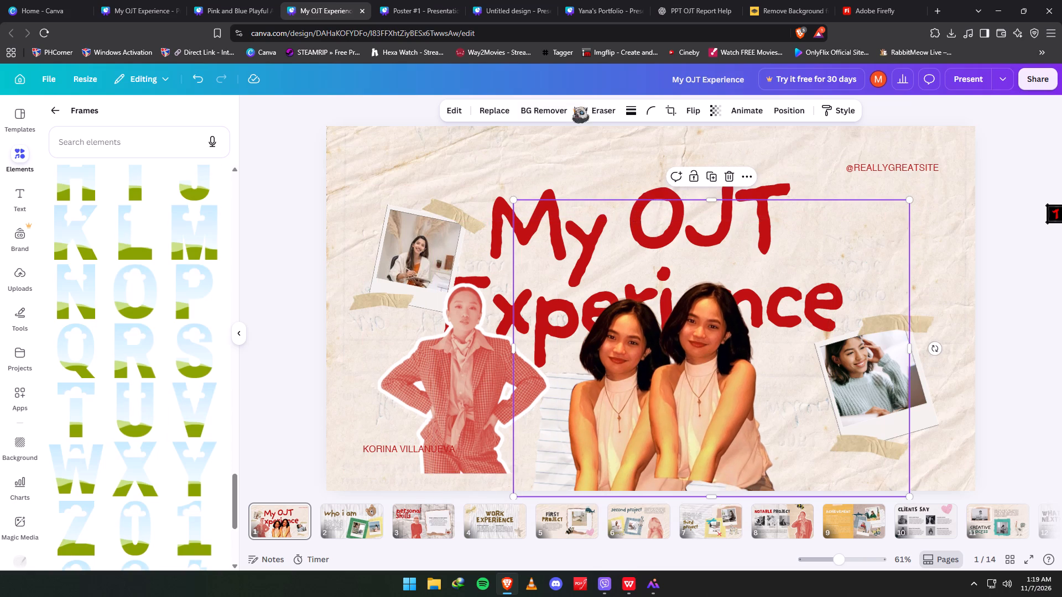
# Turn the duplicate into a solid white silhouette using a Custom Duotone filter with white shadows and #FFFFFF highlights.
pyautogui.click(452, 114)
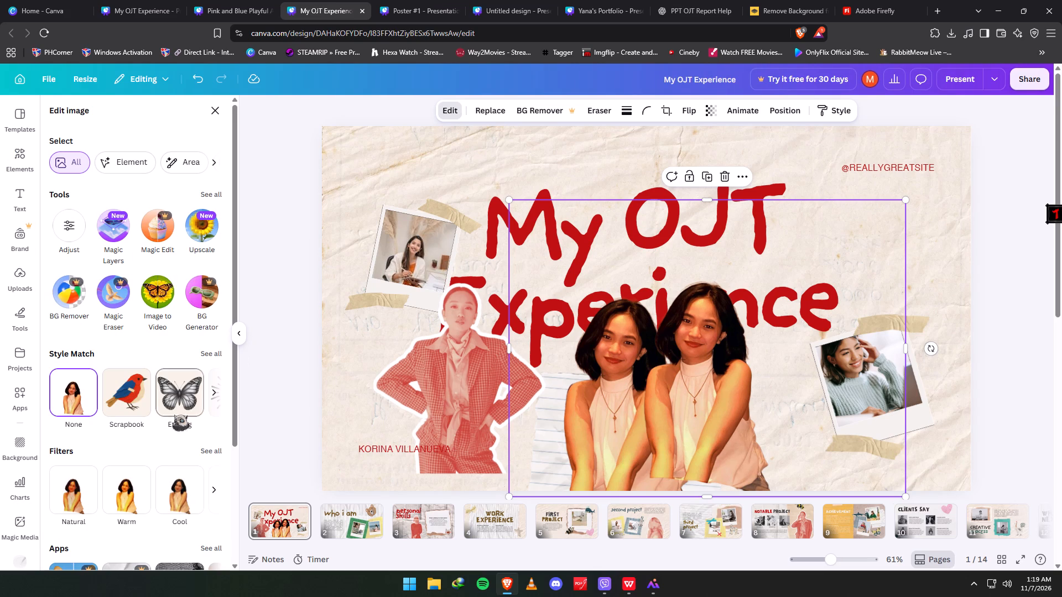
pyautogui.click(207, 490)
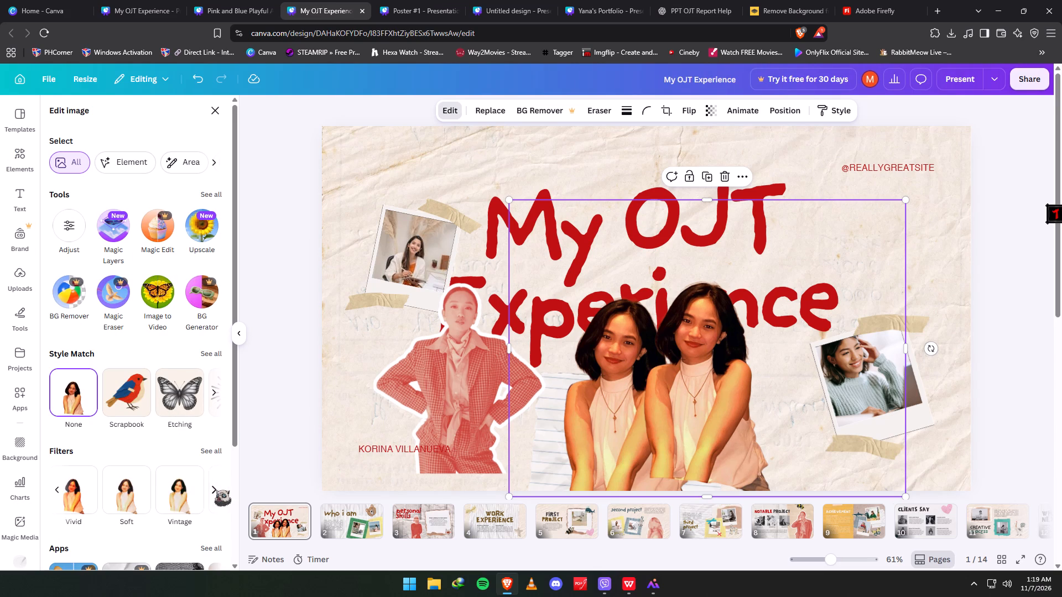
pyautogui.click(216, 490)
pyautogui.click(189, 489)
pyautogui.click(77, 182)
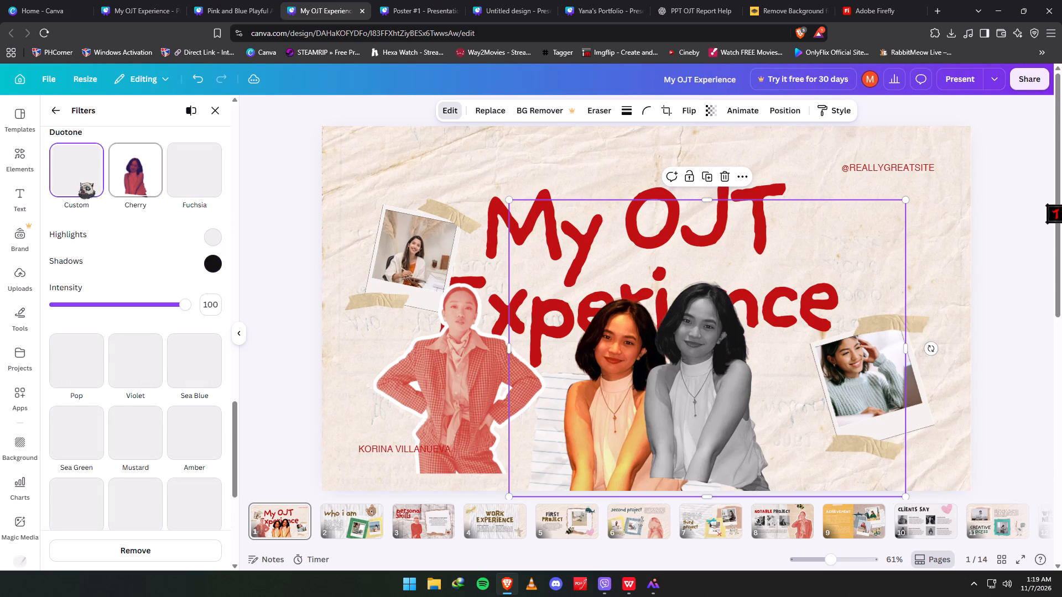
pyautogui.click(210, 262)
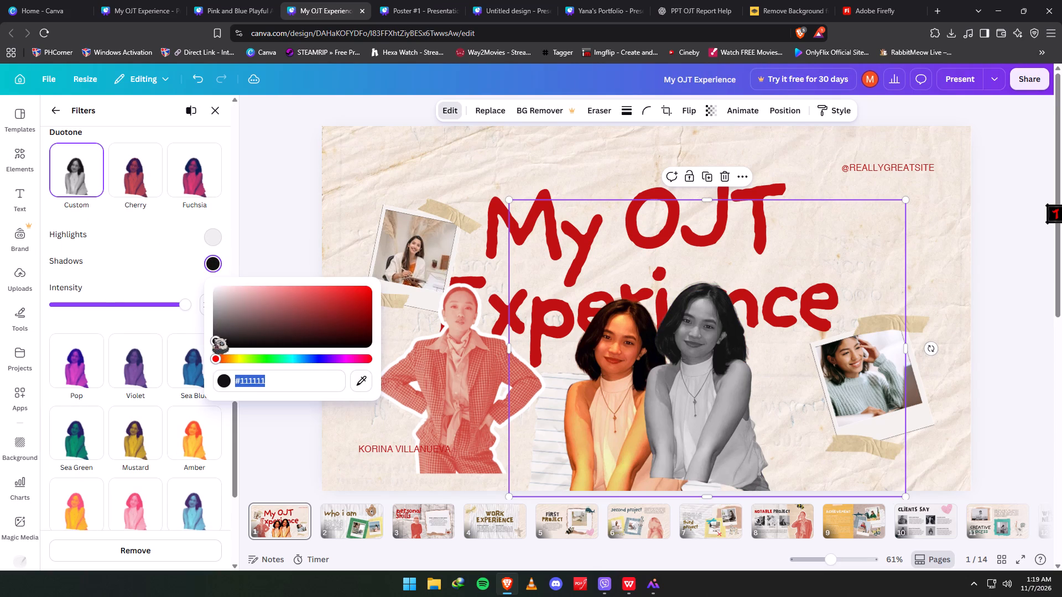
pyautogui.moveTo(214, 338); pyautogui.dragTo(207, 266)
pyautogui.click(210, 238)
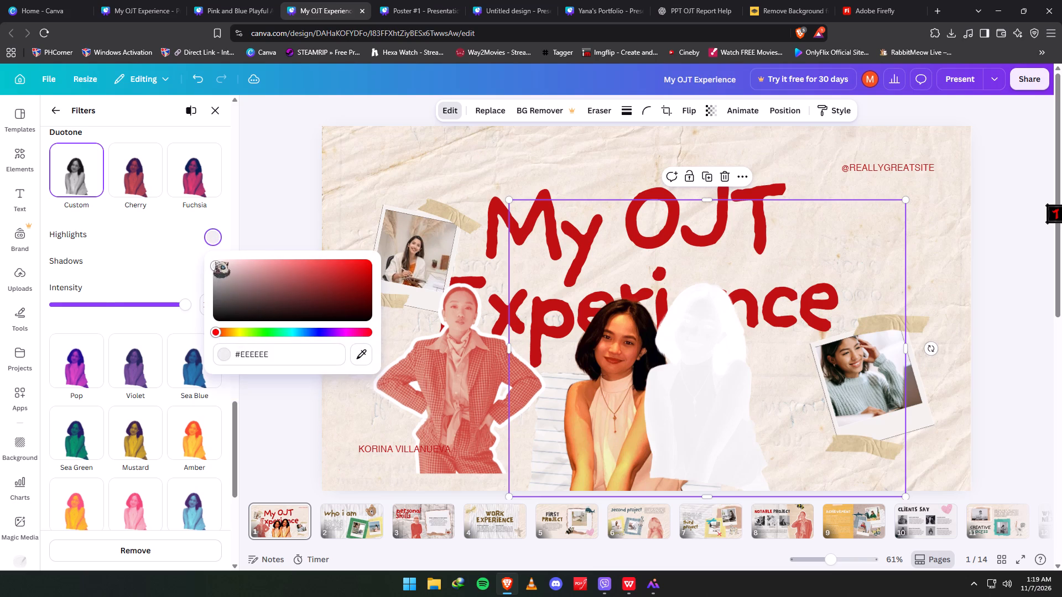
pyautogui.moveTo(216, 264); pyautogui.dragTo(188, 242)
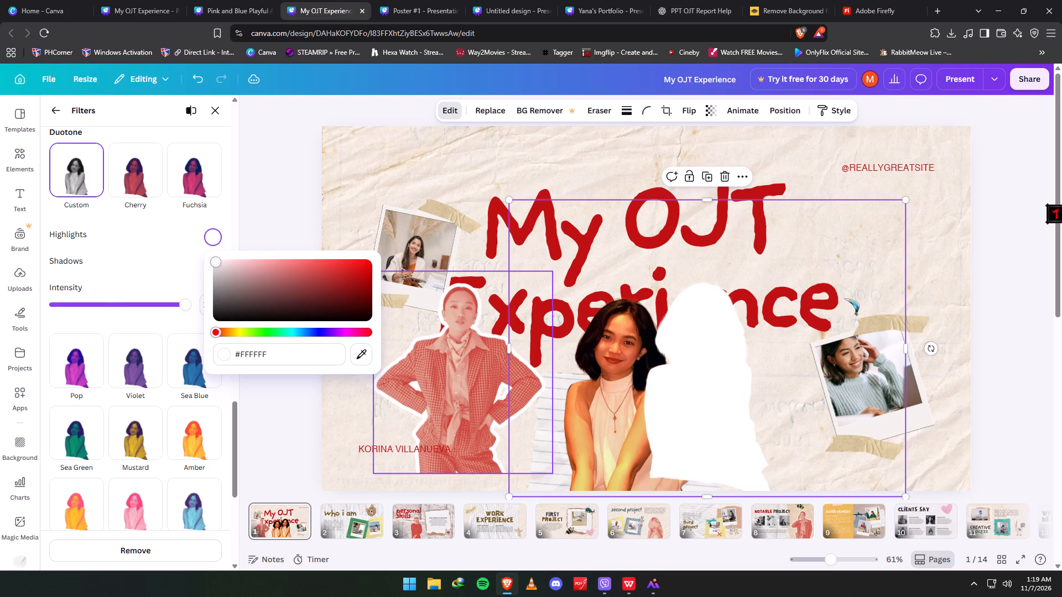
pyautogui.click(1009, 331)
# Move the white silhouette over the original photo cutout and enlarge it slightly beyond the original's edges.
pyautogui.moveTo(716, 401); pyautogui.dragTo(654, 401)
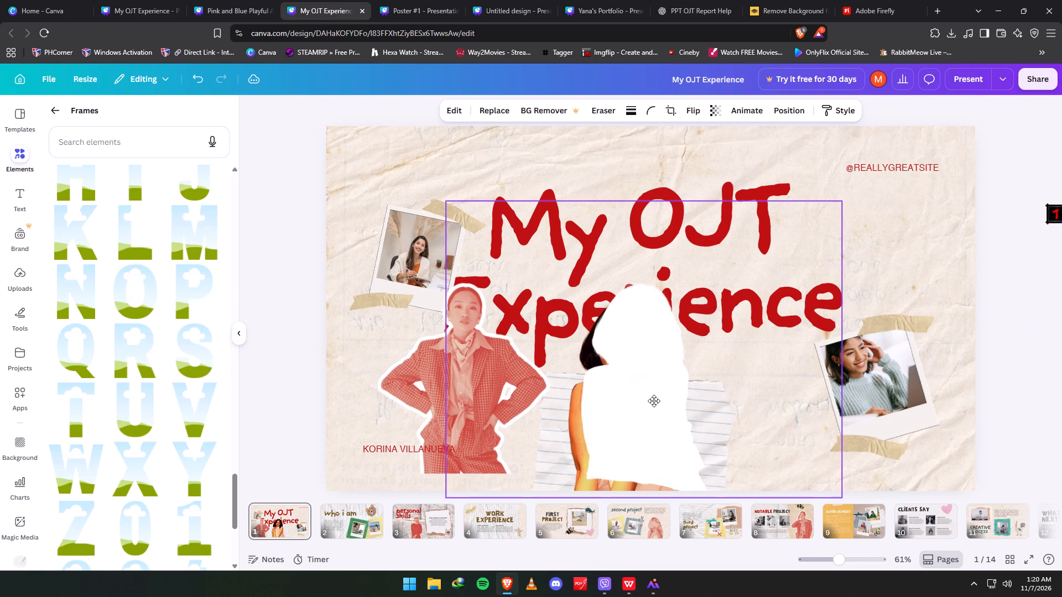
pyautogui.moveTo(654, 401); pyautogui.dragTo(644, 401)
pyautogui.moveTo(693, 415); pyautogui.dragTo(682, 434)
pyautogui.moveTo(828, 219); pyautogui.dragTo(845, 214)
pyautogui.moveTo(801, 234); pyautogui.dragTo(795, 242)
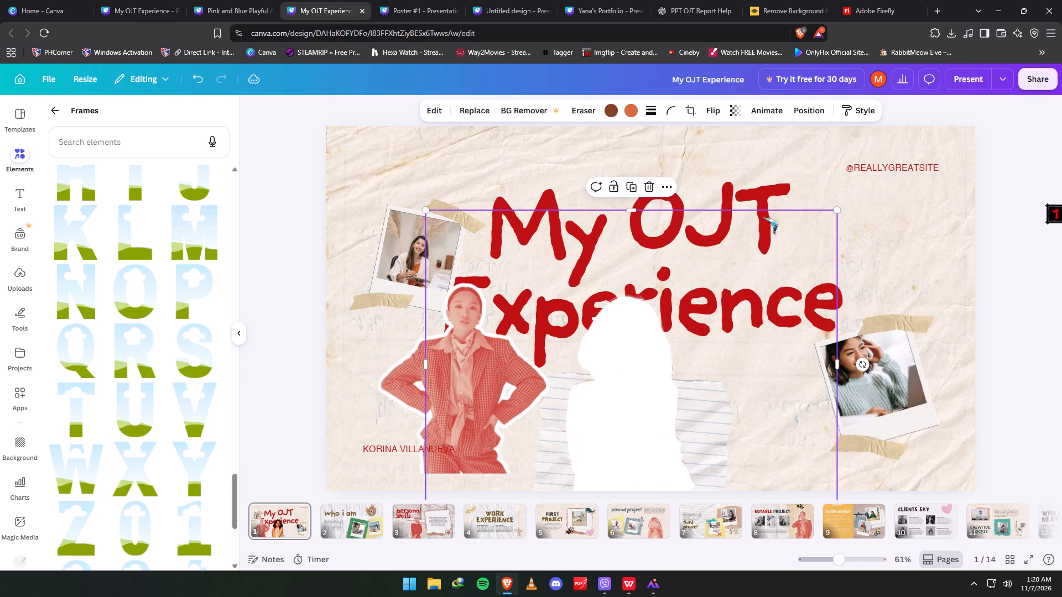
# Send the white silhouette backward two levels so it sits behind the photo cutout.
pyautogui.click(672, 188)
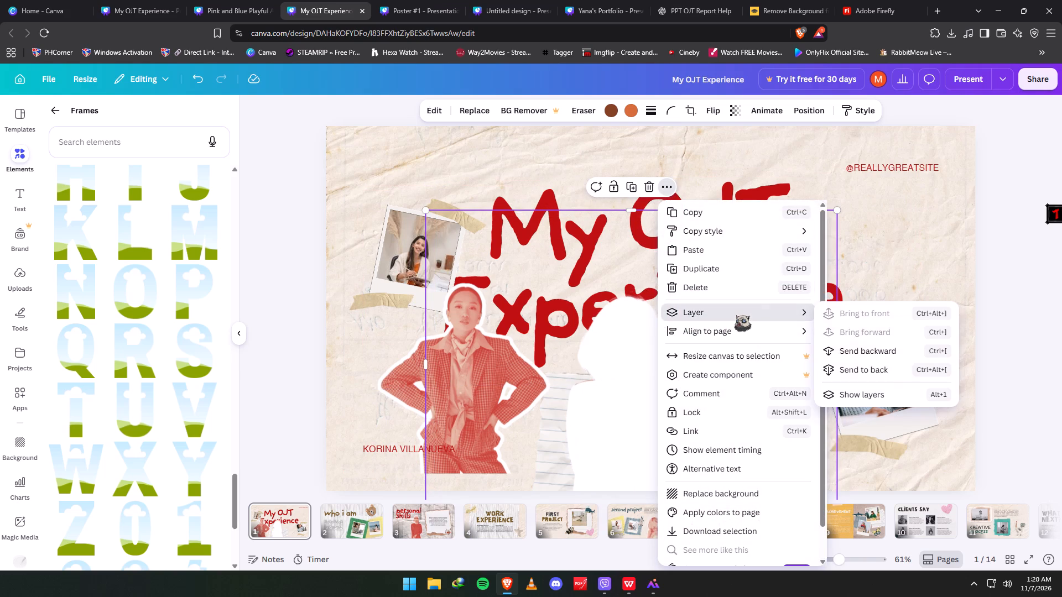
pyautogui.click(857, 350)
pyautogui.click(880, 348)
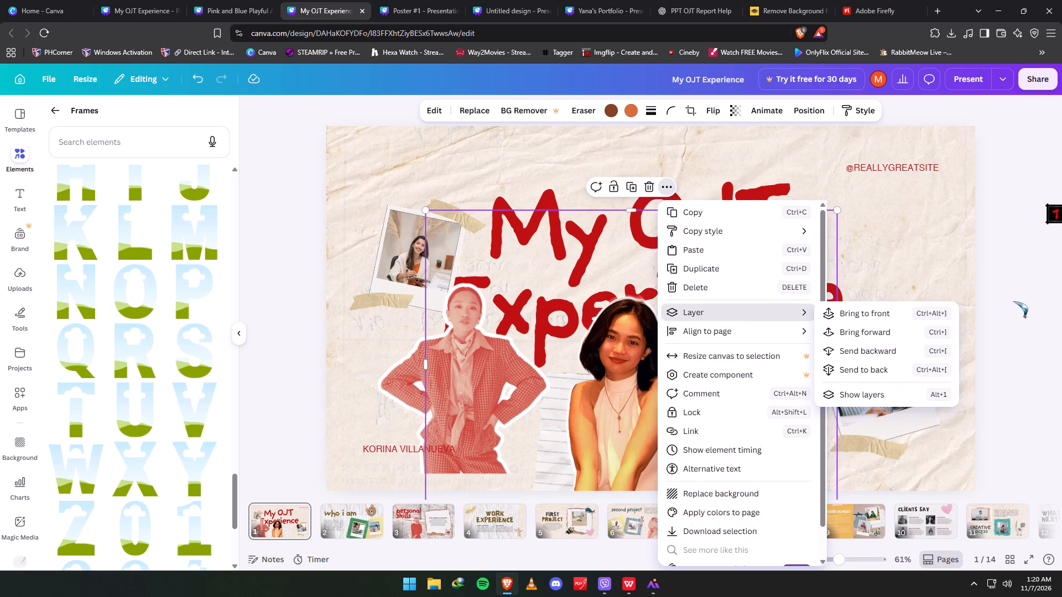
pyautogui.click(1015, 300)
# Scale the photo cutout down slightly and centre it on the white silhouette, leaving a white border around the figure.
pyautogui.click(633, 404)
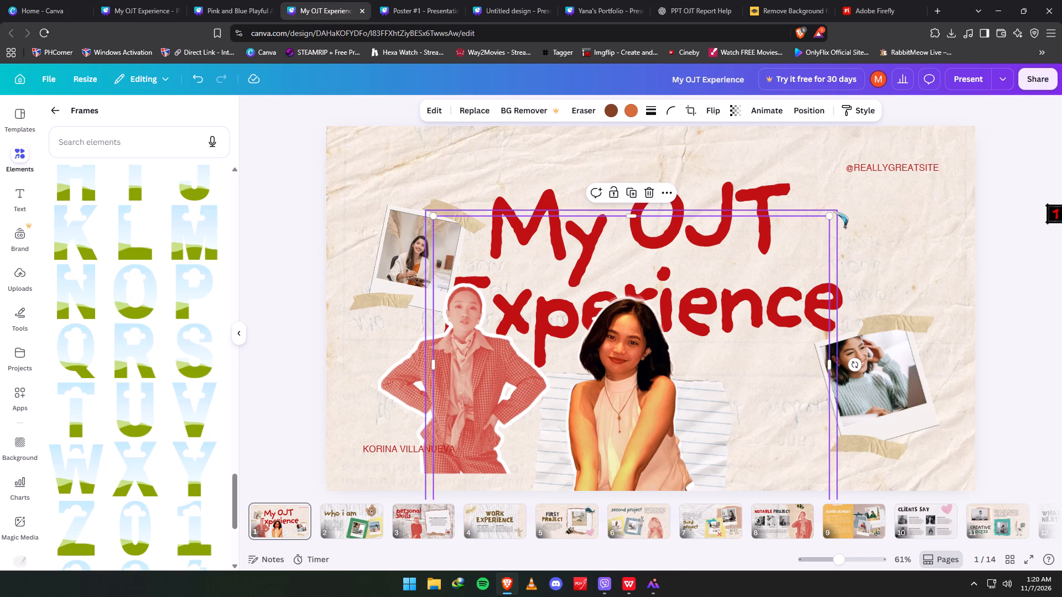
pyautogui.moveTo(831, 216); pyautogui.dragTo(853, 208)
pyautogui.moveTo(806, 253); pyautogui.dragTo(790, 275)
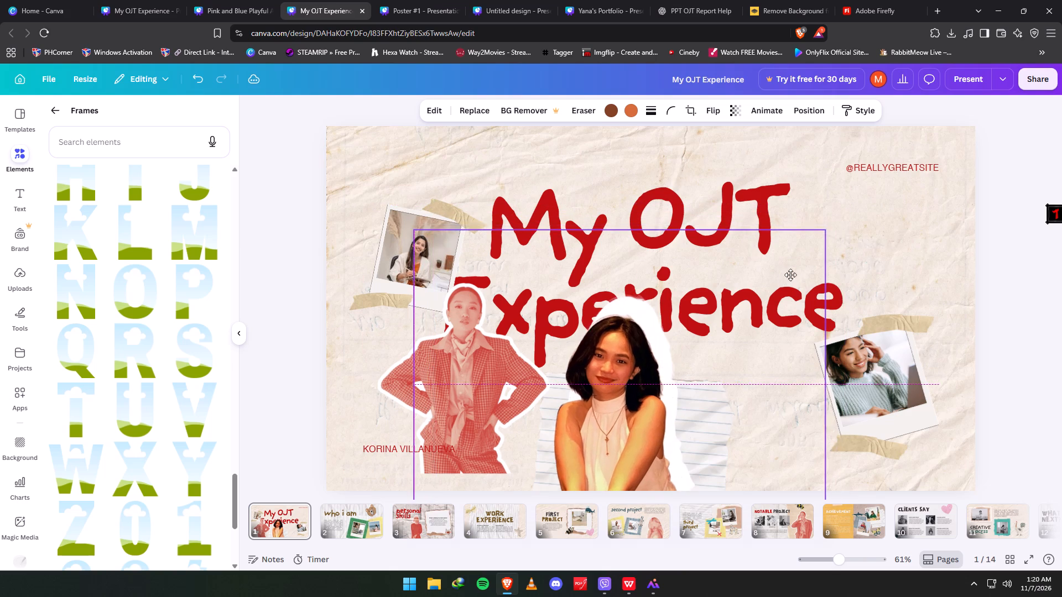
pyautogui.moveTo(790, 275); pyautogui.dragTo(802, 264)
pyautogui.moveTo(841, 214); pyautogui.dragTo(813, 249)
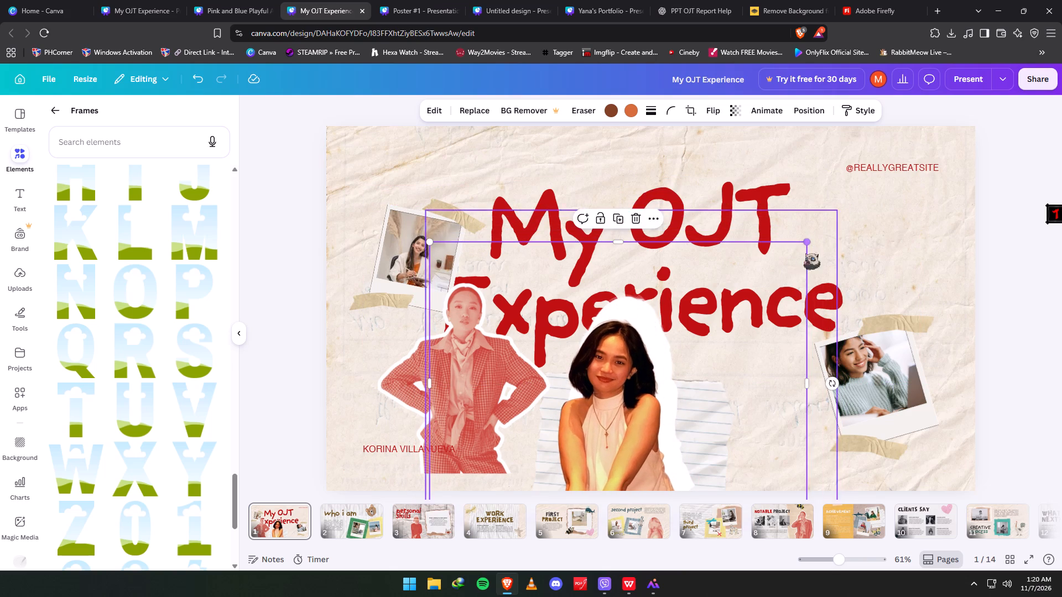
pyautogui.moveTo(752, 302); pyautogui.dragTo(764, 285)
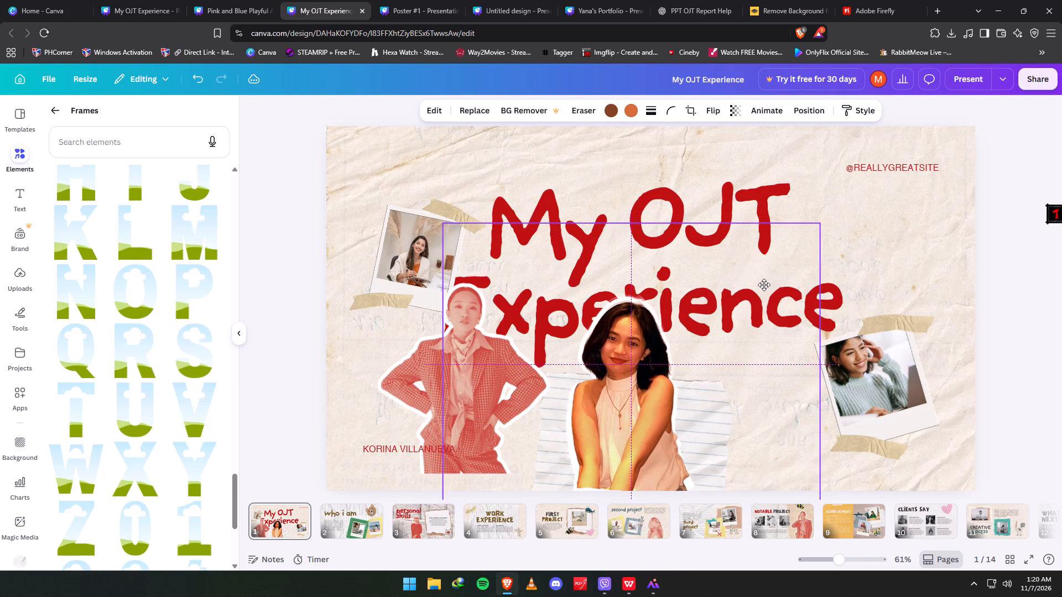
pyautogui.moveTo(764, 285); pyautogui.dragTo(764, 284)
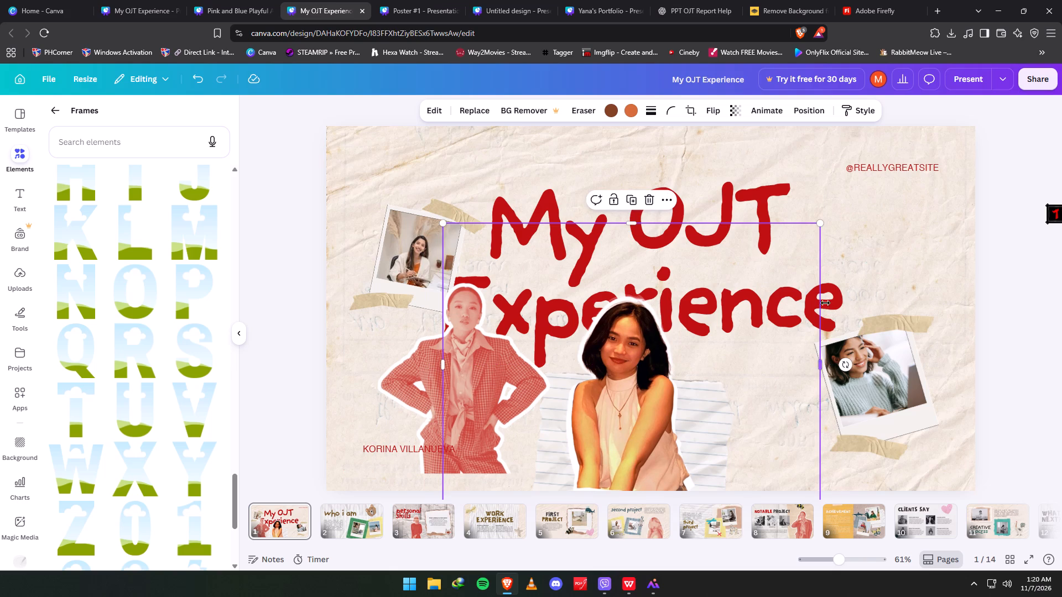
pyautogui.moveTo(819, 221); pyautogui.dragTo(810, 231)
pyautogui.moveTo(735, 293); pyautogui.dragTo(737, 293)
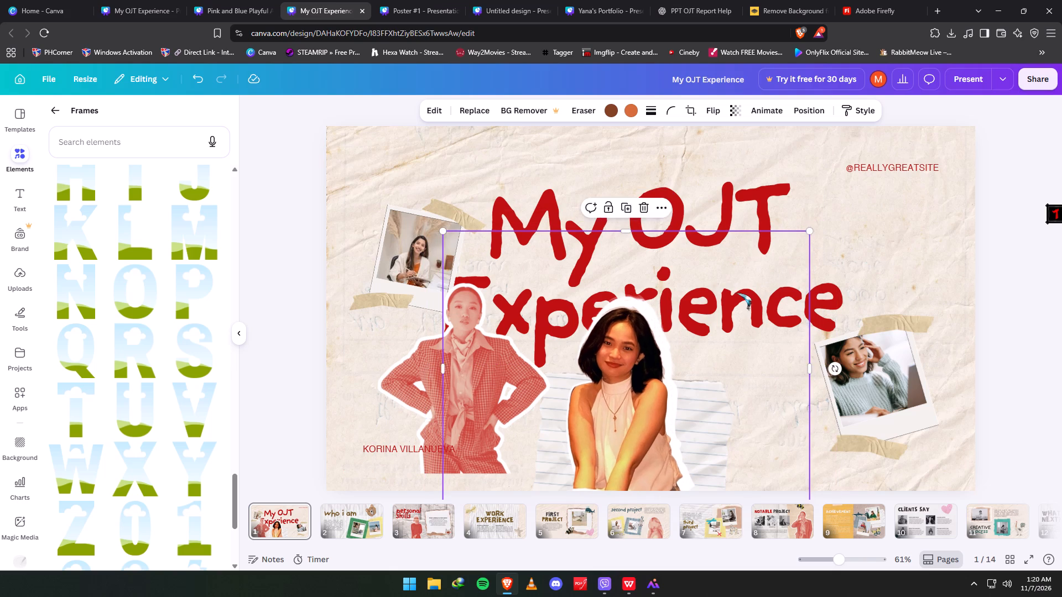
pyautogui.moveTo(737, 293); pyautogui.dragTo(742, 296)
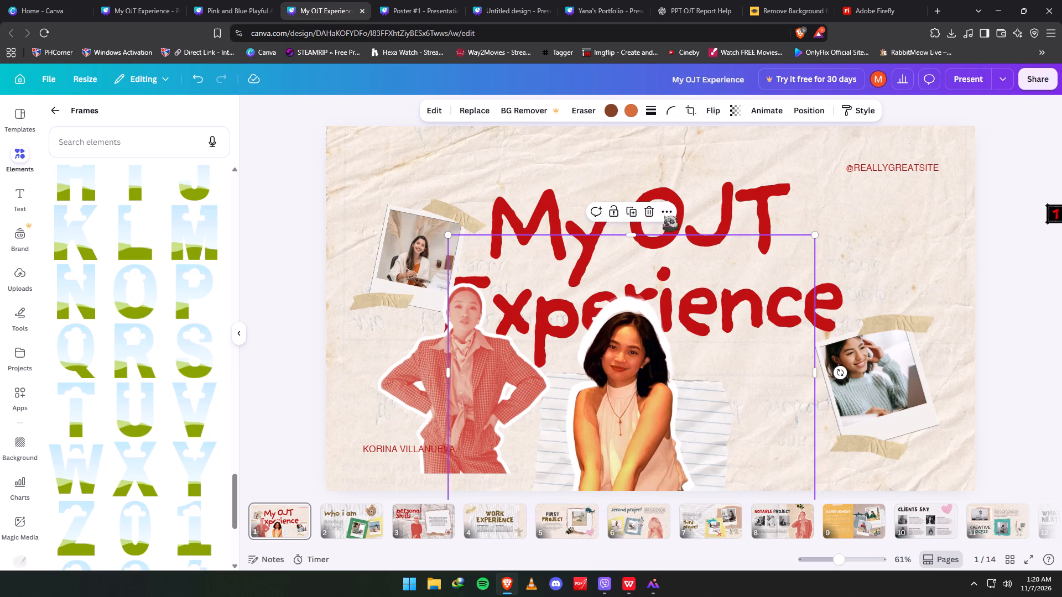
# Shrink the white silhouette slightly and realign it behind the photo cutout to make the border thinner and more even.
pyautogui.click(752, 223)
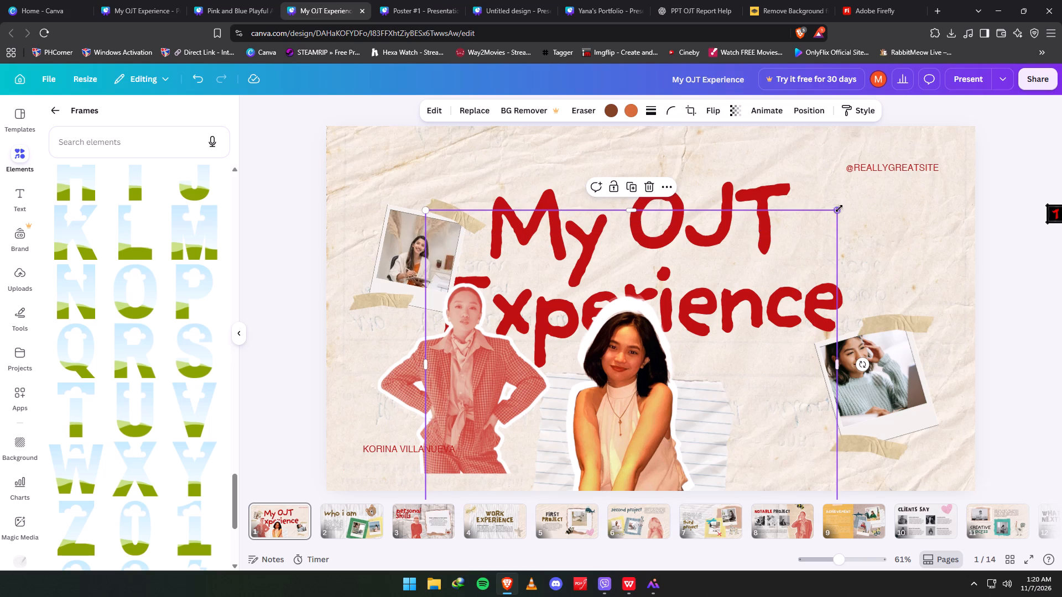
pyautogui.moveTo(839, 207); pyautogui.dragTo(836, 214)
pyautogui.moveTo(811, 224); pyautogui.dragTo(815, 224)
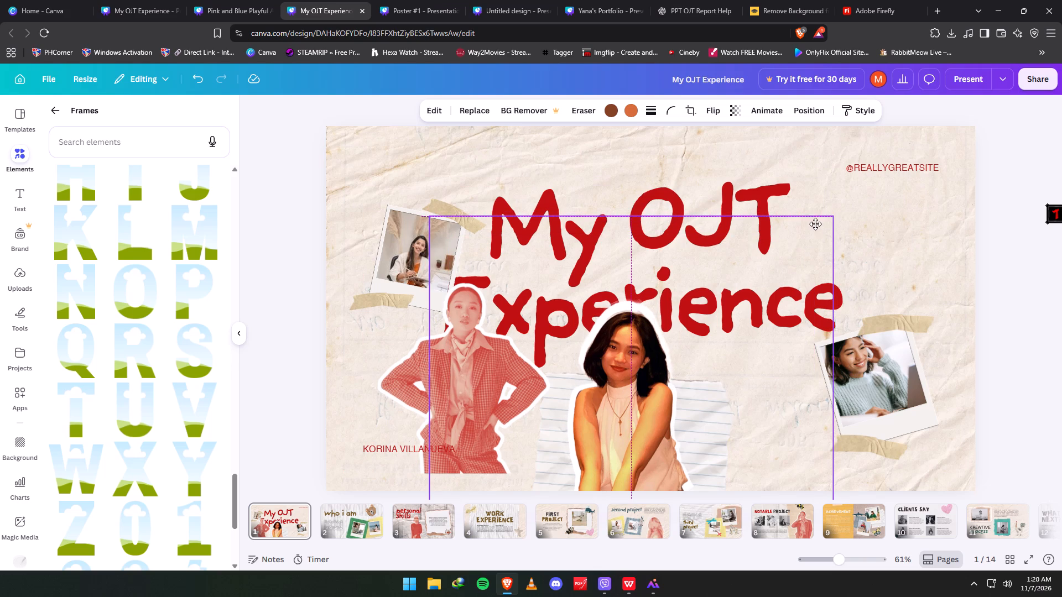
pyautogui.moveTo(815, 224); pyautogui.dragTo(816, 228)
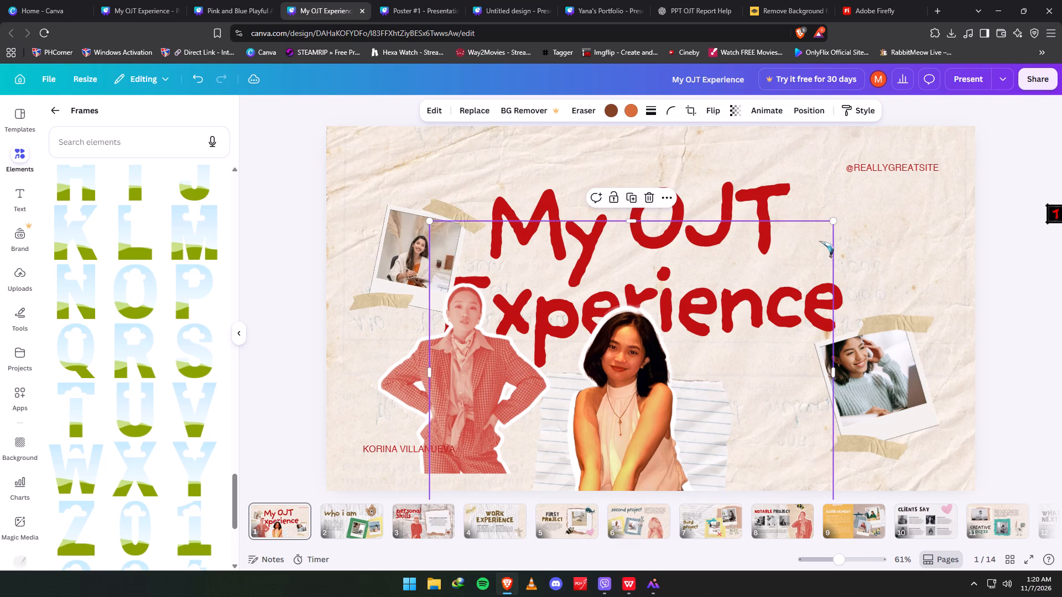
# Separate the photo cutout from its white silhouette and move the silhouette onto the template woman on the cover slide.
pyautogui.click(648, 386)
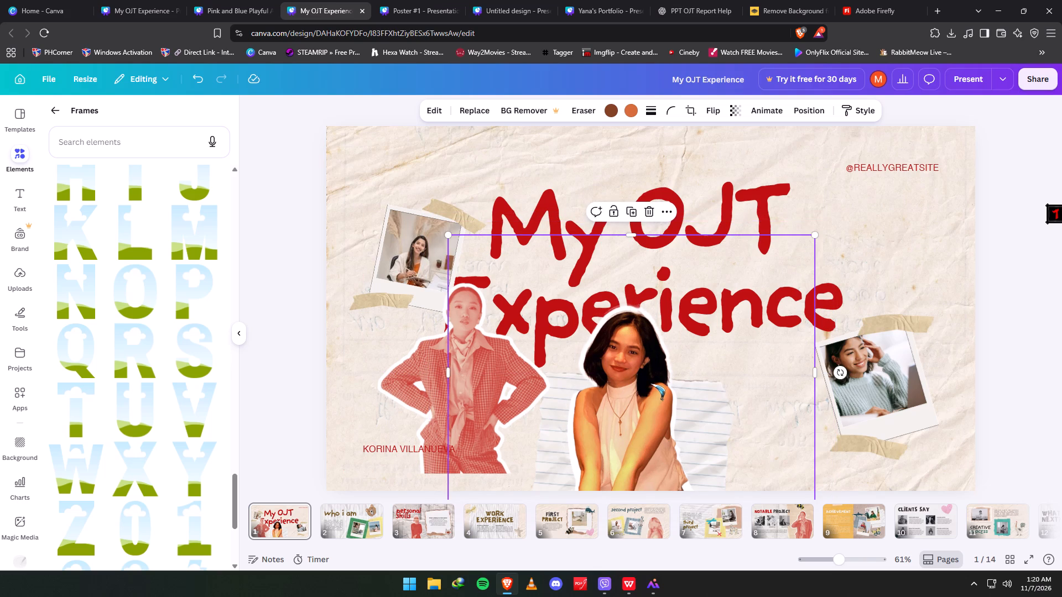
pyautogui.moveTo(645, 384); pyautogui.dragTo(788, 301)
pyautogui.moveTo(595, 452); pyautogui.dragTo(434, 322)
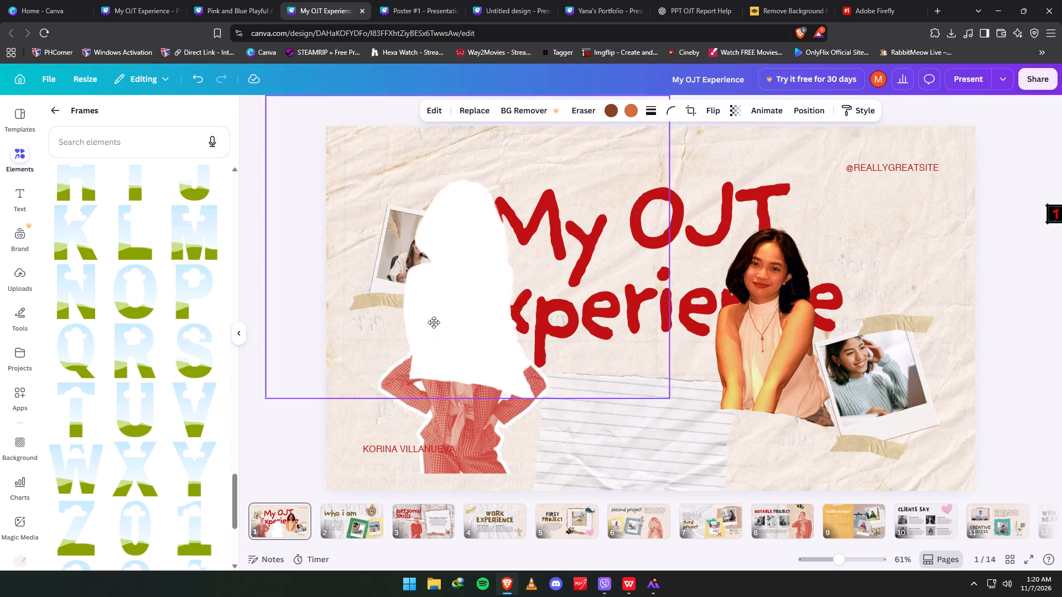
pyautogui.moveTo(434, 322); pyautogui.dragTo(545, 370)
pyautogui.moveTo(840, 337); pyautogui.dragTo(830, 342)
pyautogui.click(581, 338)
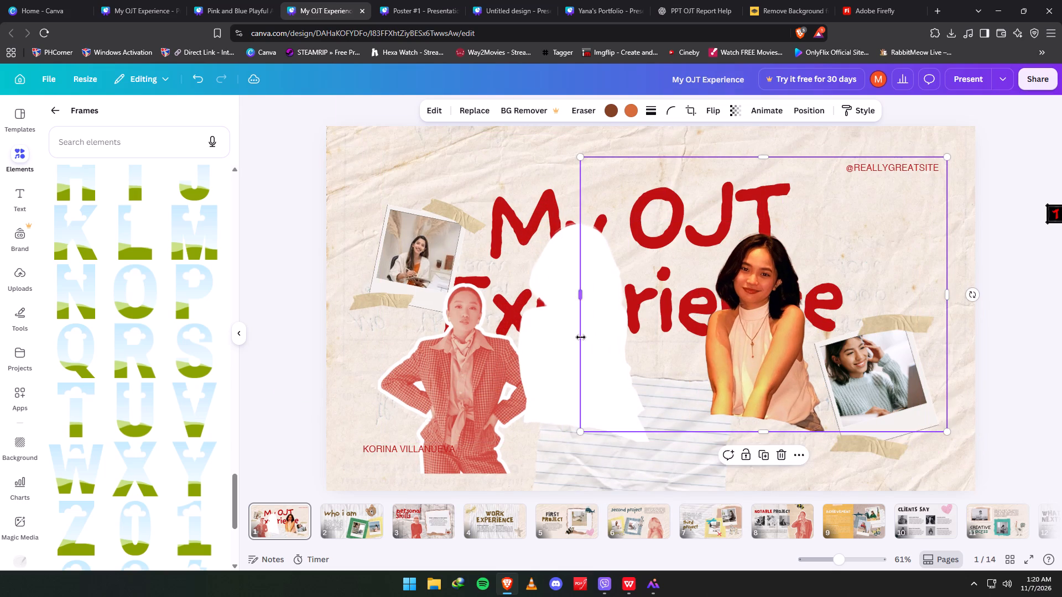
pyautogui.click(513, 336)
pyautogui.moveTo(377, 290); pyautogui.dragTo(478, 295)
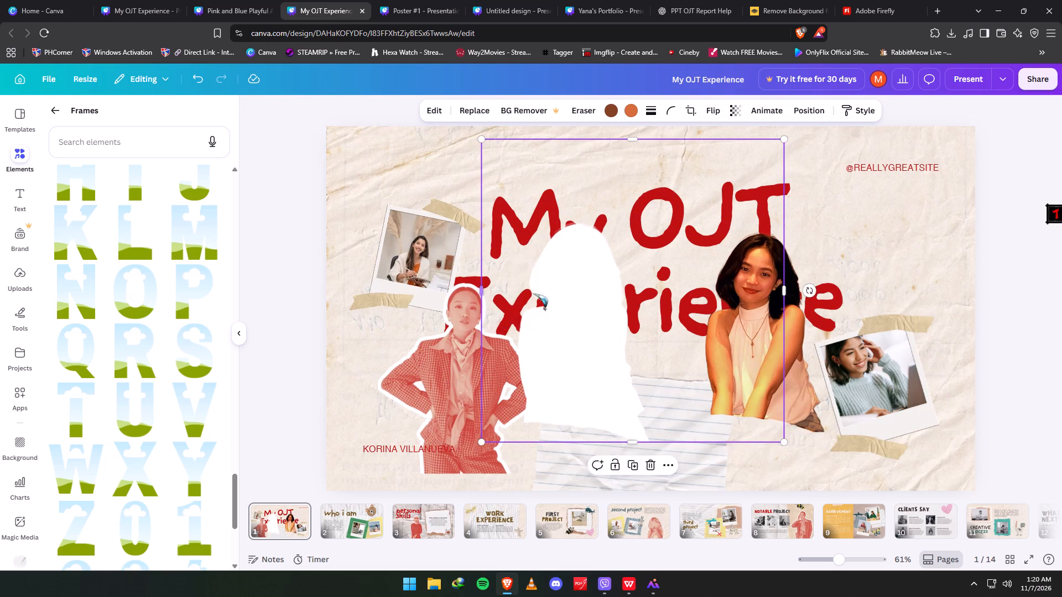
pyautogui.moveTo(551, 292); pyautogui.dragTo(465, 297)
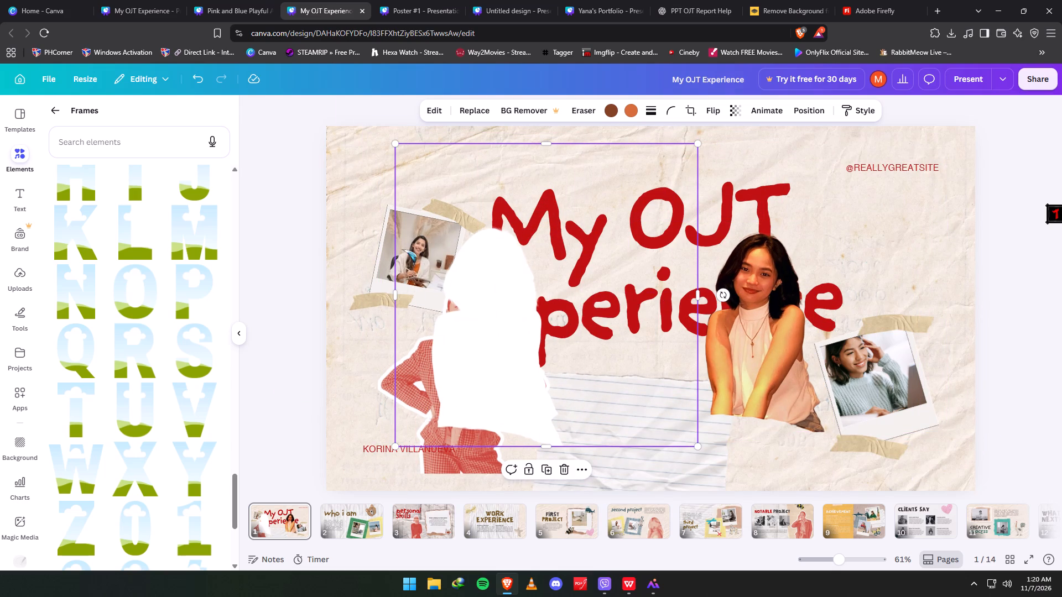
# Place the photo cutout on the relocated white silhouette, shrink it slightly and centre it within the white outline.
pyautogui.moveTo(844, 320); pyautogui.dragTo(572, 326)
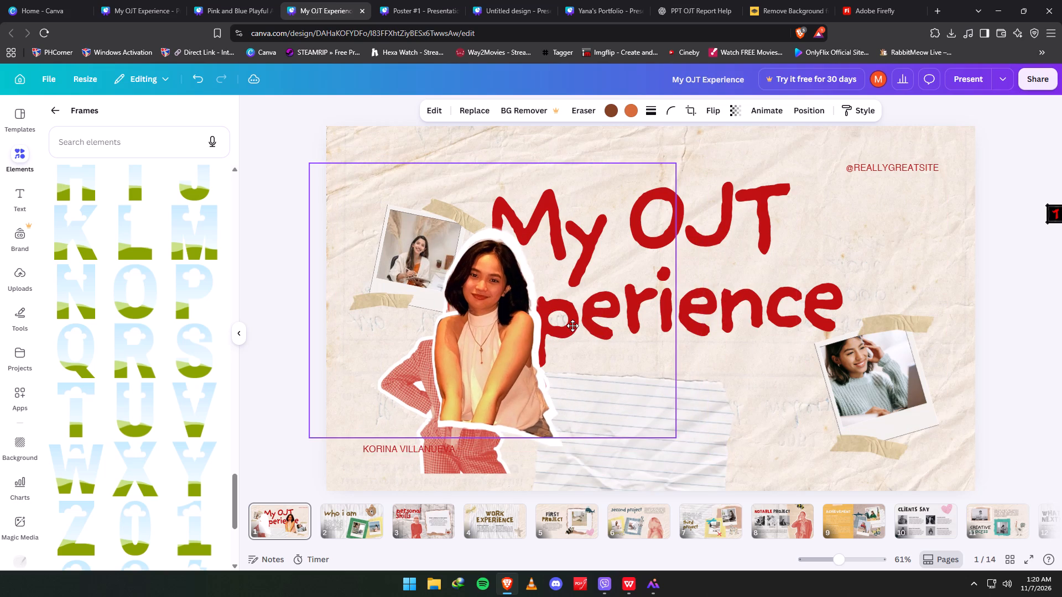
pyautogui.moveTo(572, 326); pyautogui.dragTo(575, 326)
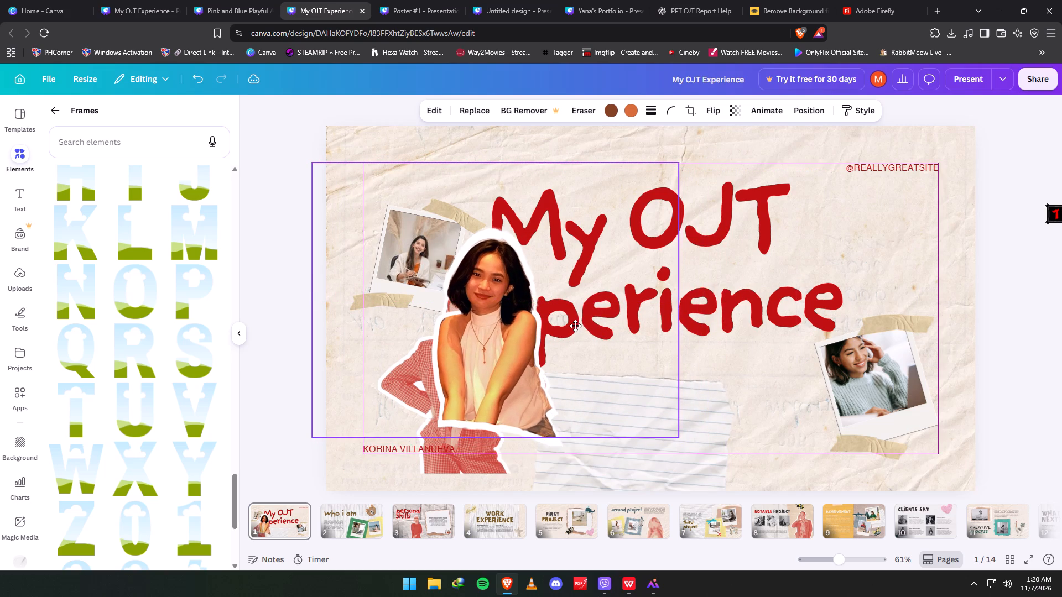
pyautogui.moveTo(575, 326); pyautogui.dragTo(574, 328)
pyautogui.moveTo(678, 165); pyautogui.dragTo(678, 171)
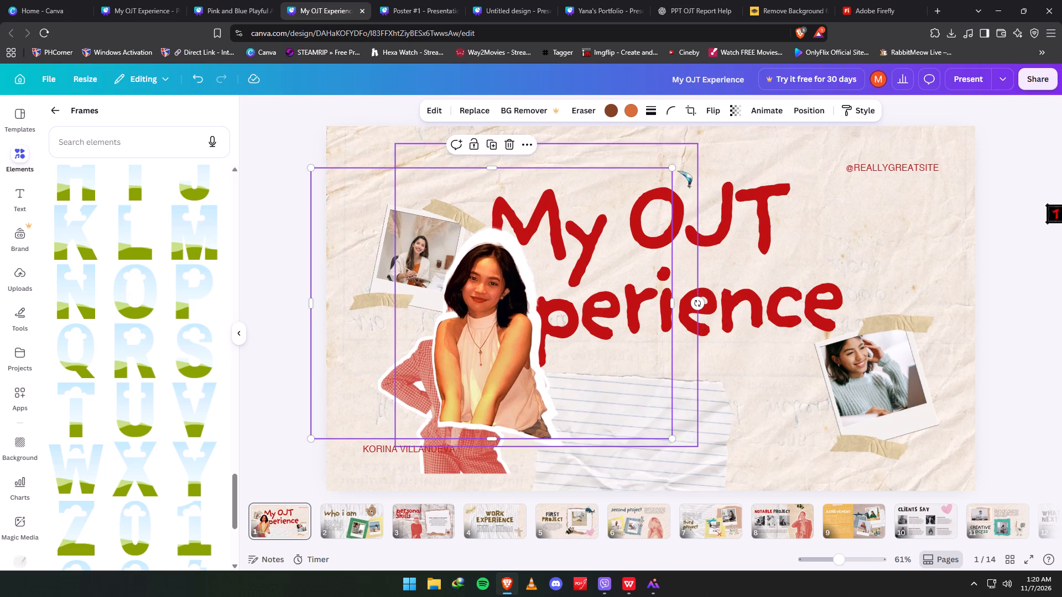
pyautogui.click(625, 207)
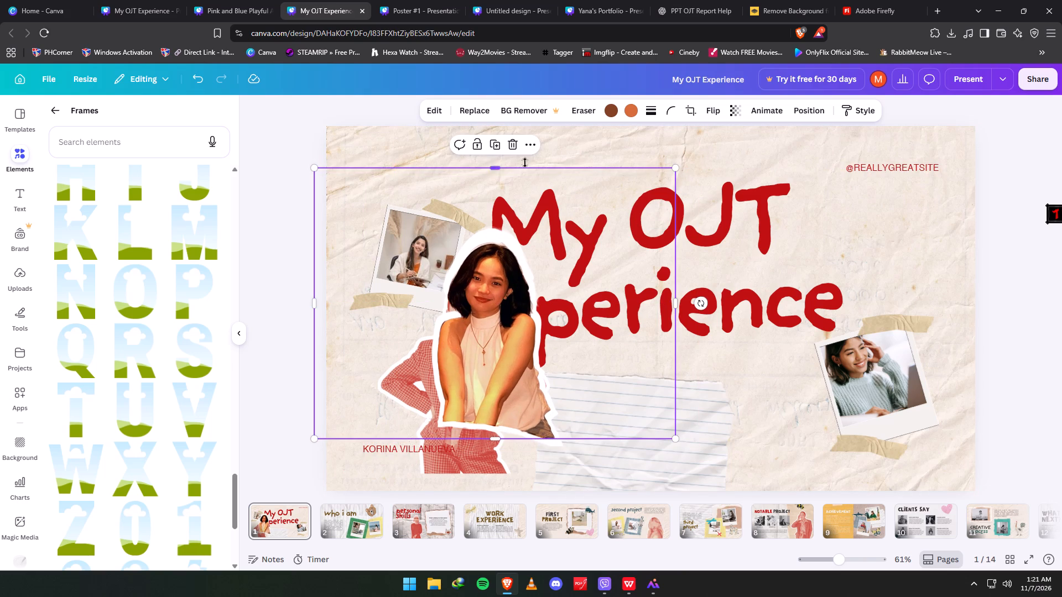
# Resize the white silhouette slightly and nudge it behind the photo cutout to even out the border around the figure.
pyautogui.click(572, 154)
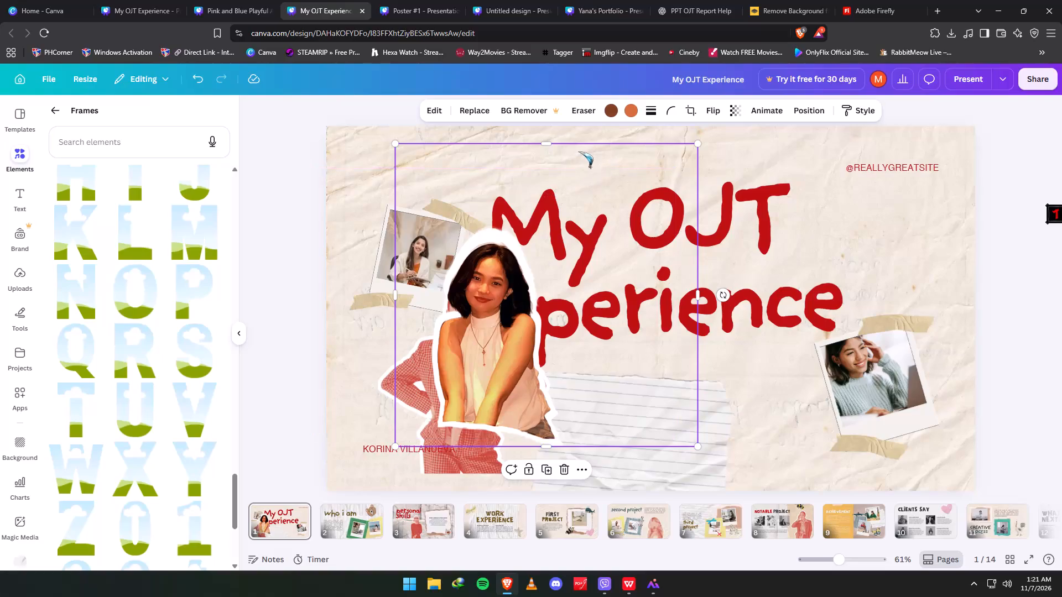
pyautogui.click(579, 151)
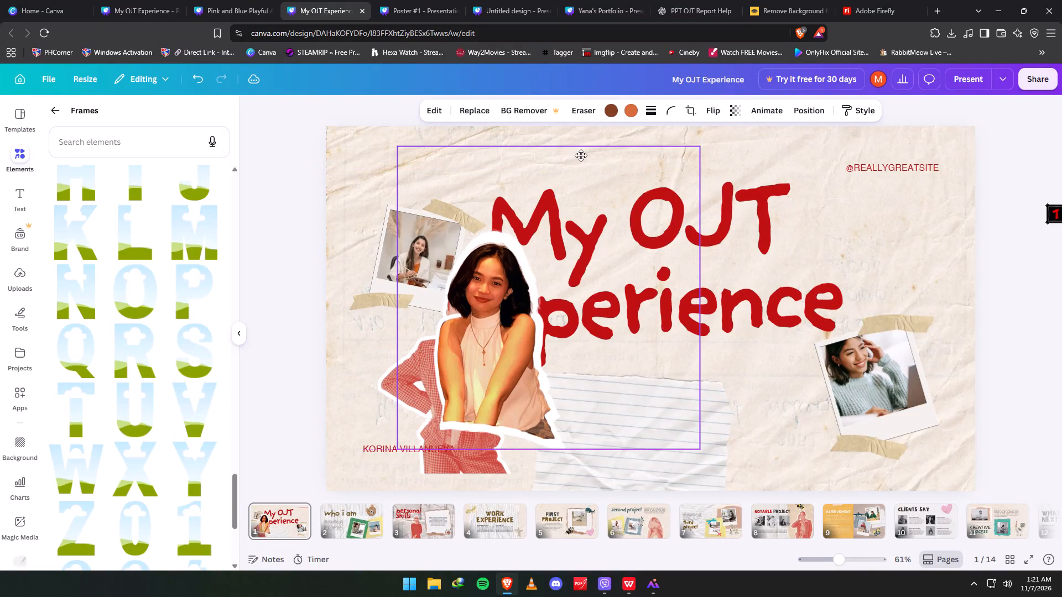
pyautogui.click(581, 155)
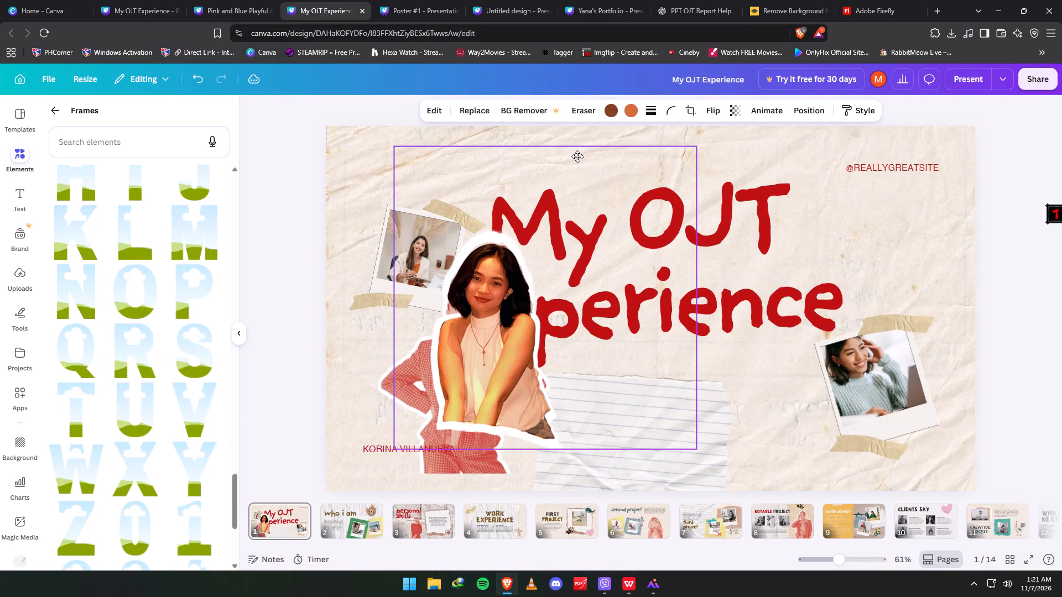
pyautogui.moveTo(696, 145); pyautogui.dragTo(743, 158)
pyautogui.moveTo(701, 138); pyautogui.dragTo(701, 146)
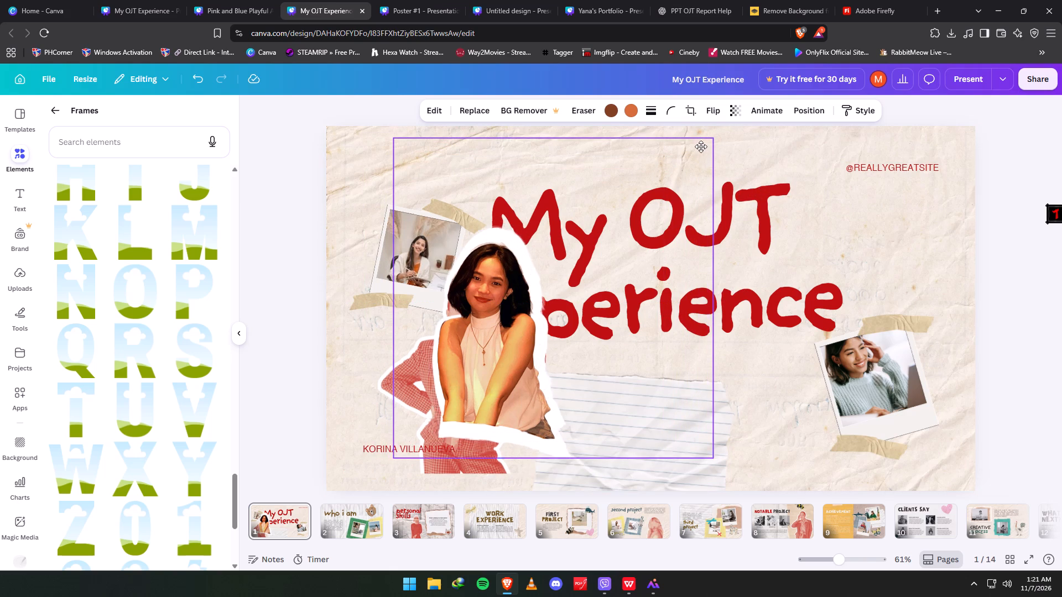
pyautogui.moveTo(701, 146); pyautogui.dragTo(701, 145)
pyautogui.moveTo(716, 135); pyautogui.dragTo(694, 142)
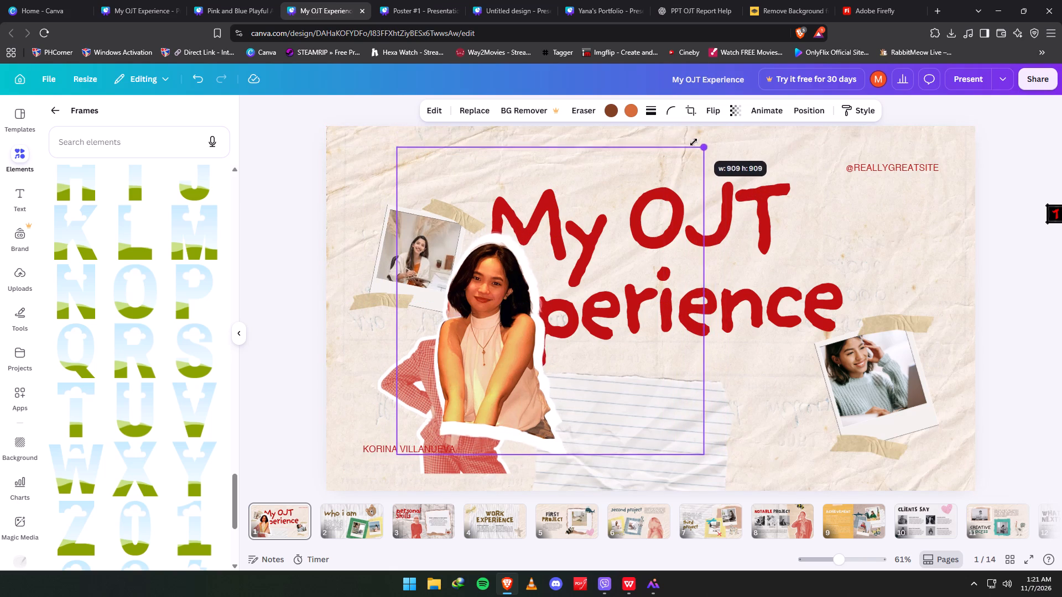
pyautogui.moveTo(694, 142); pyautogui.dragTo(683, 148)
pyautogui.moveTo(660, 161); pyautogui.dragTo(664, 155)
pyautogui.moveTo(670, 172); pyautogui.dragTo(670, 164)
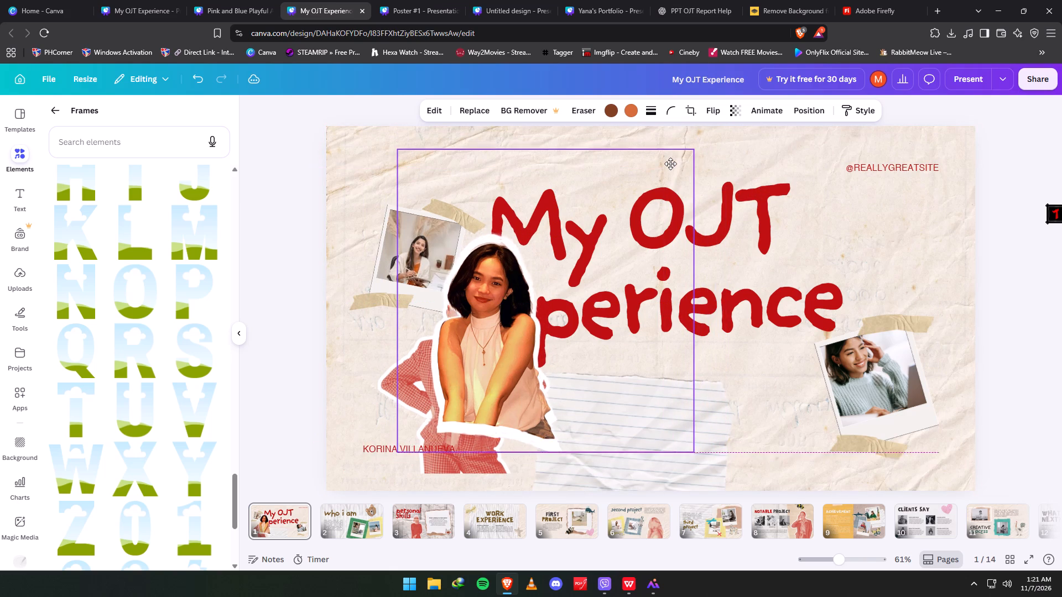
pyautogui.moveTo(670, 164); pyautogui.dragTo(673, 165)
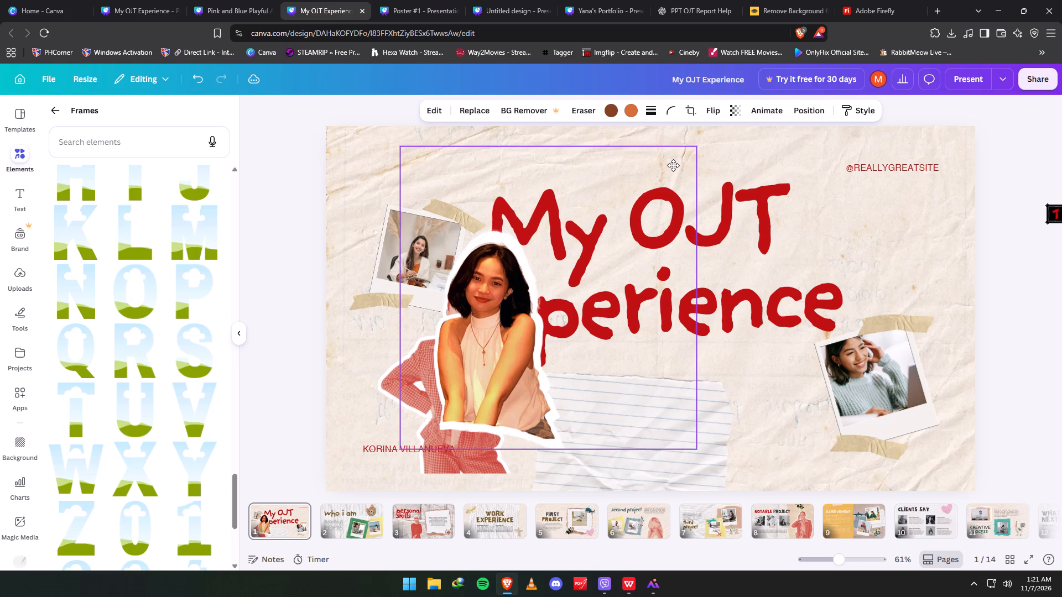
pyautogui.moveTo(673, 165); pyautogui.dragTo(669, 165)
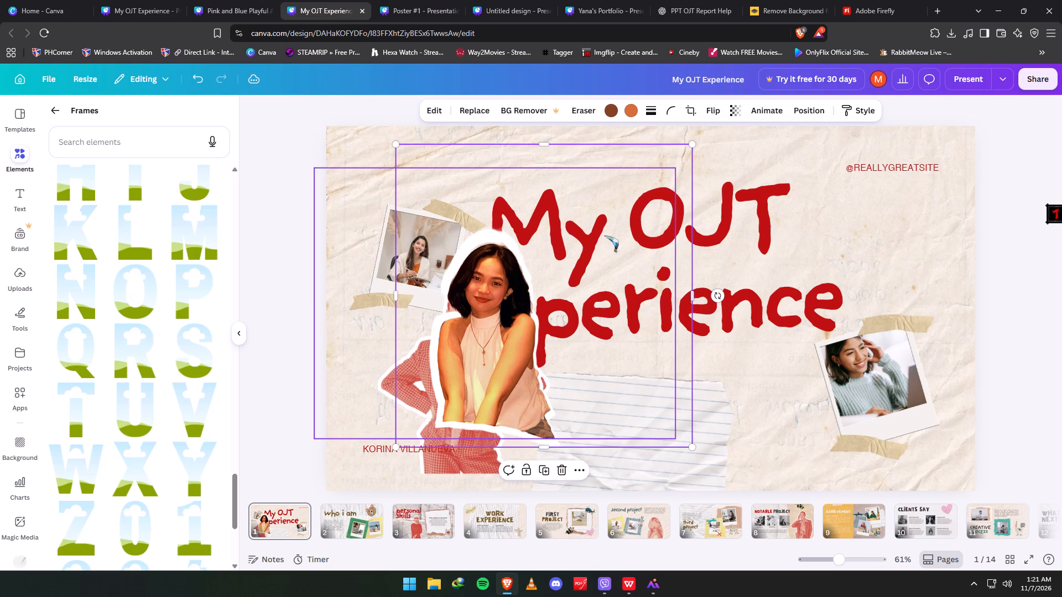
# Scale the photo cutout down in small amounts and reposition it within the white silhouette.
pyautogui.click(506, 316)
pyautogui.moveTo(503, 324); pyautogui.dragTo(502, 312)
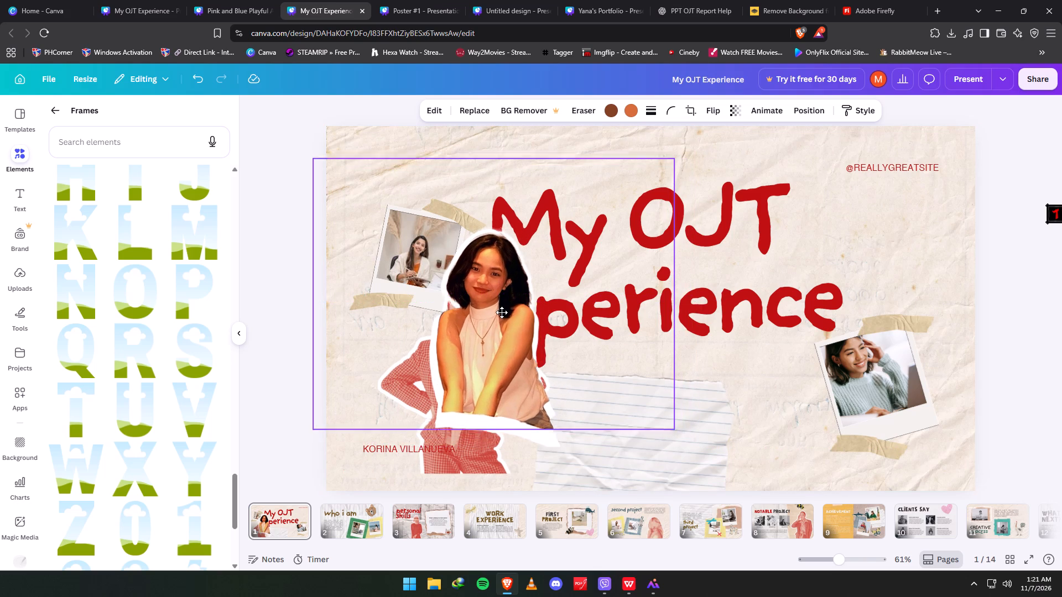
pyautogui.moveTo(502, 312); pyautogui.dragTo(501, 316)
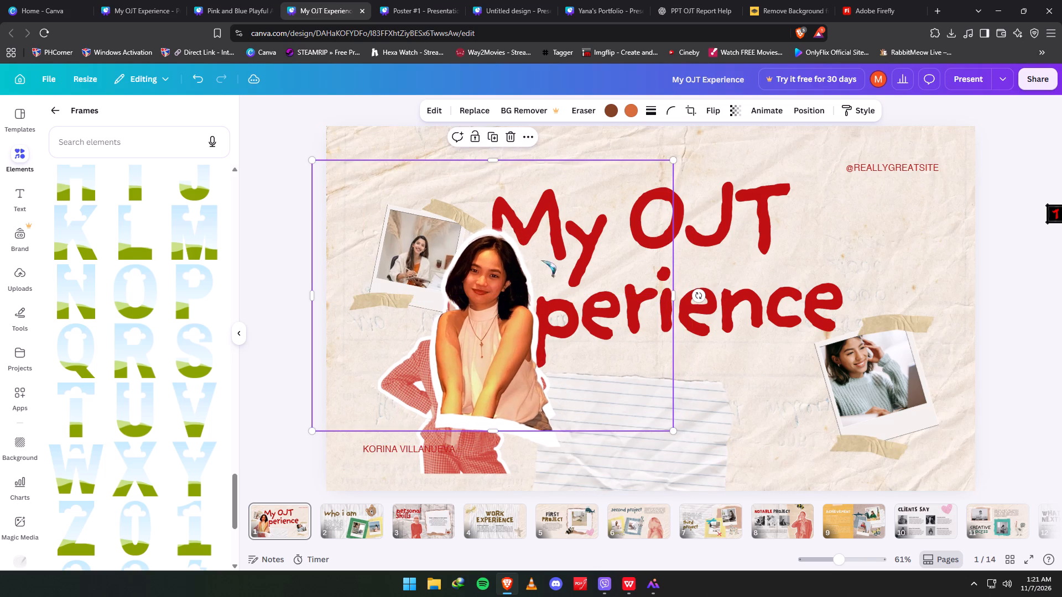
pyautogui.moveTo(674, 160); pyautogui.dragTo(663, 169)
pyautogui.moveTo(548, 268); pyautogui.dragTo(564, 257)
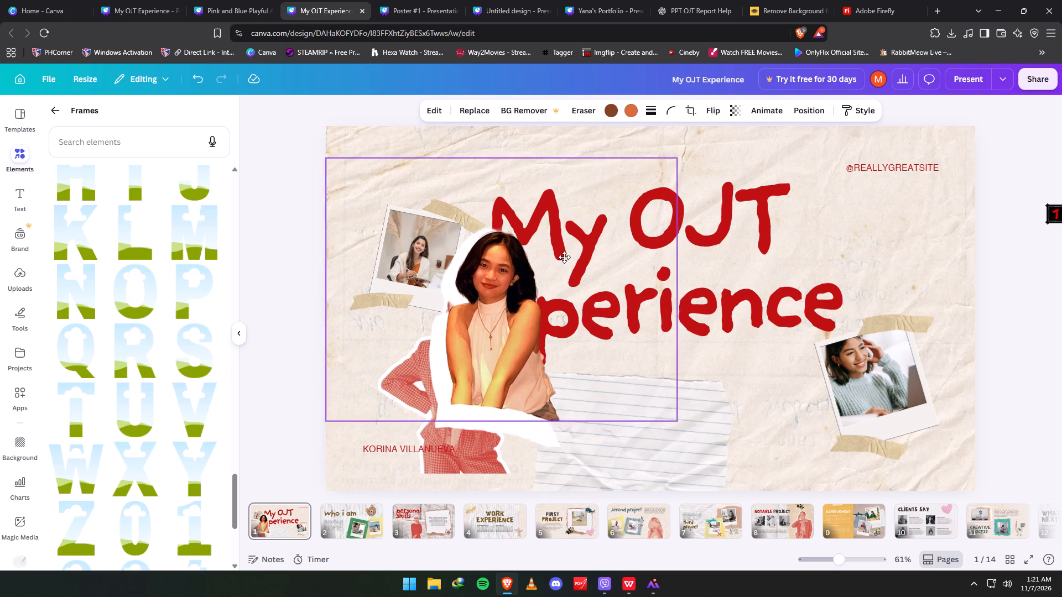
pyautogui.moveTo(564, 257); pyautogui.dragTo(553, 265)
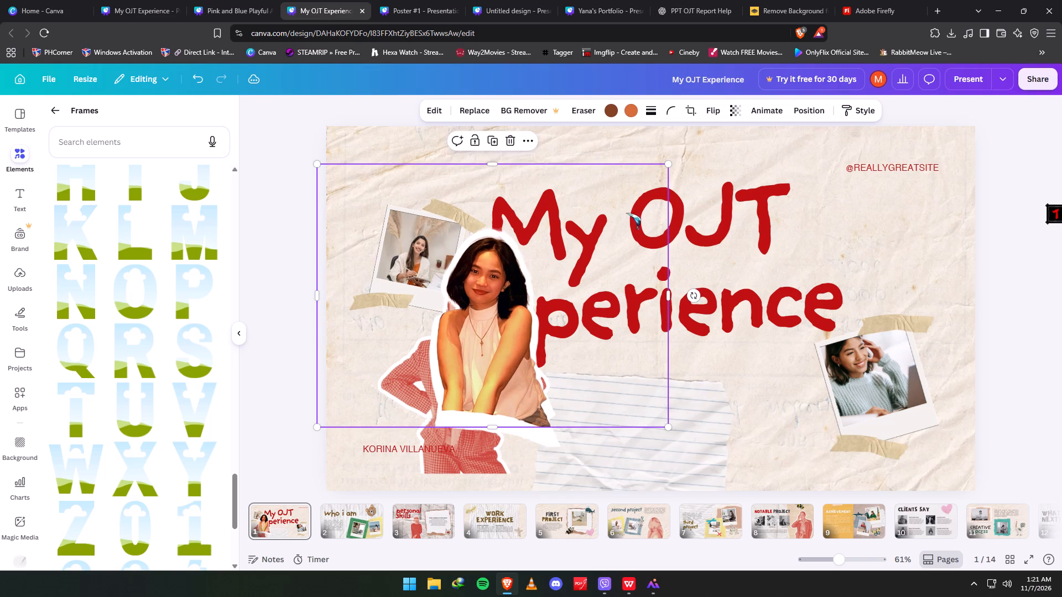
pyautogui.moveTo(667, 163); pyautogui.dragTo(649, 177)
pyautogui.moveTo(560, 254); pyautogui.dragTo(572, 252)
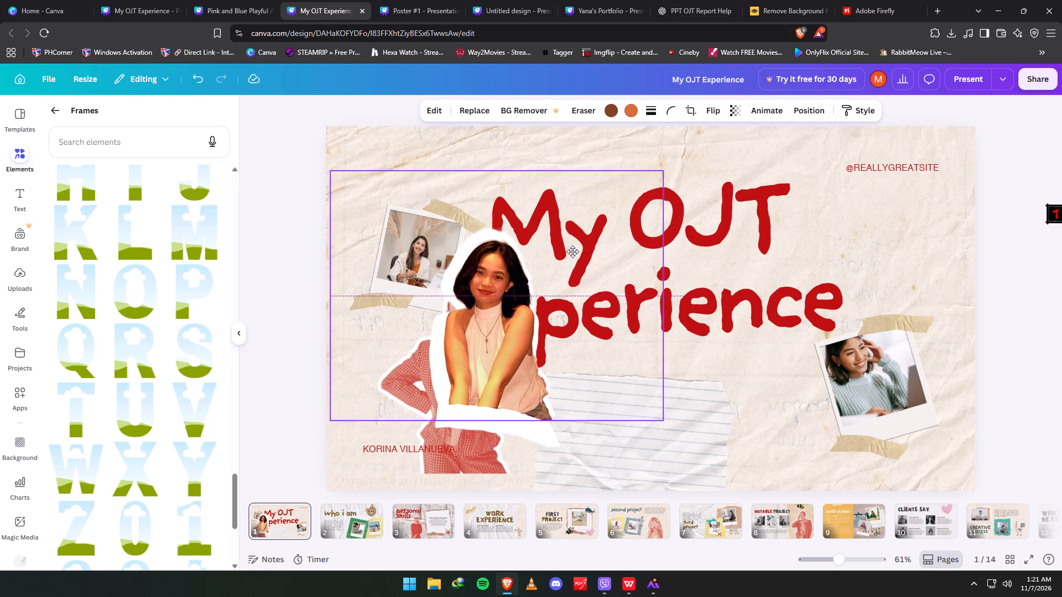
pyautogui.moveTo(572, 252); pyautogui.dragTo(572, 252)
# Shrink the white silhouette slightly and shift it up behind the photo cutout to thin the border along the bottom.
pyautogui.click(539, 439)
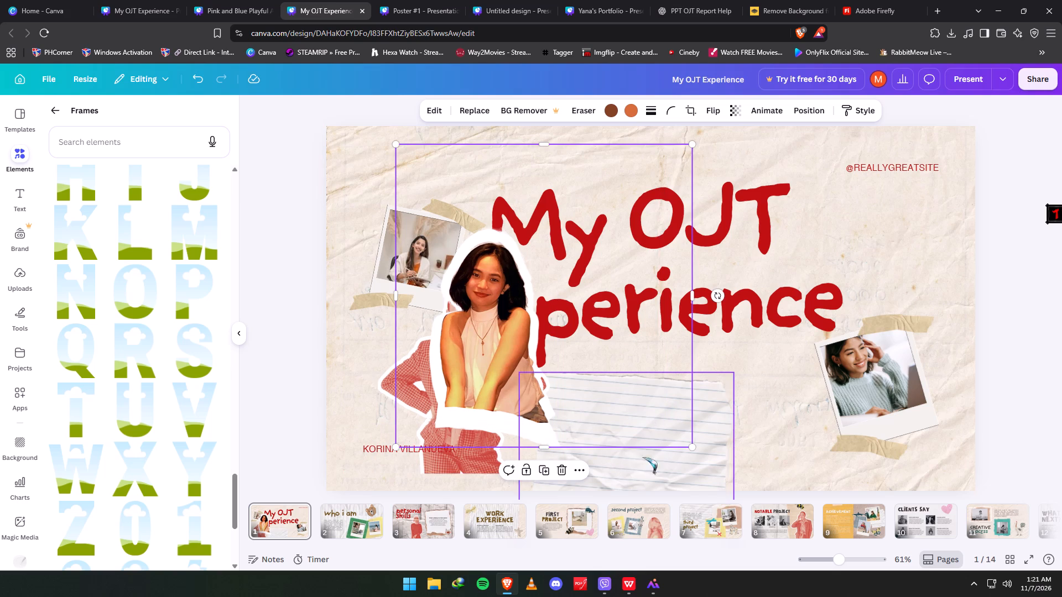
pyautogui.moveTo(695, 447); pyautogui.dragTo(686, 433)
pyautogui.moveTo(652, 409); pyautogui.dragTo(659, 405)
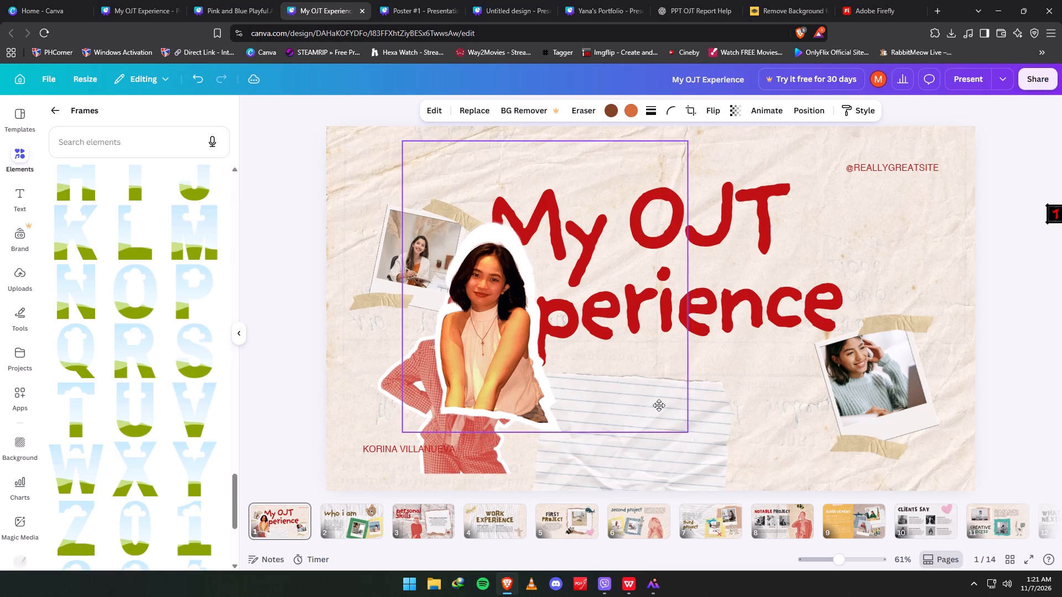
pyautogui.moveTo(659, 405); pyautogui.dragTo(658, 407)
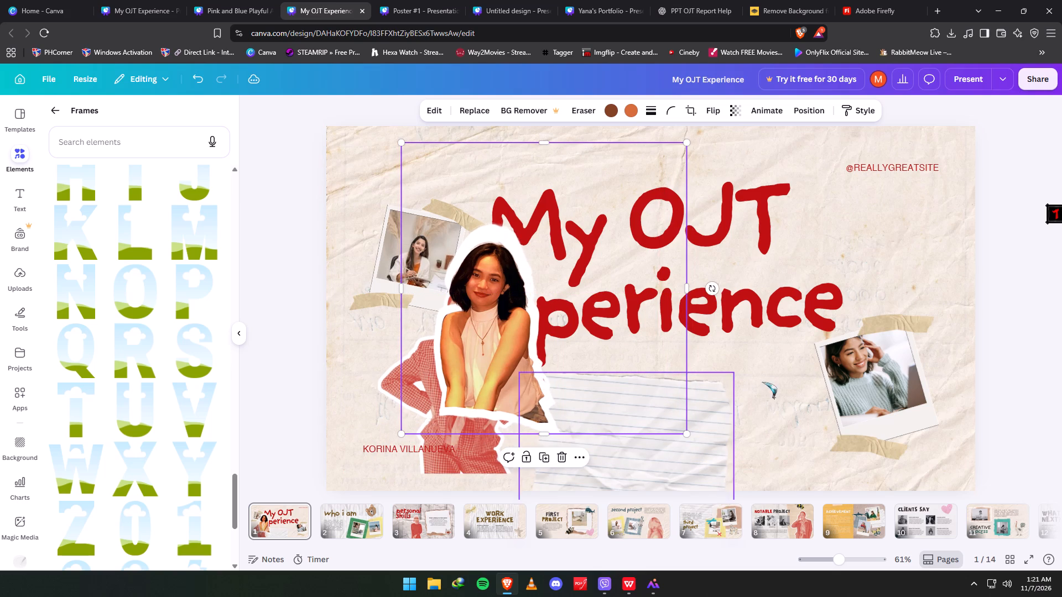
# Enlarge the photo cutout slightly and realign it on the white silhouette.
pyautogui.click(659, 363)
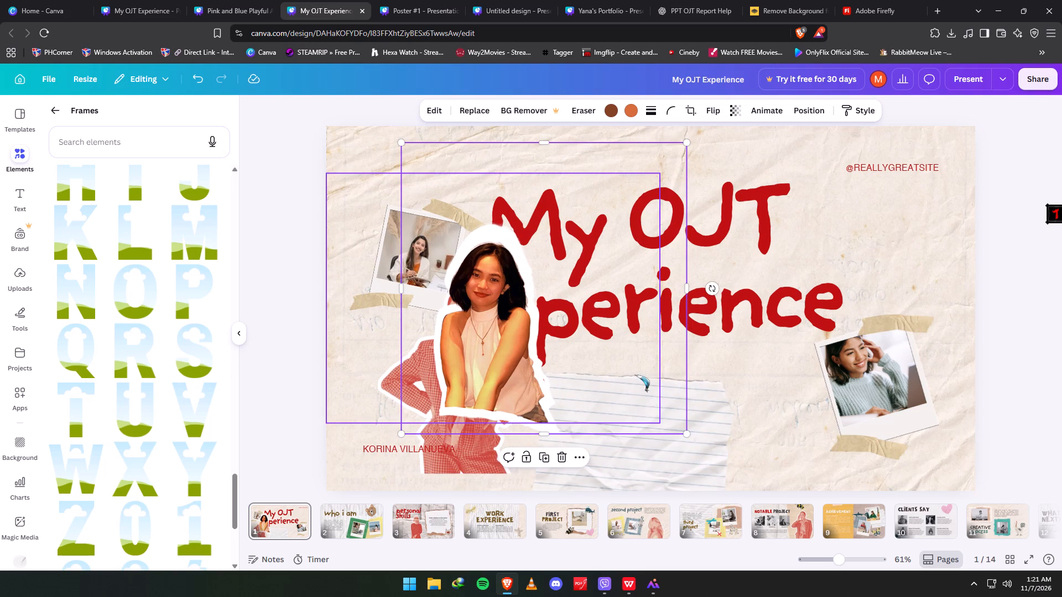
pyautogui.click(635, 375)
pyautogui.moveTo(663, 425); pyautogui.dragTo(670, 433)
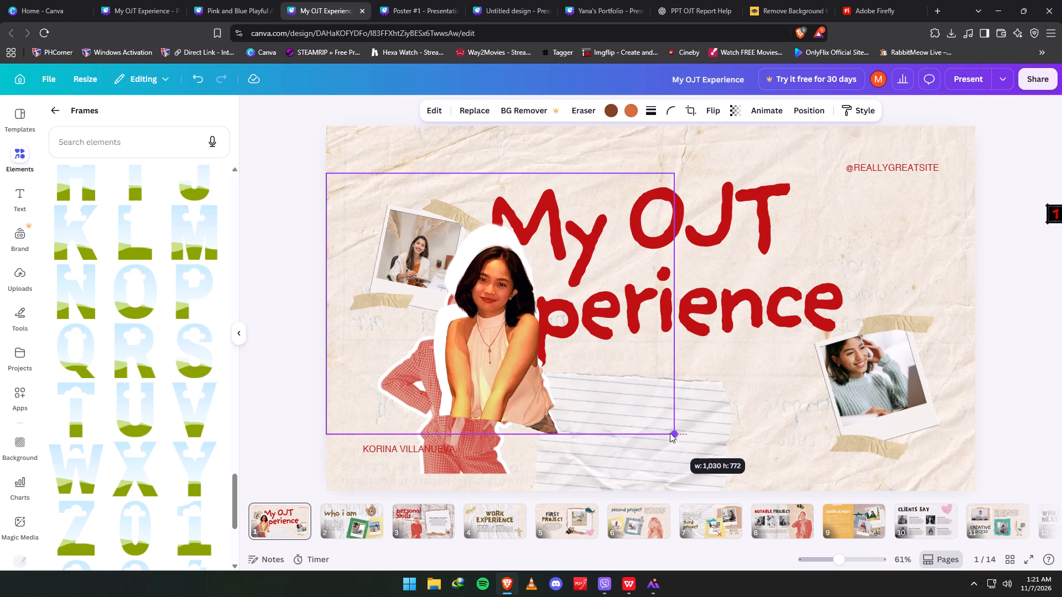
pyautogui.moveTo(670, 433); pyautogui.dragTo(673, 436)
pyautogui.moveTo(638, 406); pyautogui.dragTo(635, 401)
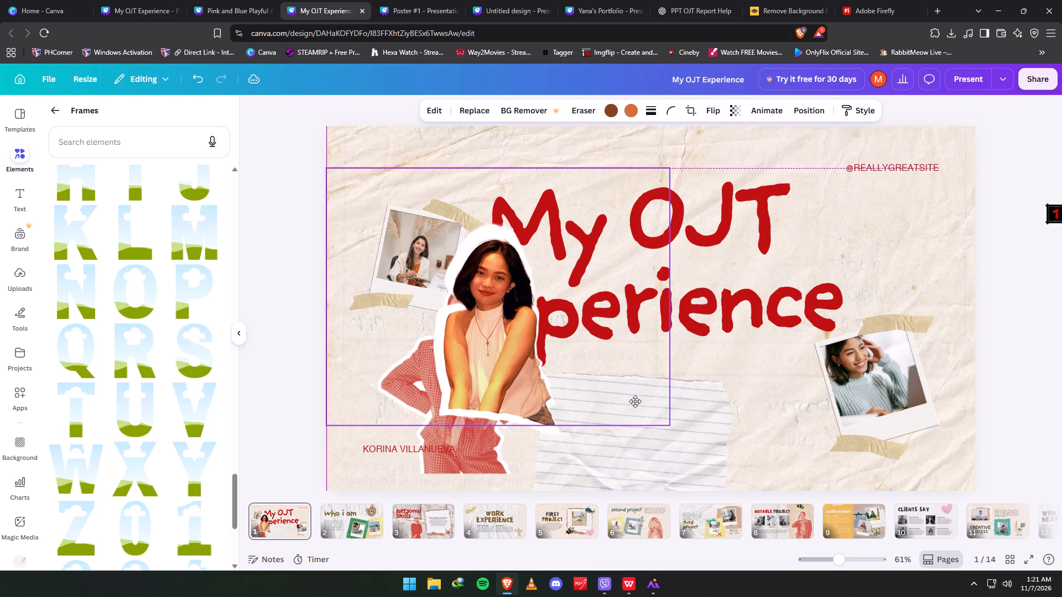
pyautogui.moveTo(635, 401); pyautogui.dragTo(631, 400)
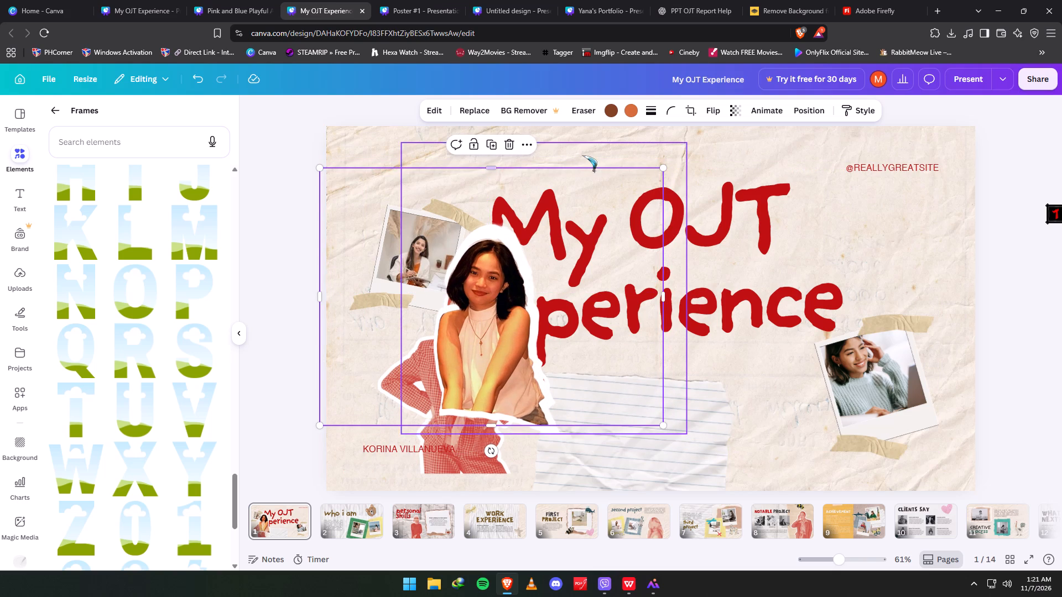
# Reduce the white silhouette slightly from its top corner so the border above the head and shoulders becomes thinner.
pyautogui.click(582, 154)
pyautogui.moveTo(689, 144); pyautogui.dragTo(684, 154)
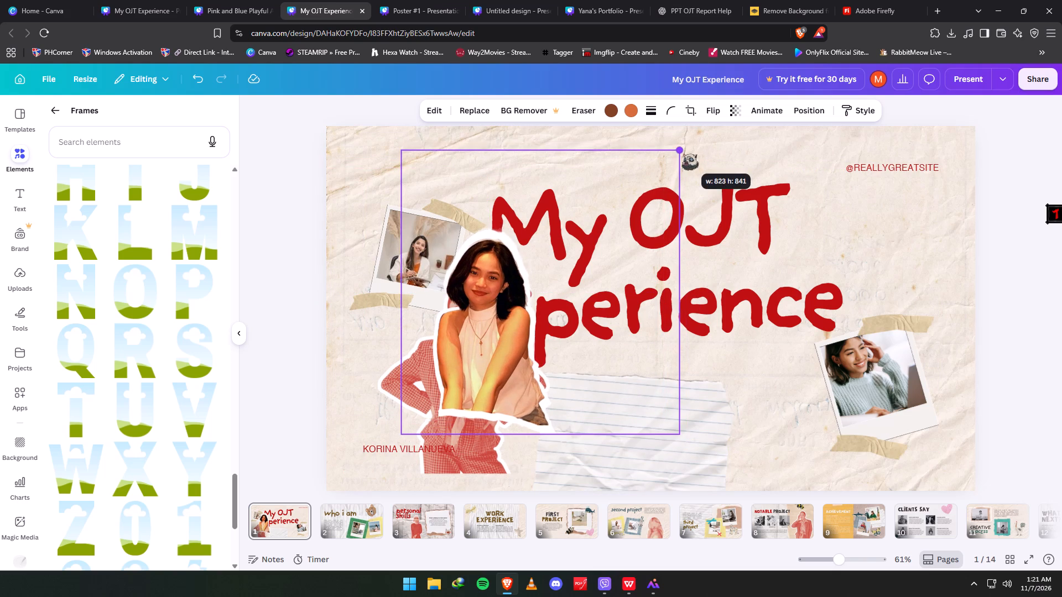
pyautogui.moveTo(684, 154); pyautogui.dragTo(681, 159)
pyautogui.click(998, 246)
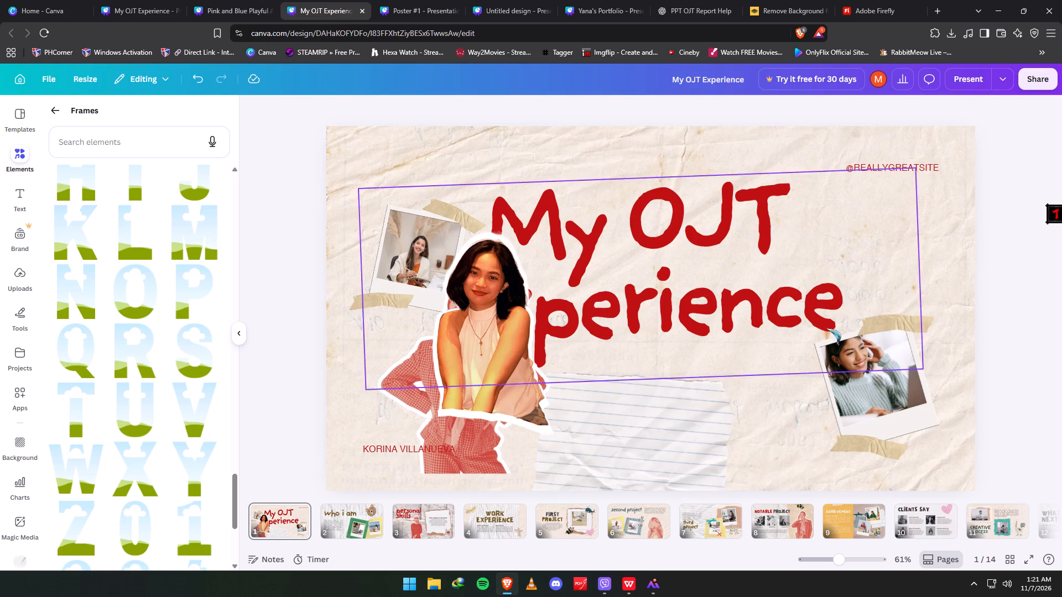
# Select the photo cutout together with its white silhouette and group them into one object.
pyautogui.click(488, 336)
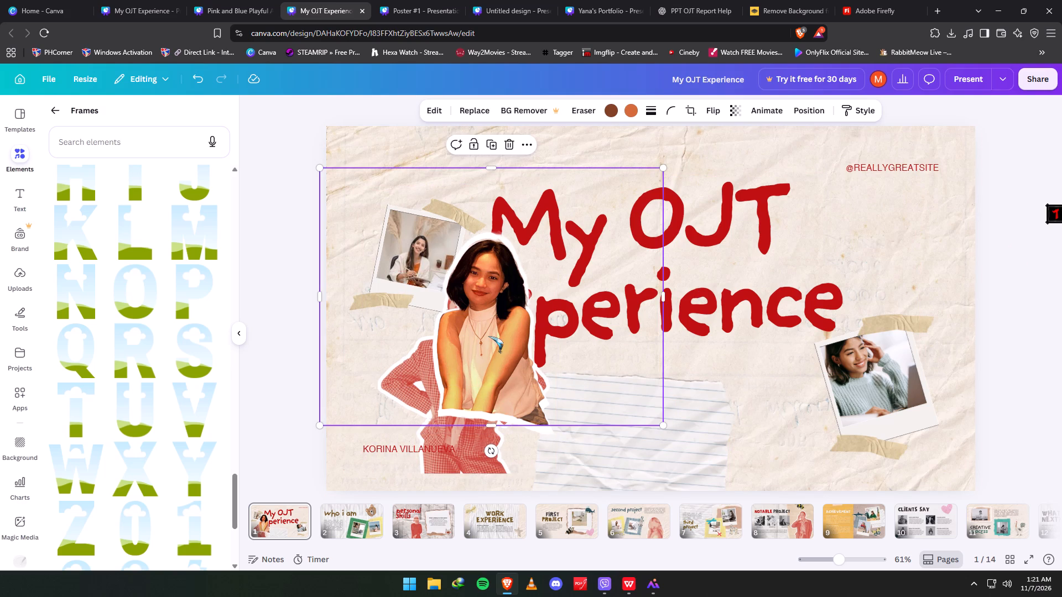
pyautogui.keyDown('shift'); pyautogui.click(515, 309); pyautogui.keyUp('shift')
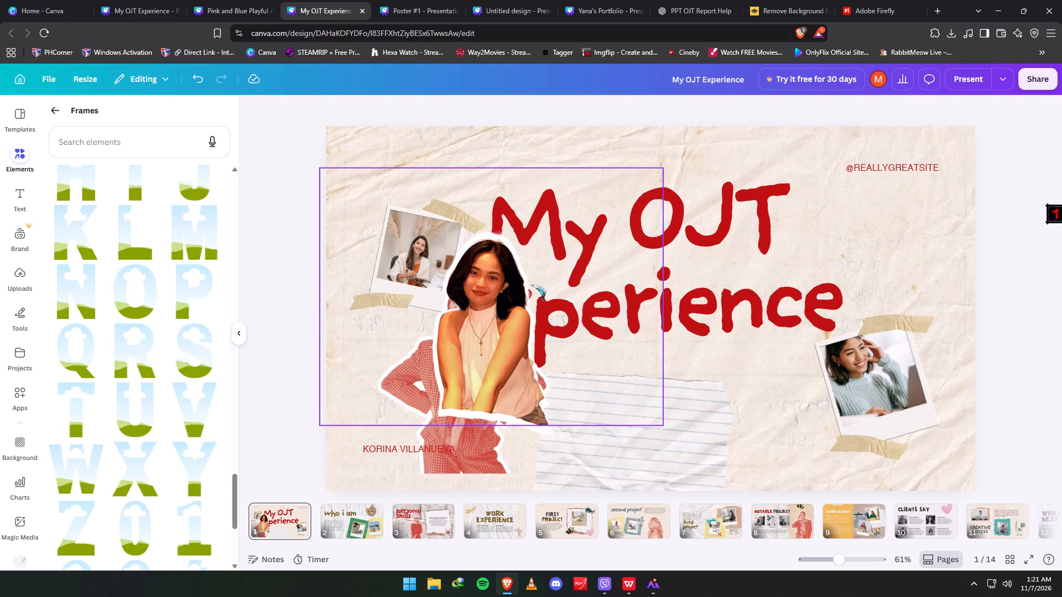
pyautogui.keyDown('shift'); pyautogui.click(503, 216); pyautogui.keyUp('shift')
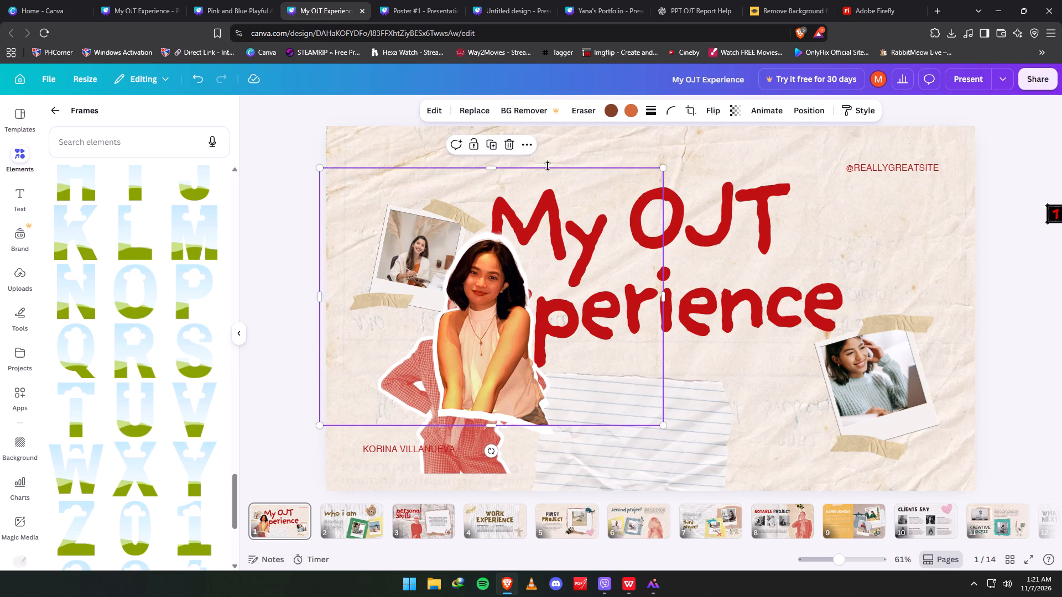
pyautogui.keyDown('shift'); pyautogui.click(551, 159); pyautogui.keyUp('shift')
pyautogui.keyDown('shift'); pyautogui.click(469, 458); pyautogui.keyUp('shift')
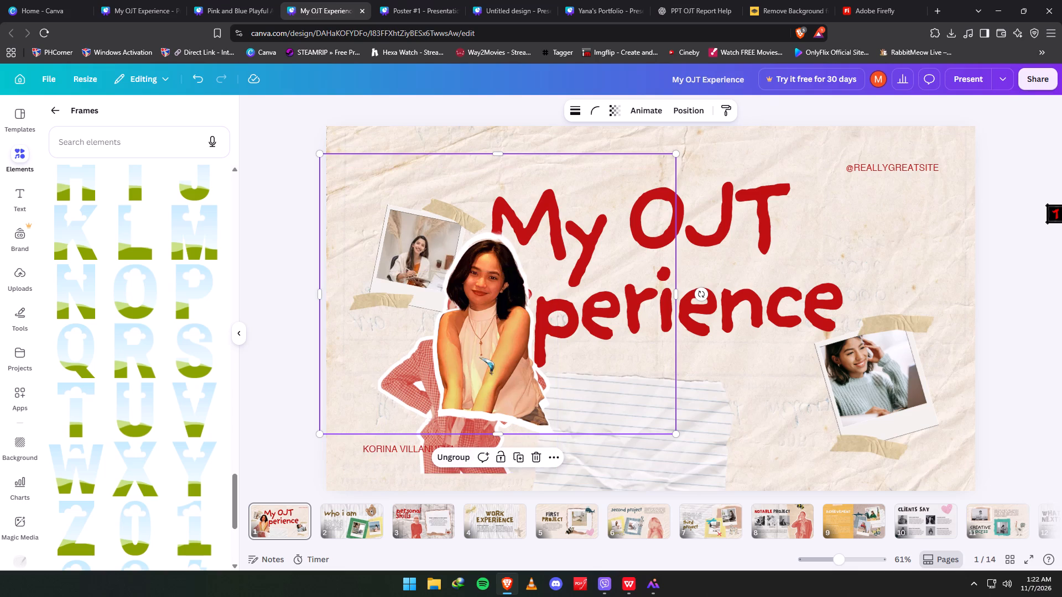
# Move the grouped photo cutout off the template woman and down over the lined paper at the cover slide's bottom edge.
pyautogui.keyDown('shift'); pyautogui.moveTo(486, 321); pyautogui.dragTo(633, 402); pyautogui.keyUp('shift')
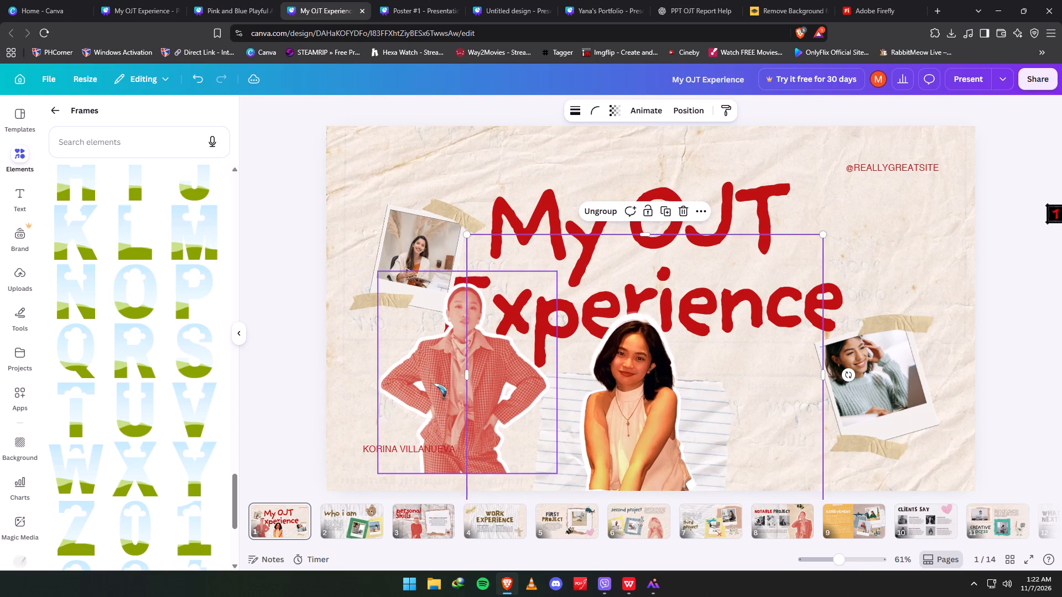
pyautogui.click(433, 381)
# Ungroup the photo cutout from its white silhouette.
pyautogui.click(623, 406)
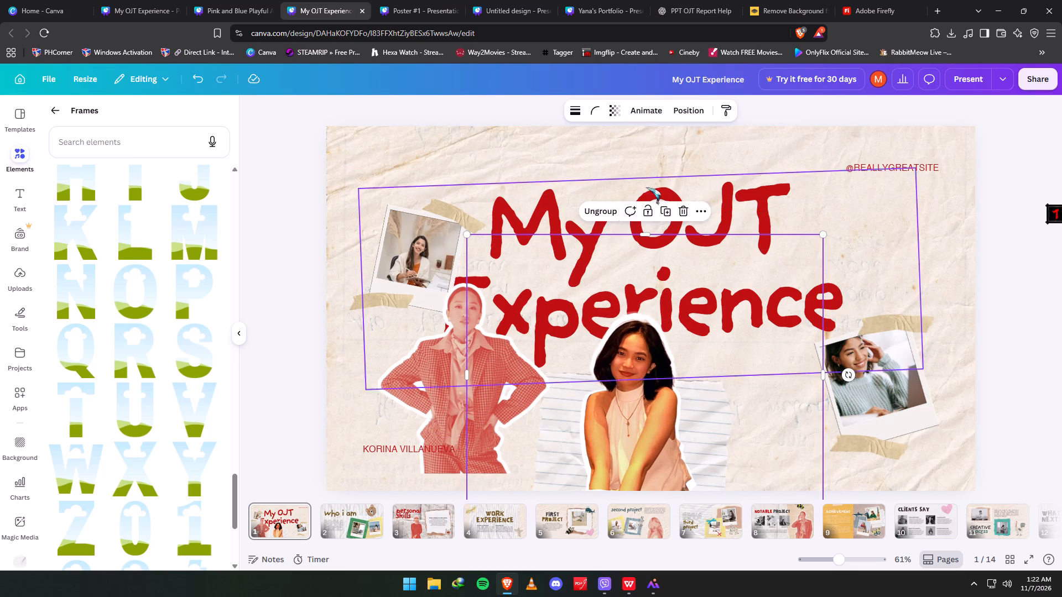
pyautogui.click(596, 213)
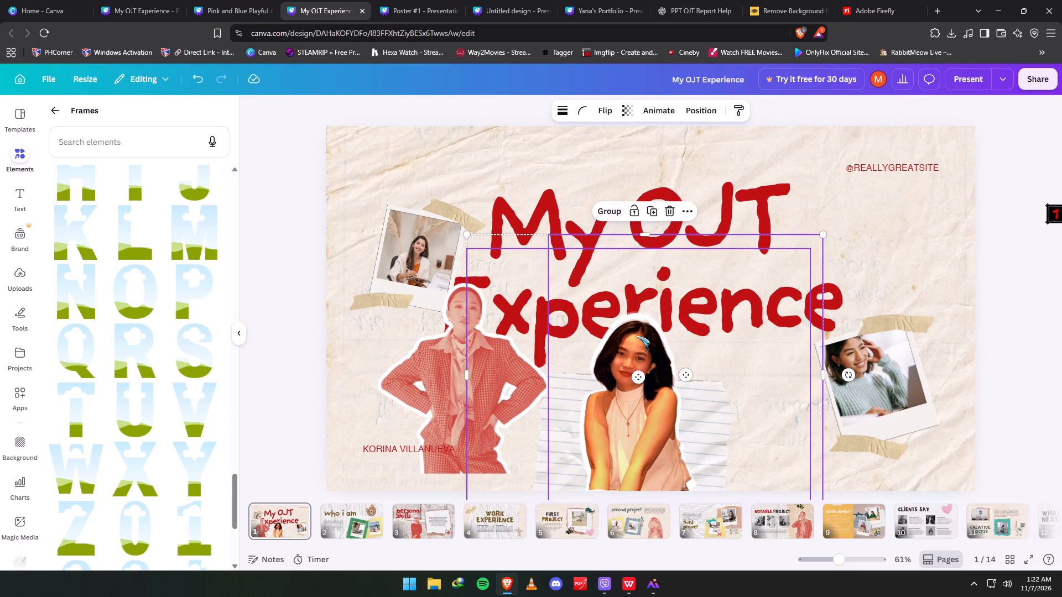
pyautogui.click(1009, 267)
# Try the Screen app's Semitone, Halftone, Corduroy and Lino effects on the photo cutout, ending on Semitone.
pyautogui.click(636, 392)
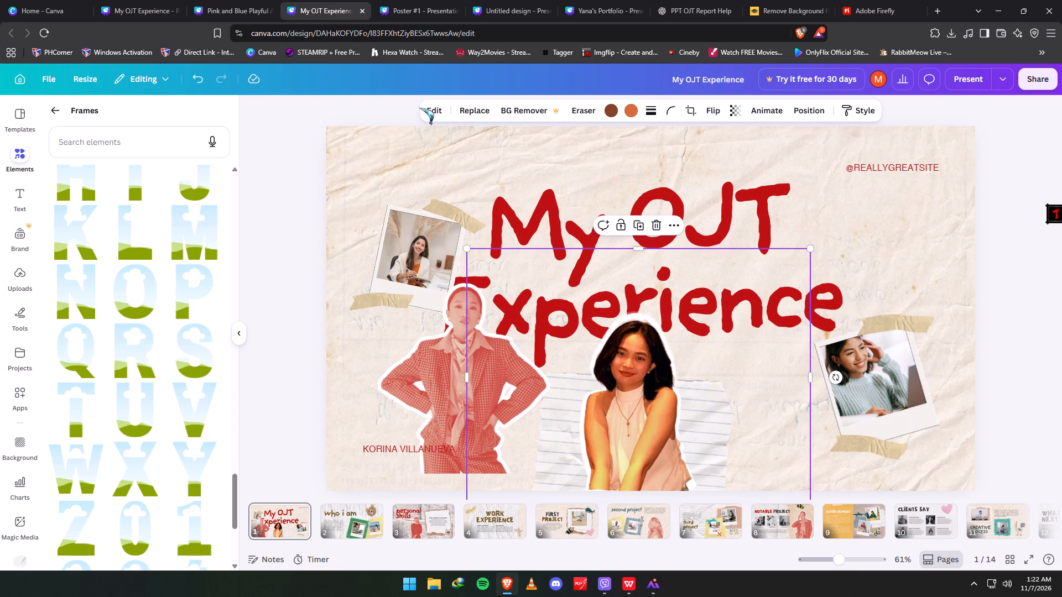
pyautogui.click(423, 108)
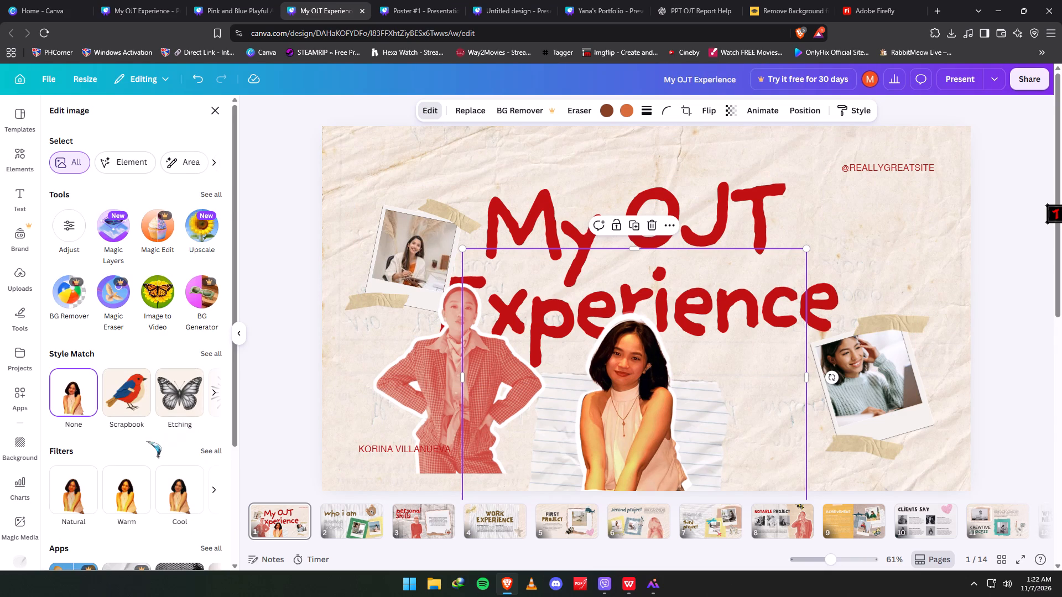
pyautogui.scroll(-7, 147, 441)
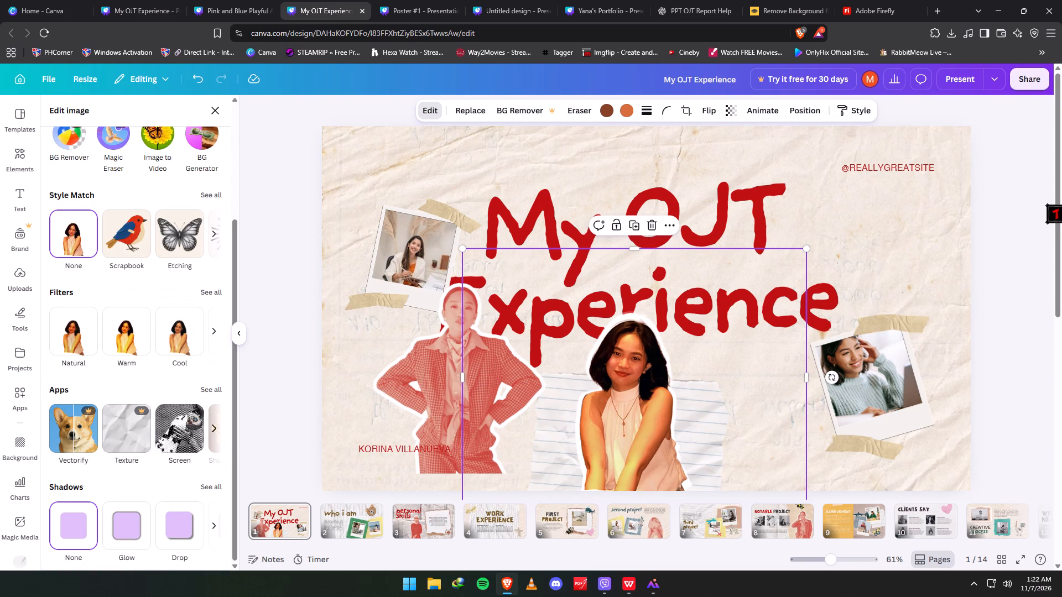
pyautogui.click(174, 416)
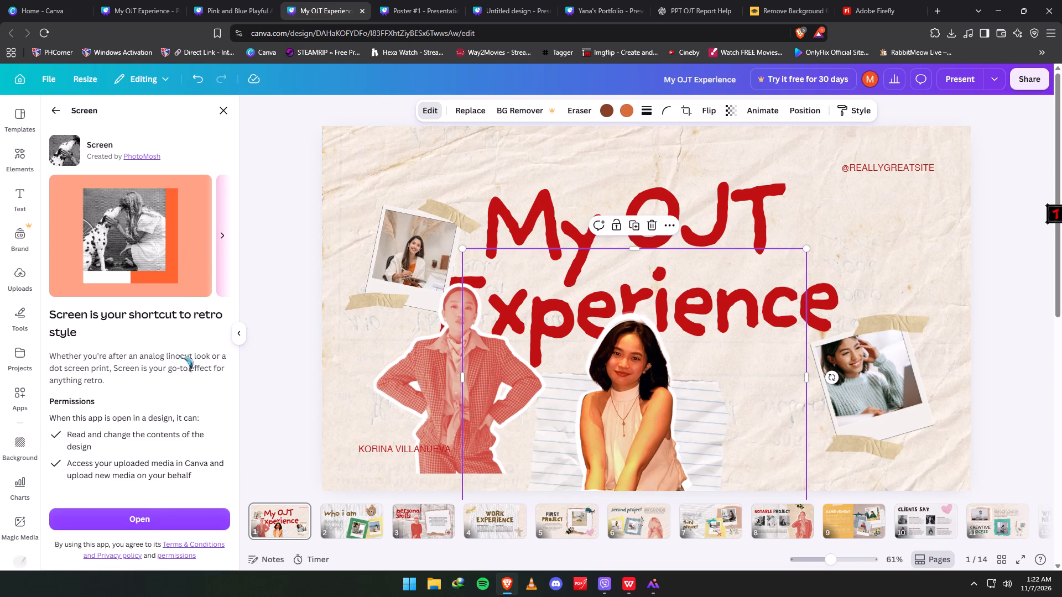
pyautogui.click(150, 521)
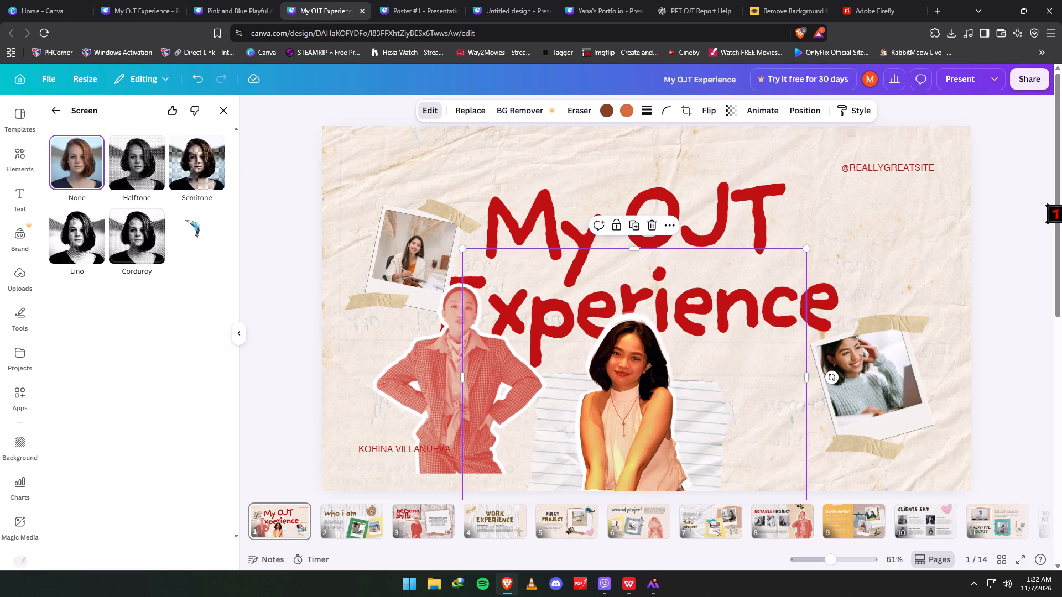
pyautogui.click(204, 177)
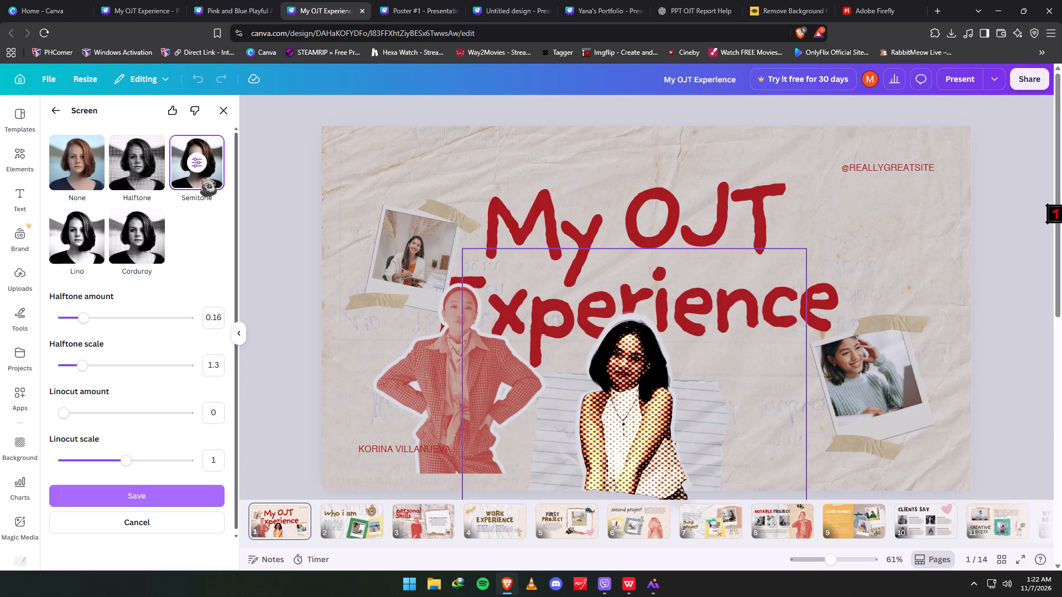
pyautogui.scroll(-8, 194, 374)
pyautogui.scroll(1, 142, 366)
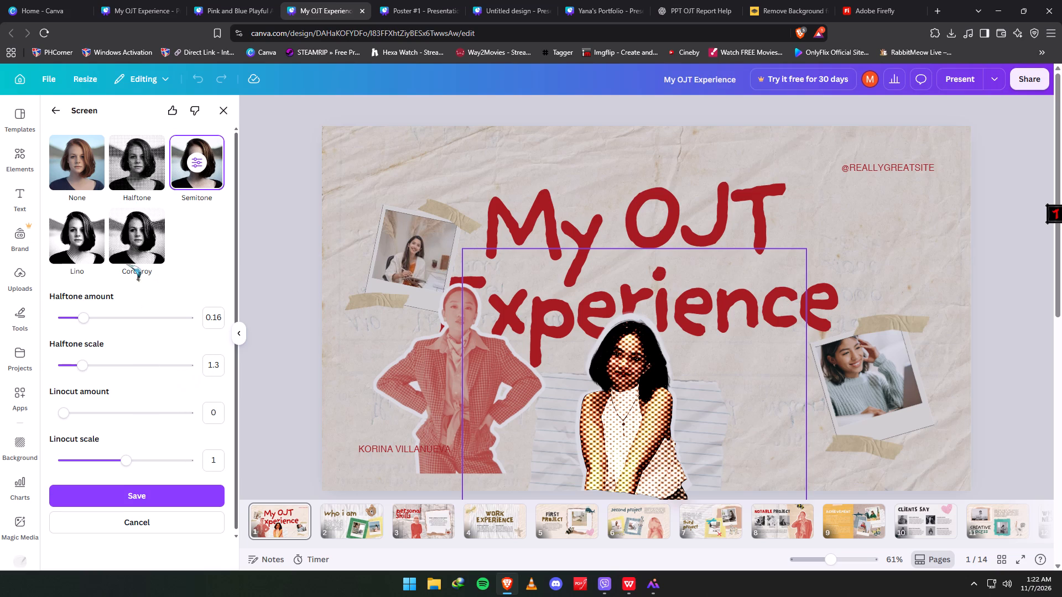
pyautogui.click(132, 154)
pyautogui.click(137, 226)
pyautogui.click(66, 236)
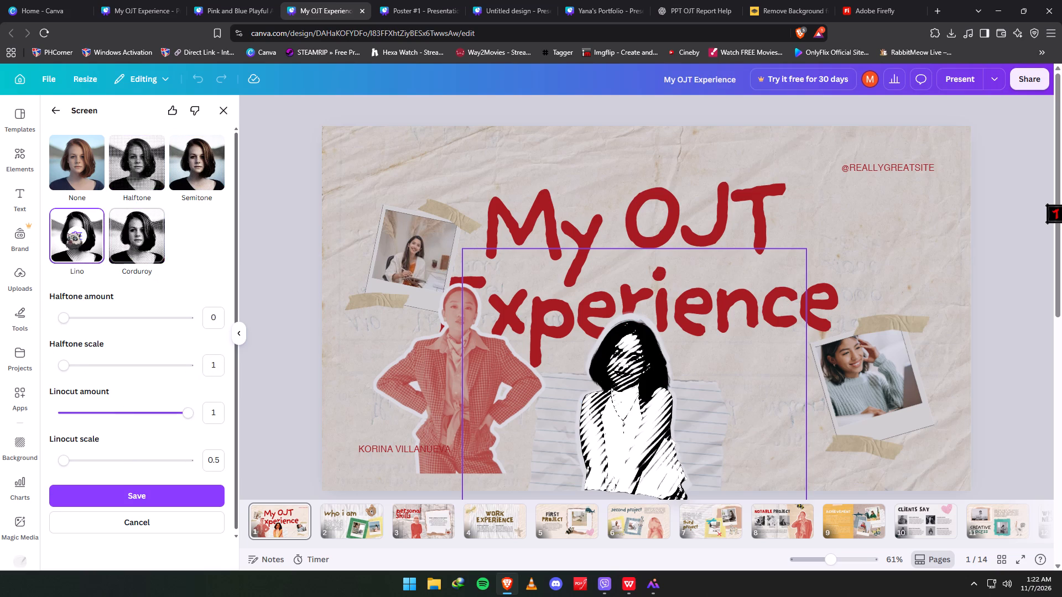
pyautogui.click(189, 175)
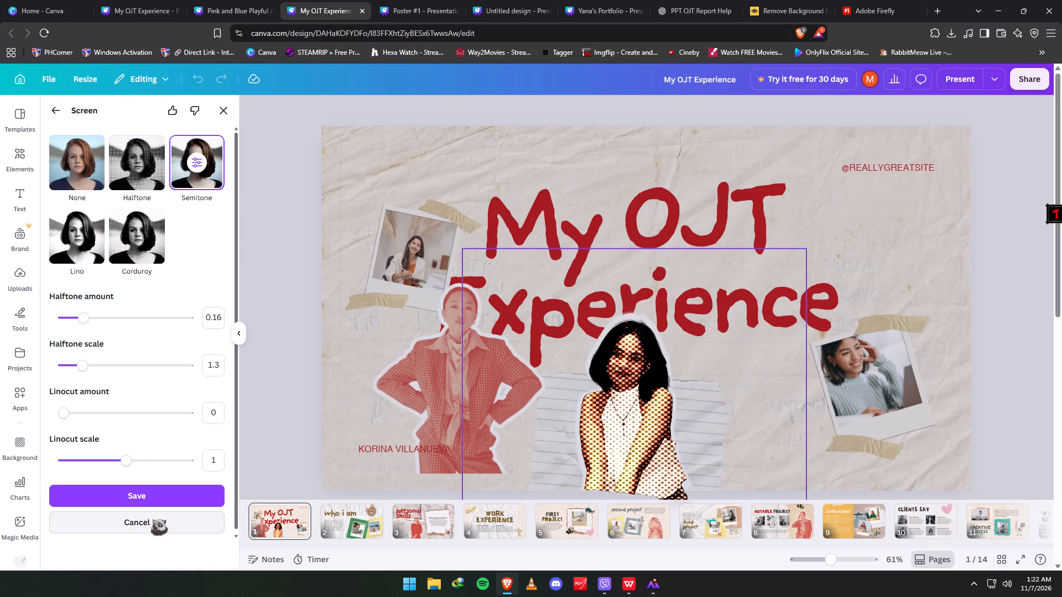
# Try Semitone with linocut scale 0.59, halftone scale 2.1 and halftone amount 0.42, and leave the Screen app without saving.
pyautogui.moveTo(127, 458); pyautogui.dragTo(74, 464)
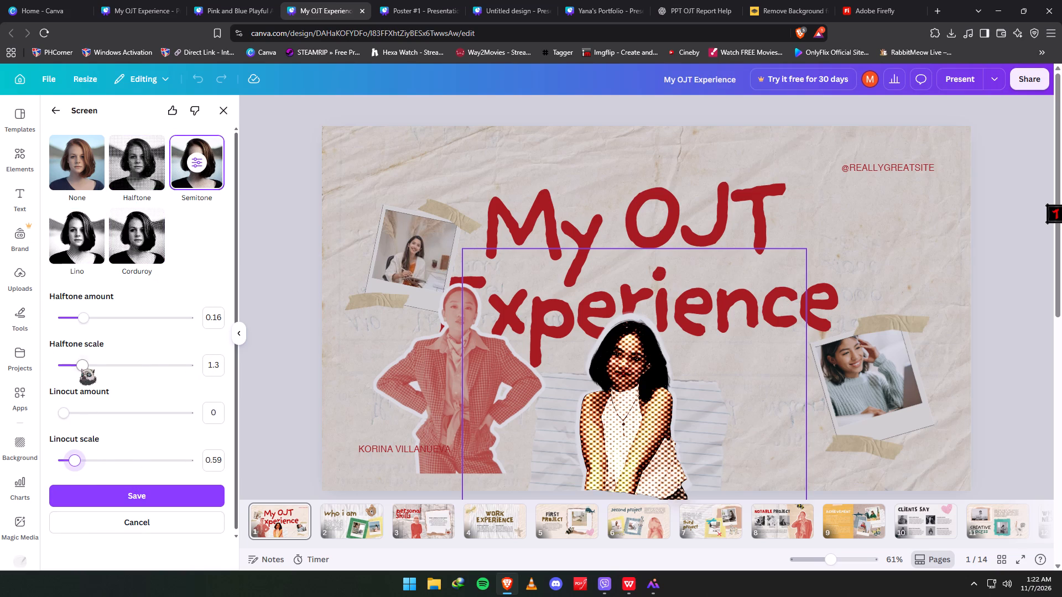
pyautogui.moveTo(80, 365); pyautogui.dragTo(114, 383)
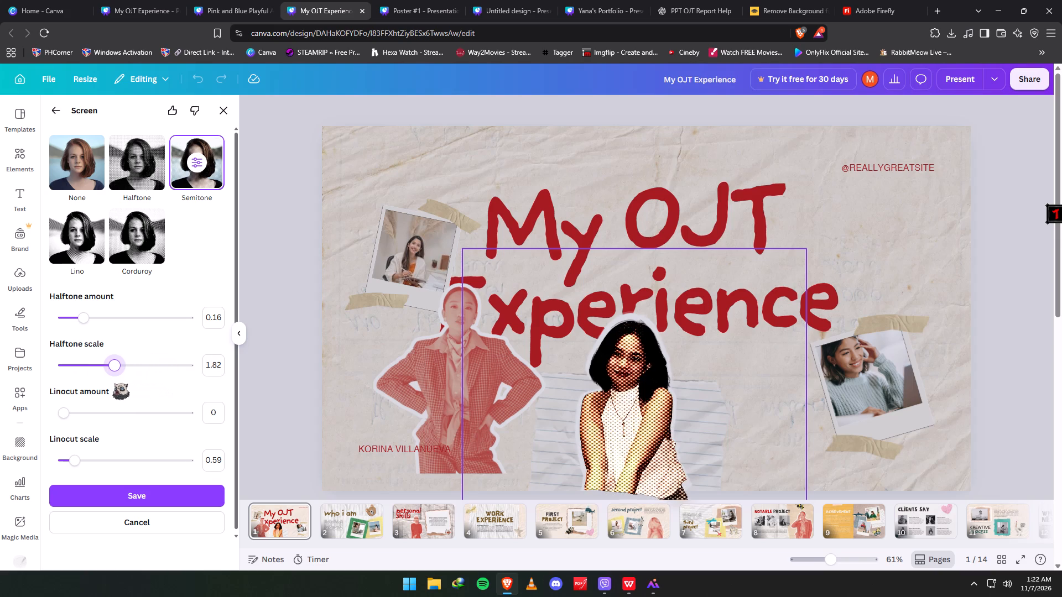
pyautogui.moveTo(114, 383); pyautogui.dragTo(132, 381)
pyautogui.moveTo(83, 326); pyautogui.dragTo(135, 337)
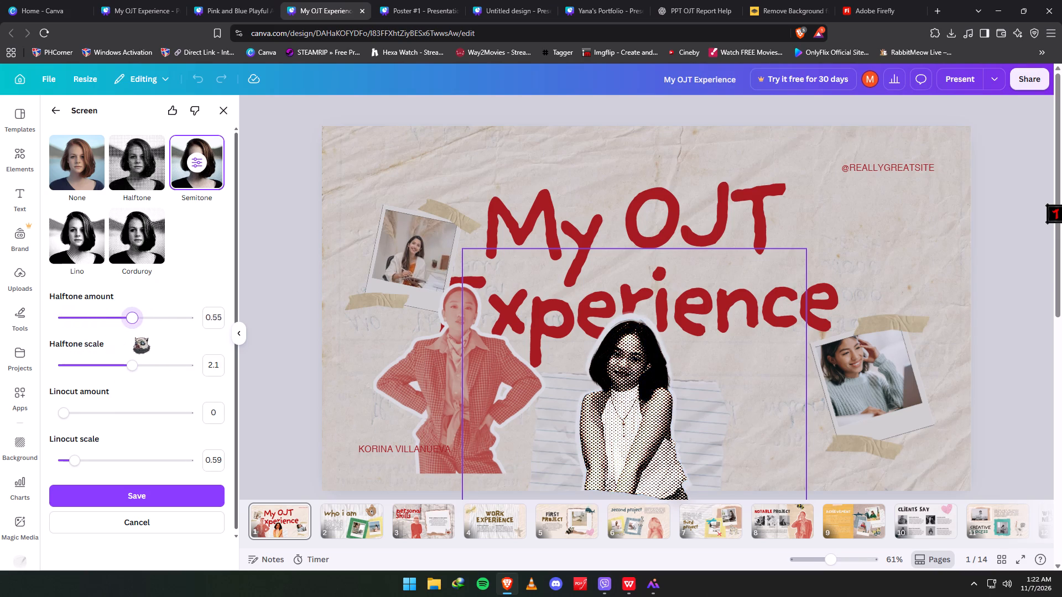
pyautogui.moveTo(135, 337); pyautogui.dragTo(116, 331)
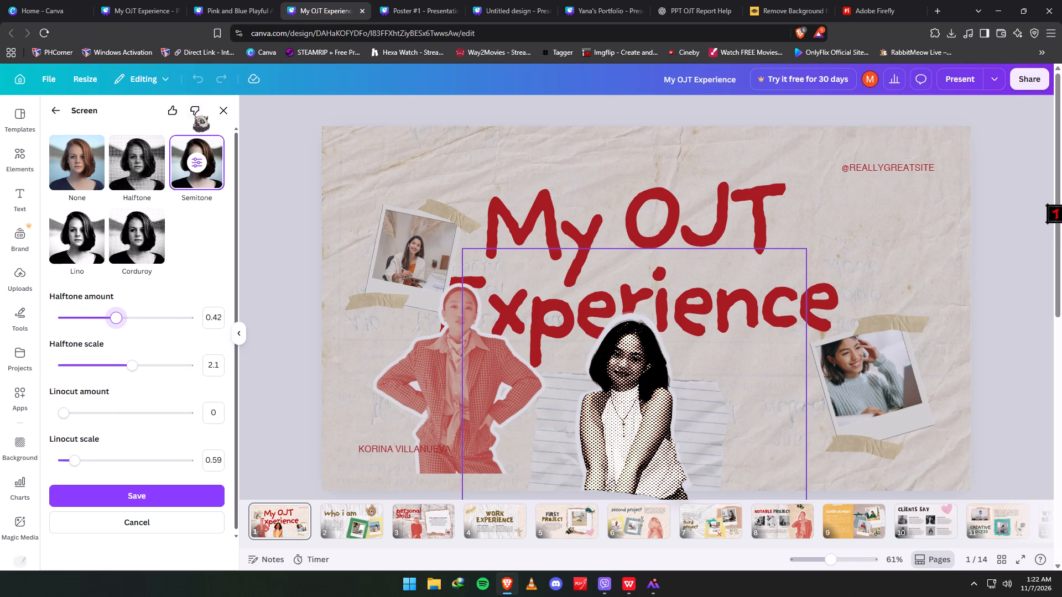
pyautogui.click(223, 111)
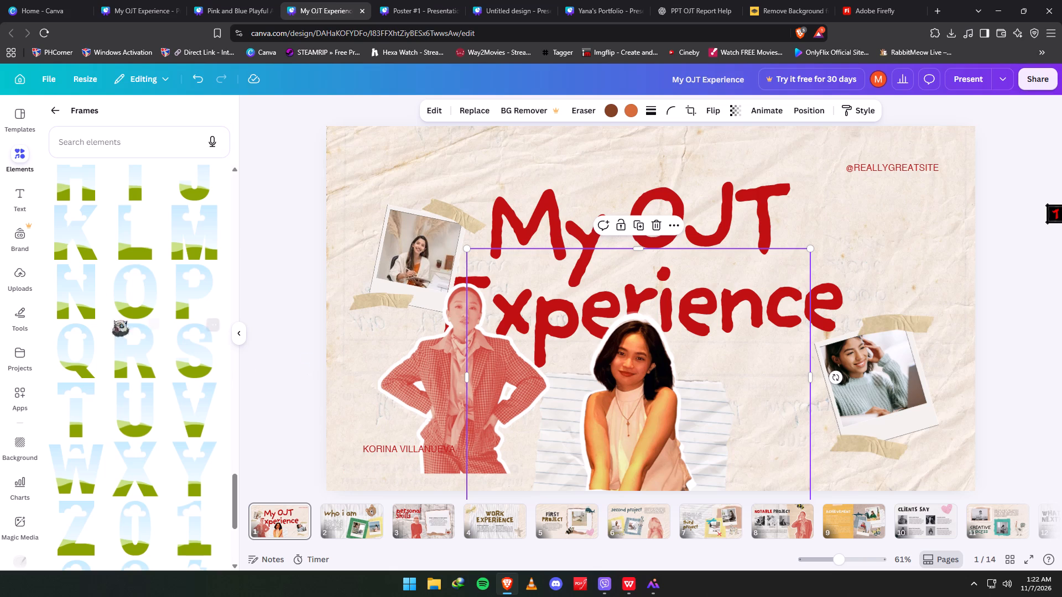
# Look through all the Style Match options for the photo cutout for a suitable print-like look.
pyautogui.click(48, 113)
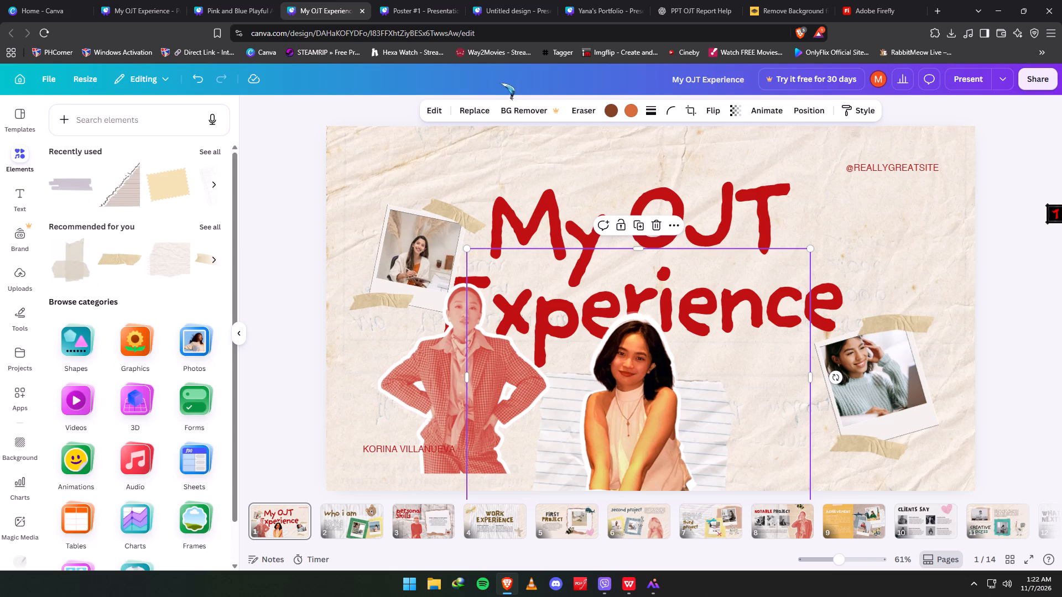
pyautogui.click(434, 108)
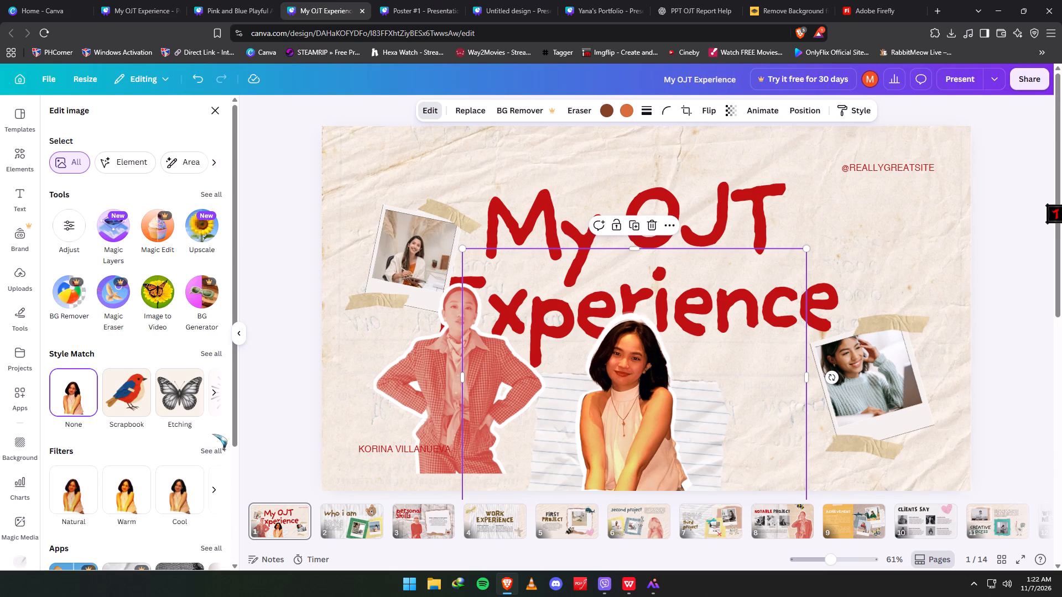
pyautogui.click(205, 352)
pyautogui.scroll(-7, 136, 453)
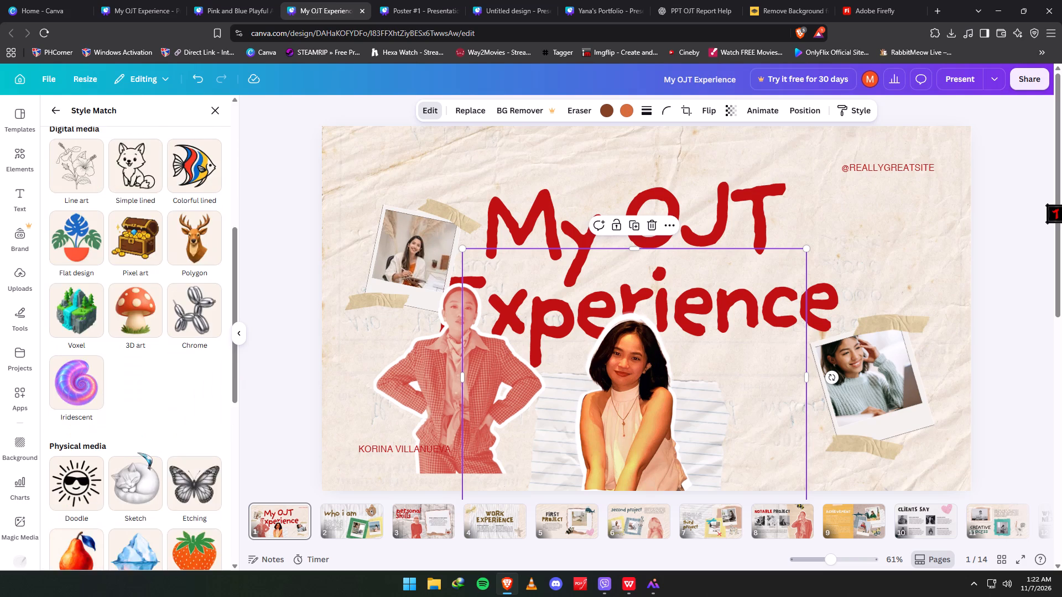
pyautogui.scroll(-16, 138, 453)
pyautogui.click(51, 111)
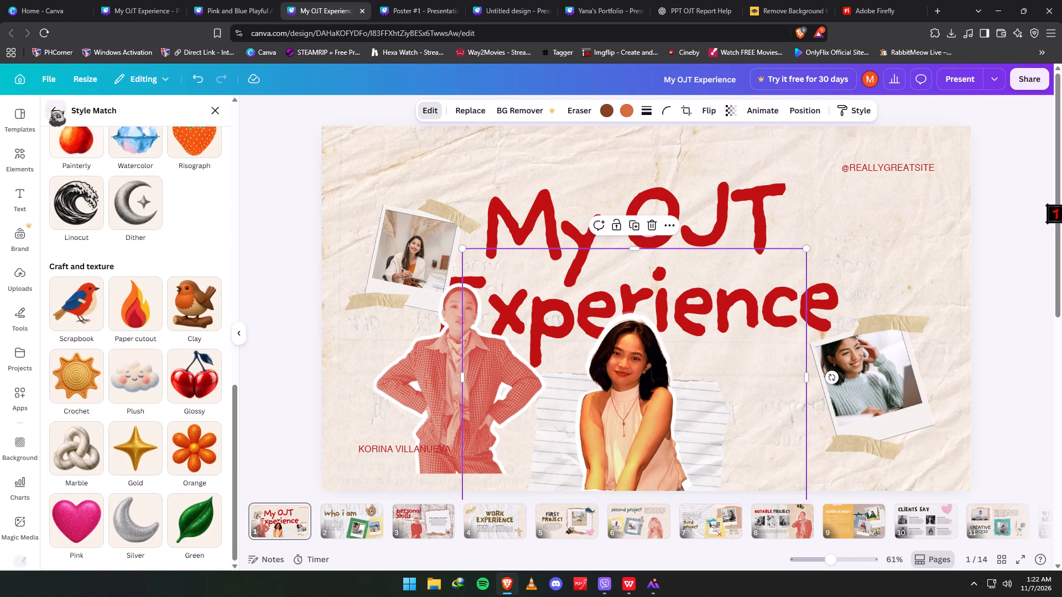
# Look through the recently used and recommended image-effect apps, and check Style Match once more.
pyautogui.scroll(-12, 143, 408)
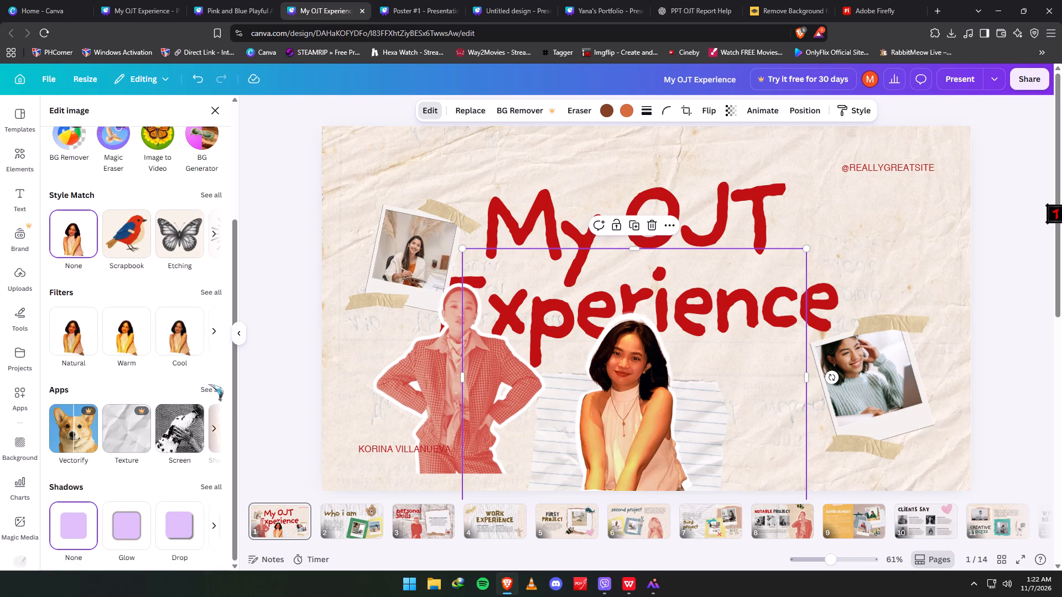
pyautogui.click(210, 386)
pyautogui.scroll(-3, 194, 406)
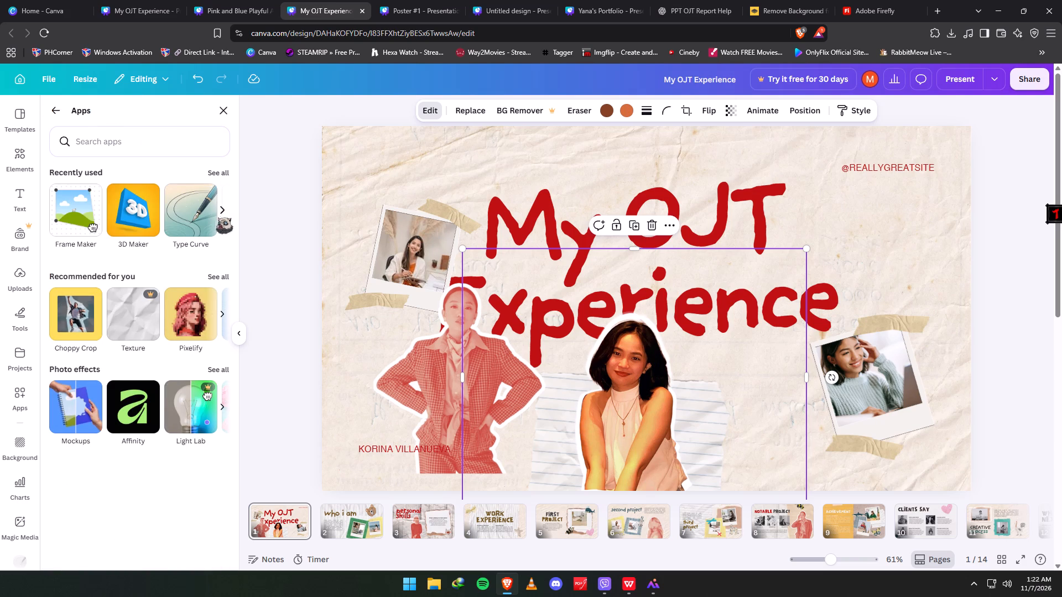
pyautogui.click(222, 212)
pyautogui.click(221, 312)
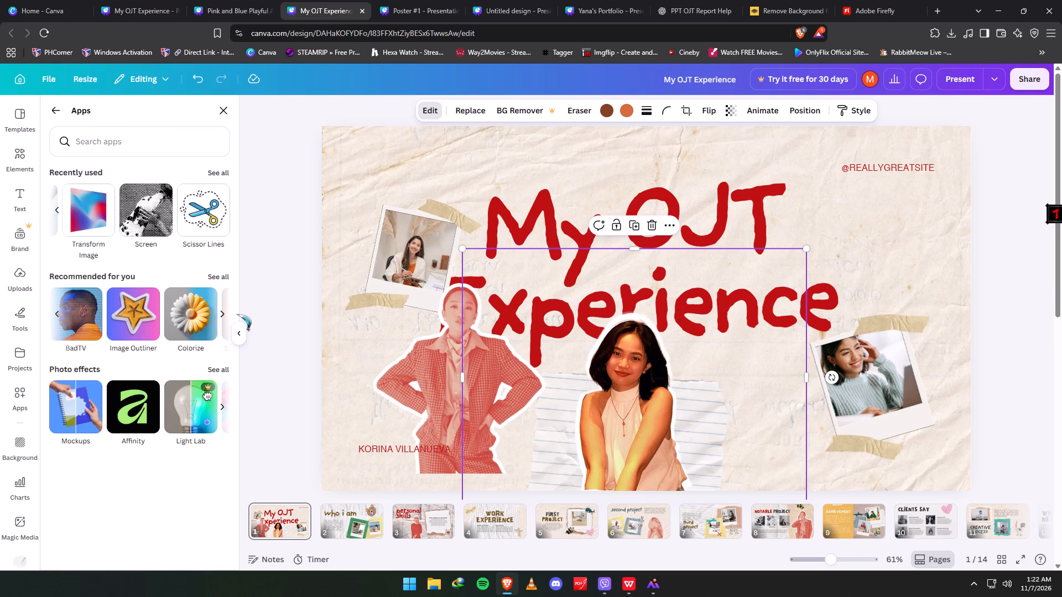
pyautogui.click(220, 316)
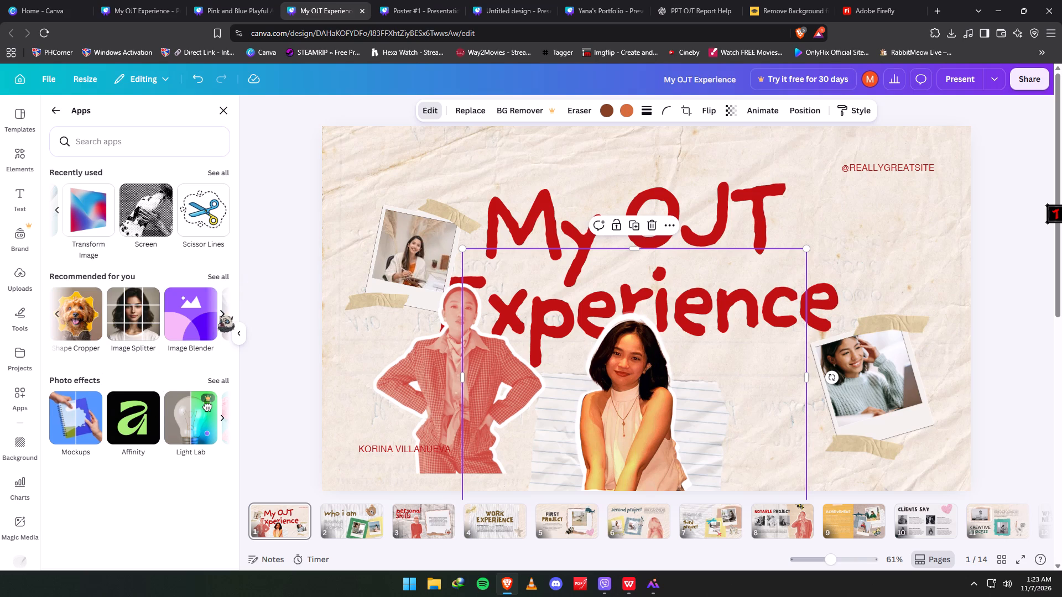
pyautogui.click(218, 313)
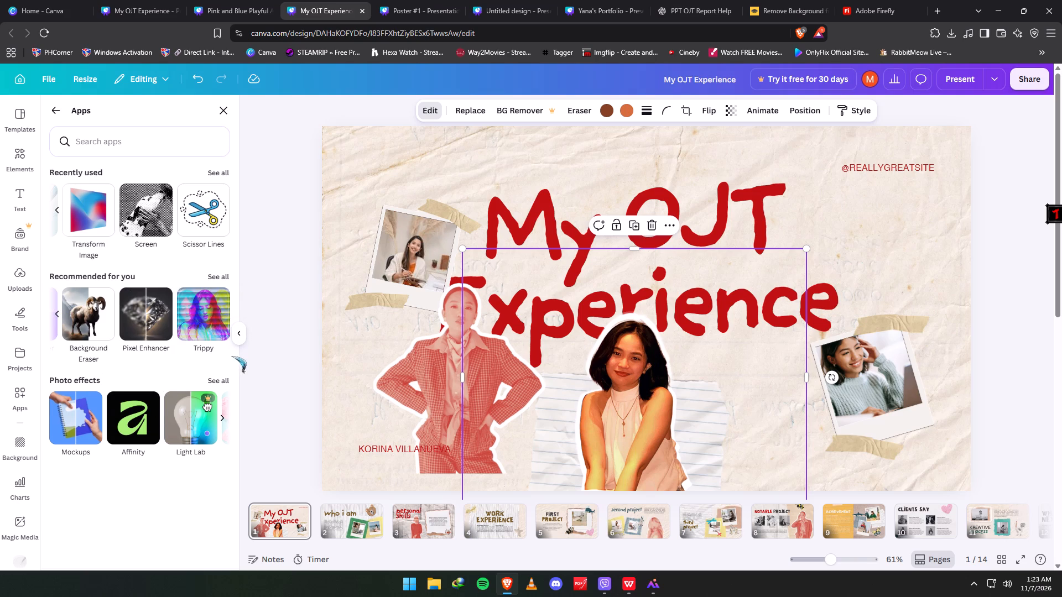
pyautogui.click(53, 109)
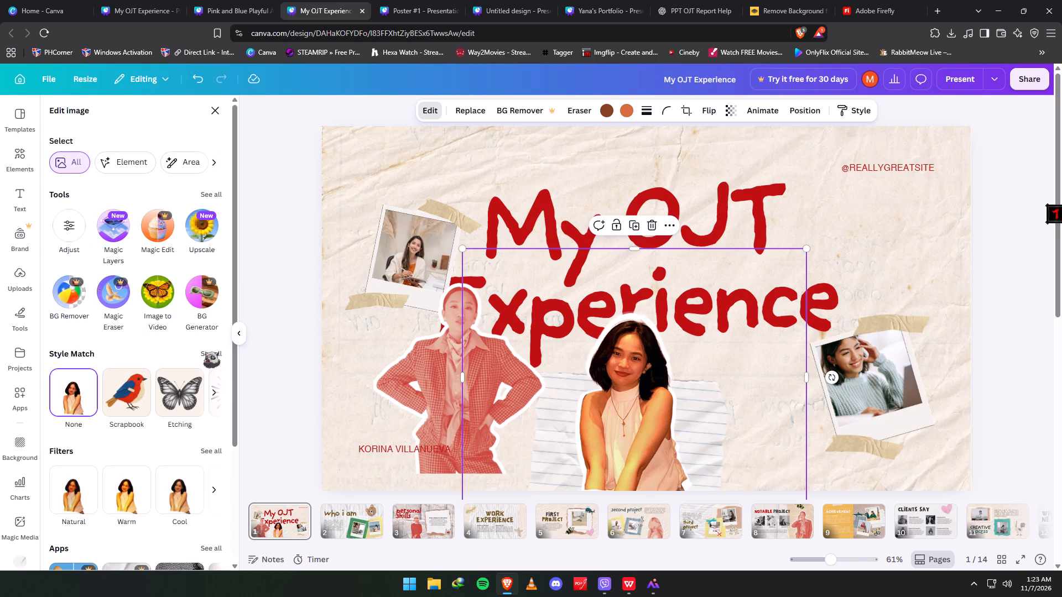
pyautogui.click(205, 351)
pyautogui.click(55, 111)
# Apply the Sangri filter from the Warm filter group to the photo cutout.
pyautogui.scroll(2, 156, 395)
pyautogui.scroll(-2, 157, 395)
pyautogui.click(205, 375)
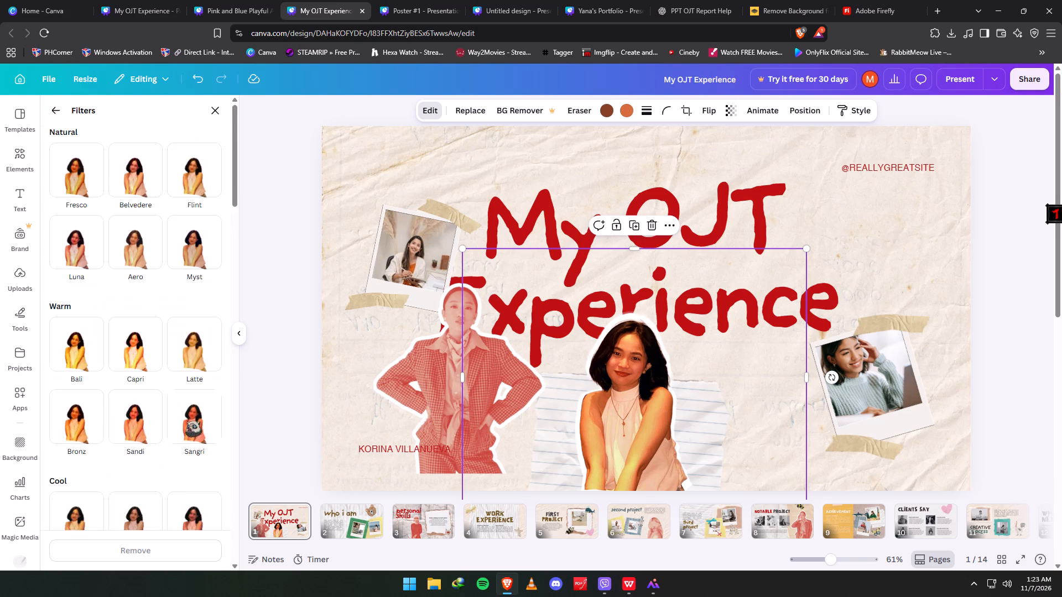
pyautogui.scroll(-12, 186, 423)
pyautogui.scroll(-9, 186, 425)
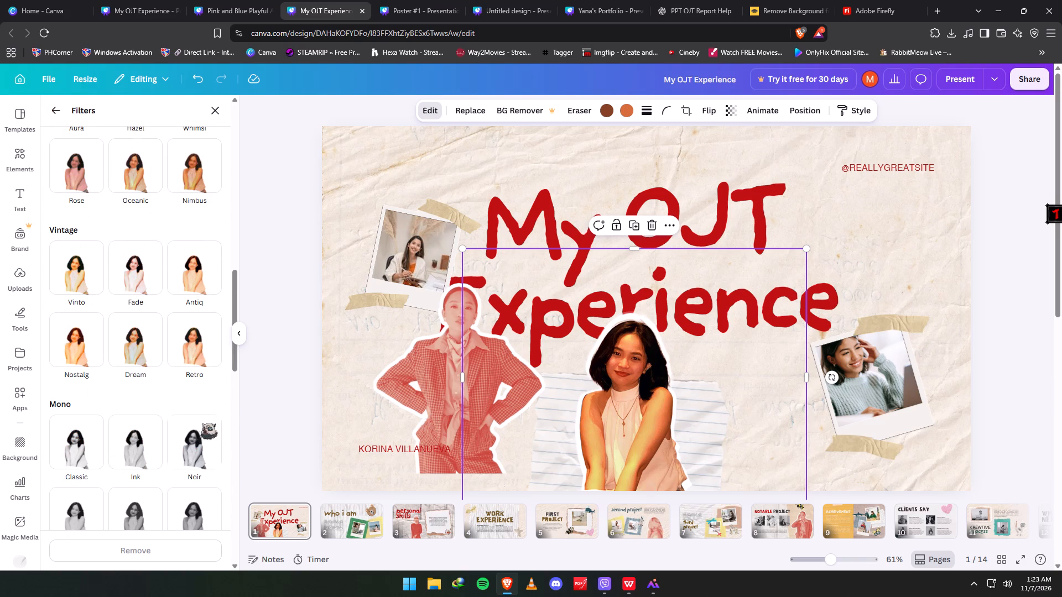
pyautogui.moveTo(231, 300); pyautogui.dragTo(247, 456)
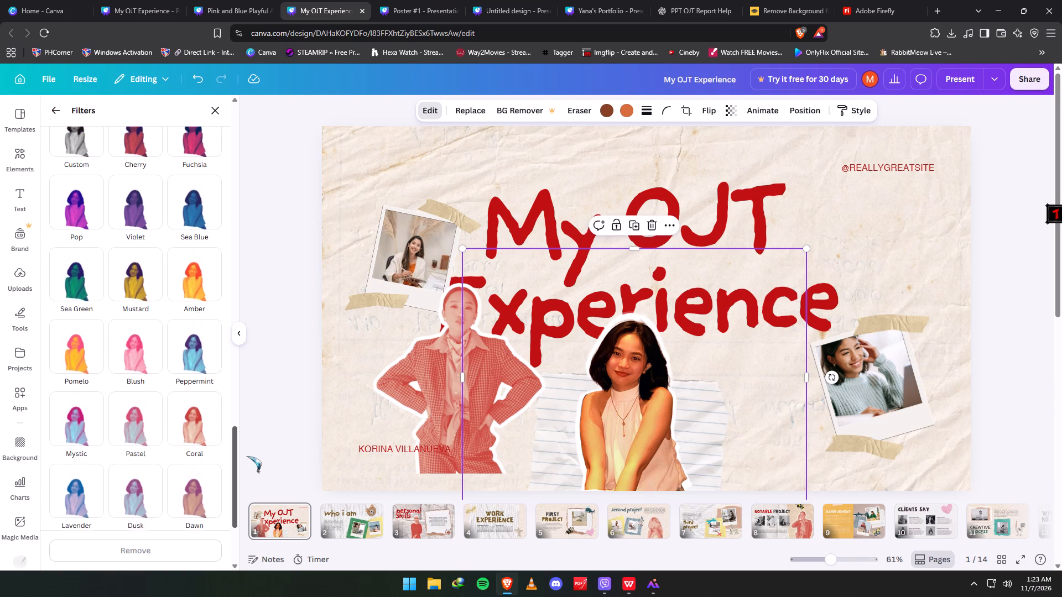
pyautogui.moveTo(247, 456); pyautogui.dragTo(265, 363)
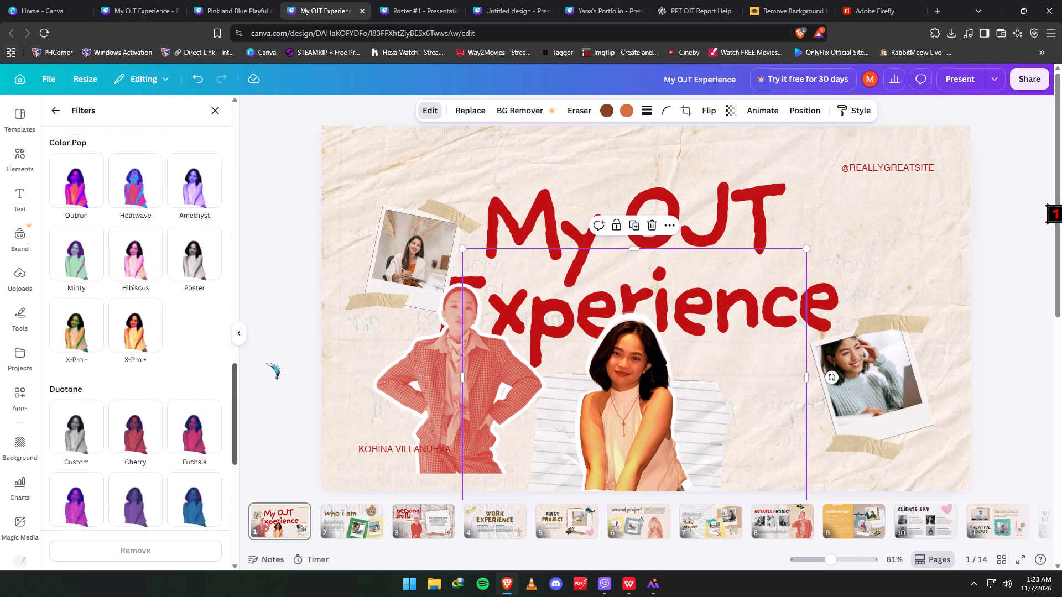
pyautogui.moveTo(265, 363); pyautogui.dragTo(249, 171)
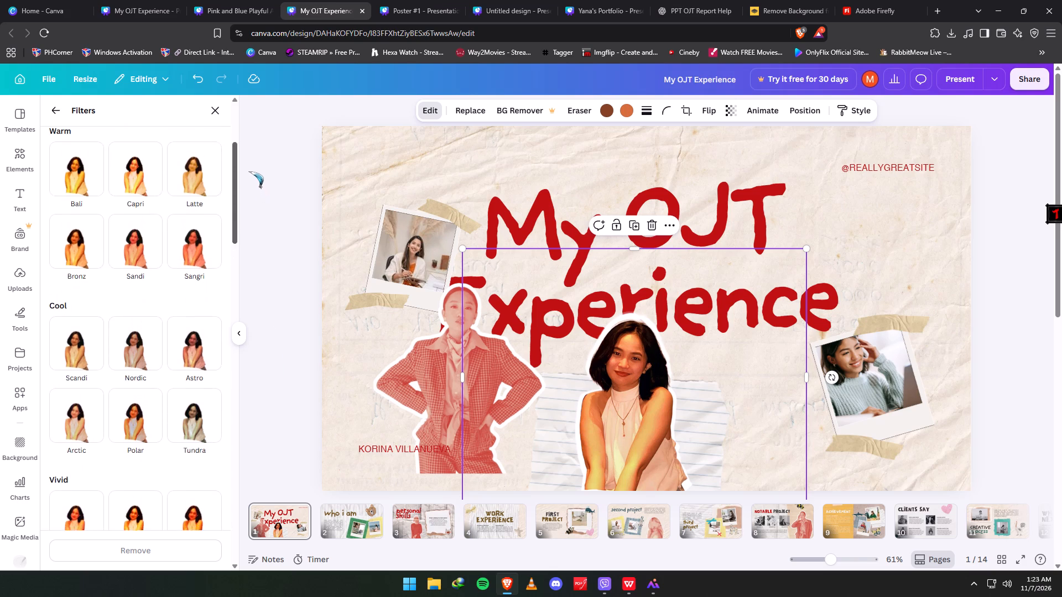
pyautogui.moveTo(249, 171); pyautogui.dragTo(227, 110)
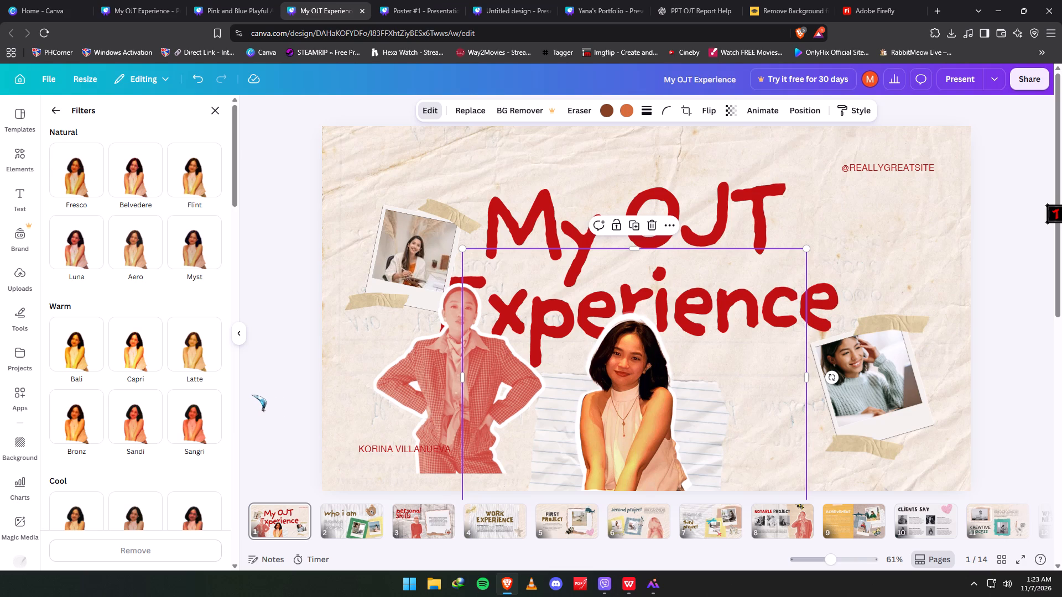
pyautogui.click(192, 427)
pyautogui.scroll(-6, 198, 451)
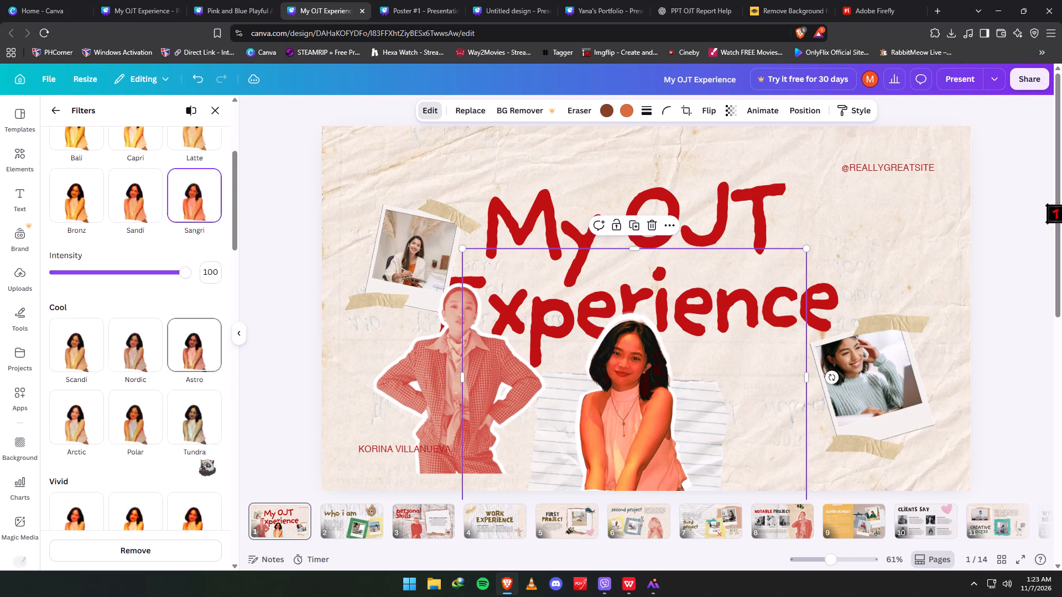
# Remove the Sangri filter from the photo cutout and return to the image editing options.
pyautogui.scroll(-2, 201, 459)
pyautogui.scroll(9, 202, 460)
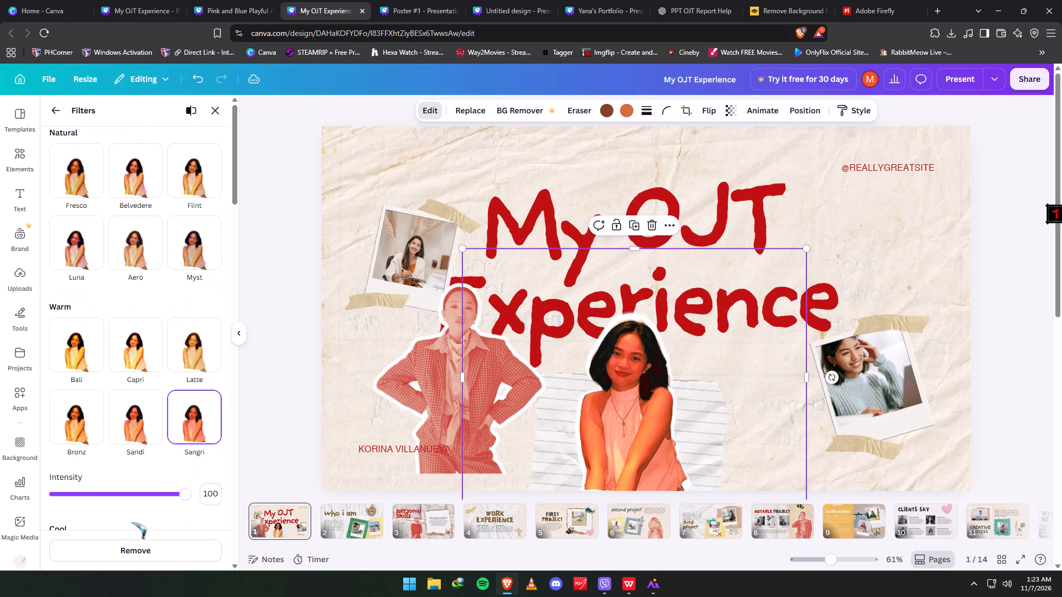
pyautogui.click(136, 549)
pyautogui.click(53, 112)
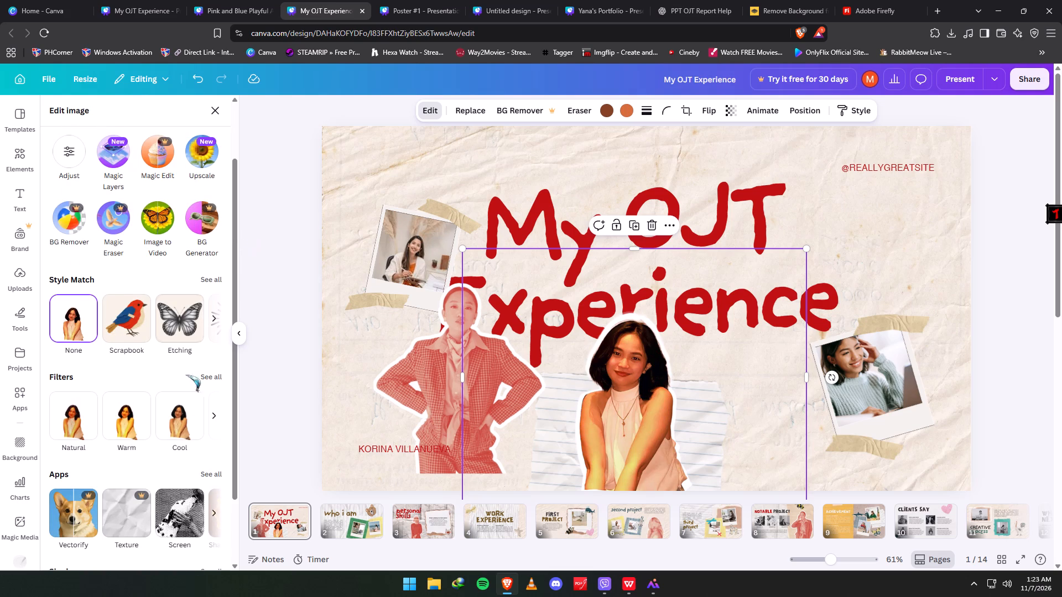
# Look through the recently used, recommended and photo-effect apps for a suitable effect for the photo cutout, and close image editing.
pyautogui.scroll(-4, 140, 464)
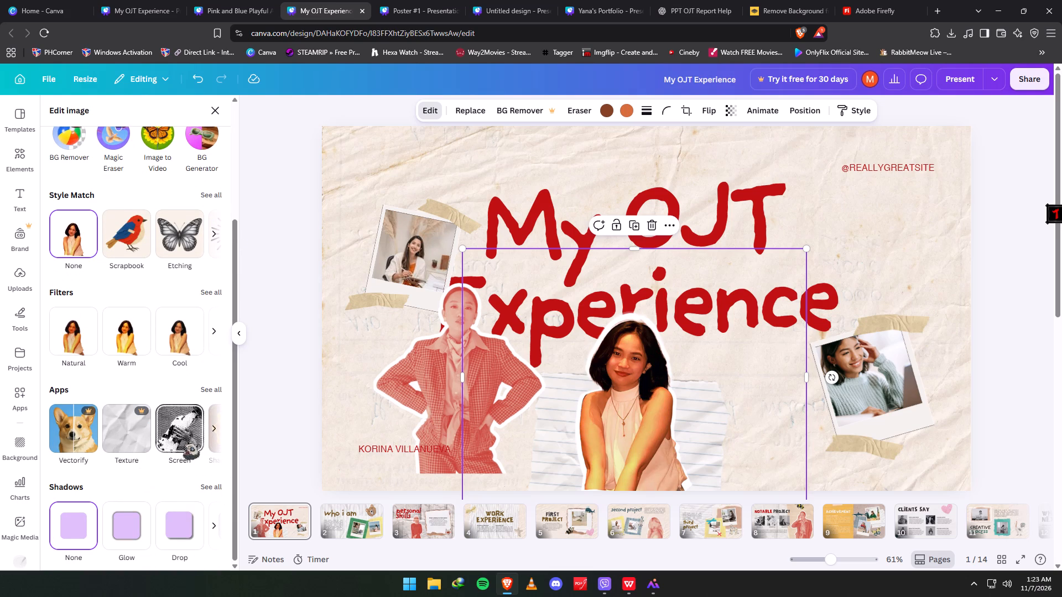
pyautogui.click(211, 387)
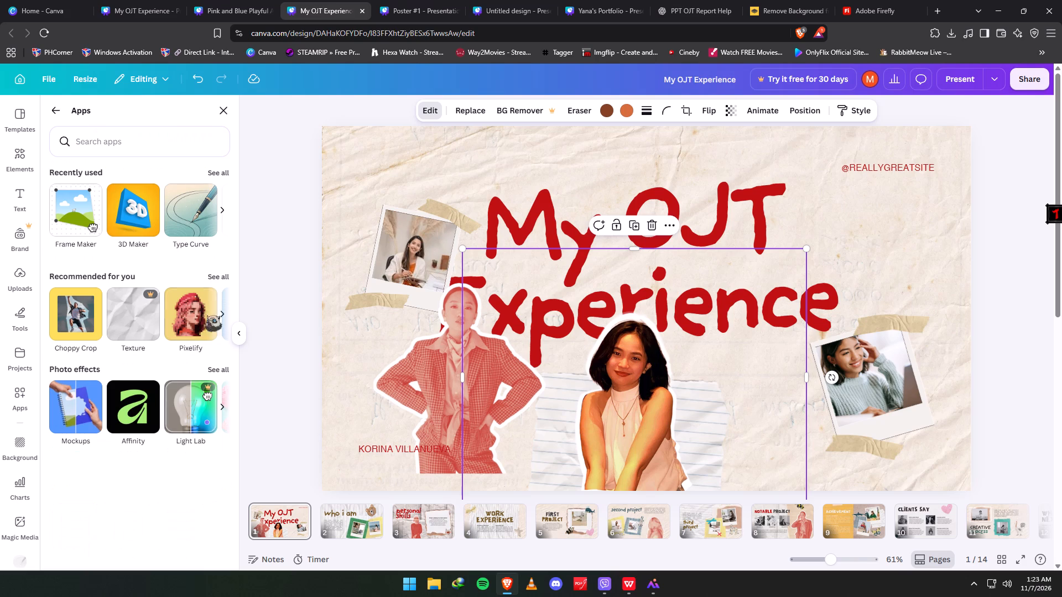
pyautogui.click(222, 314)
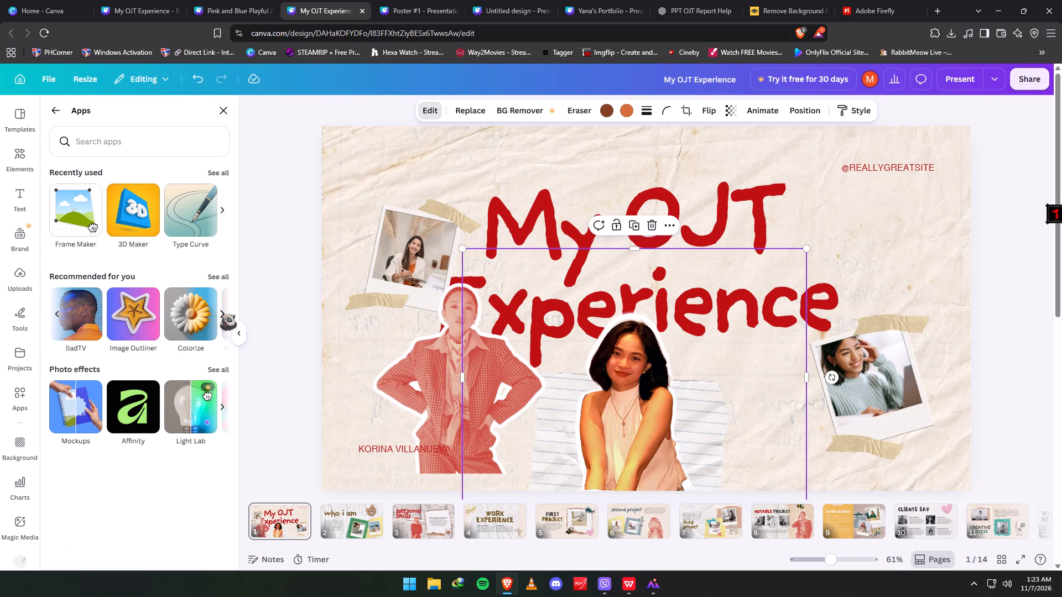
pyautogui.click(222, 314)
pyautogui.click(222, 313)
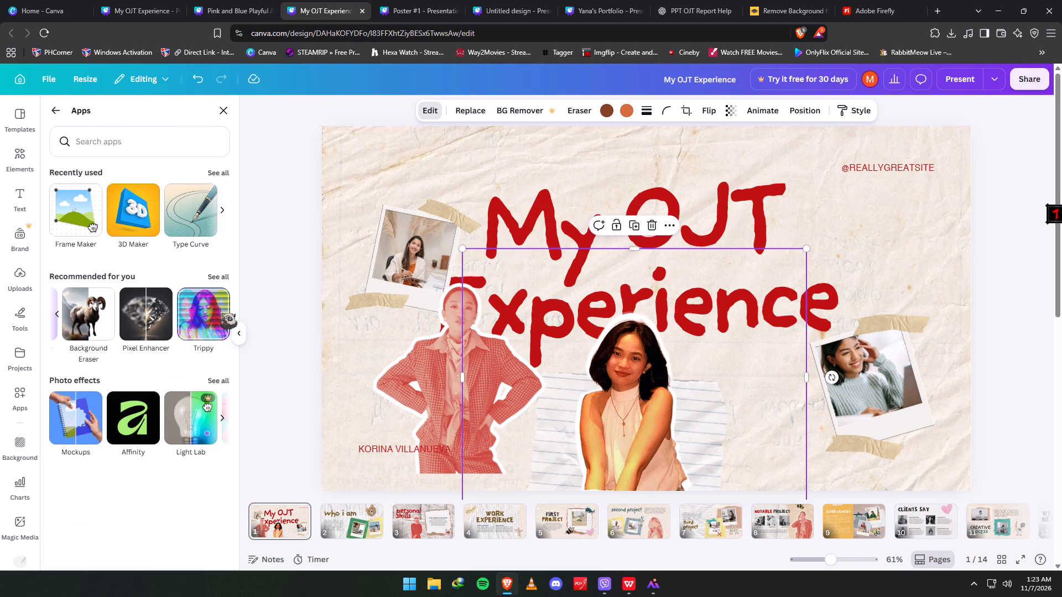
pyautogui.click(217, 208)
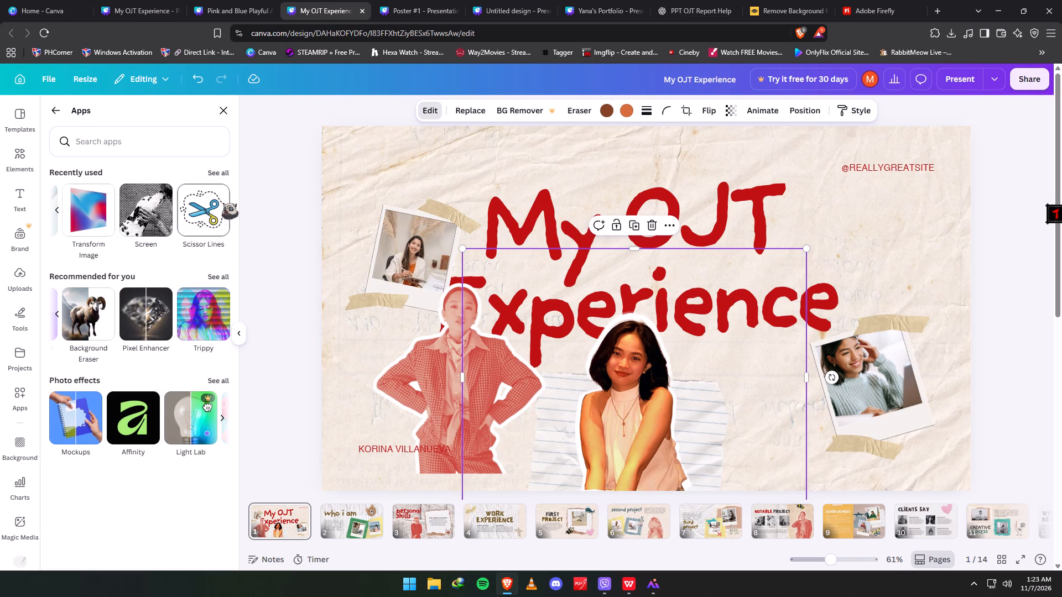
pyautogui.click(223, 421)
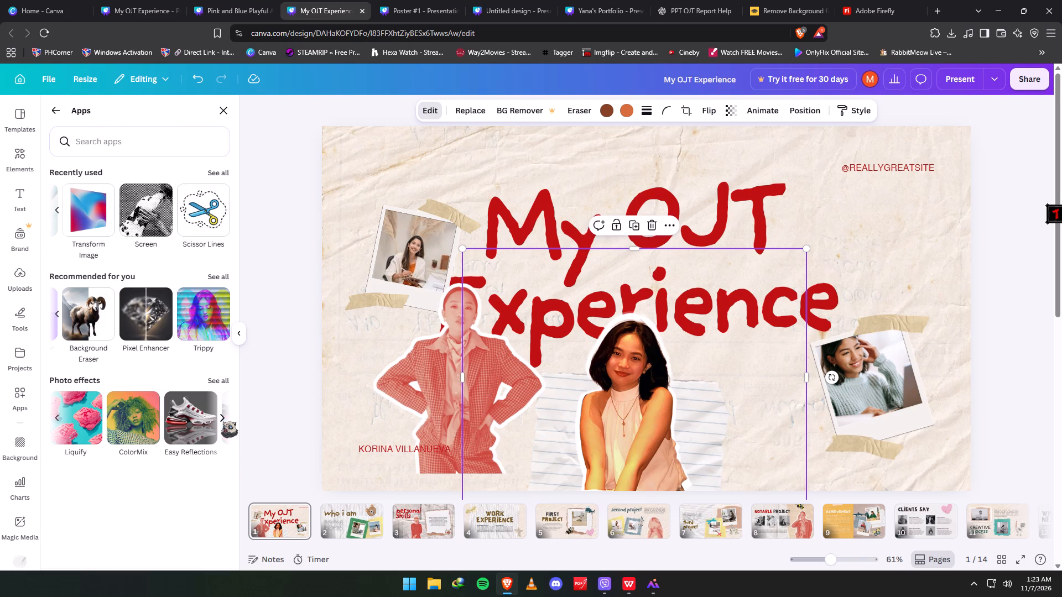
pyautogui.click(218, 418)
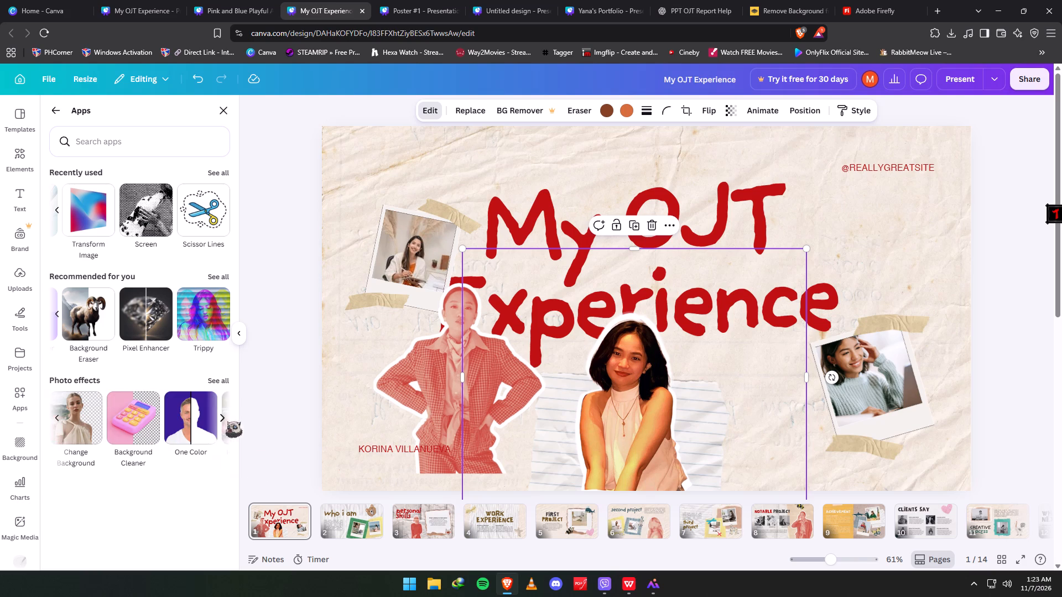
pyautogui.click(218, 420)
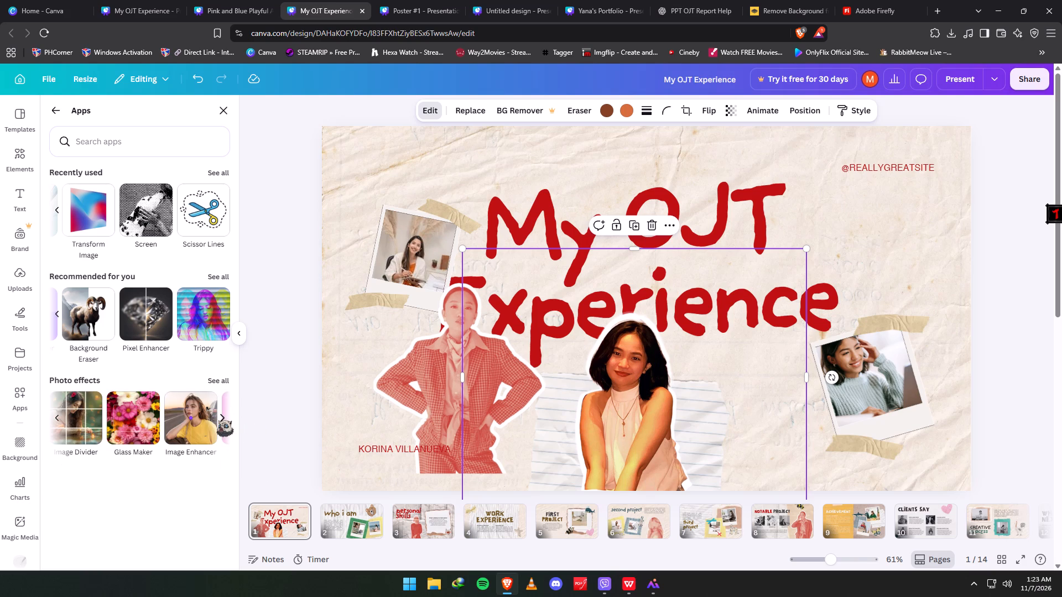
pyautogui.click(220, 421)
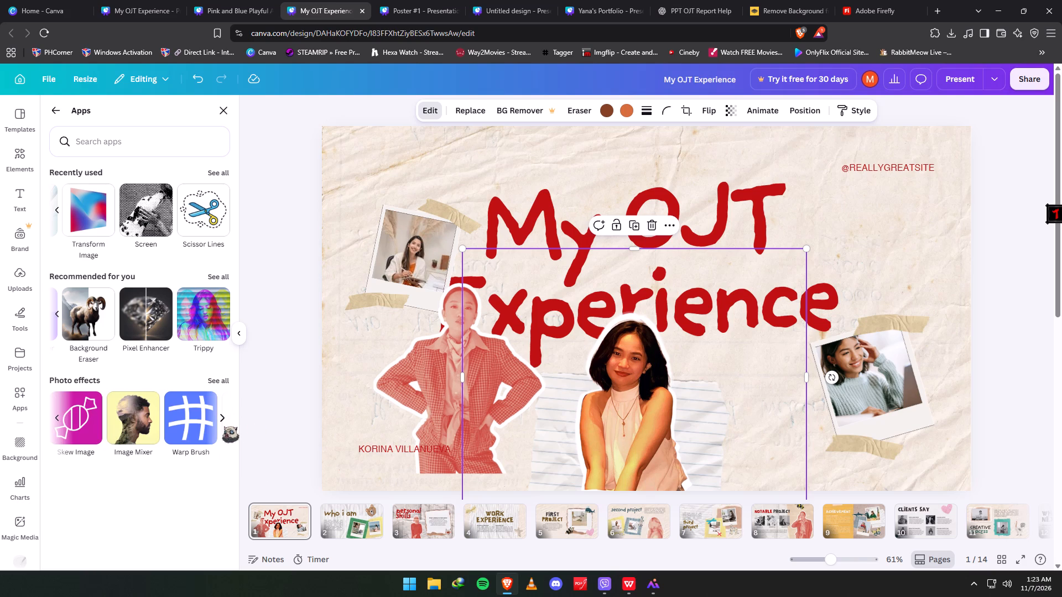
pyautogui.click(224, 426)
pyautogui.click(225, 425)
pyautogui.doubleClick(225, 425)
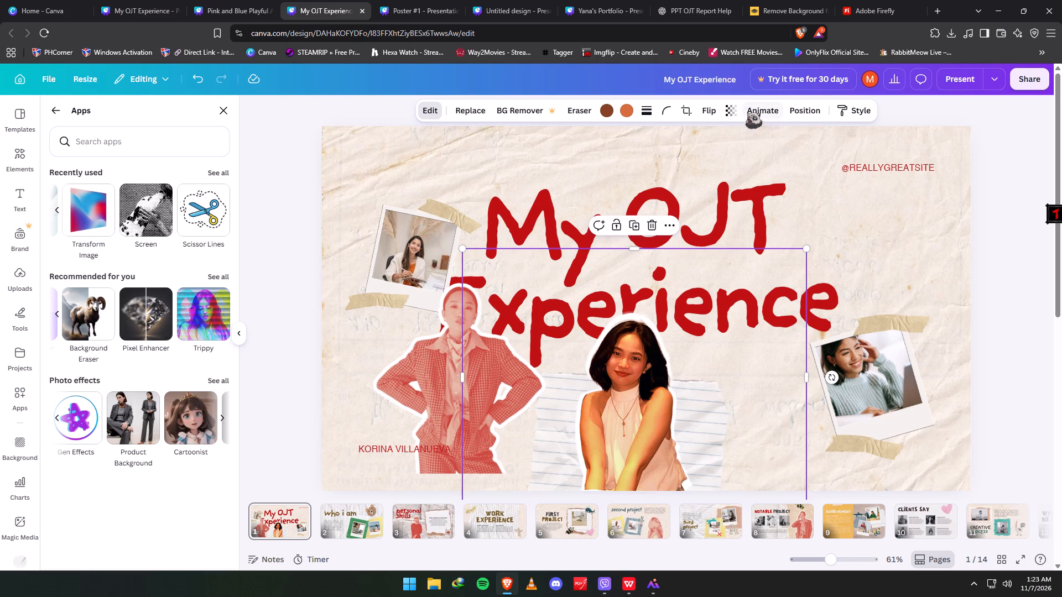
pyautogui.click(428, 116)
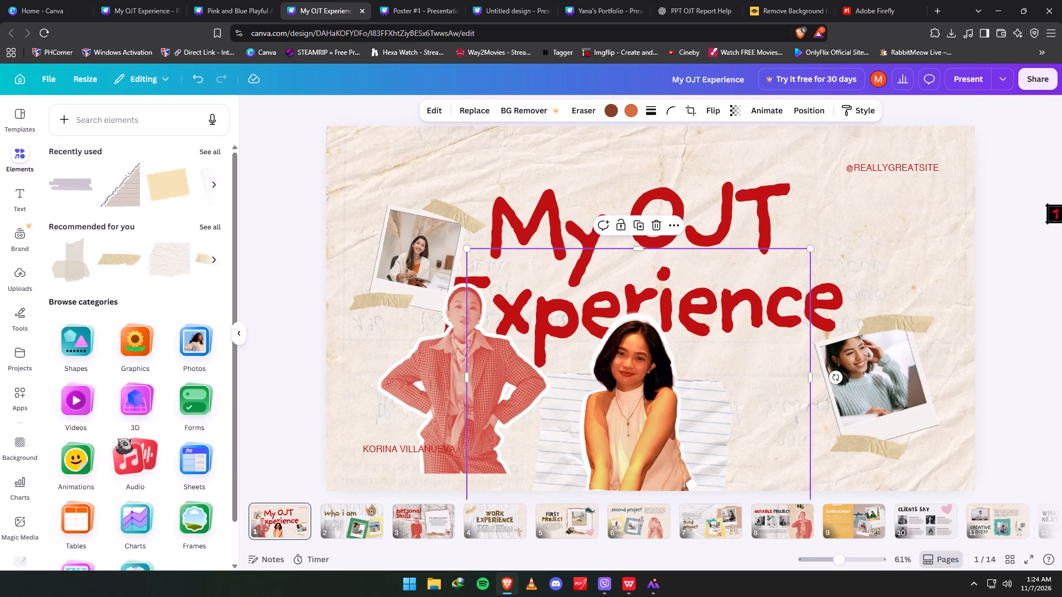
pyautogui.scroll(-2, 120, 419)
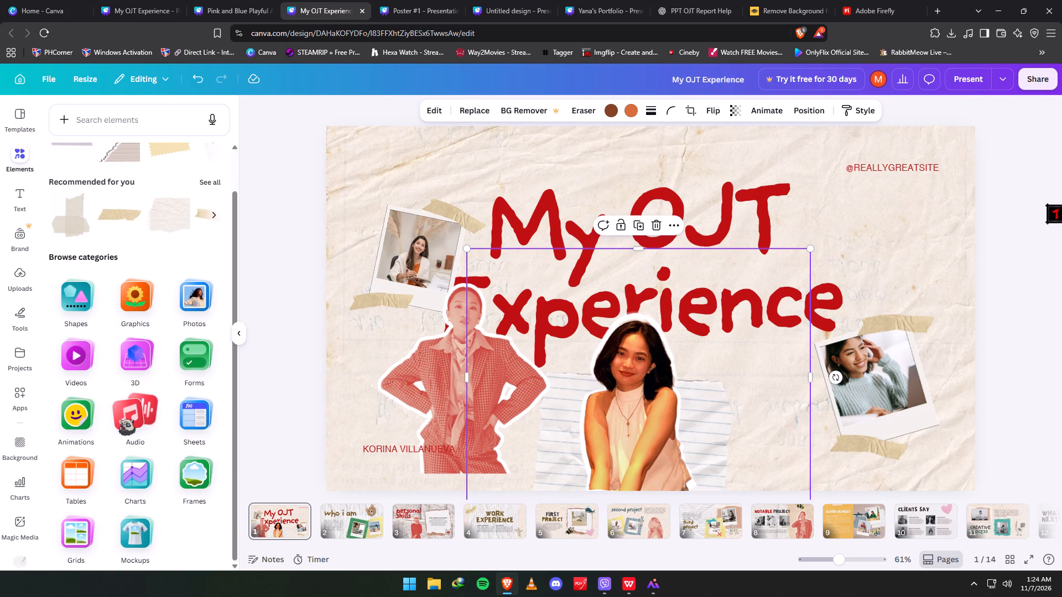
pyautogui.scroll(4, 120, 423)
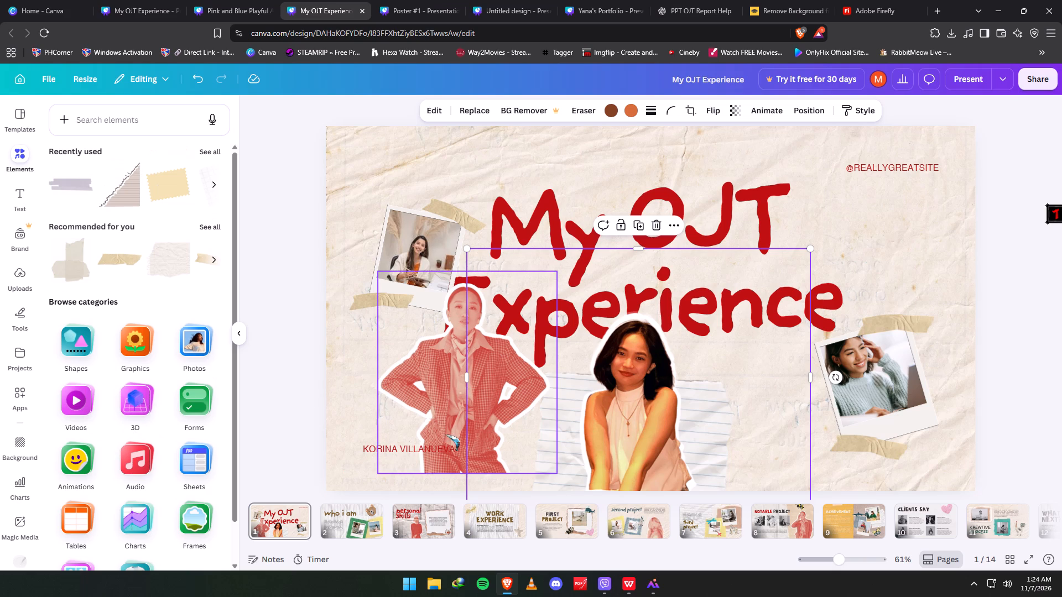
# Delete the template's red-tinted woman cutout from the My OJT Experience cover slide.
pyautogui.click(434, 404)
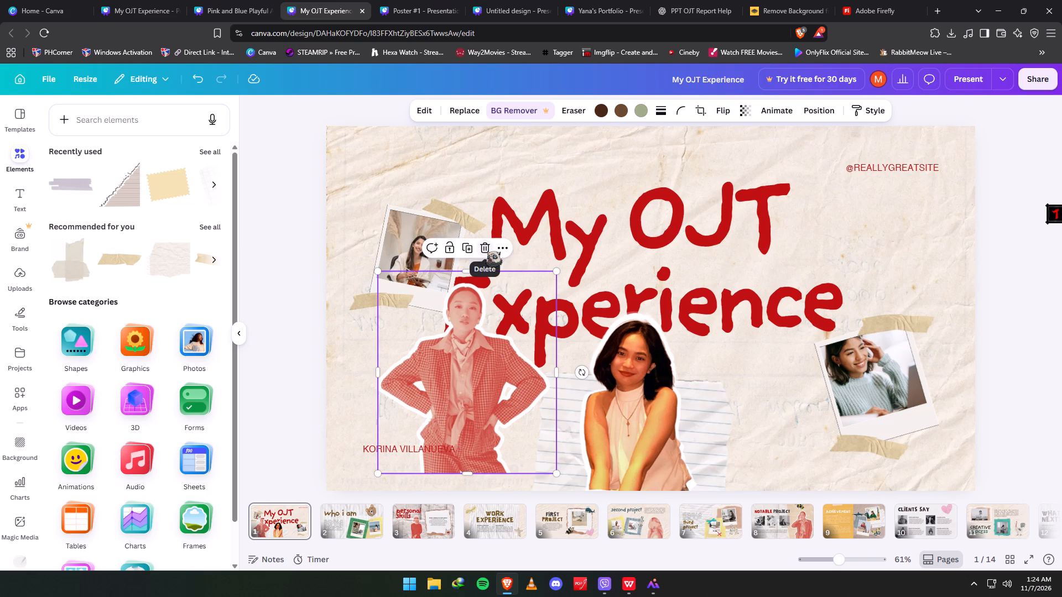
pyautogui.click(488, 249)
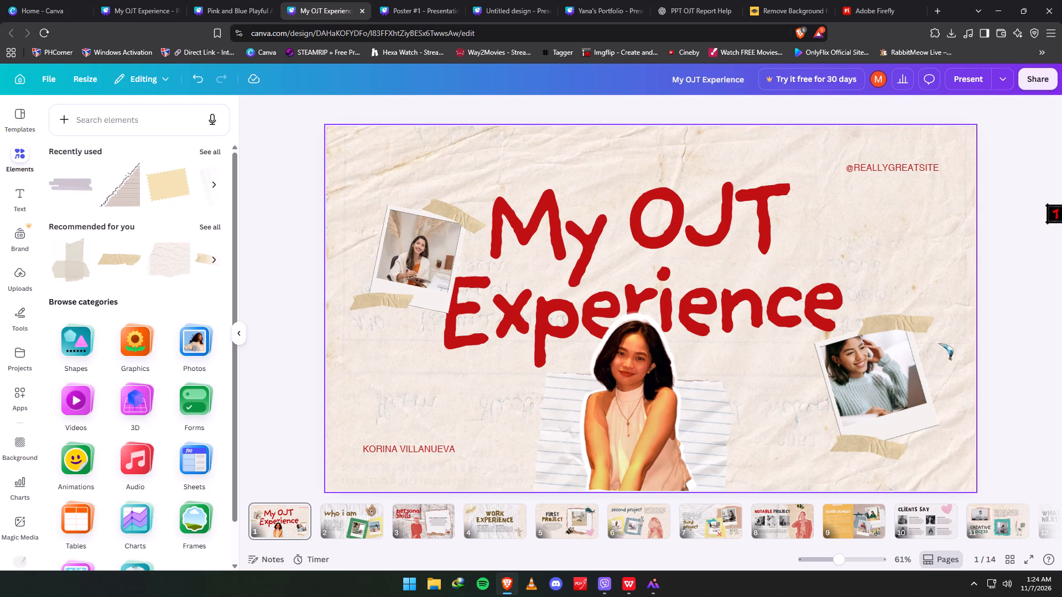
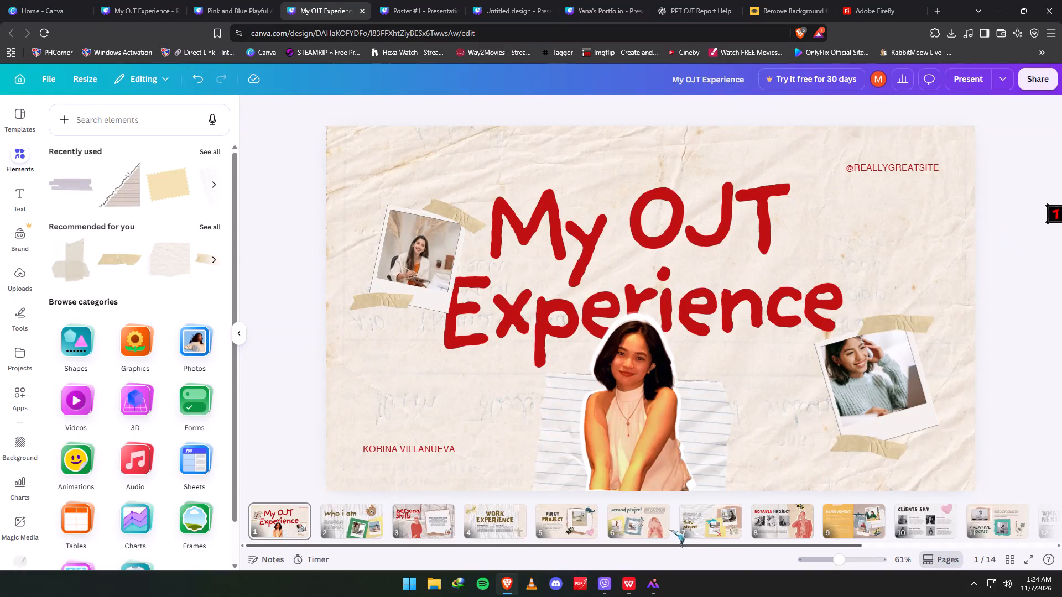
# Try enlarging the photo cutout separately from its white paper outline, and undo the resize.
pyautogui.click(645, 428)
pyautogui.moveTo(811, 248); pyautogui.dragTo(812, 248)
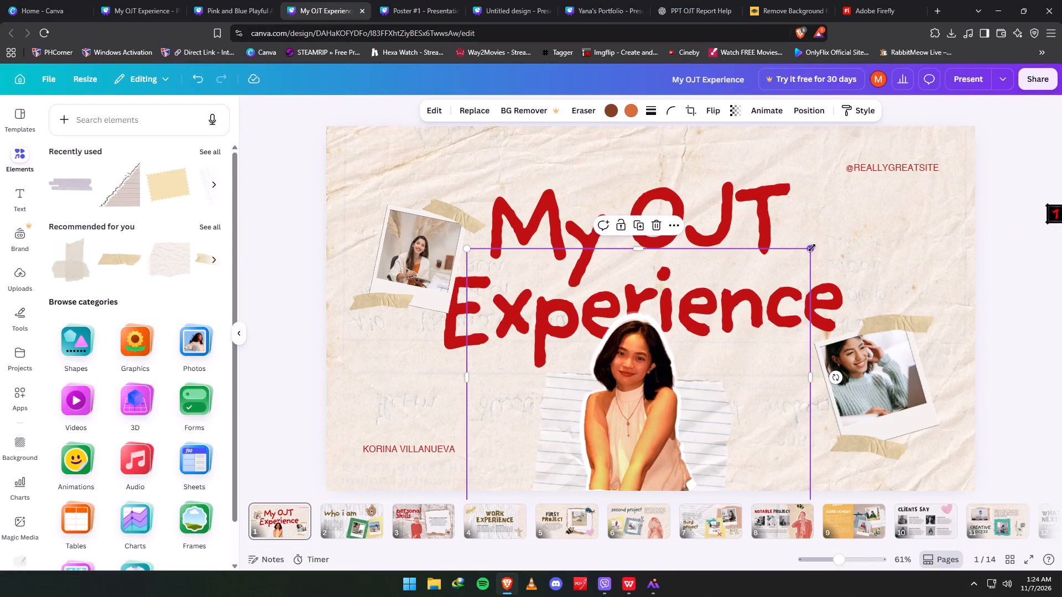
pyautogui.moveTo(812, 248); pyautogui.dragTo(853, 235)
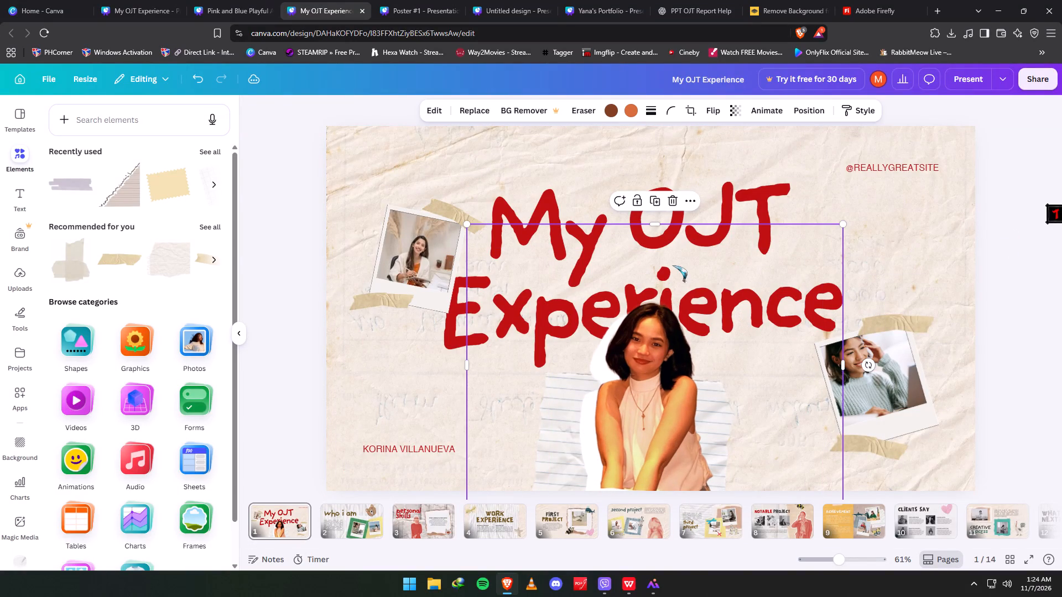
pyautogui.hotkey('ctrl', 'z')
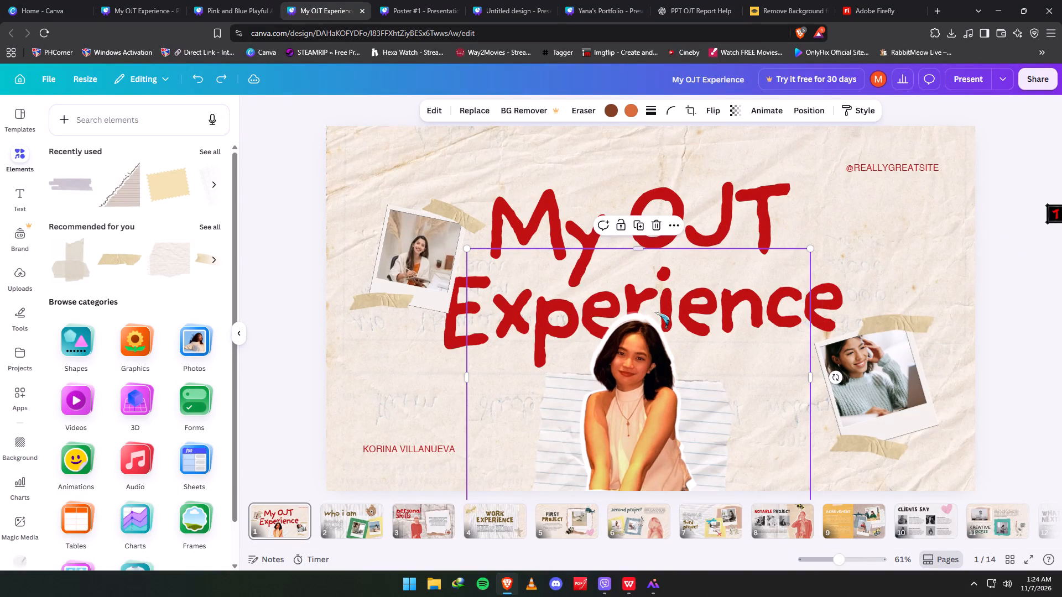
# Group the photo cutout with its white torn-paper outline on the cover slide.
pyautogui.keyDown('shift'); pyautogui.click(655, 312); pyautogui.keyUp('shift')
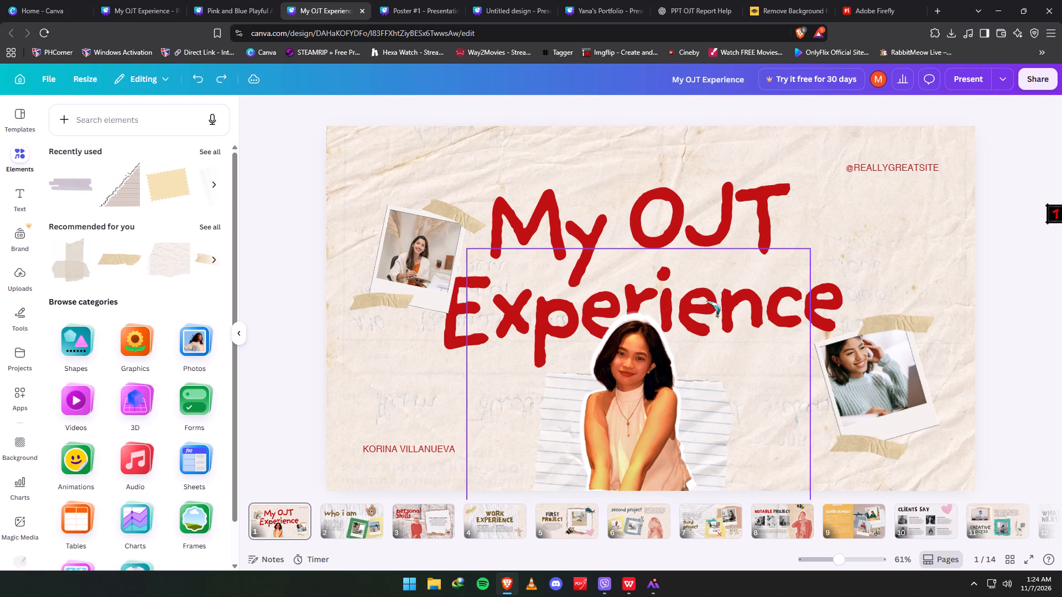
pyautogui.keyDown('shift'); pyautogui.click(636, 434); pyautogui.keyUp('shift')
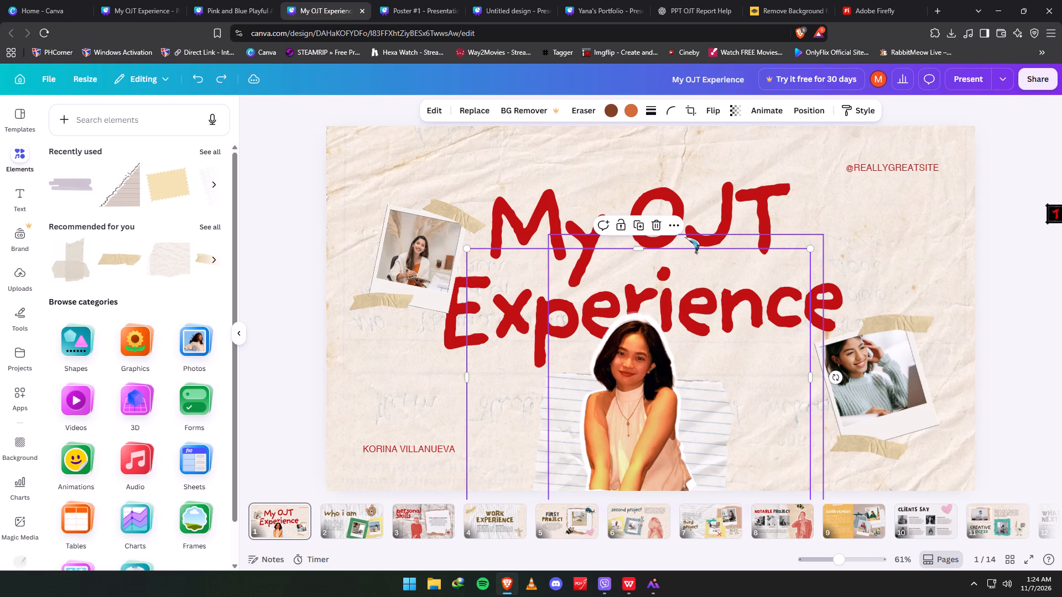
pyautogui.keyDown('shift'); pyautogui.click(685, 237); pyautogui.keyUp('shift')
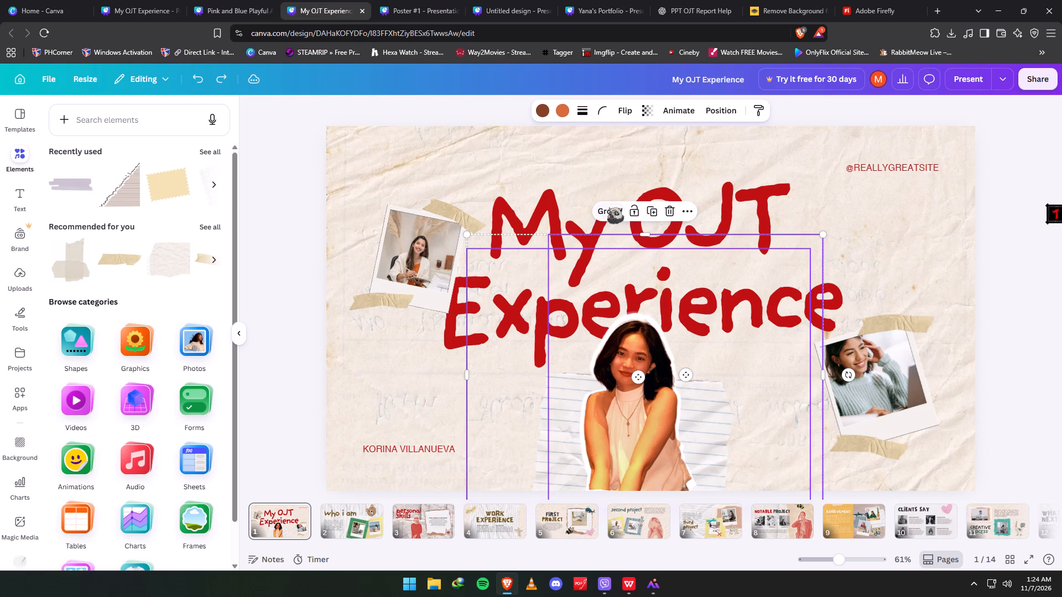
pyautogui.keyDown('shift'); pyautogui.click(609, 208); pyautogui.keyUp('shift')
# Move the grouped cutout up over the cover title and enlarge it slightly in proportion.
pyautogui.keyDown('shift'); pyautogui.moveTo(746, 437); pyautogui.dragTo(731, 350); pyautogui.keyUp('shift')
pyautogui.moveTo(809, 428); pyautogui.dragTo(810, 430)
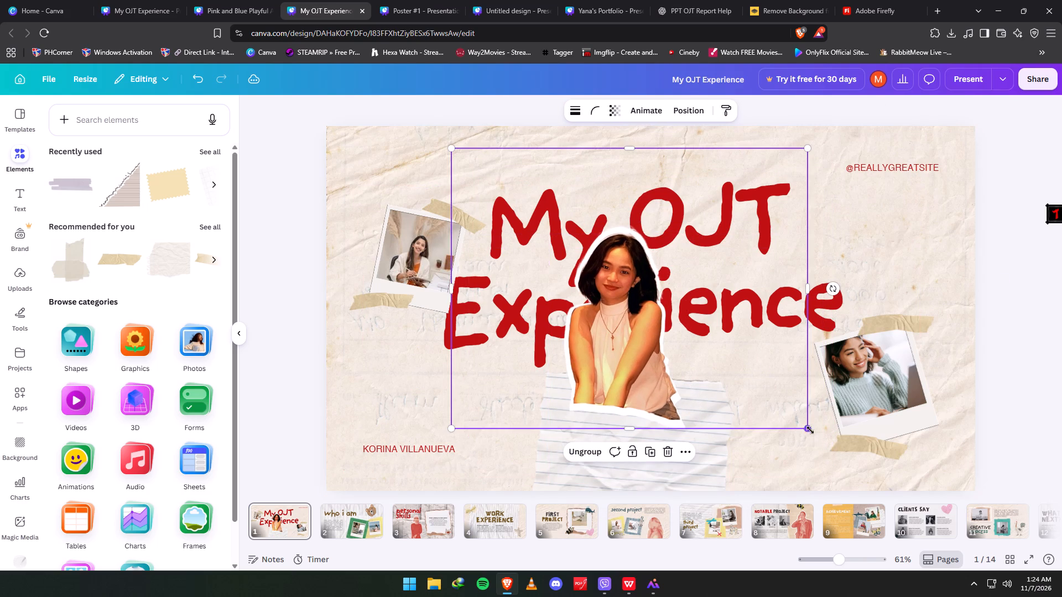
pyautogui.moveTo(810, 430); pyautogui.dragTo(841, 460)
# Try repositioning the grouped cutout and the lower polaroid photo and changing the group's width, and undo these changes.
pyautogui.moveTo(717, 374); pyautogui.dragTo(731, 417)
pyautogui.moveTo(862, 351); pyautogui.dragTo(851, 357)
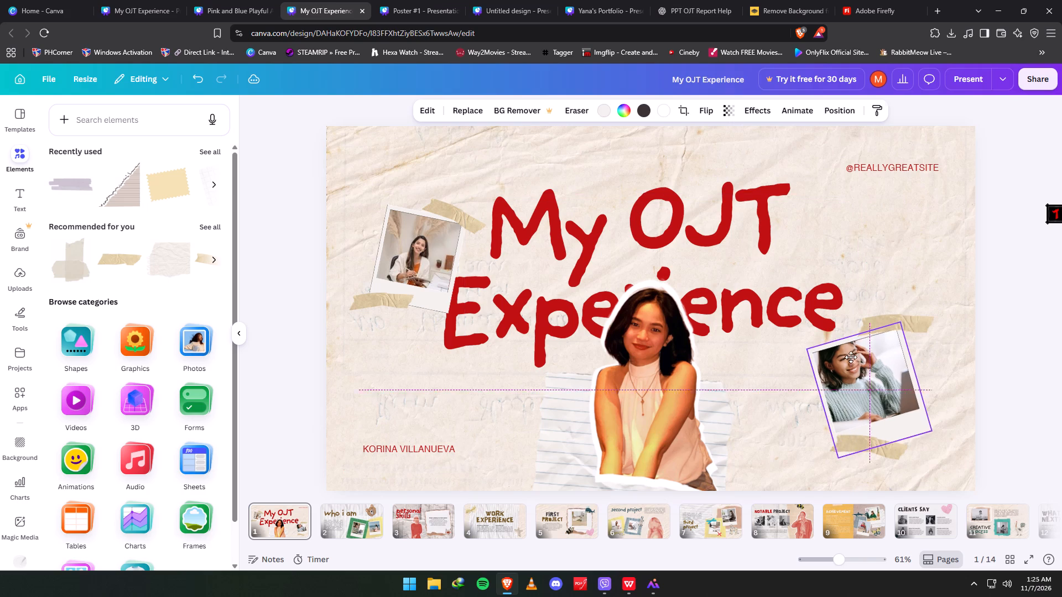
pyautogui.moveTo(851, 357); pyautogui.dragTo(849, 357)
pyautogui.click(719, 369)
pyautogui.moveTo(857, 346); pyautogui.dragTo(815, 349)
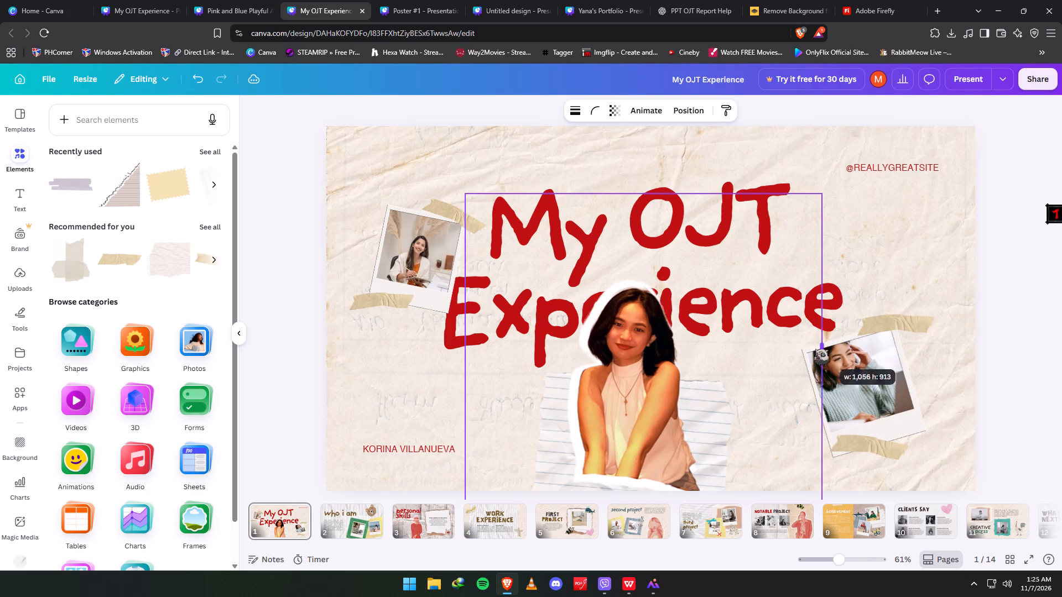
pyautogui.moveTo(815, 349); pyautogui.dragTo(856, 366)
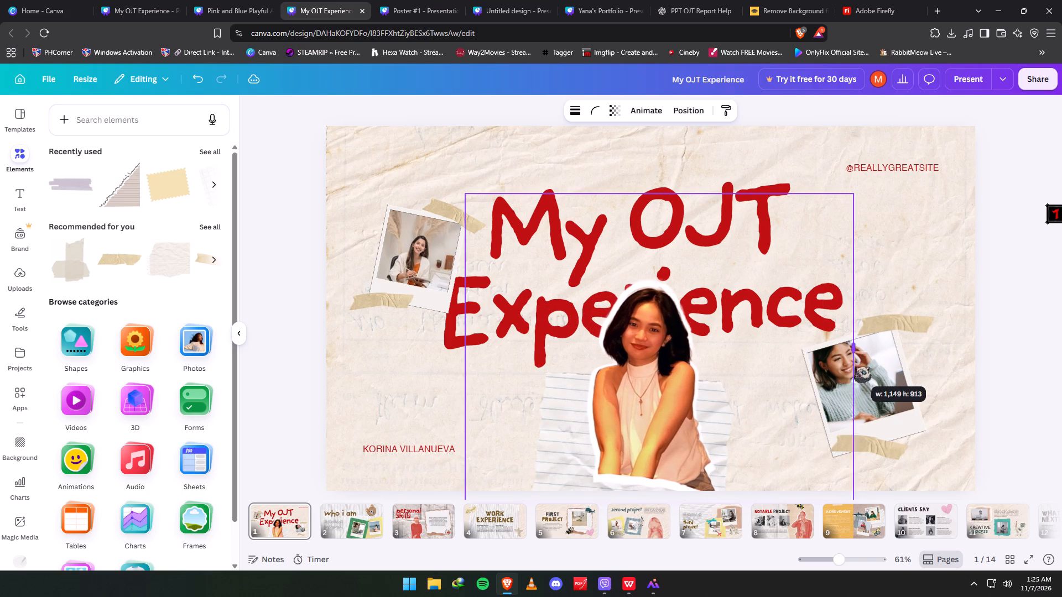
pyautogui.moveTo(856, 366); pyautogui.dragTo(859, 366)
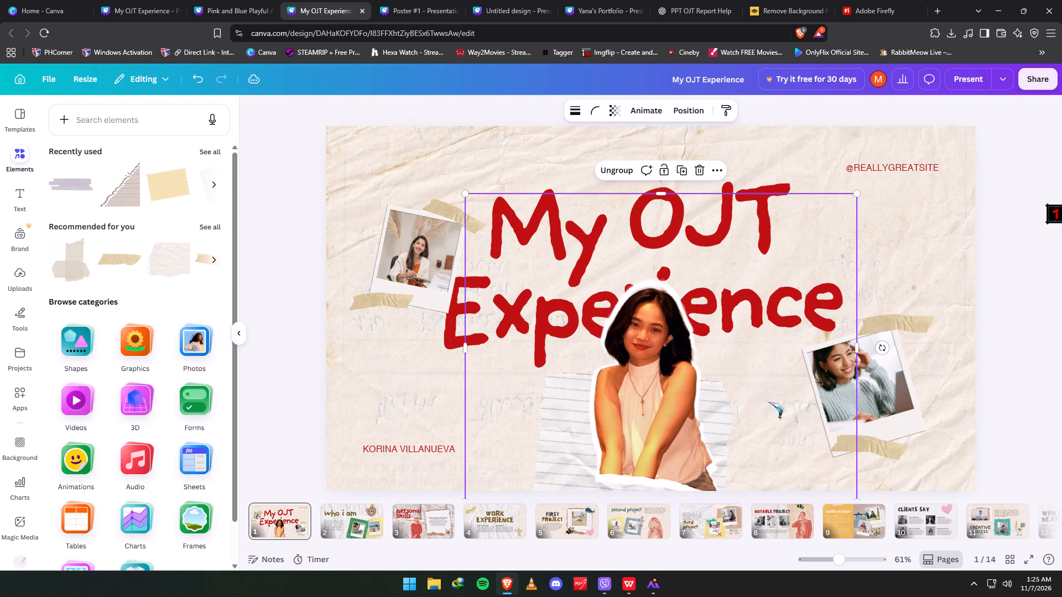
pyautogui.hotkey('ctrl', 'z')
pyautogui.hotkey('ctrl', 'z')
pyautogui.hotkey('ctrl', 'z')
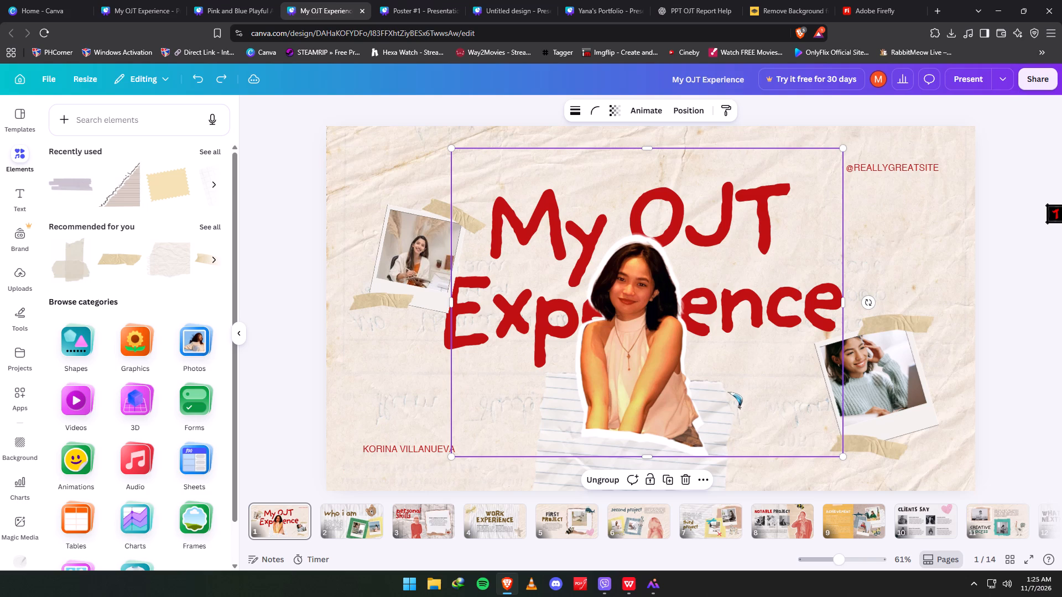
pyautogui.moveTo(704, 318); pyautogui.dragTo(722, 339)
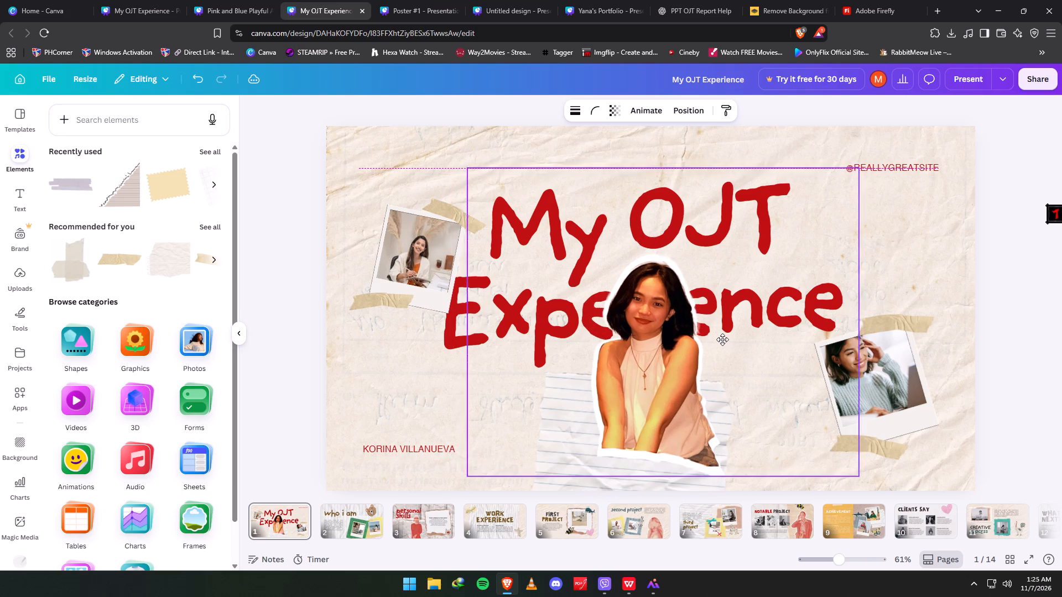
pyautogui.moveTo(722, 339); pyautogui.dragTo(713, 346)
pyautogui.moveTo(853, 172); pyautogui.dragTo(701, 287)
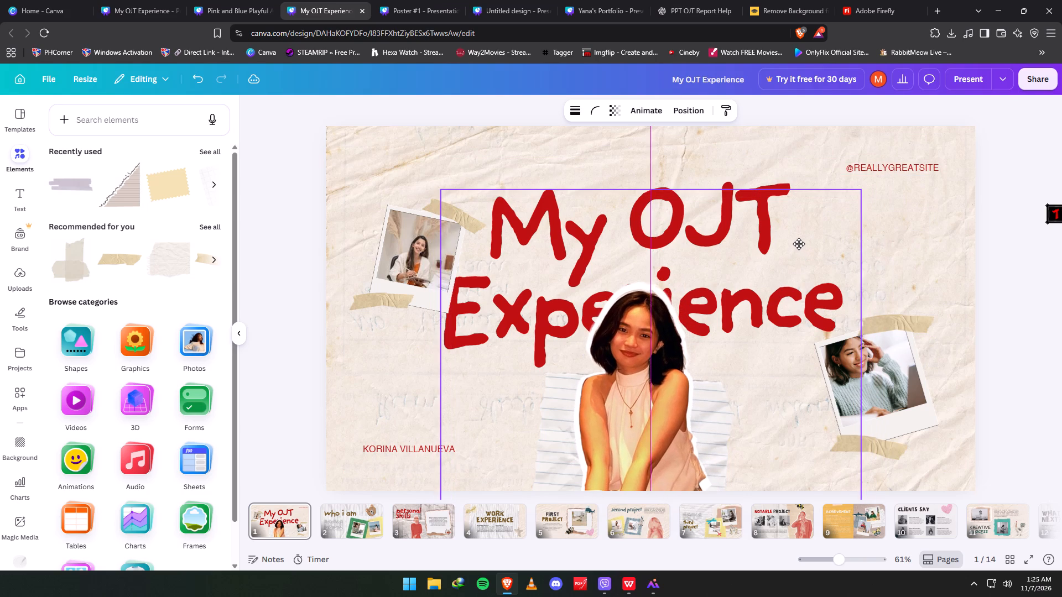
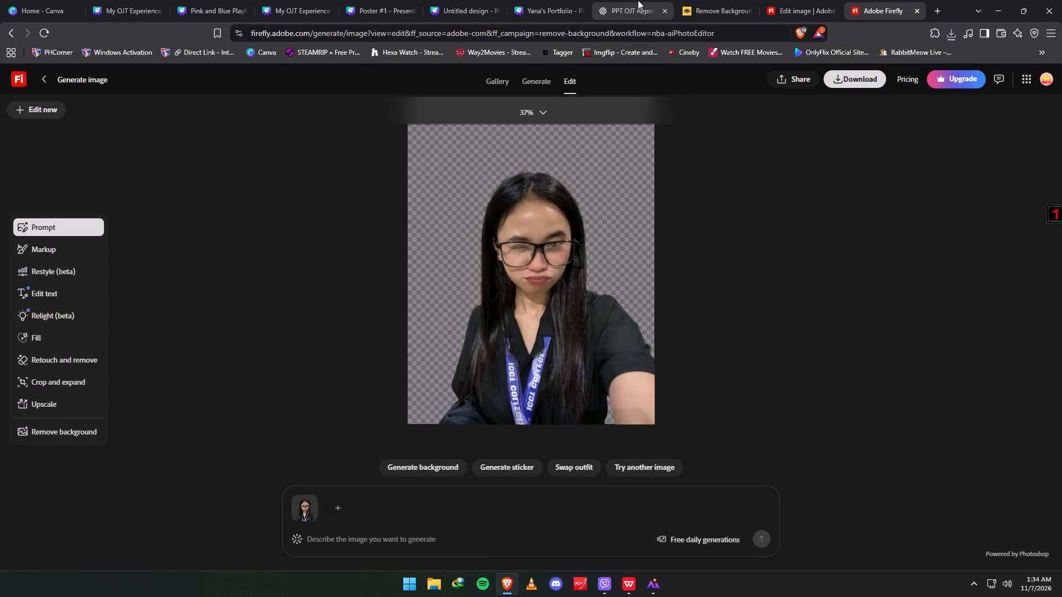
# Switch to the My OJT Experience presentation in Canva, at its cover slide.
pyautogui.click(638, 0)
pyautogui.click(292, 0)
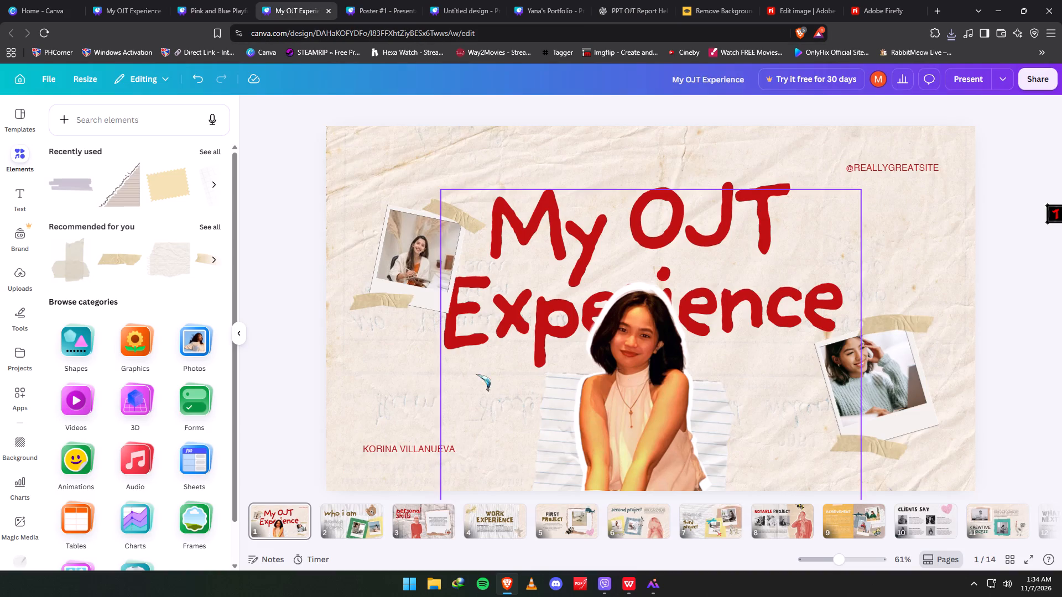
# Upload the Firefly (7) selfie cutout to the design's image library and add it to the cover slide.
pyautogui.click(19, 274)
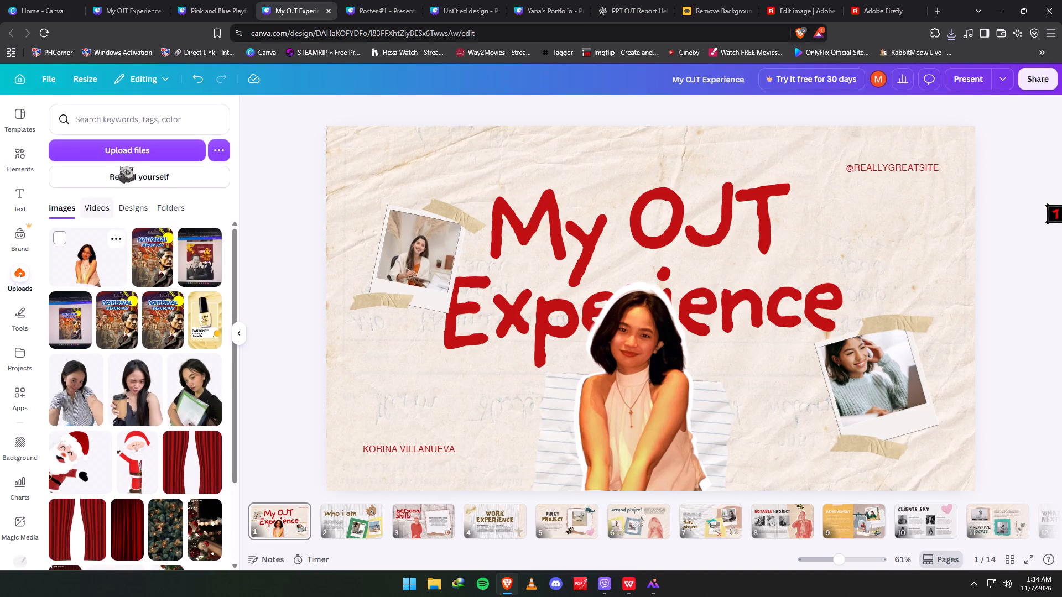
pyautogui.click(123, 149)
pyautogui.click(159, 108)
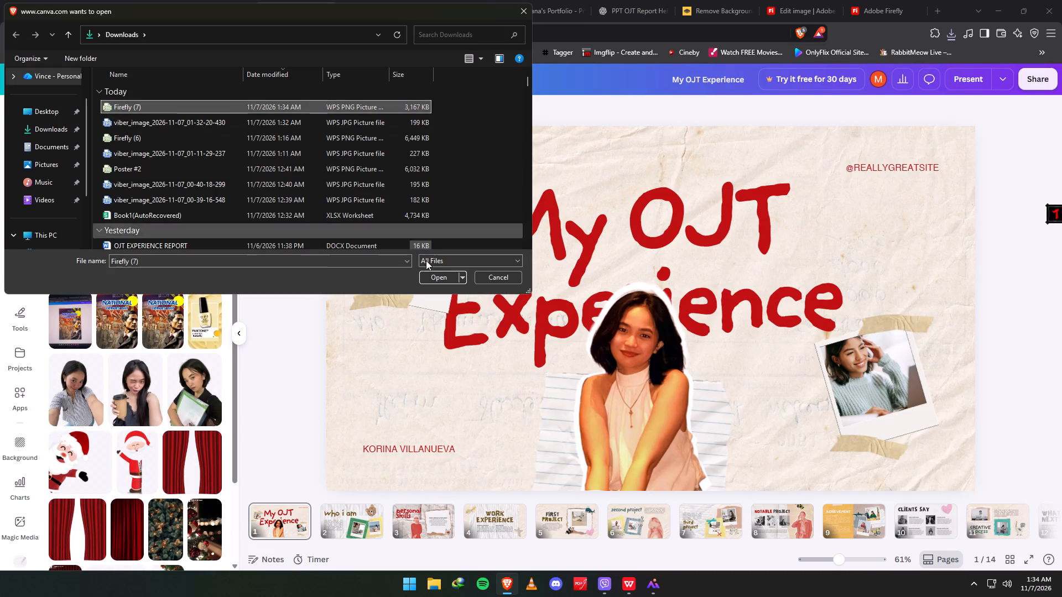
pyautogui.click(431, 279)
pyautogui.click(69, 260)
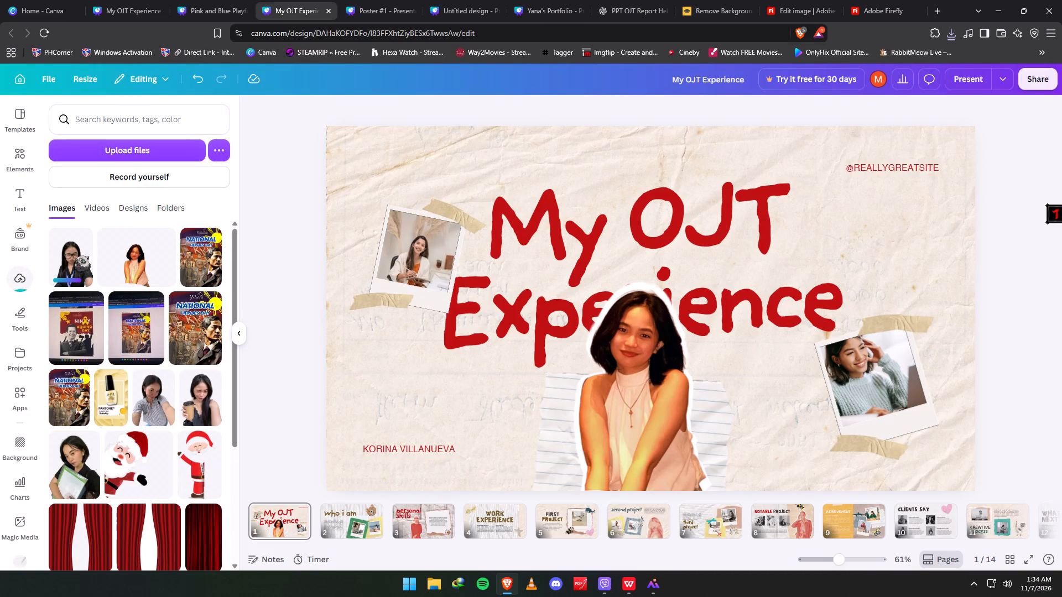
# Move the selfie cutout beside the existing peach-top portrait on the cover, tilt it clockwise and scale it down slightly.
pyautogui.moveTo(661, 341); pyautogui.dragTo(492, 404)
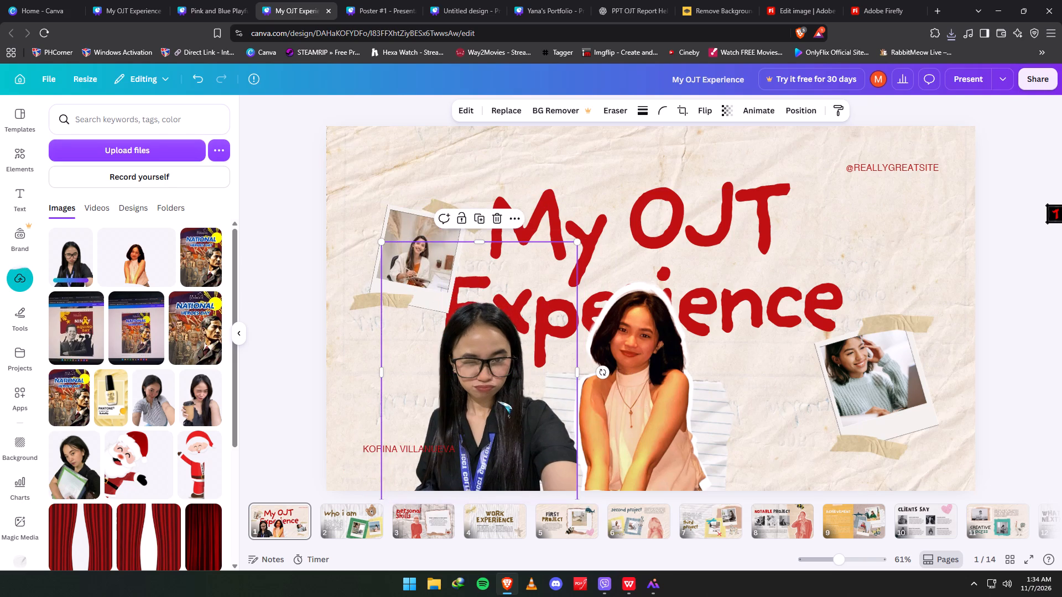
pyautogui.moveTo(505, 371); pyautogui.dragTo(498, 318)
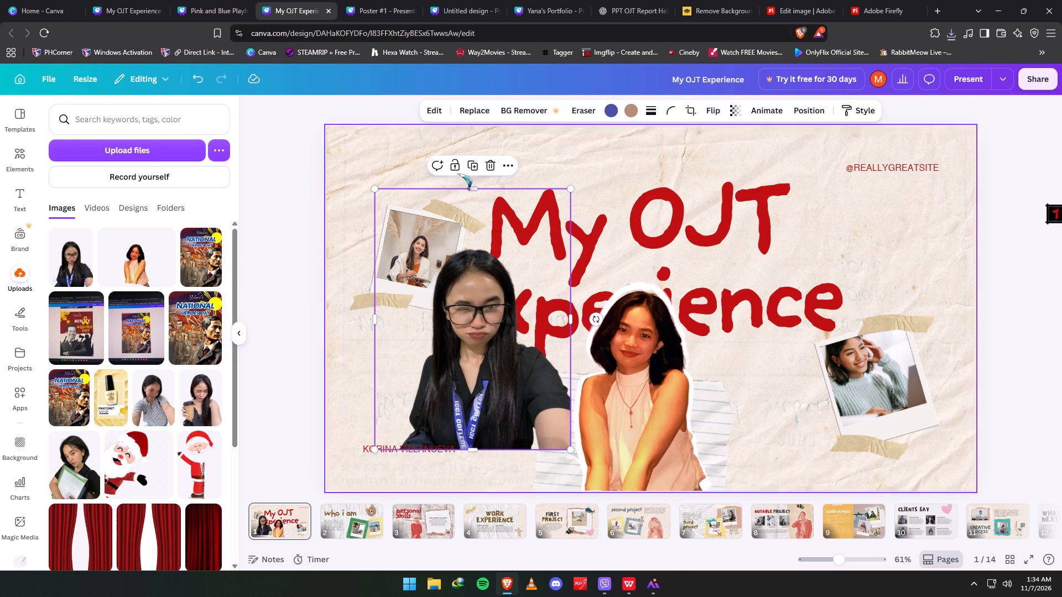
pyautogui.moveTo(595, 320); pyautogui.dragTo(590, 348)
pyautogui.moveTo(482, 337); pyautogui.dragTo(475, 371)
pyautogui.moveTo(597, 248); pyautogui.dragTo(549, 266)
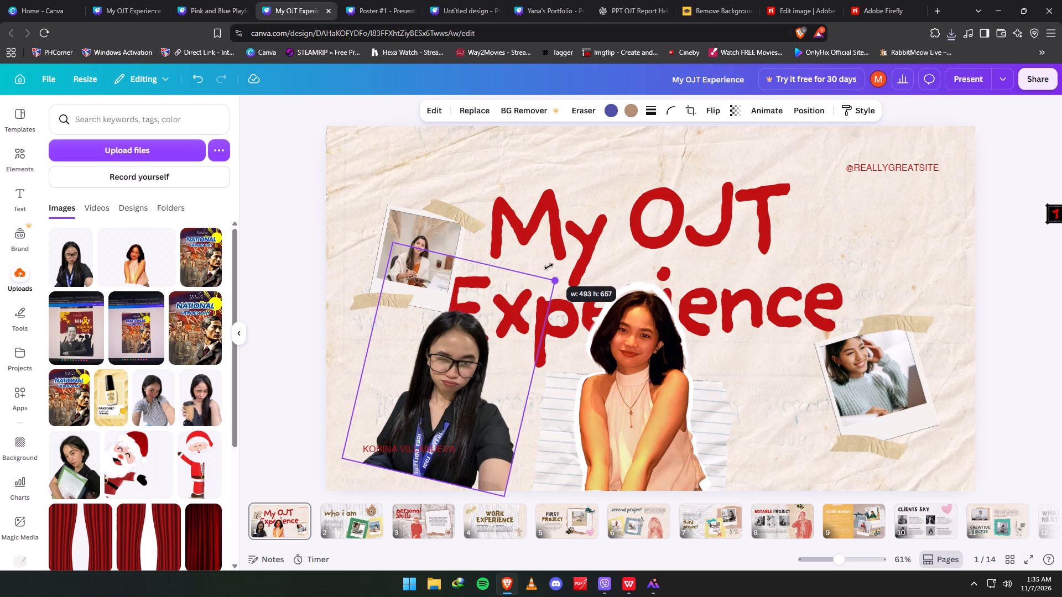
pyautogui.moveTo(549, 266); pyautogui.dragTo(563, 256)
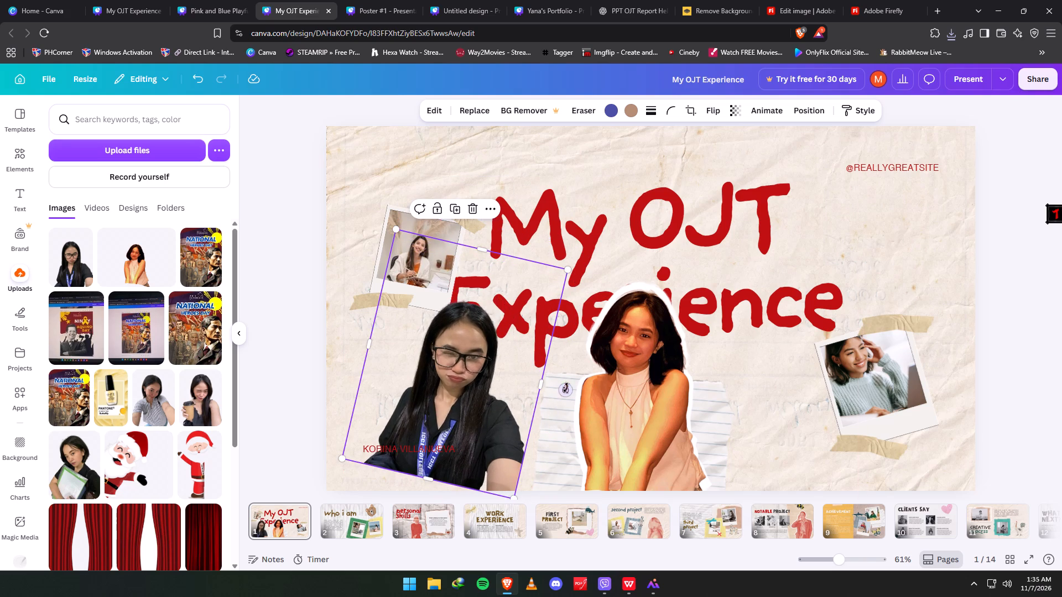
# Fine-tune the selfie cutout's size and give it a slight clockwise tilt, settling it at the slide's bottom edge beside the portrait.
pyautogui.moveTo(565, 390); pyautogui.dragTo(601, 347)
pyautogui.moveTo(470, 344); pyautogui.dragTo(460, 369)
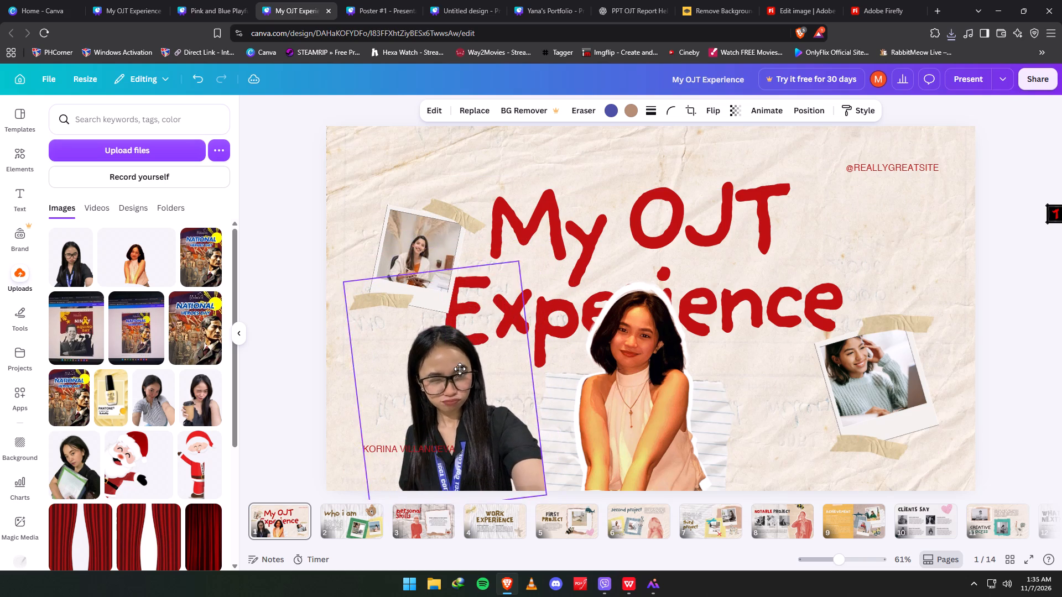
pyautogui.moveTo(460, 369); pyautogui.dragTo(462, 375)
pyautogui.moveTo(526, 264); pyautogui.dragTo(528, 256)
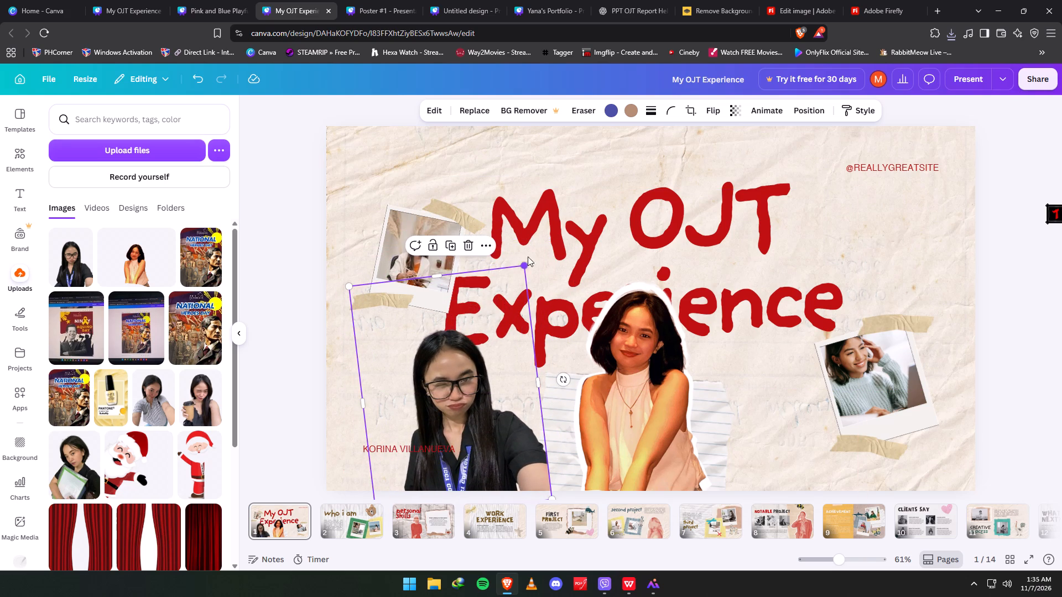
pyautogui.moveTo(528, 256); pyautogui.dragTo(529, 246)
pyautogui.moveTo(484, 326); pyautogui.dragTo(471, 312)
pyautogui.moveTo(554, 360); pyautogui.dragTo(557, 373)
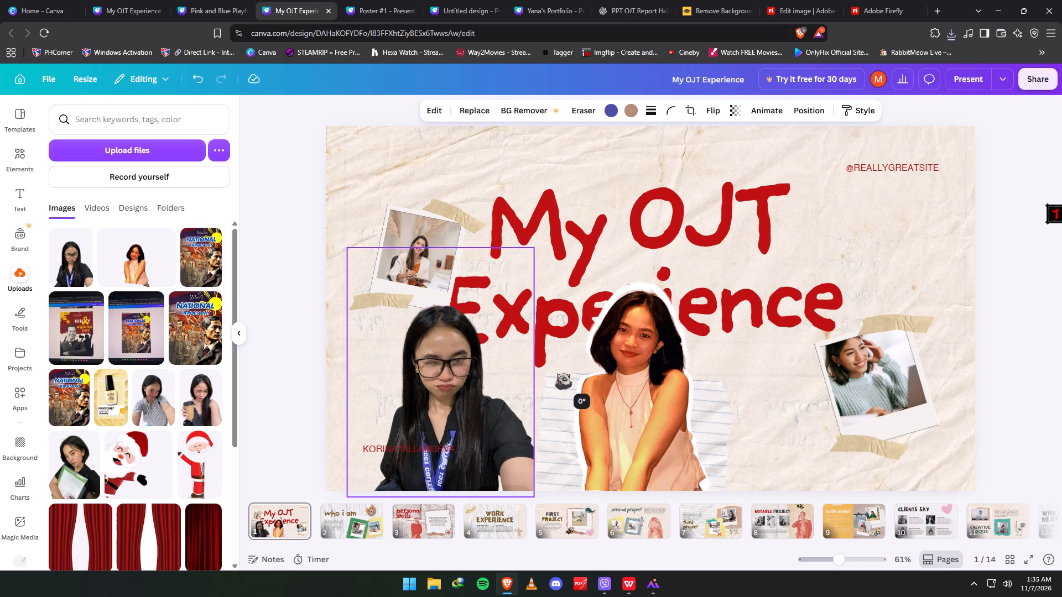
pyautogui.moveTo(557, 373); pyautogui.dragTo(569, 366)
pyautogui.moveTo(562, 367); pyautogui.dragTo(558, 381)
pyautogui.moveTo(484, 376); pyautogui.dragTo(500, 375)
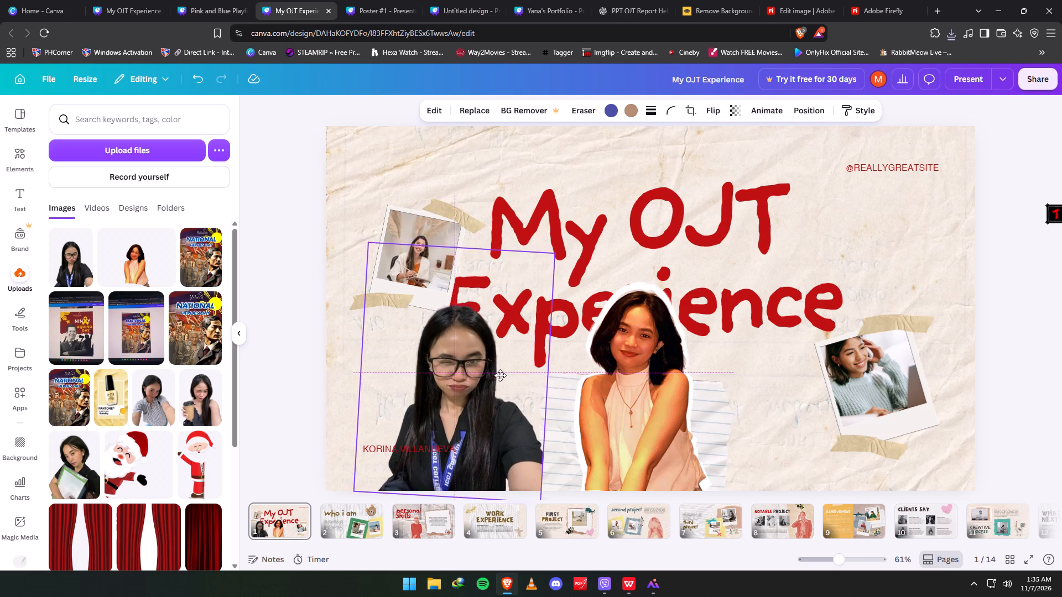
pyautogui.moveTo(500, 375); pyautogui.dragTo(506, 371)
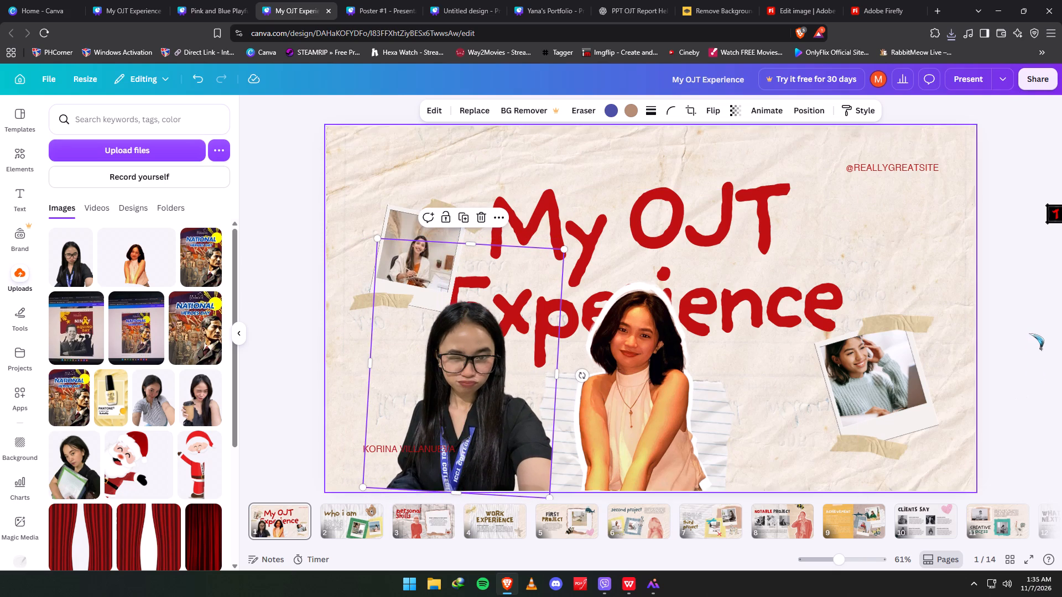
# Enlarge the existing peach-top portrait group slightly and shift it closer to the selfie cutout.
pyautogui.click(1029, 333)
pyautogui.doubleClick(634, 379)
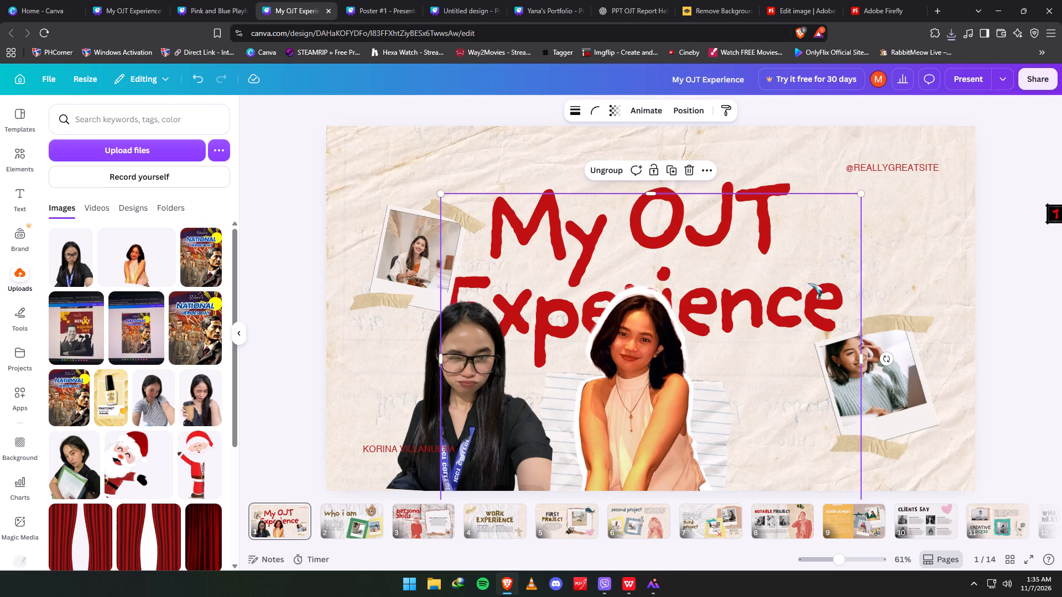
pyautogui.moveTo(863, 197); pyautogui.dragTo(875, 171)
pyautogui.moveTo(762, 267); pyautogui.dragTo(735, 269)
pyautogui.click(416, 379)
pyautogui.click(280, 359)
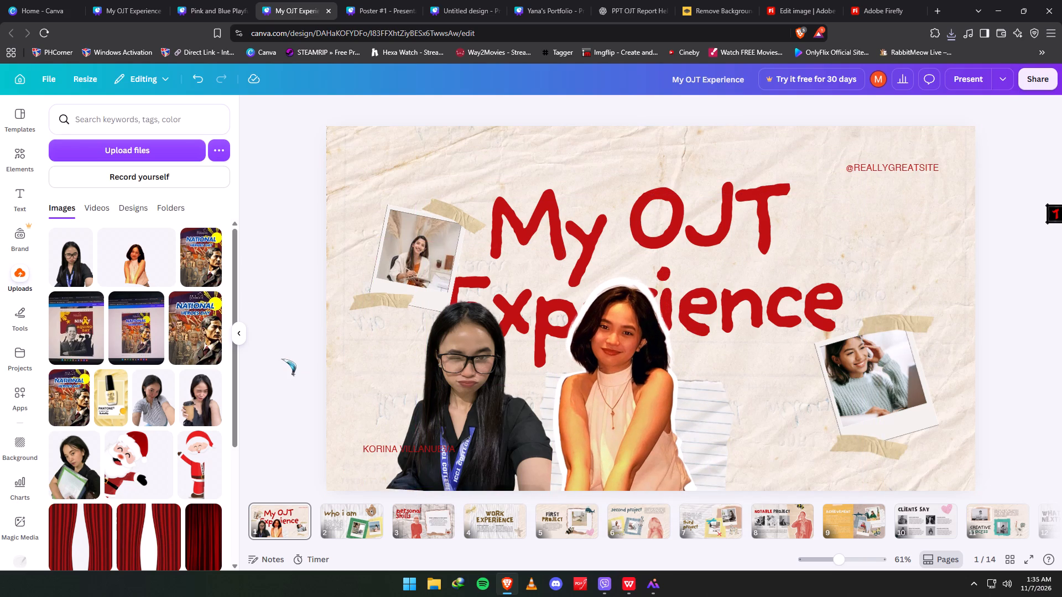
# Duplicate the selfie cutout and move one of the two copies up over the title text.
pyautogui.click(463, 387)
pyautogui.click(300, 384)
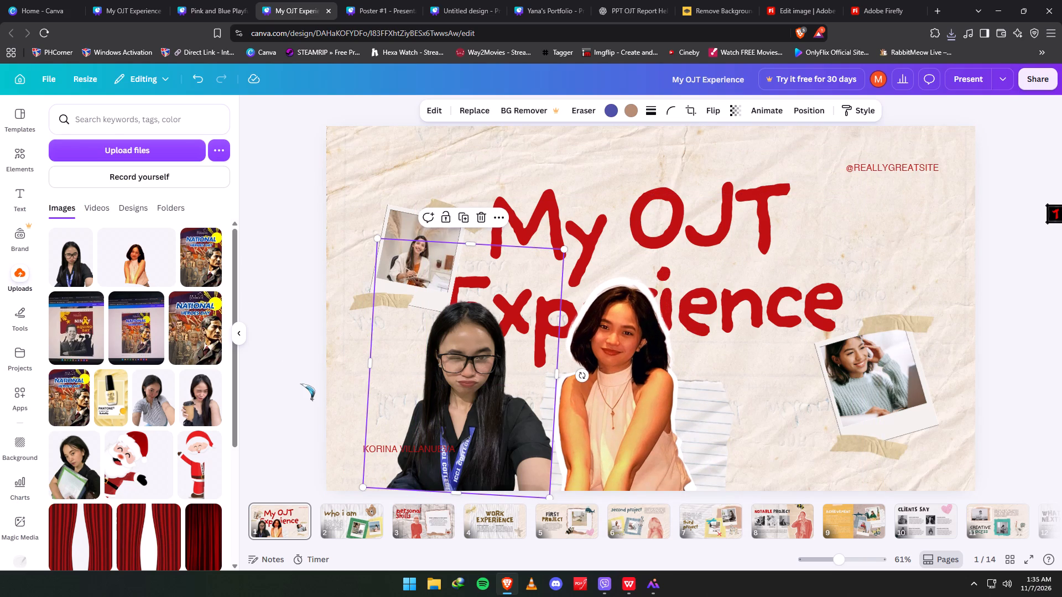
pyautogui.click(486, 389)
pyautogui.click(459, 212)
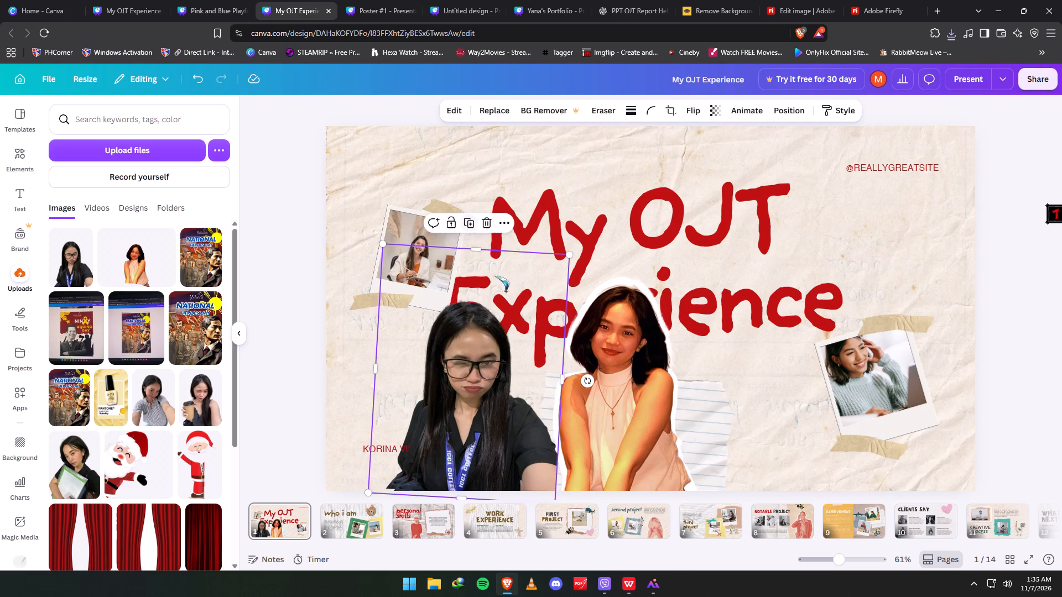
pyautogui.moveTo(501, 325); pyautogui.dragTo(553, 263)
# Apply the Custom duotone filter to the raised selfie cutout and set its shadows to white, #FFFFFF.
pyautogui.click(435, 108)
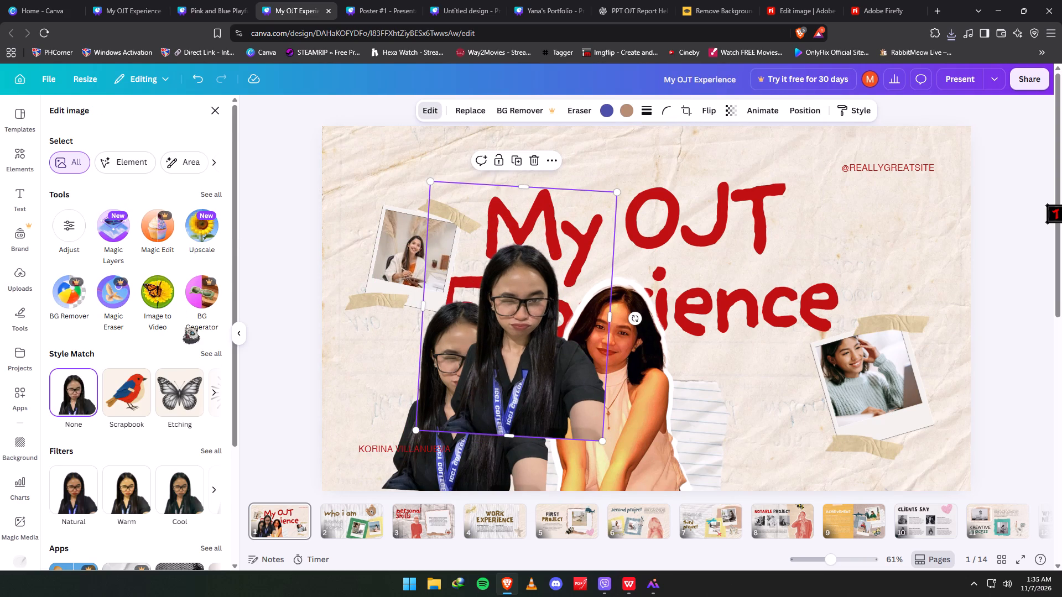
pyautogui.scroll(-1, 178, 425)
pyautogui.tripleClick(214, 444)
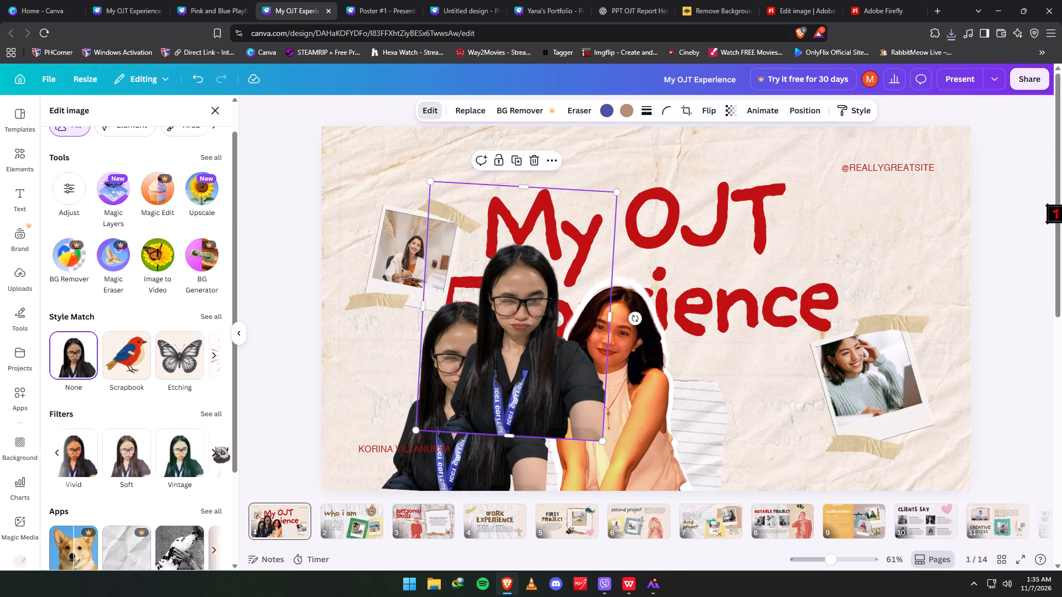
pyautogui.click(215, 447)
pyautogui.click(76, 179)
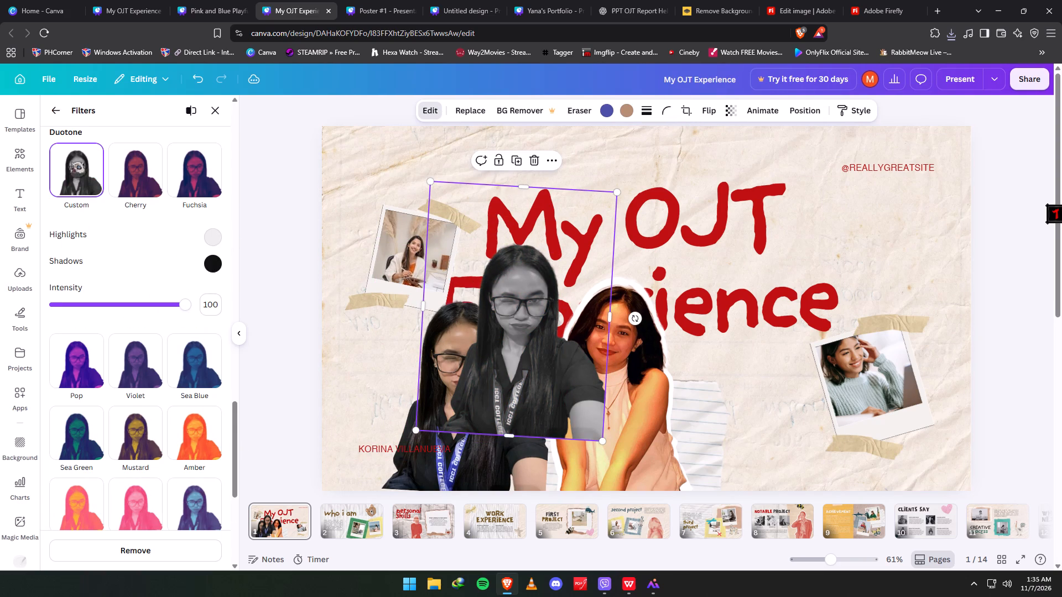
pyautogui.click(212, 265)
pyautogui.click(215, 289)
pyautogui.moveTo(217, 291); pyautogui.dragTo(202, 280)
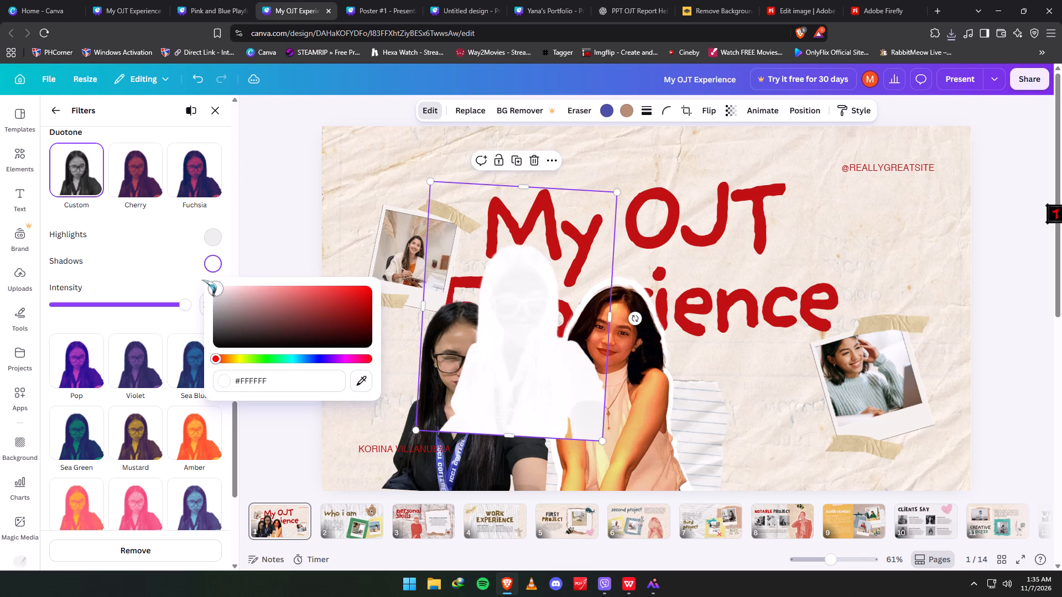
pyautogui.moveTo(202, 280); pyautogui.dragTo(195, 273)
# Set the duotone highlights to white, #FFFFFF, so the raised cutout is a solid white silhouette.
pyautogui.click(211, 230)
pyautogui.moveTo(211, 260); pyautogui.dragTo(194, 243)
pyautogui.moveTo(211, 267); pyautogui.dragTo(211, 266)
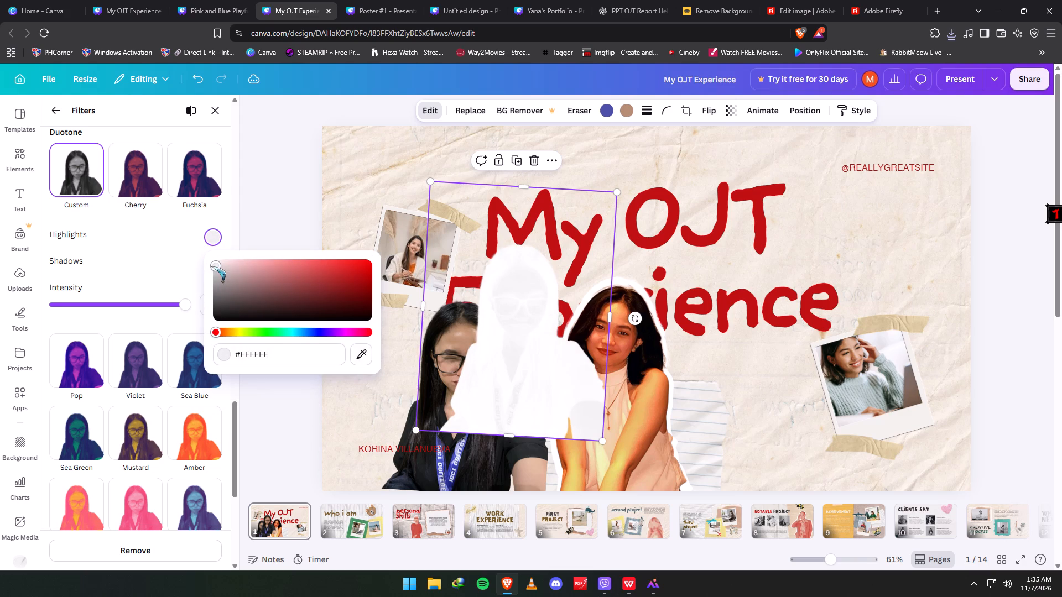
pyautogui.moveTo(211, 266); pyautogui.dragTo(214, 256)
pyautogui.moveTo(216, 265); pyautogui.dragTo(195, 238)
pyautogui.click(280, 214)
# Move the white silhouette and the colour selfie cutout together on the cover's left side, and bring the colour cutout forward one layer.
pyautogui.moveTo(505, 332); pyautogui.dragTo(409, 299)
pyautogui.moveTo(509, 443); pyautogui.dragTo(567, 352)
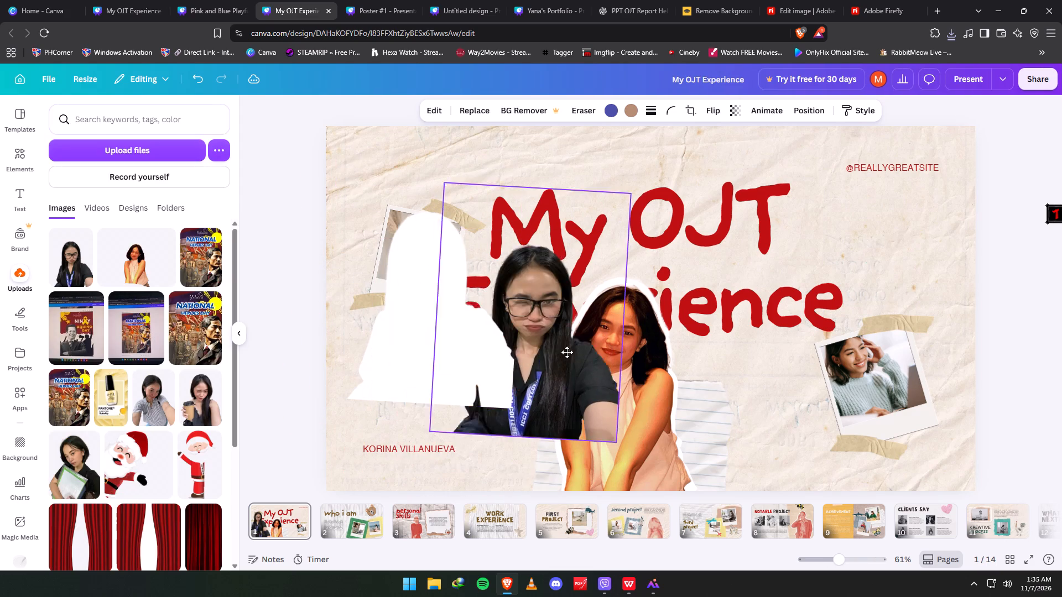
pyautogui.moveTo(567, 352); pyautogui.dragTo(480, 329)
pyautogui.click(473, 412)
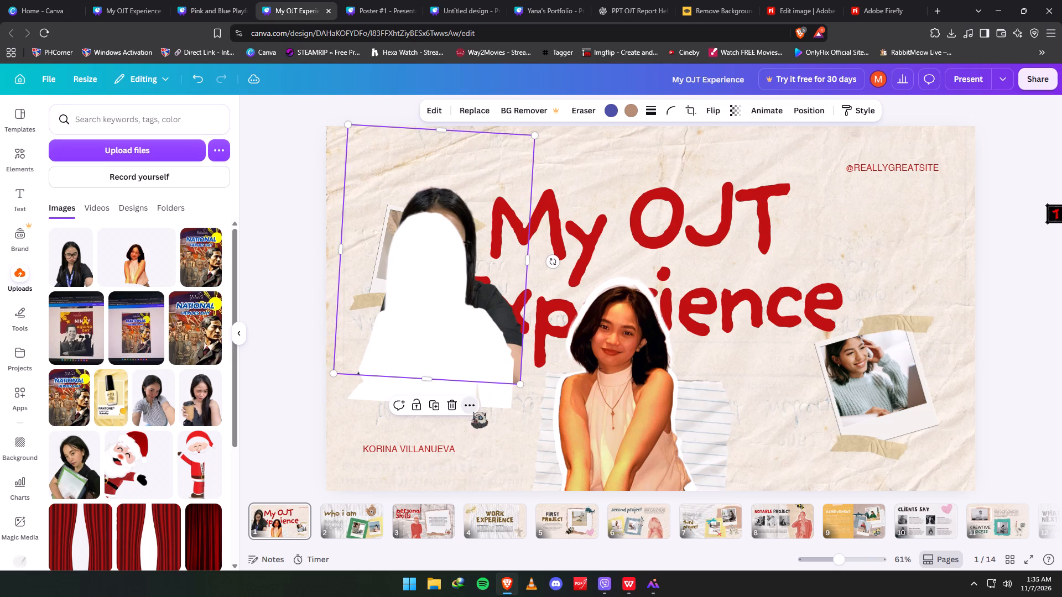
pyautogui.click(517, 177)
pyautogui.click(641, 199)
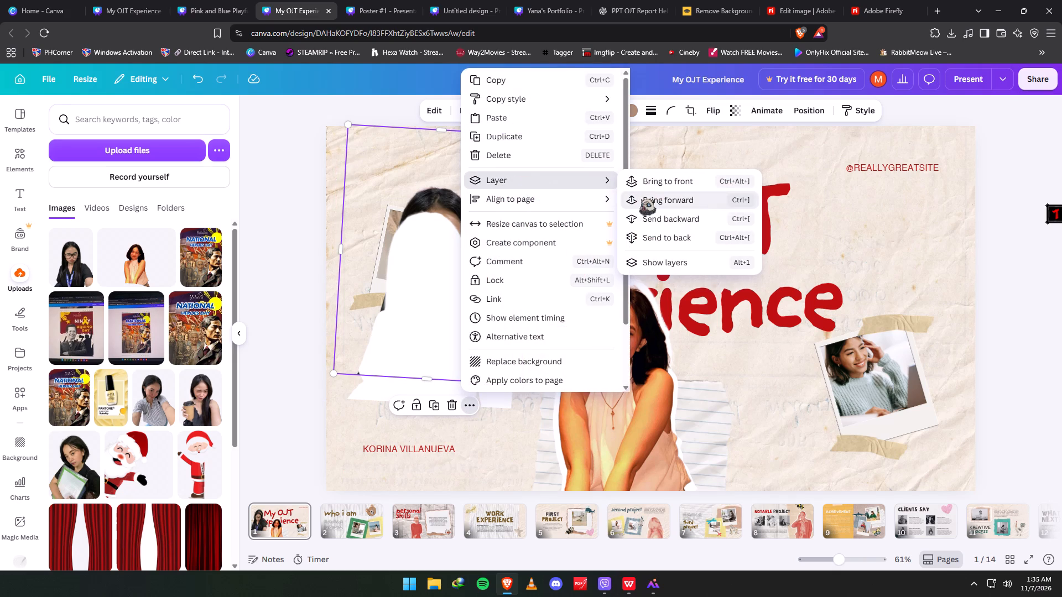
pyautogui.click(697, 358)
# Move the peach-top portrait group to the right side of the cover, over the taped polaroid photo.
pyautogui.moveTo(442, 298); pyautogui.dragTo(565, 232)
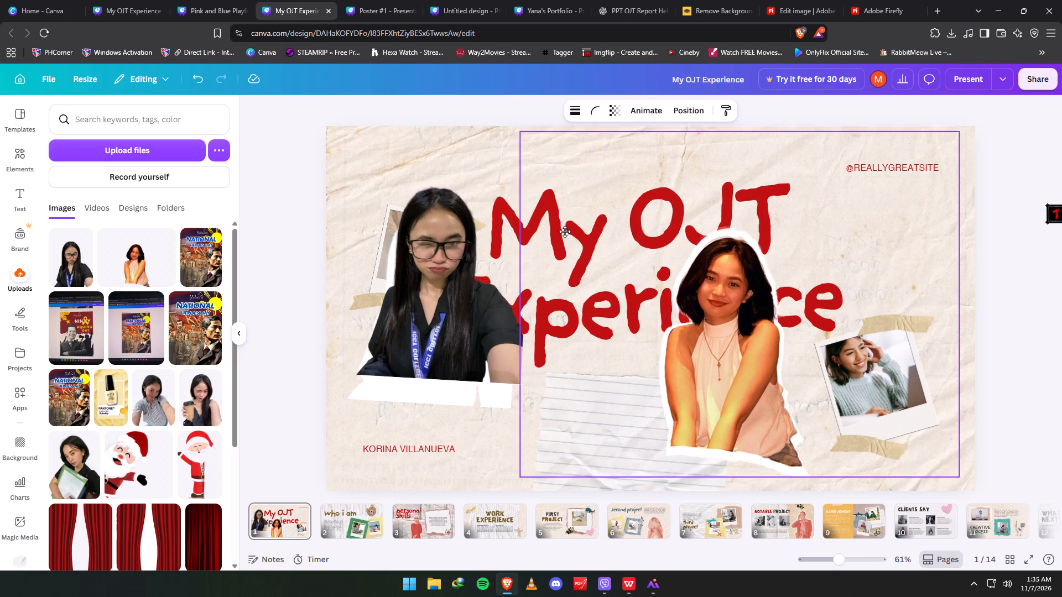
pyautogui.moveTo(565, 232); pyautogui.dragTo(601, 234)
# Scale down the colour selfie cutout and centre it over the white silhouette, leaving a white outline around it.
pyautogui.click(410, 261)
pyautogui.moveTo(459, 265); pyautogui.dragTo(452, 287)
pyautogui.moveTo(515, 410); pyautogui.dragTo(500, 397)
pyautogui.moveTo(467, 355); pyautogui.dragTo(472, 366)
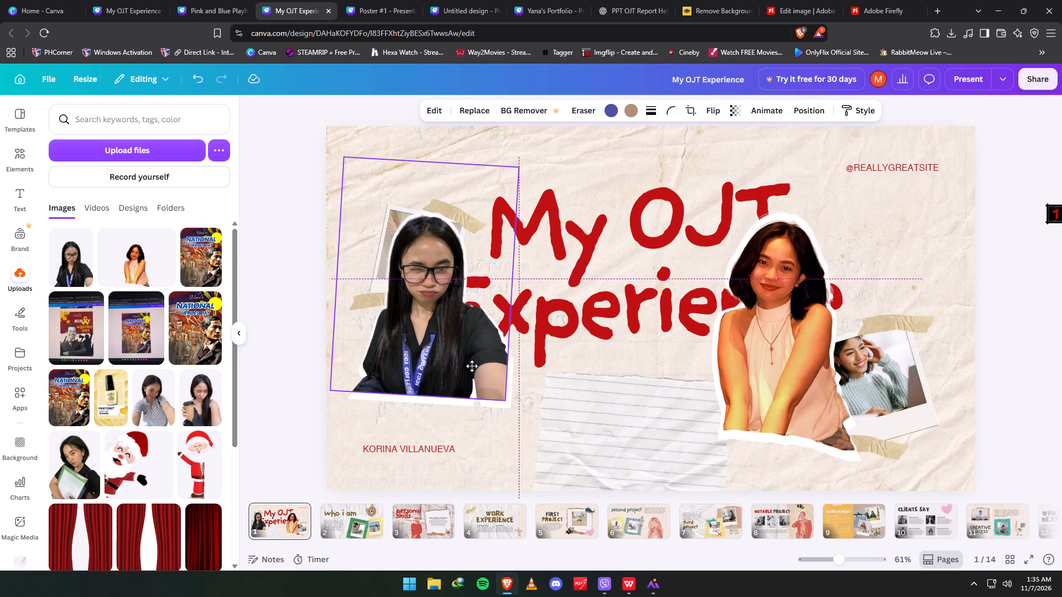
pyautogui.moveTo(472, 366); pyautogui.dragTo(472, 369)
# Adjust the white silhouette's top edge and scale the silhouette down slightly to tighten the outline around the selfie.
pyautogui.click(478, 161)
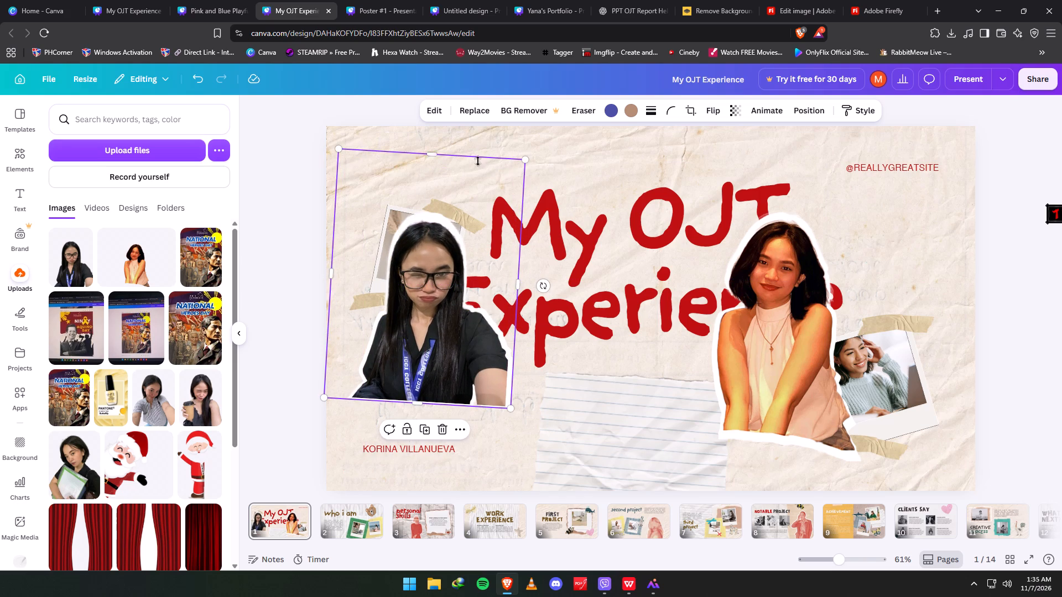
pyautogui.moveTo(434, 156); pyautogui.dragTo(431, 175)
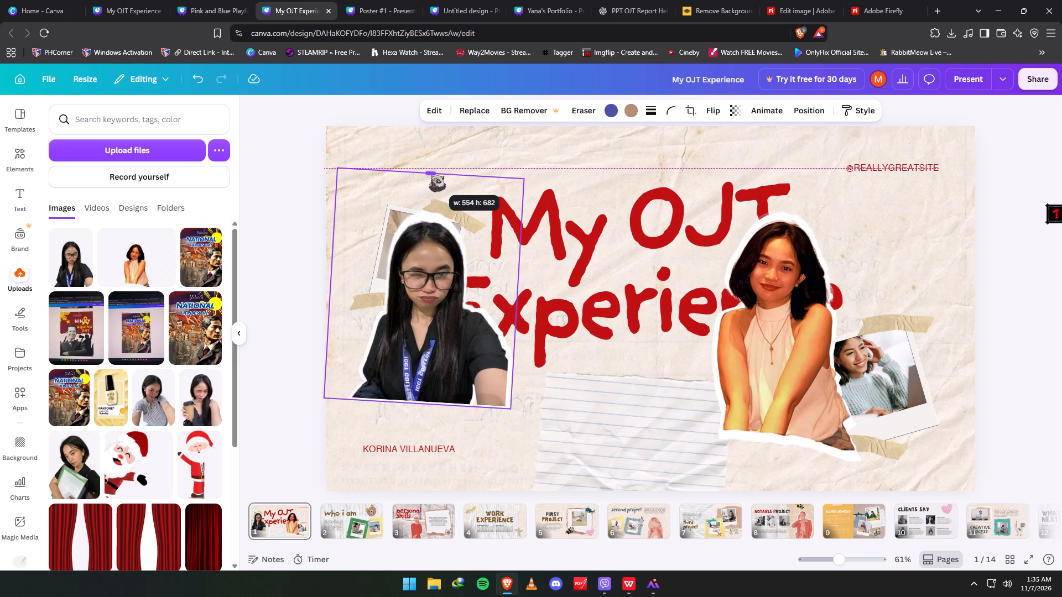
pyautogui.moveTo(431, 175); pyautogui.dragTo(433, 176)
pyautogui.moveTo(434, 174); pyautogui.dragTo(437, 143)
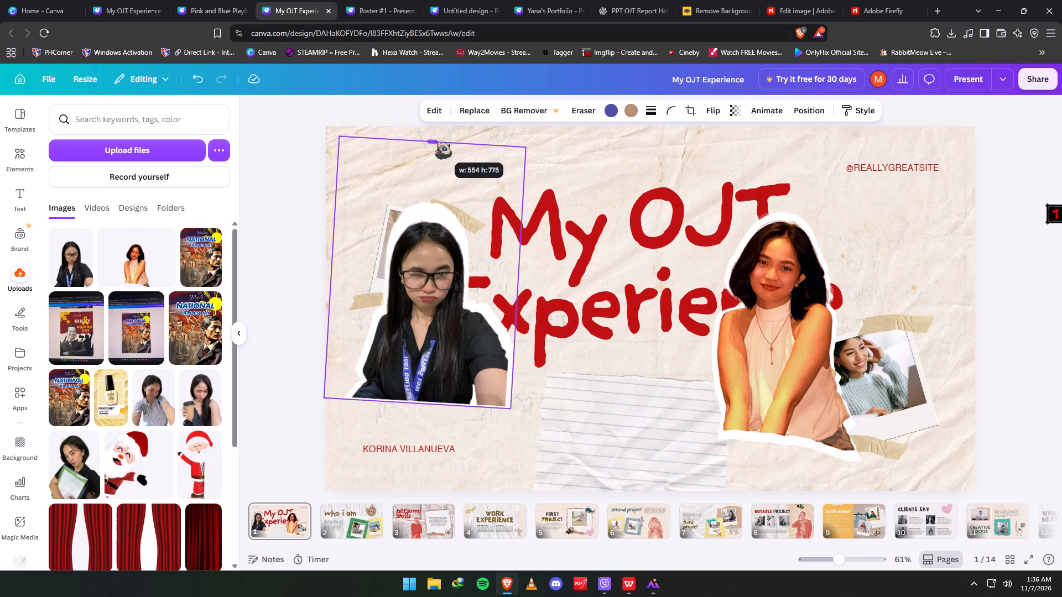
pyautogui.moveTo(437, 143); pyautogui.dragTo(438, 143)
pyautogui.moveTo(430, 141); pyautogui.dragTo(431, 155)
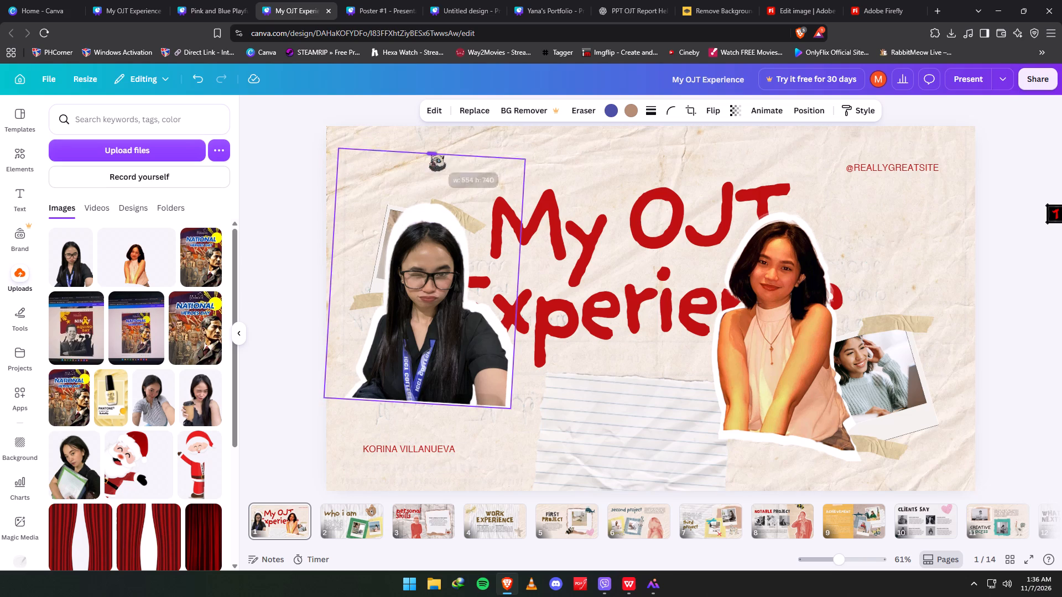
pyautogui.moveTo(431, 155); pyautogui.dragTo(432, 180)
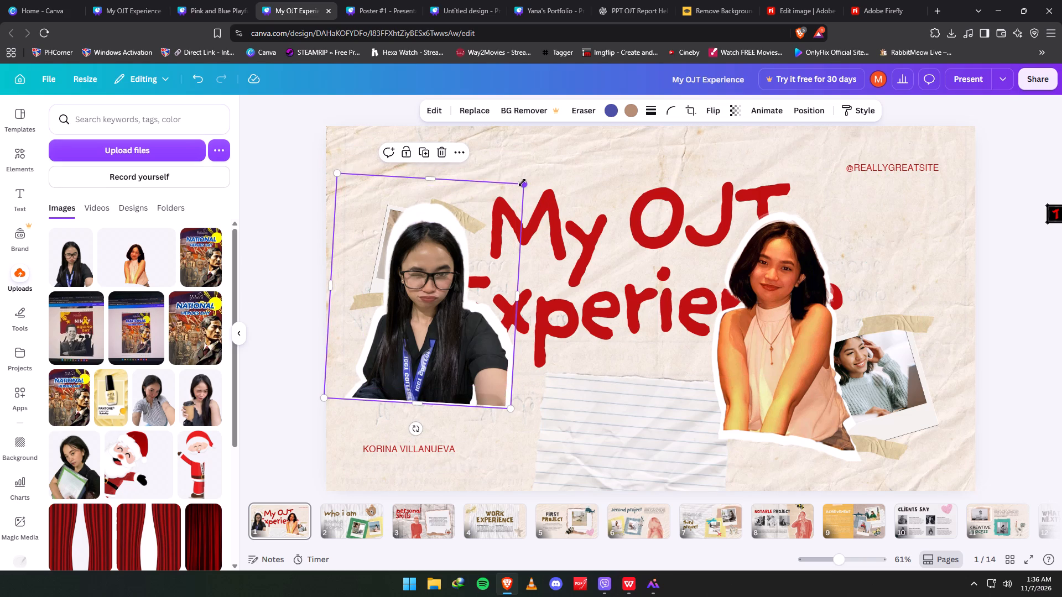
pyautogui.moveTo(522, 182); pyautogui.dragTo(511, 193)
# Move the colour selfie cutout down off the white silhouette and extend the silhouette's top edge slightly upward.
pyautogui.click(496, 183)
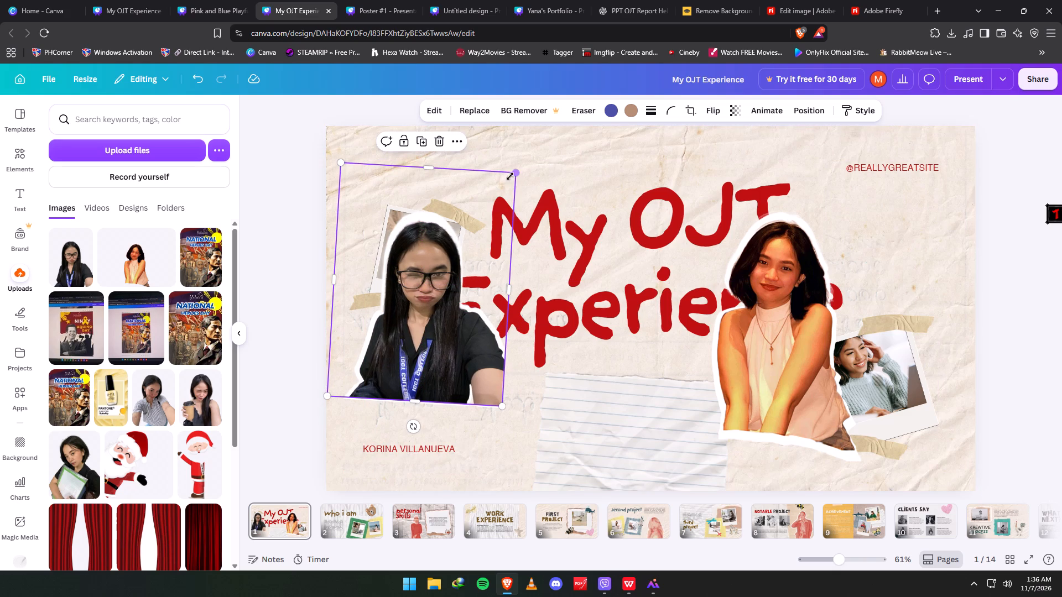
pyautogui.click(464, 185)
pyautogui.moveTo(464, 186); pyautogui.dragTo(469, 263)
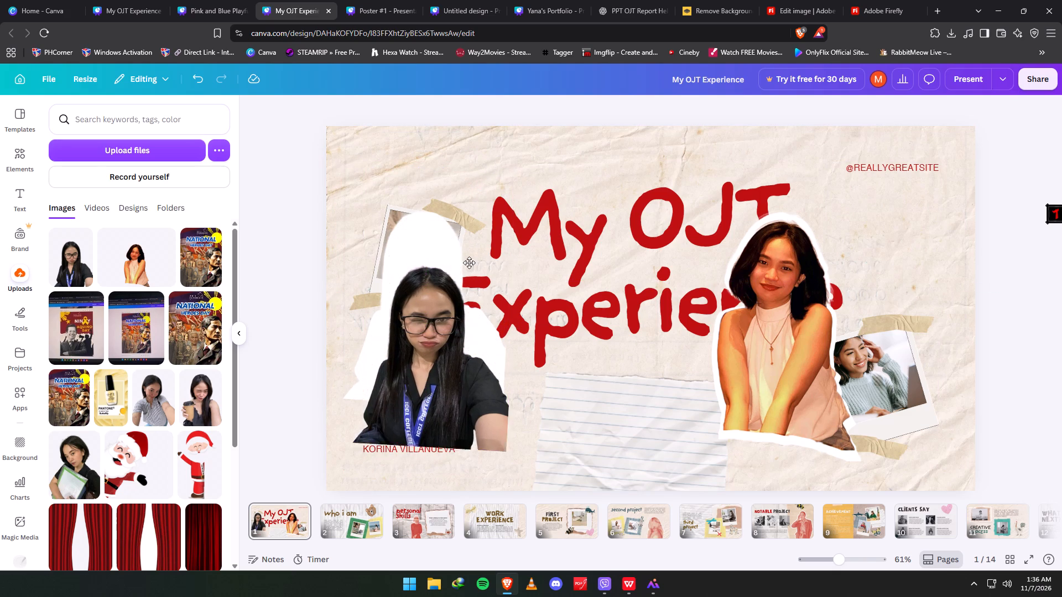
pyautogui.moveTo(469, 263); pyautogui.dragTo(471, 275)
pyautogui.click(429, 232)
pyautogui.moveTo(426, 187); pyautogui.dragTo(431, 165)
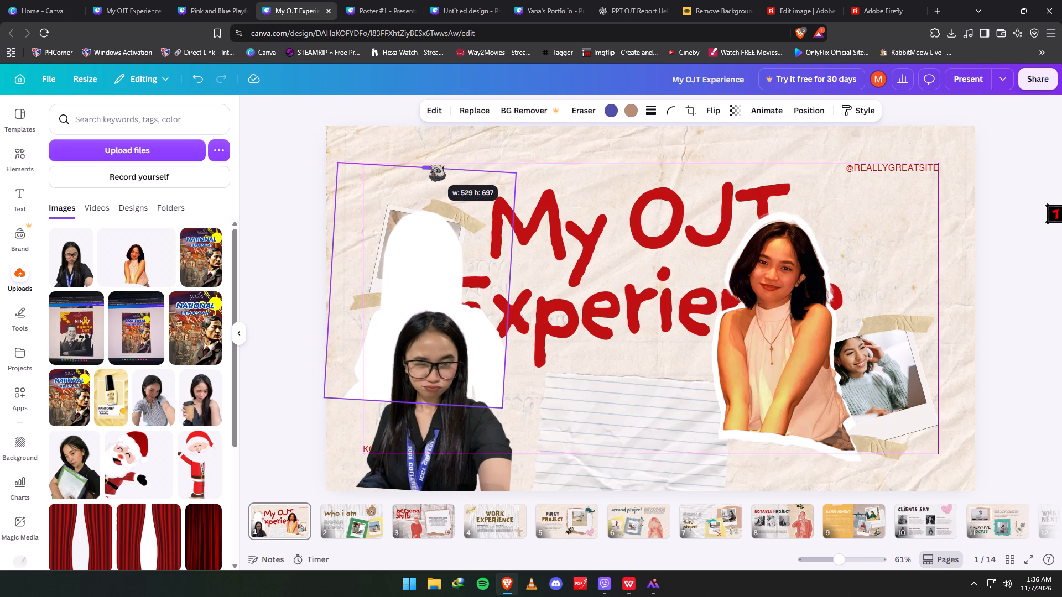
pyautogui.moveTo(431, 165); pyautogui.dragTo(431, 160)
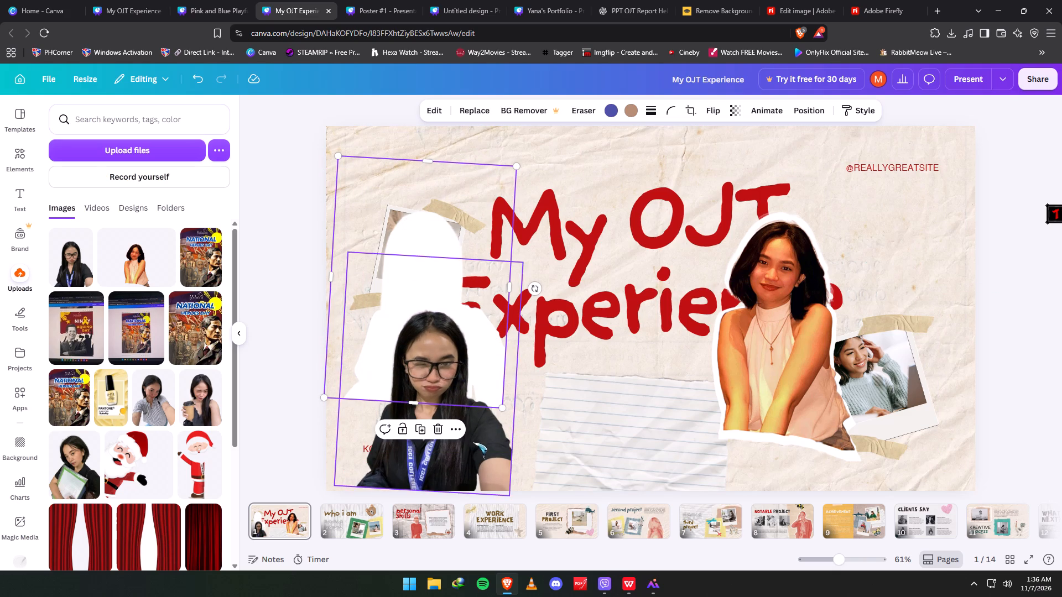
# Move the colour selfie cutout back over the white silhouette, scale it down and centre it inside the silhouette.
pyautogui.moveTo(472, 444); pyautogui.dragTo(473, 336)
pyautogui.moveTo(524, 153); pyautogui.dragTo(545, 146)
pyautogui.moveTo(537, 140); pyautogui.dragTo(496, 180)
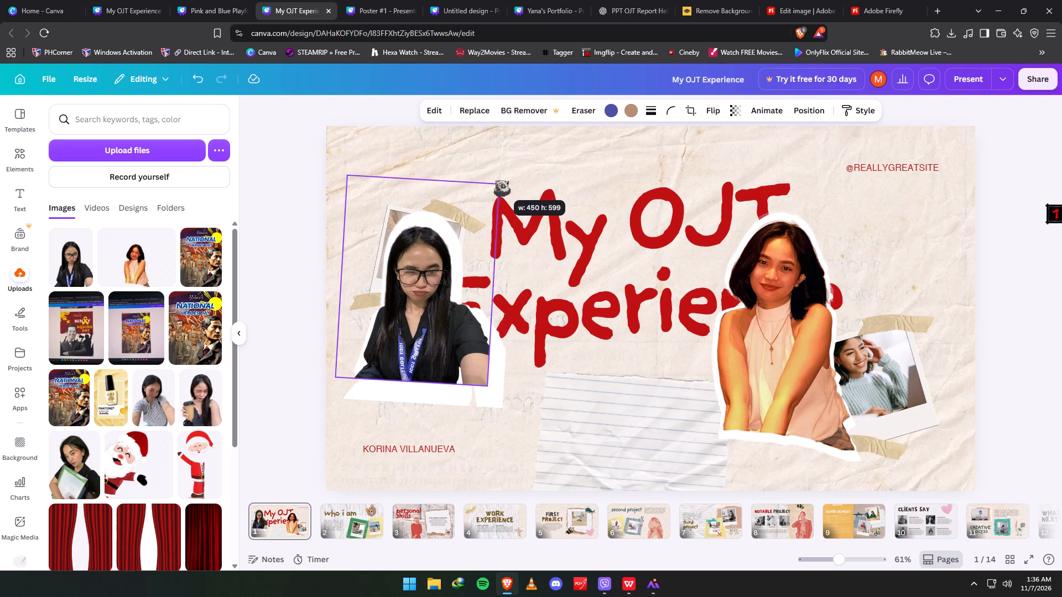
pyautogui.moveTo(496, 180); pyautogui.dragTo(522, 176)
pyautogui.moveTo(457, 216); pyautogui.dragTo(456, 233)
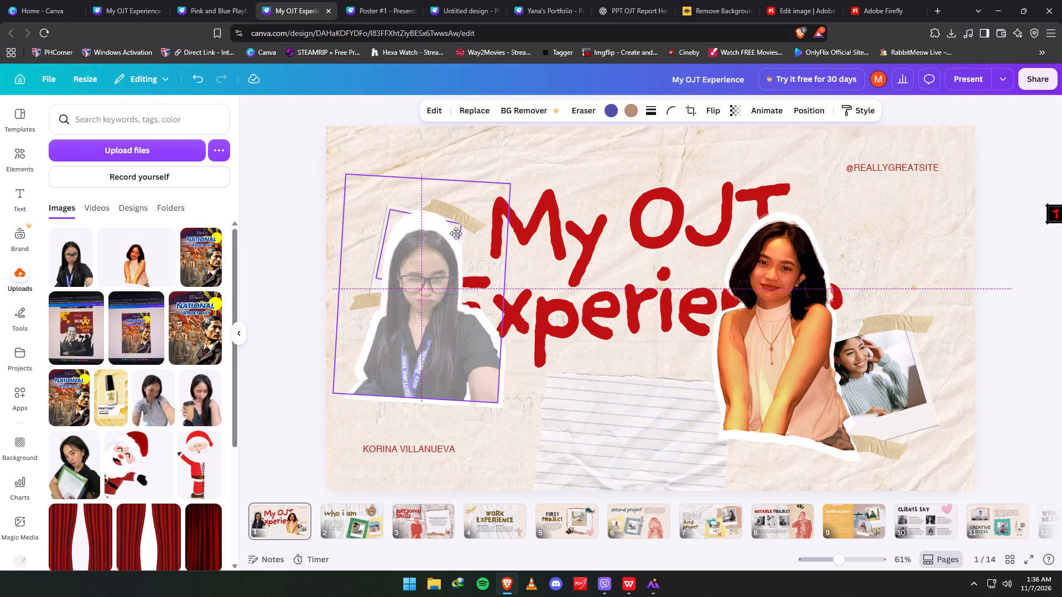
pyautogui.moveTo(456, 233); pyautogui.dragTo(453, 233)
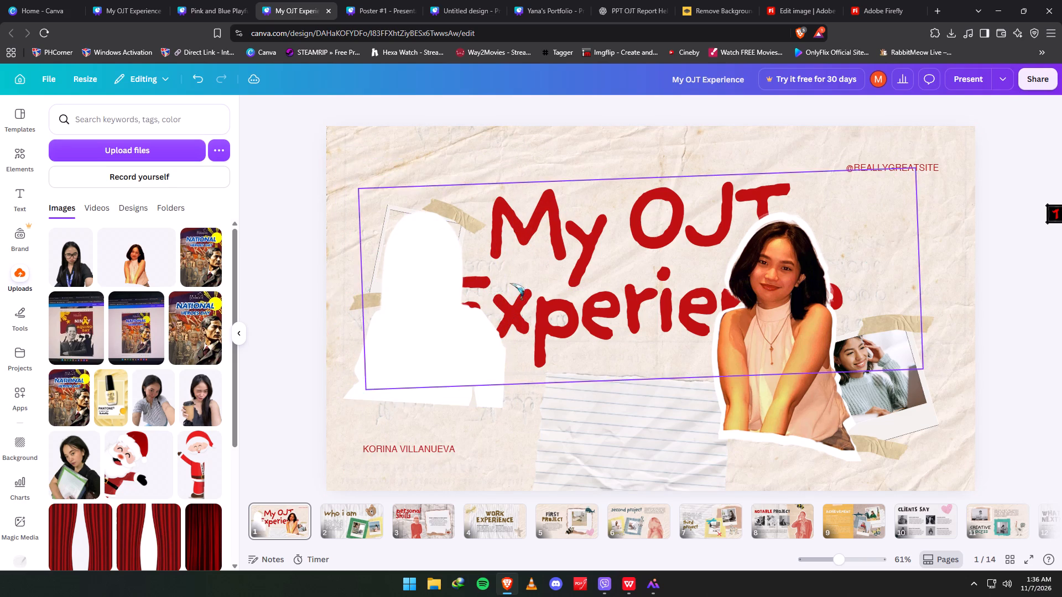
pyautogui.click(195, 82)
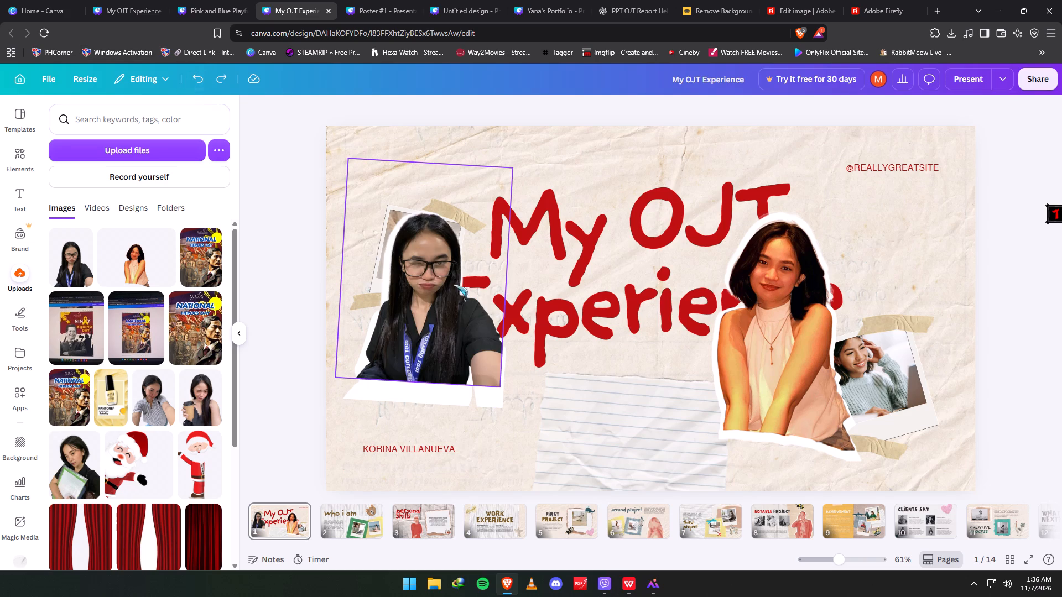
pyautogui.moveTo(498, 265); pyautogui.dragTo(498, 284)
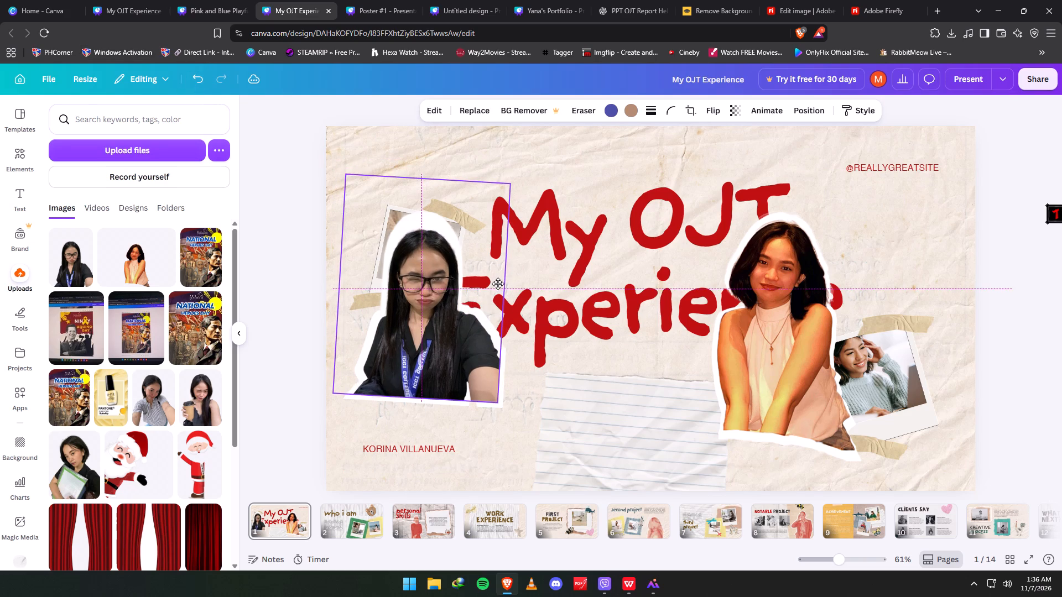
pyautogui.moveTo(498, 284); pyautogui.dragTo(501, 281)
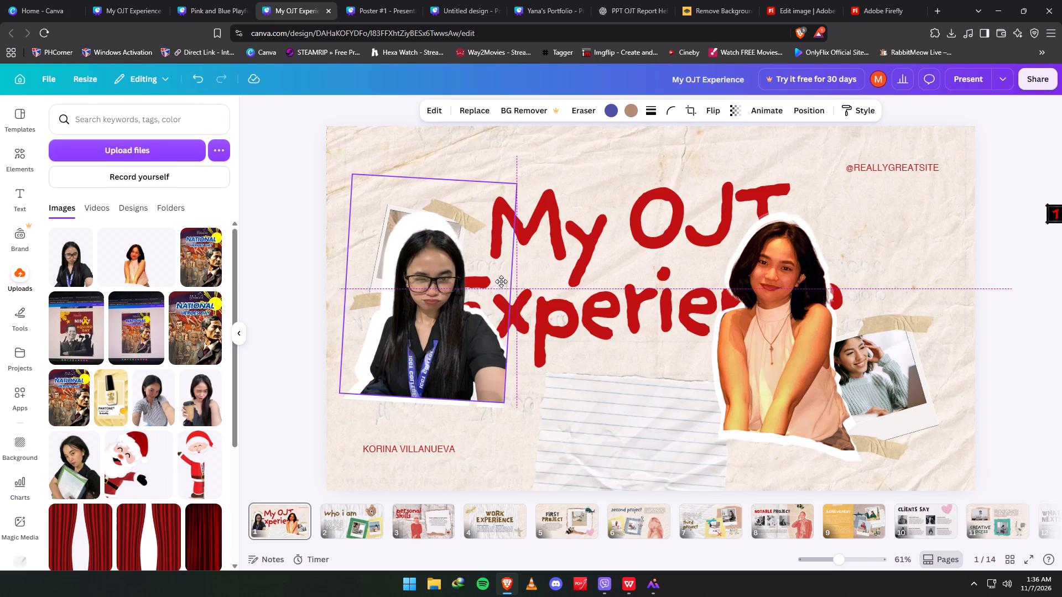
pyautogui.moveTo(501, 281); pyautogui.dragTo(496, 280)
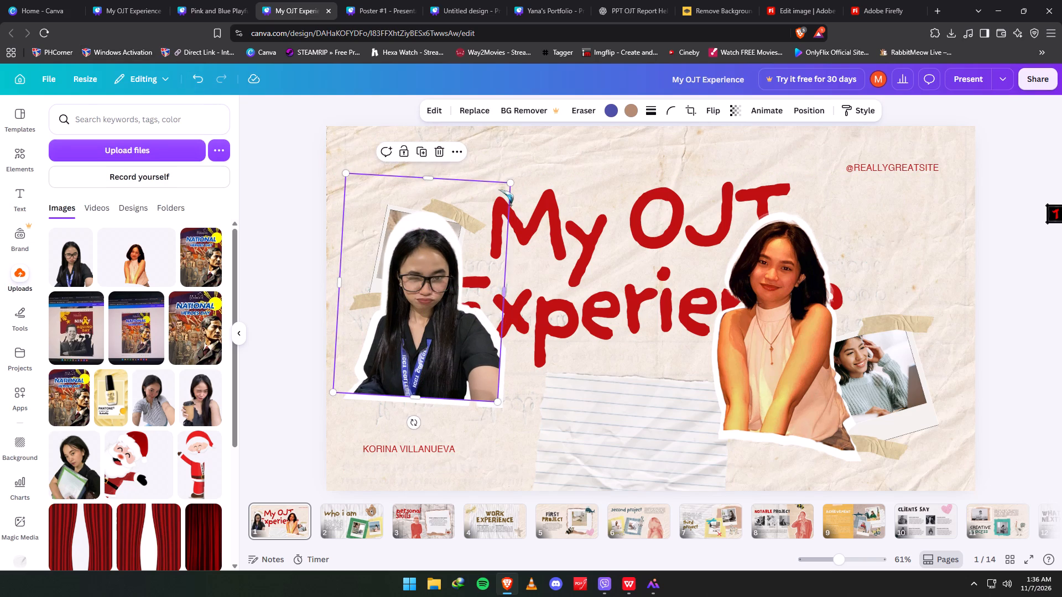
# Scale the white silhouette down slightly and align it behind the colour selfie cutout for a thinner outline.
pyautogui.click(481, 167)
pyautogui.moveTo(518, 166); pyautogui.dragTo(514, 177)
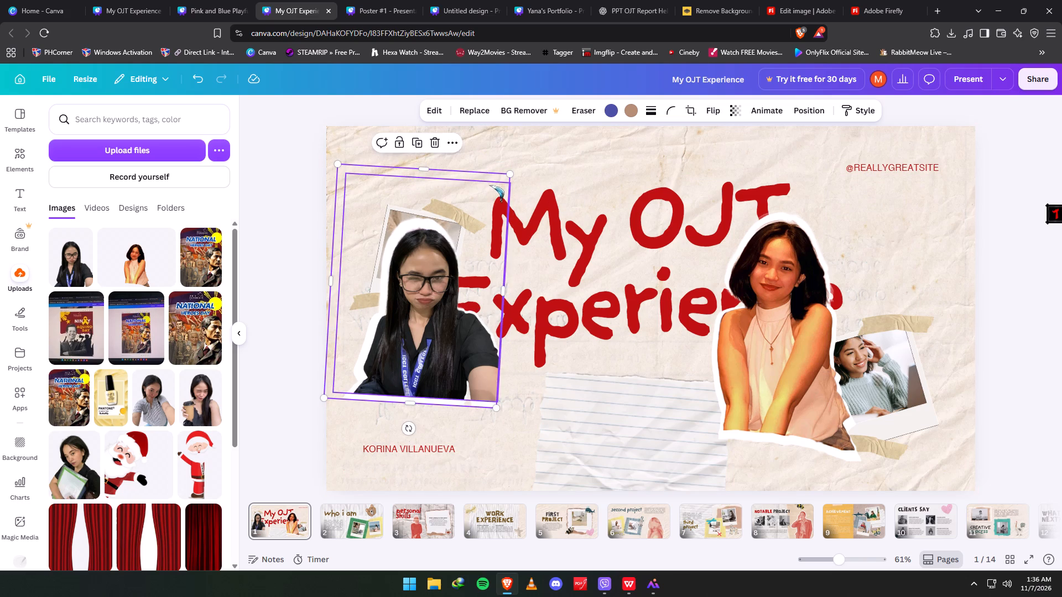
pyautogui.click(490, 189)
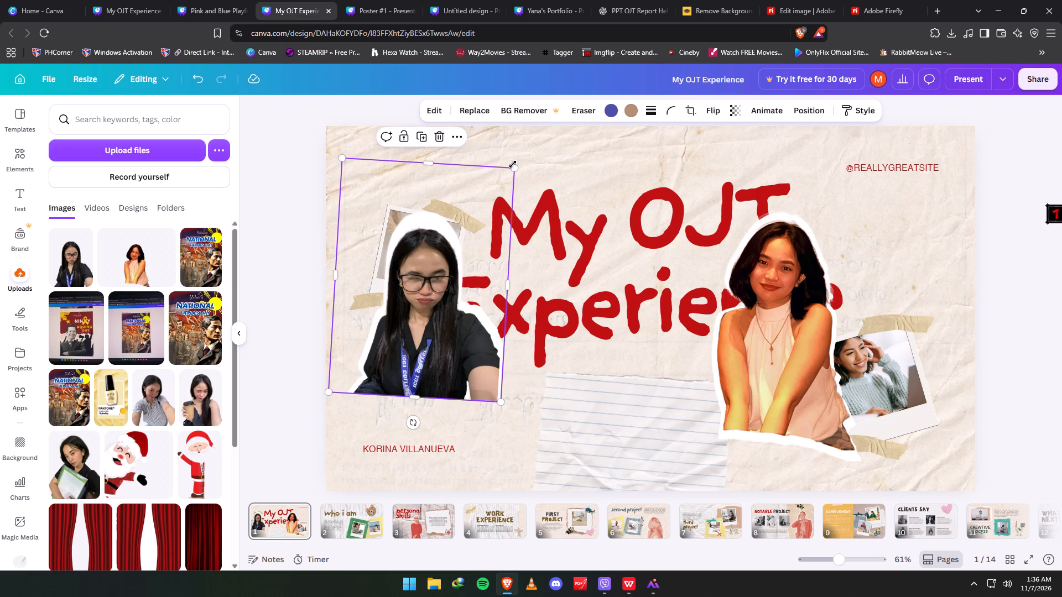
pyautogui.moveTo(513, 165); pyautogui.dragTo(512, 171)
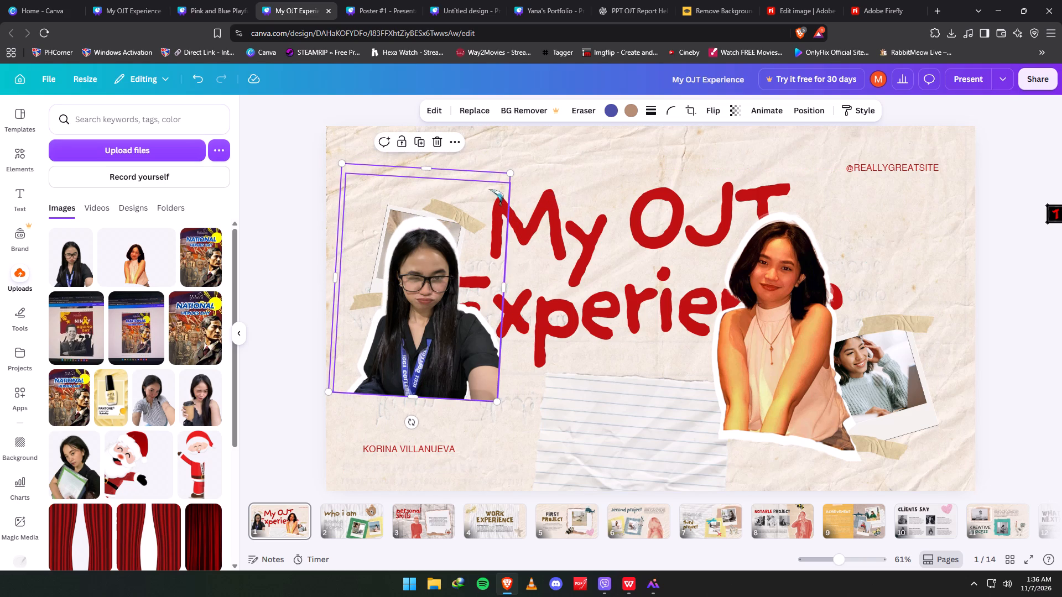
pyautogui.click(481, 211)
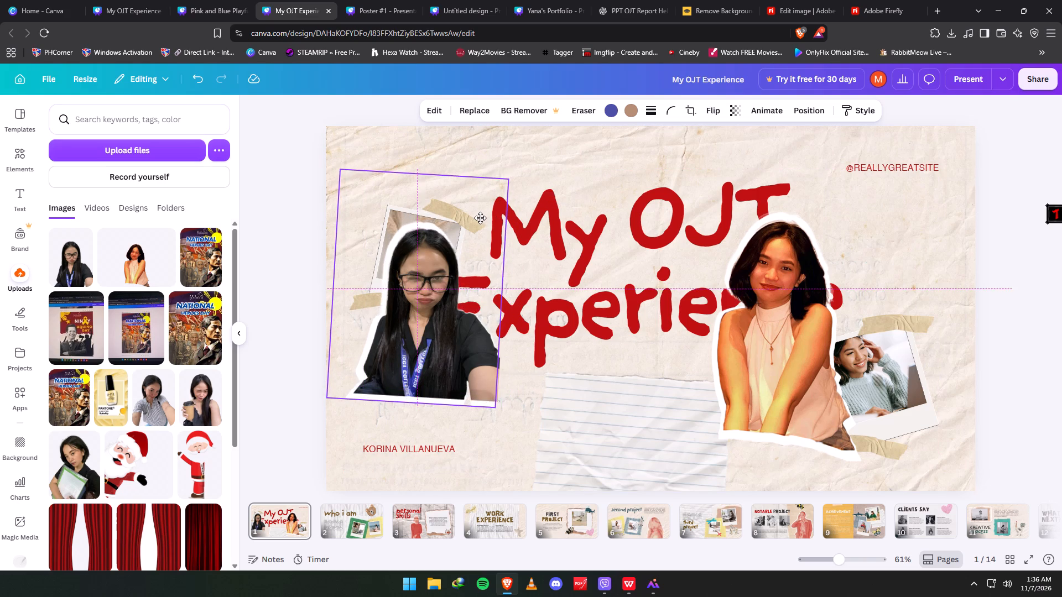
pyautogui.click(277, 238)
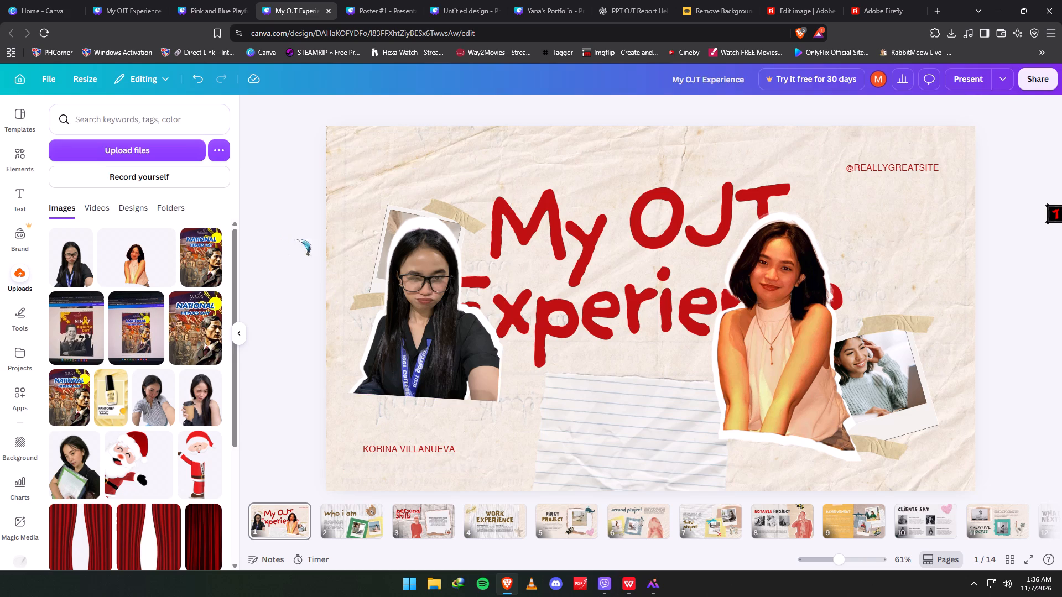
# Enlarge the colour selfie cutout and move it off the silhouette onto the middle of the cover title.
pyautogui.click(429, 320)
pyautogui.moveTo(512, 179); pyautogui.dragTo(515, 177)
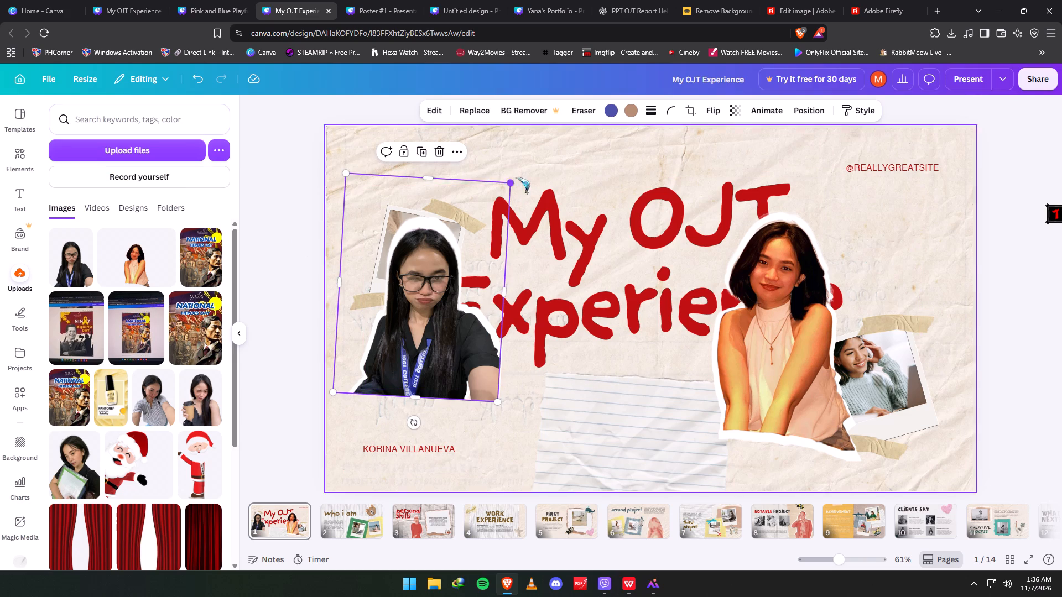
pyautogui.moveTo(515, 177); pyautogui.dragTo(533, 168)
pyautogui.moveTo(451, 199); pyautogui.dragTo(572, 211)
# Enlarge the white silhouette and centre it behind the colour selfie cutout so a white outline surrounds it.
pyautogui.click(412, 261)
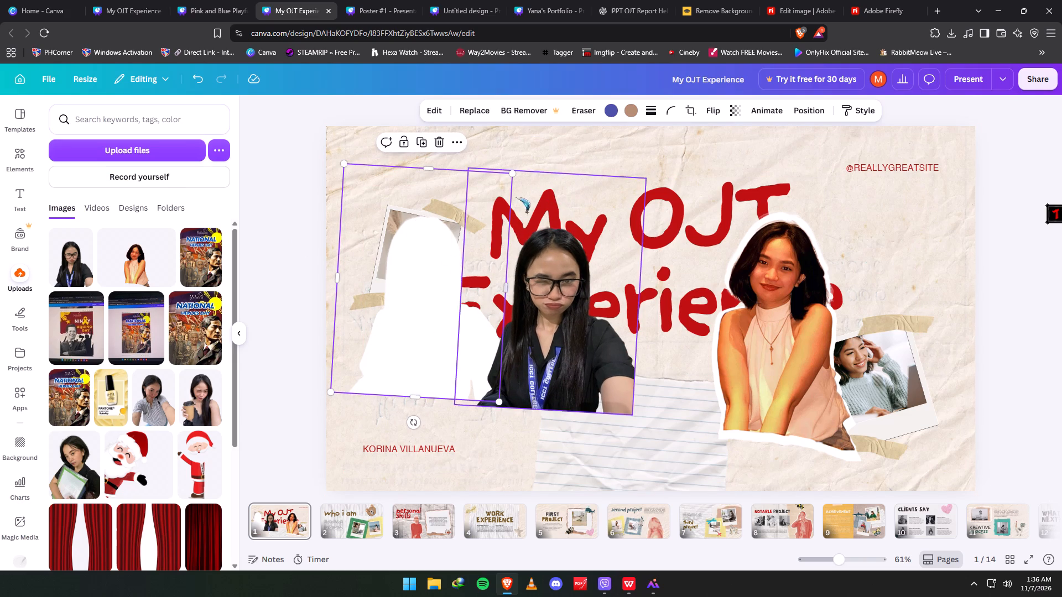
pyautogui.moveTo(513, 172); pyautogui.dragTo(556, 153)
pyautogui.moveTo(450, 212); pyautogui.dragTo(555, 238)
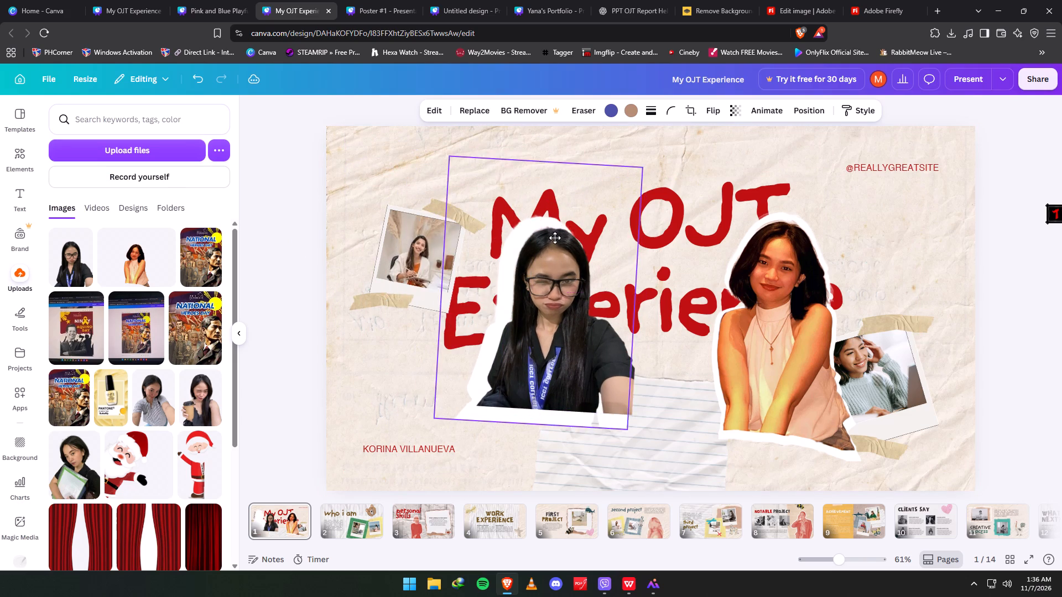
pyautogui.moveTo(555, 238); pyautogui.dragTo(566, 228)
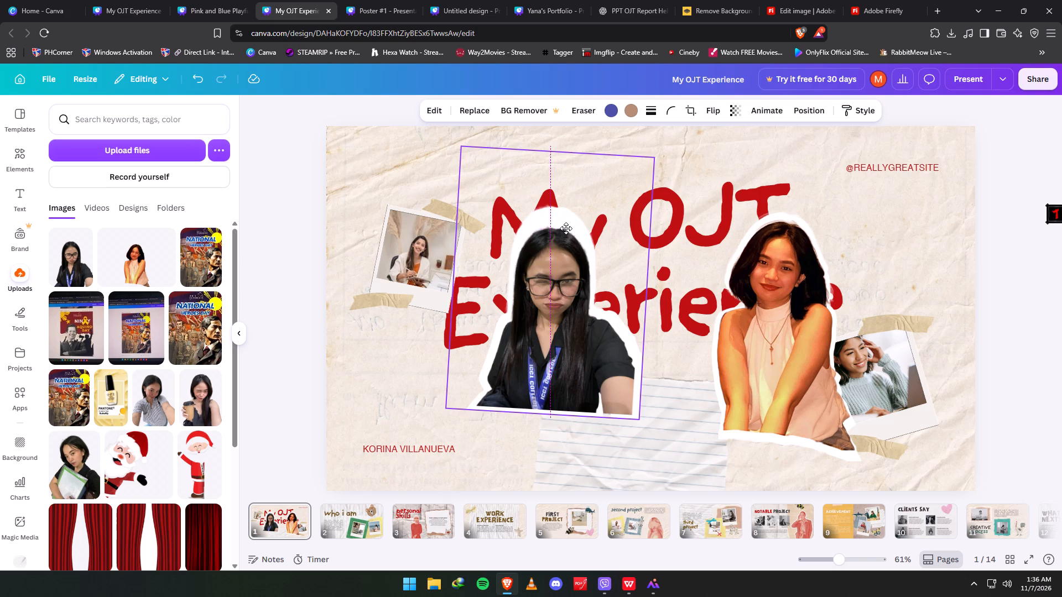
pyautogui.moveTo(566, 228); pyautogui.dragTo(561, 233)
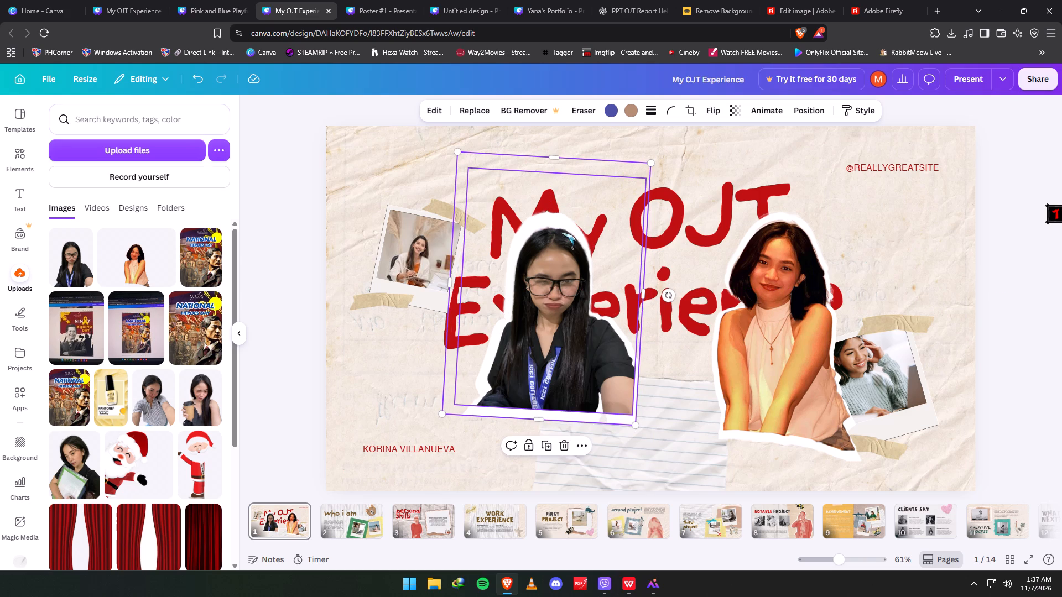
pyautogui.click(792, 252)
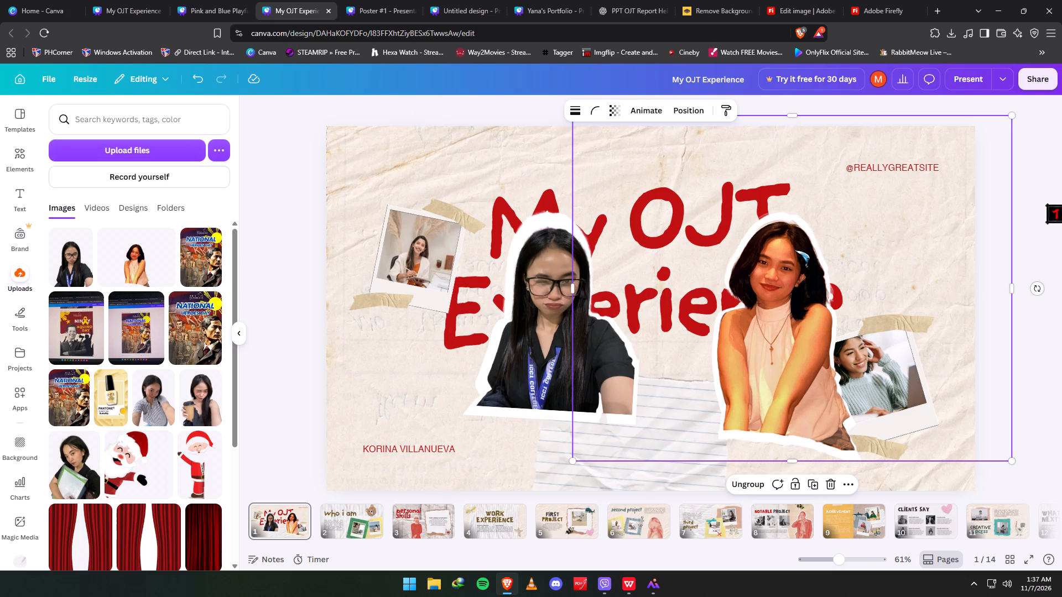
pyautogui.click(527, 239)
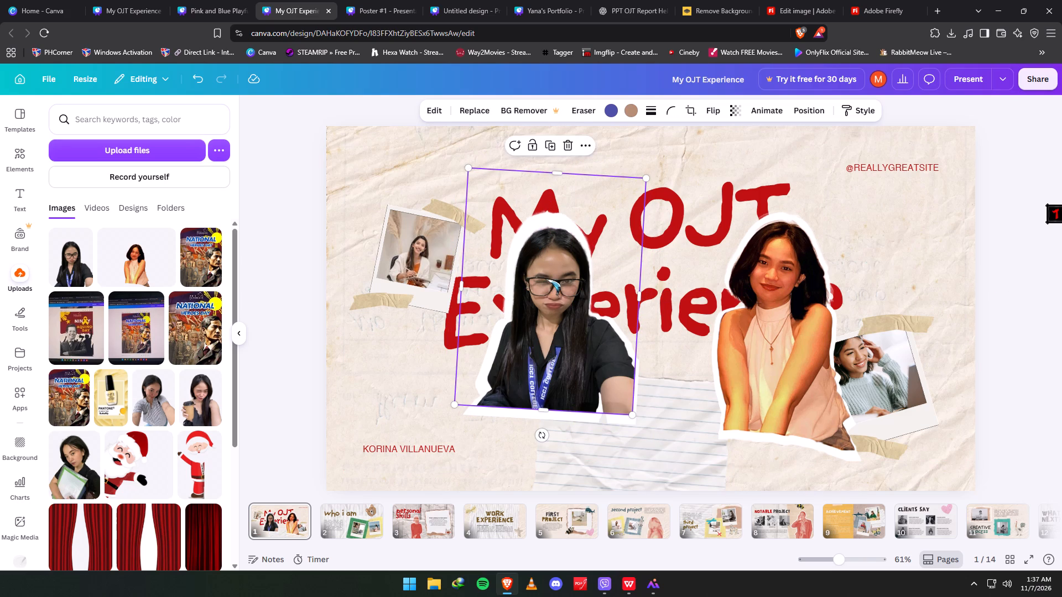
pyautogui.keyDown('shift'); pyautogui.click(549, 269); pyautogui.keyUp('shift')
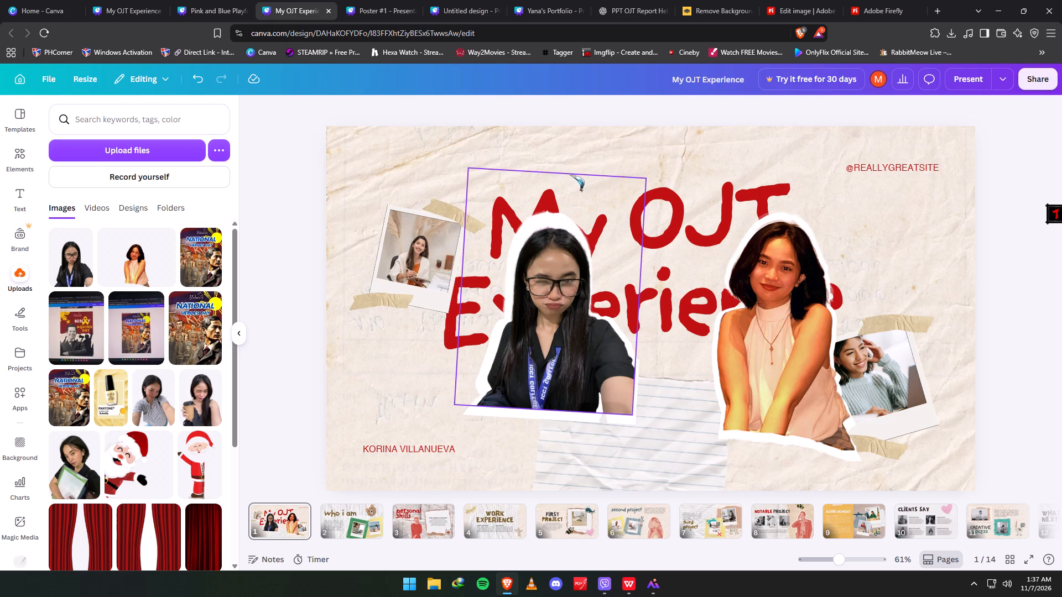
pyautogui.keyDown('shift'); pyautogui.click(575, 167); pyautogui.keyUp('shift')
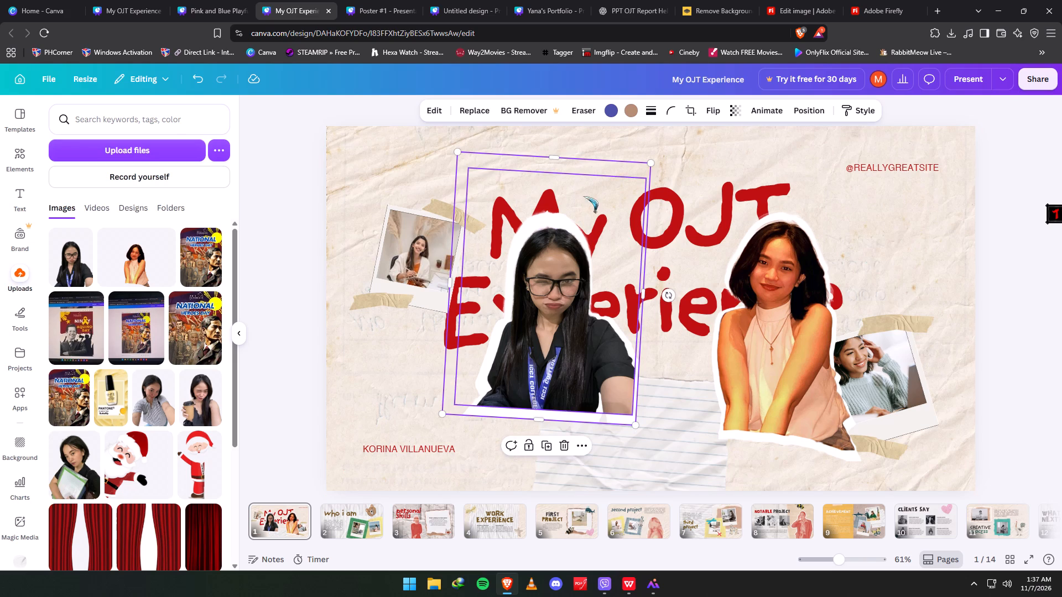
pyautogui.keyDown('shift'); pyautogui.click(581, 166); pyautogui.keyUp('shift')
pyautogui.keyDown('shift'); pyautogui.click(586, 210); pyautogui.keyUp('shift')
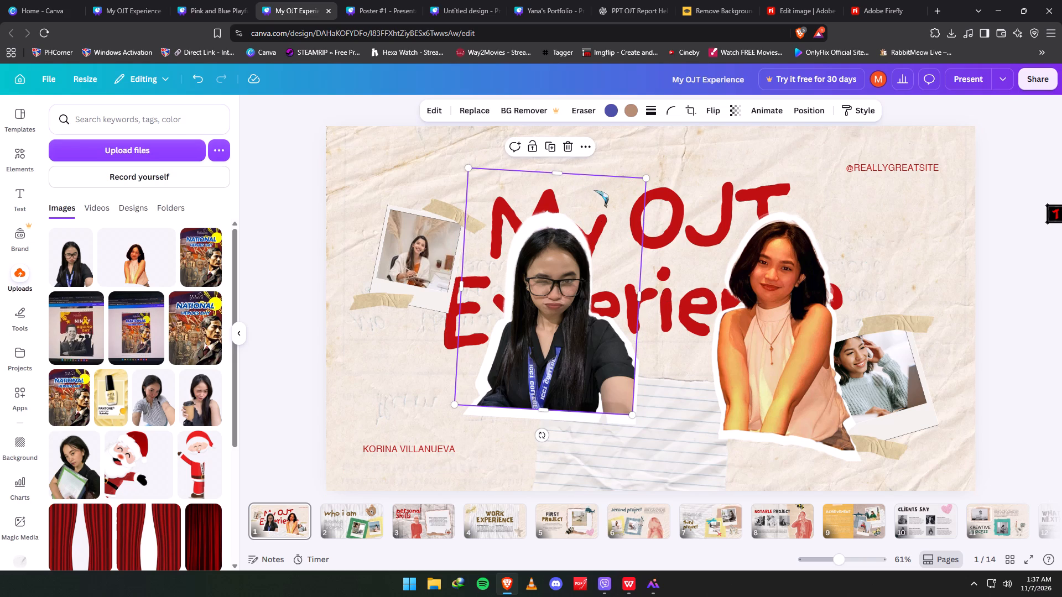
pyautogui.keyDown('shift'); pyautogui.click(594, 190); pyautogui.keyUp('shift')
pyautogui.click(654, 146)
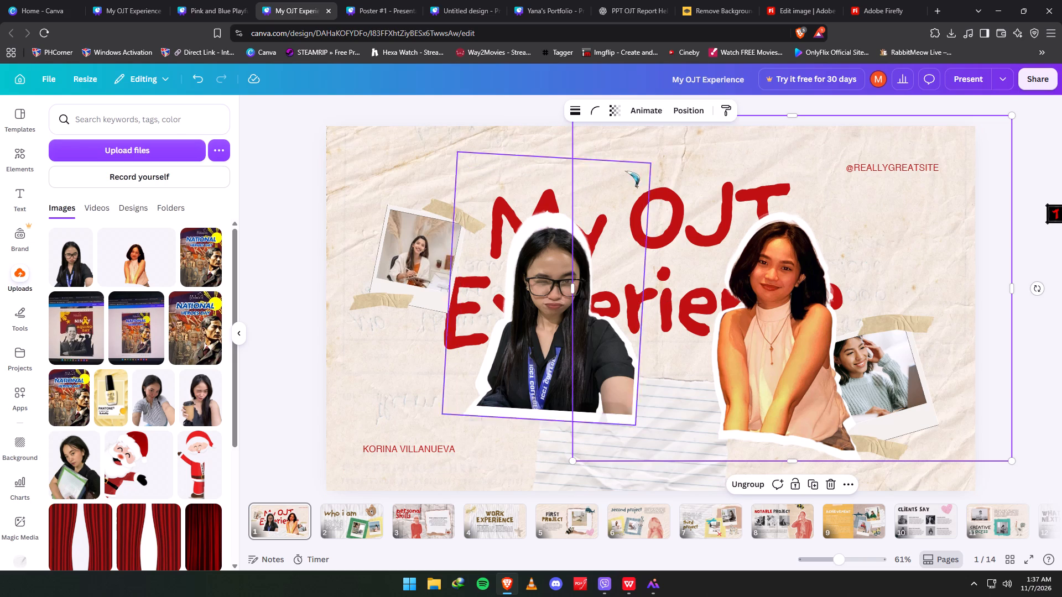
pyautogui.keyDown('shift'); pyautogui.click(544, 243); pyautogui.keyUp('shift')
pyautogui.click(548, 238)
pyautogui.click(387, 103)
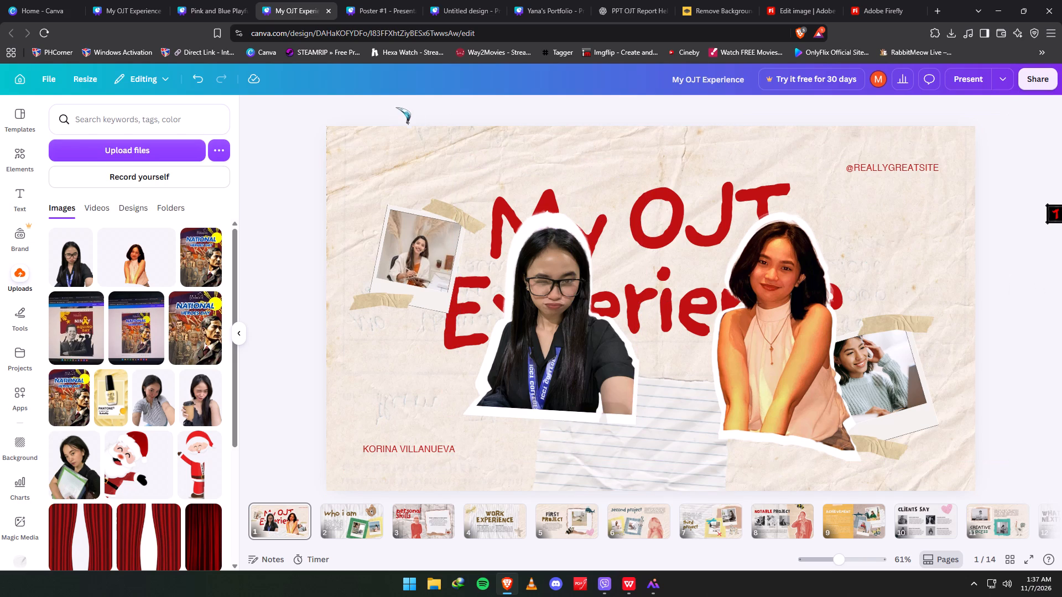
# Group the colour selfie cutout with its white silhouette and move the group to the cover's lower left, below the taped polaroid.
pyautogui.keyDown('shift'); pyautogui.click(563, 234); pyautogui.keyUp('shift')
pyautogui.keyDown('shift'); pyautogui.click(595, 188); pyautogui.keyUp('shift')
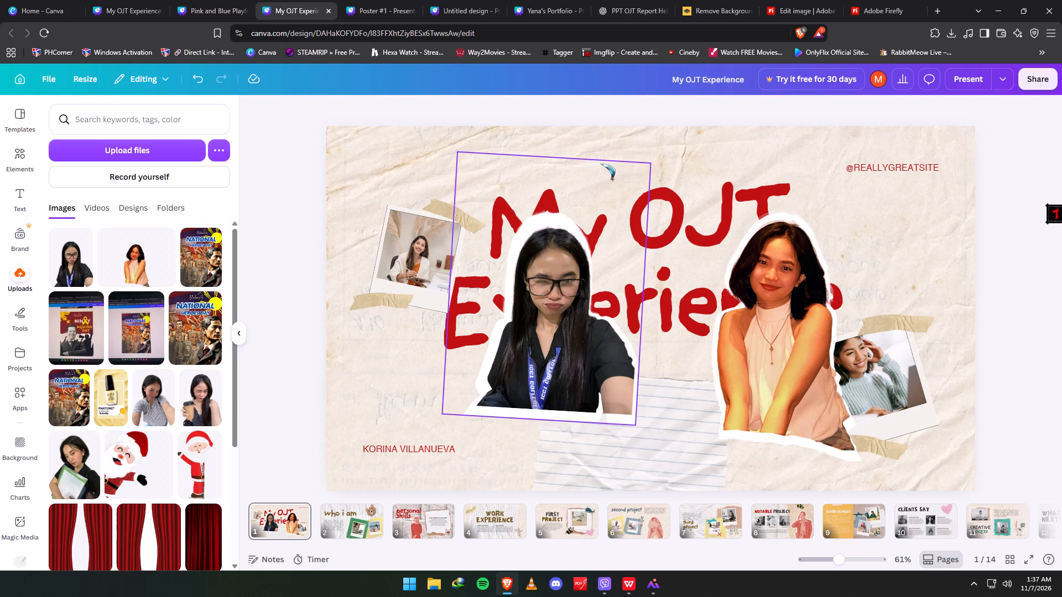
pyautogui.keyDown('shift'); pyautogui.click(601, 164); pyautogui.keyUp('shift')
pyautogui.keyDown('shift'); pyautogui.click(608, 202); pyautogui.keyUp('shift')
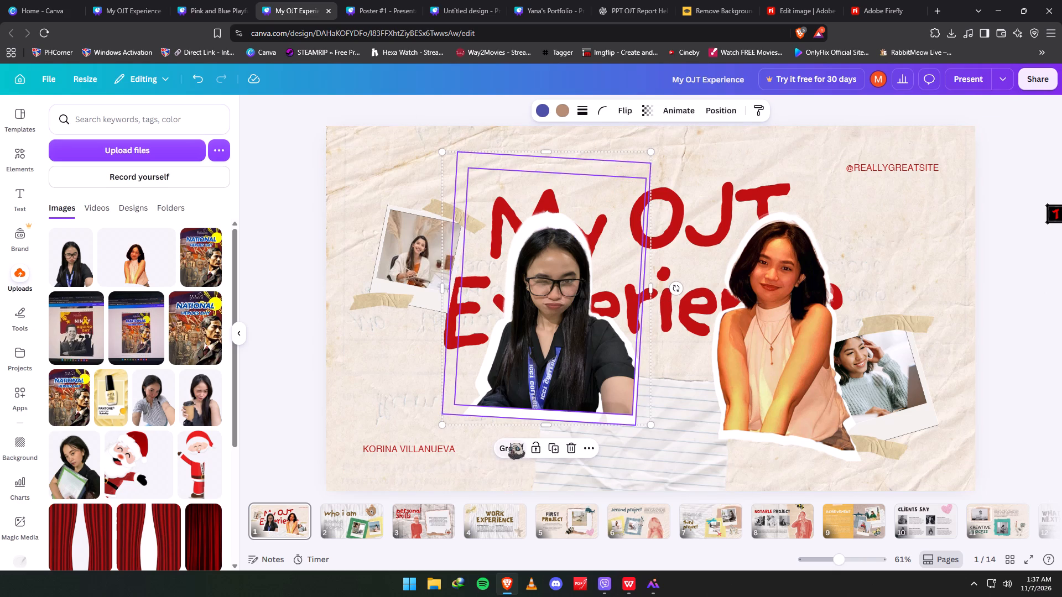
pyautogui.keyDown('shift'); pyautogui.click(510, 443); pyautogui.keyUp('shift')
pyautogui.keyDown('shift'); pyautogui.moveTo(560, 345); pyautogui.dragTo(475, 423); pyautogui.keyUp('shift')
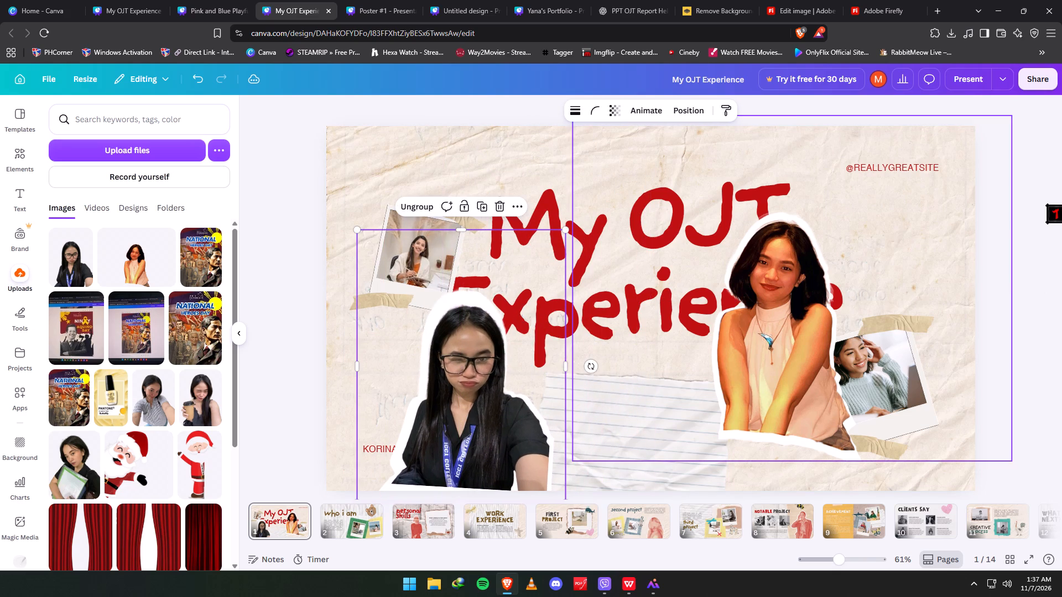
# Shift the peach-top portrait group slightly downward on the cover's right side.
pyautogui.click(764, 330)
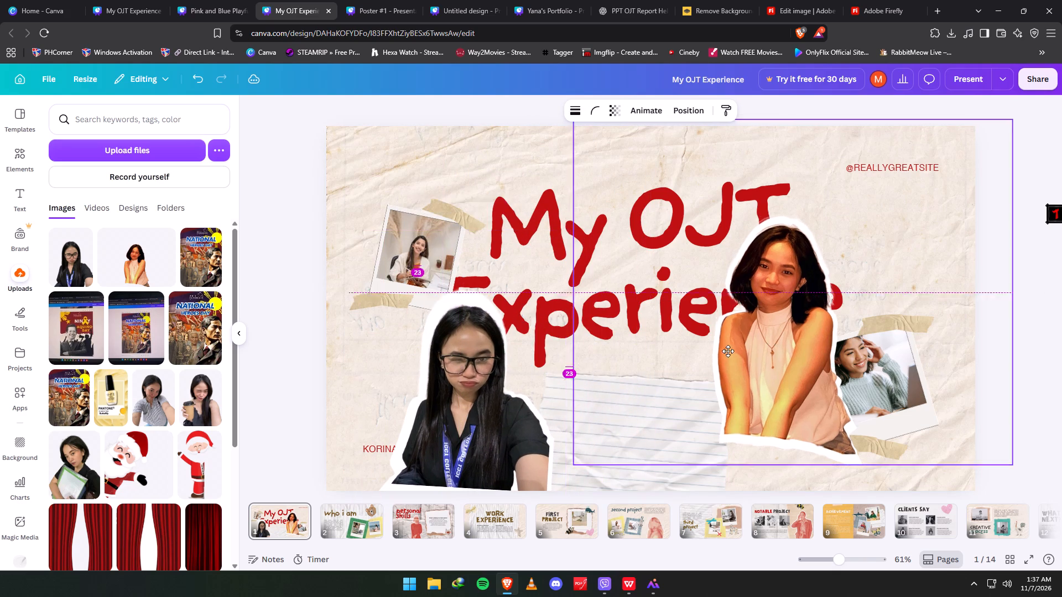